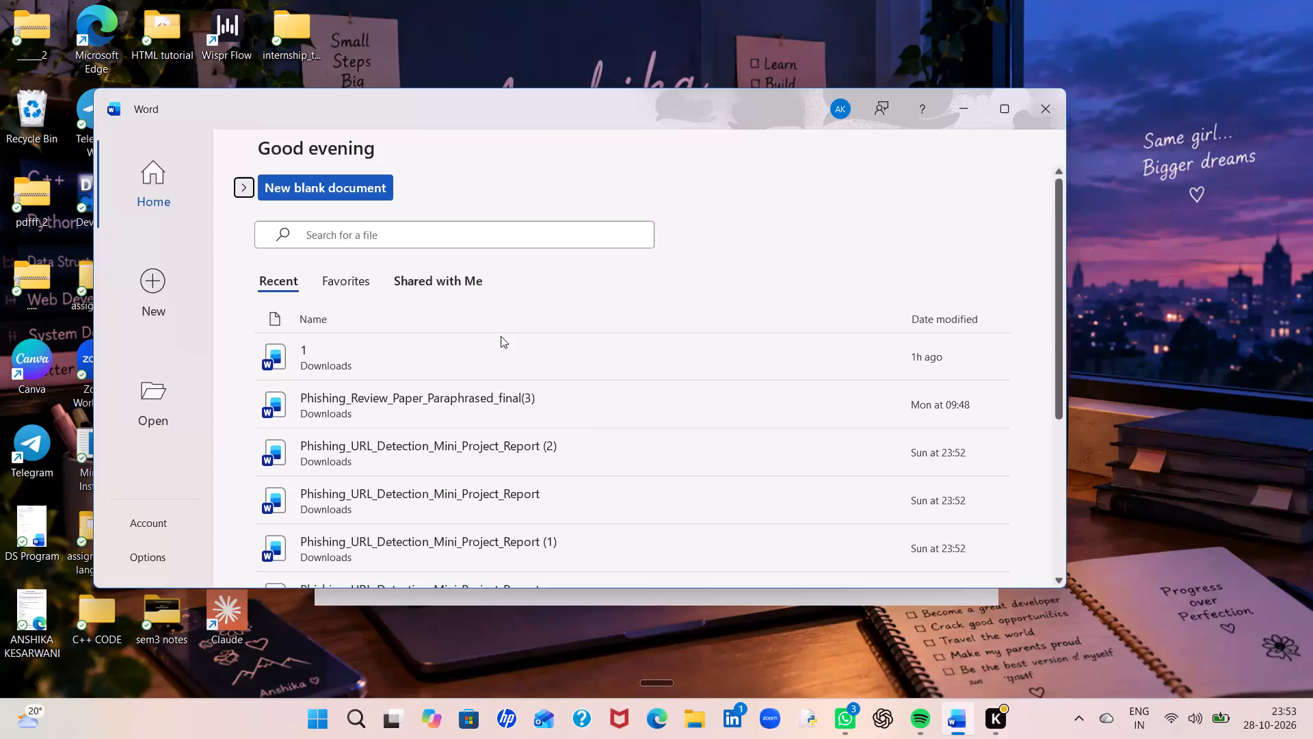
# Open the PDF Final PROGRAM (1) from the recent files in Home, accepting its conversion to an editable document.
pyautogui.click(140, 404)
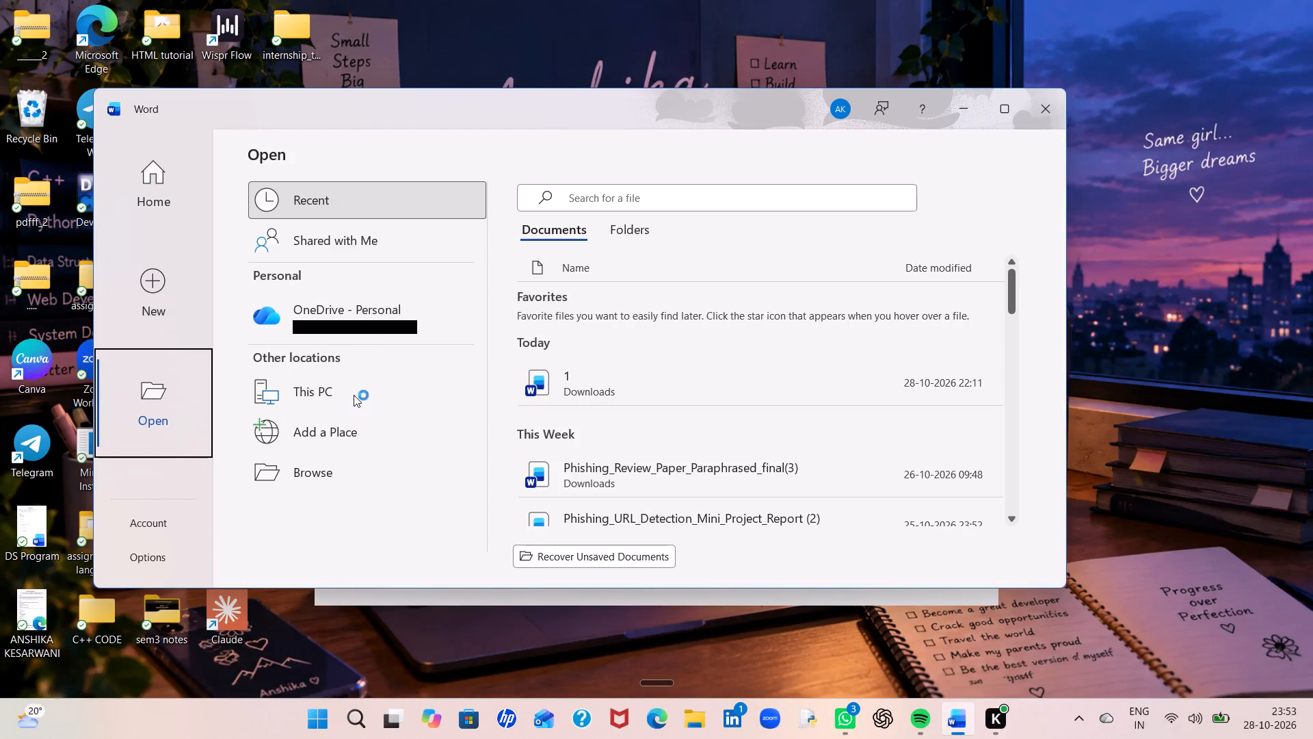
pyautogui.click(354, 392)
pyautogui.click(1004, 110)
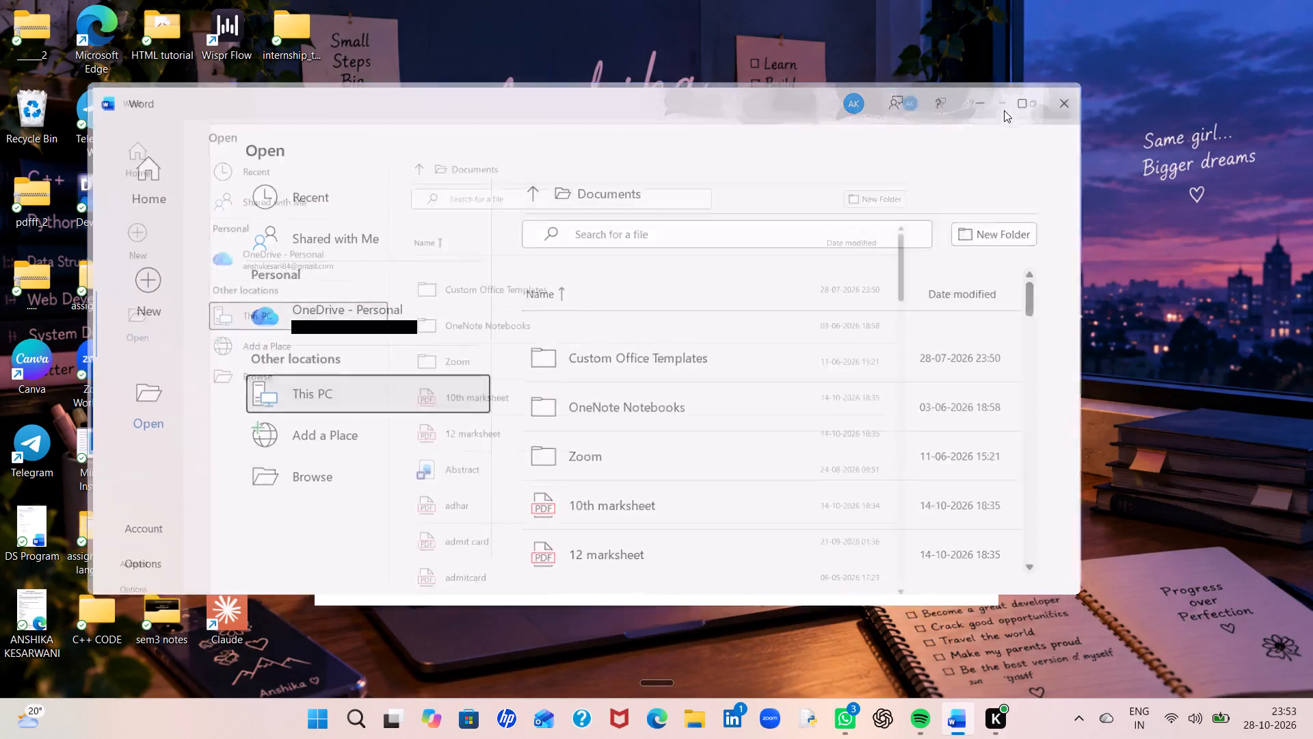
pyautogui.scroll(-7, 475, 515)
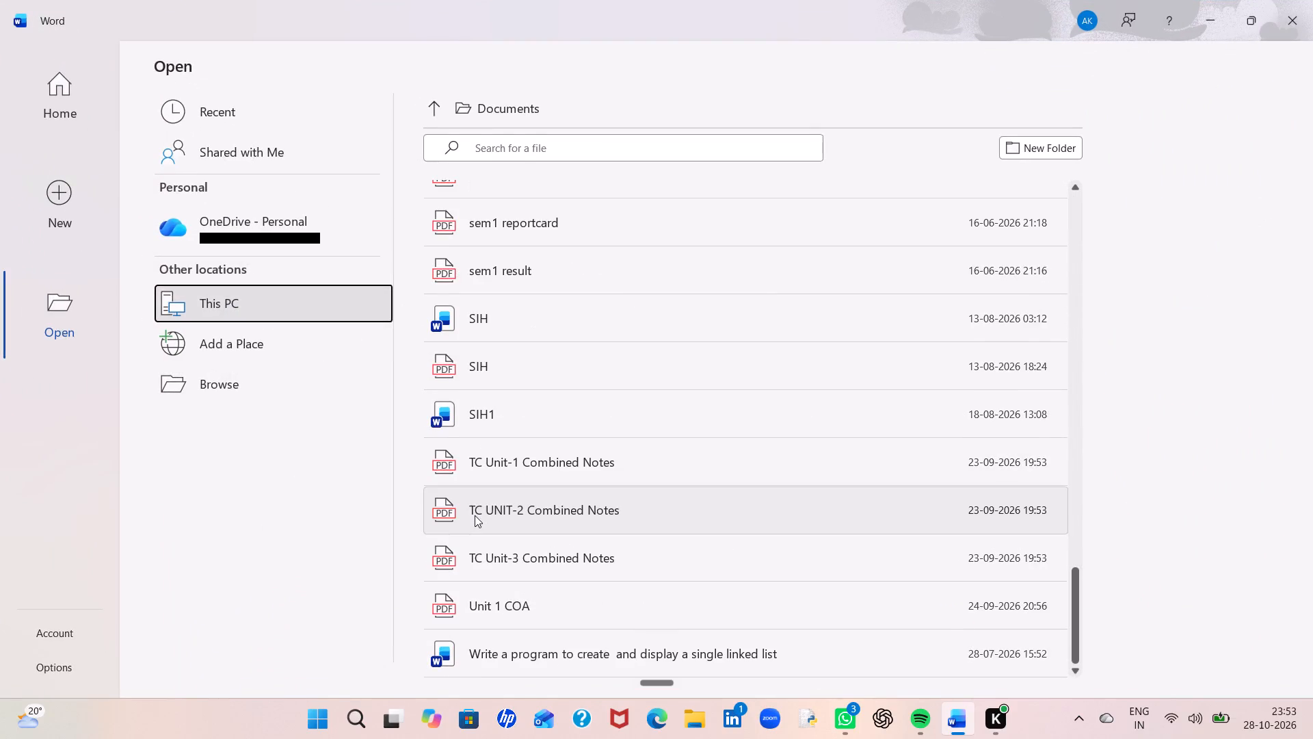
pyautogui.scroll(6, 475, 515)
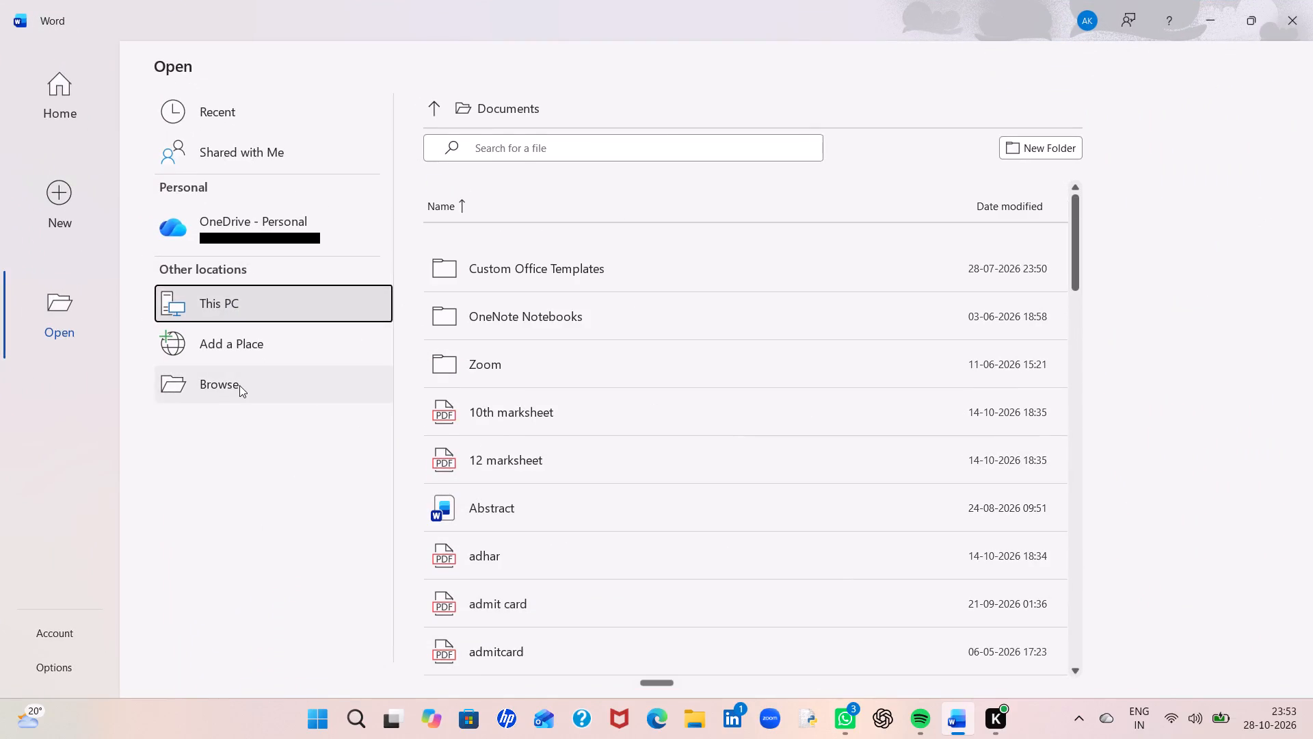
pyautogui.click(240, 386)
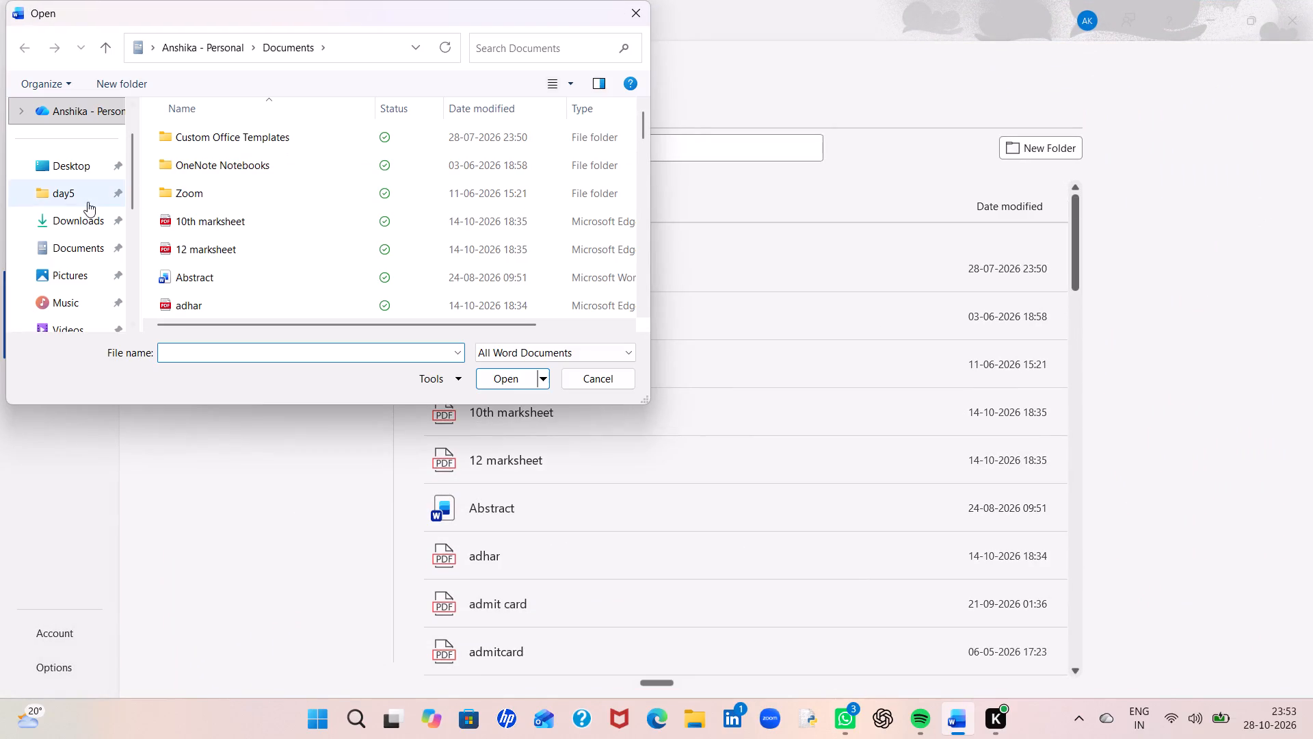
pyautogui.scroll(9, 83, 172)
pyautogui.click(79, 121)
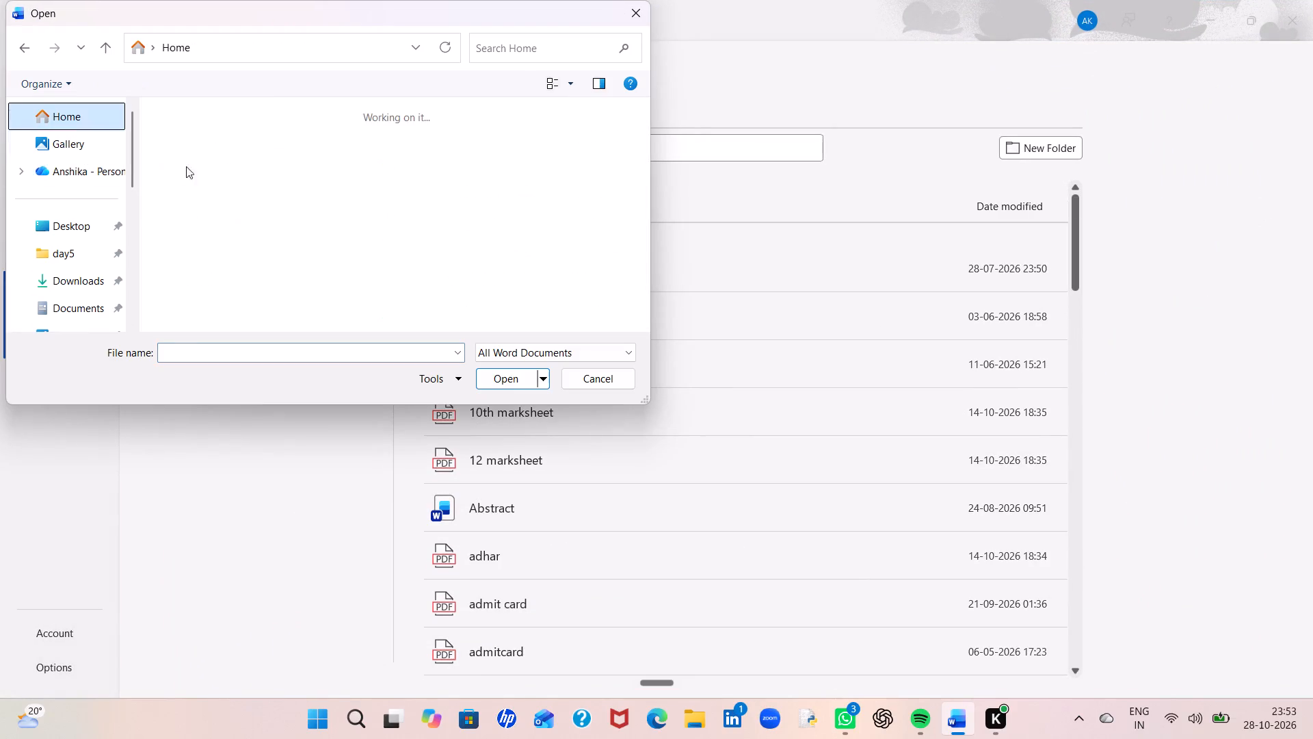
pyautogui.scroll(-1, 259, 219)
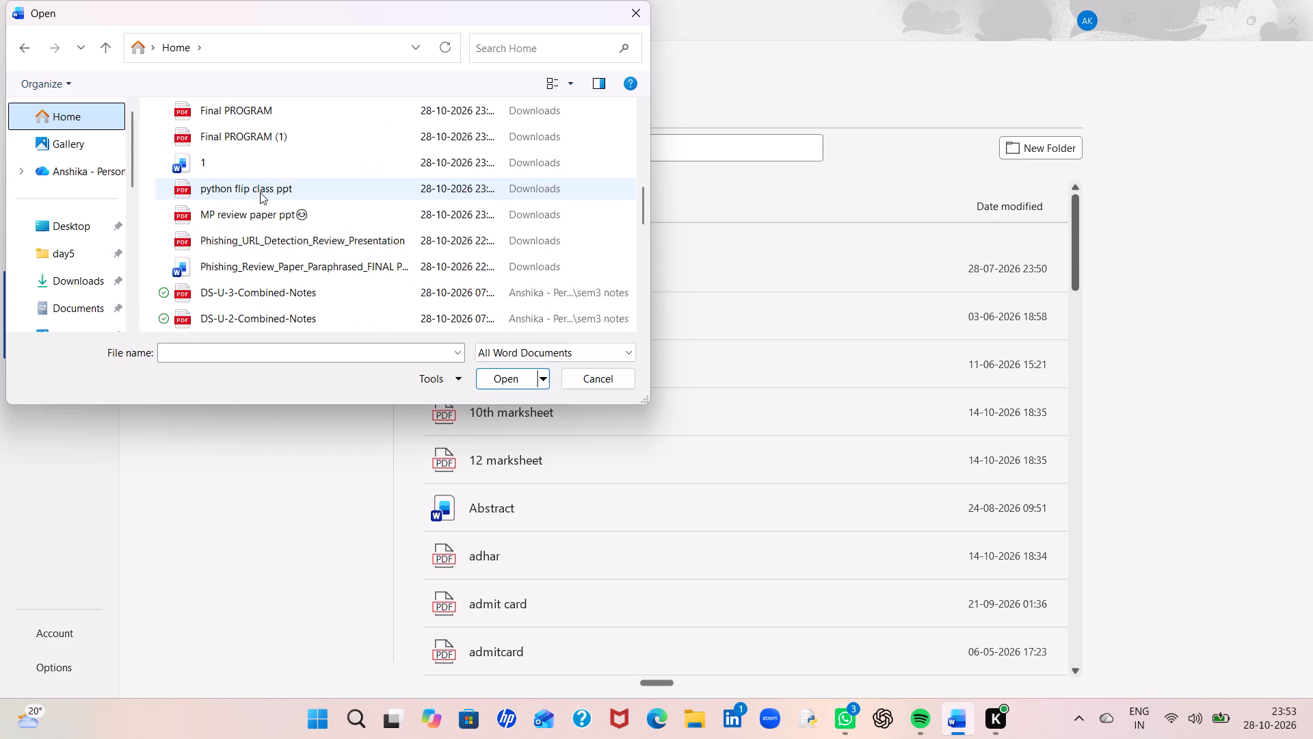
pyautogui.click(267, 135)
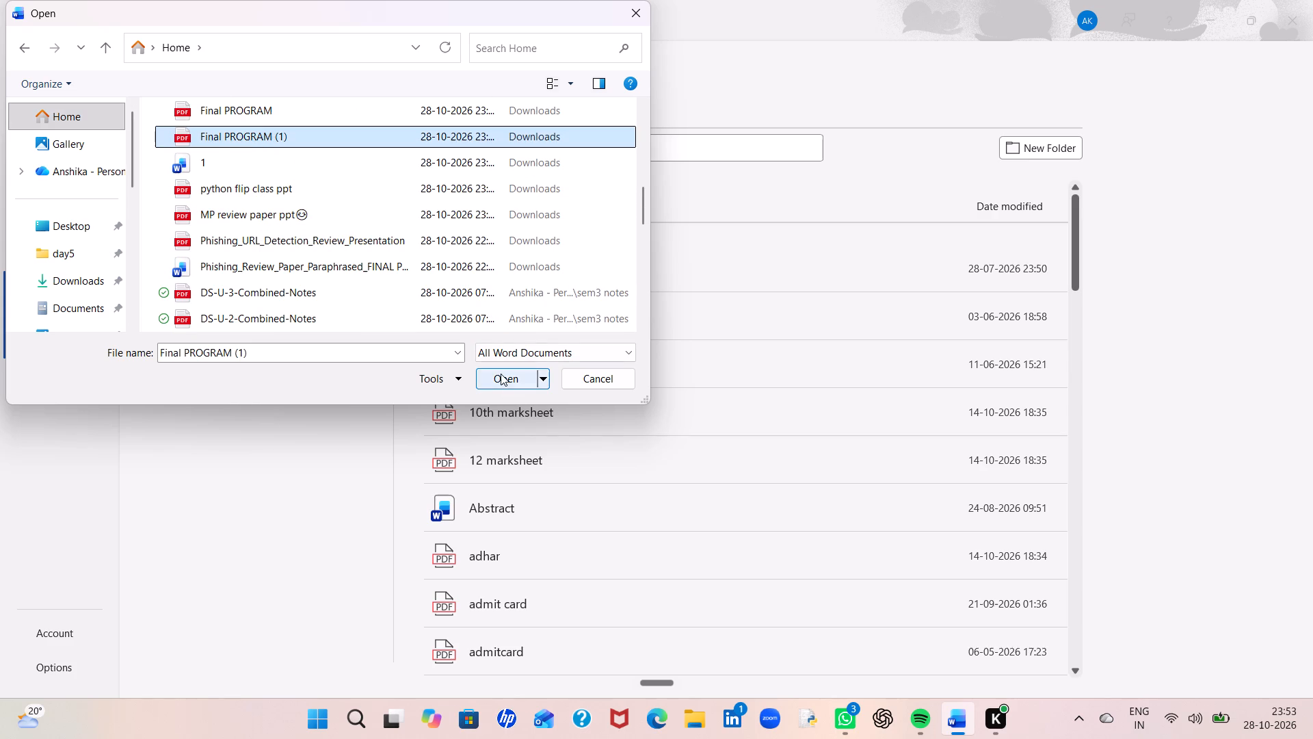
pyautogui.click(501, 374)
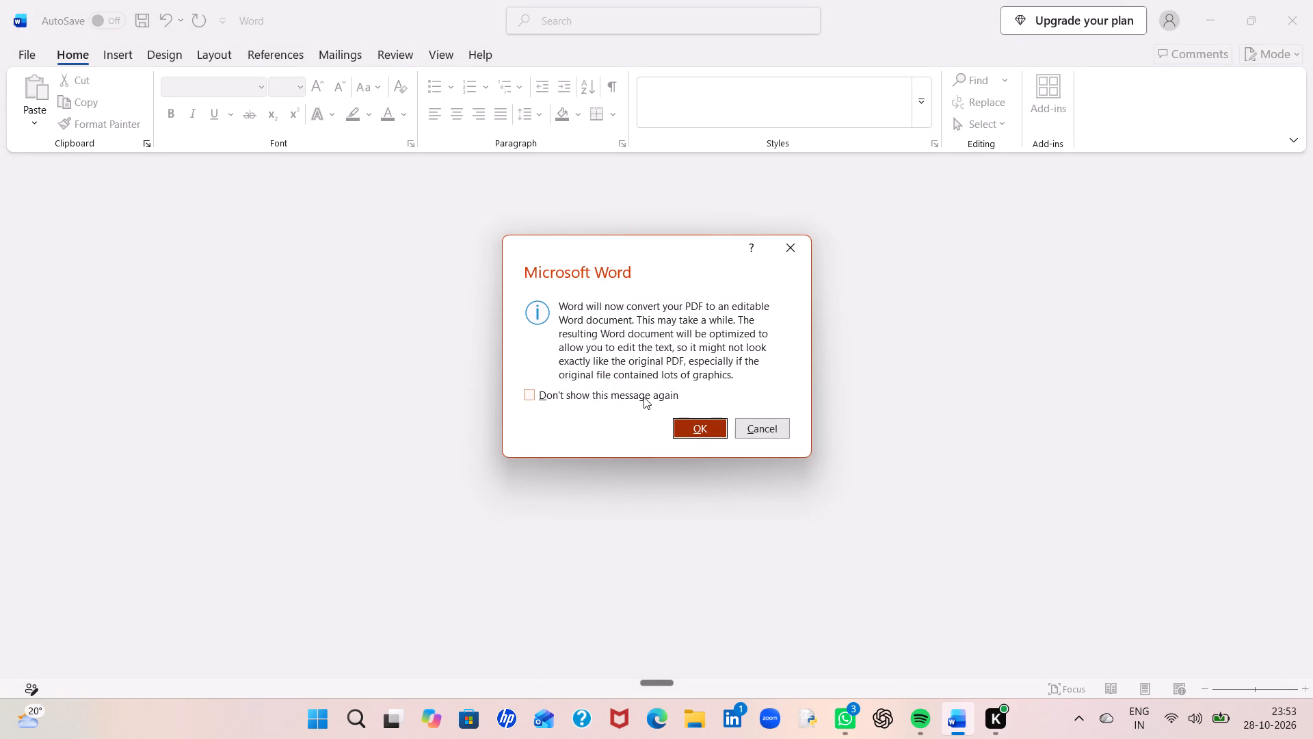
pyautogui.click(693, 426)
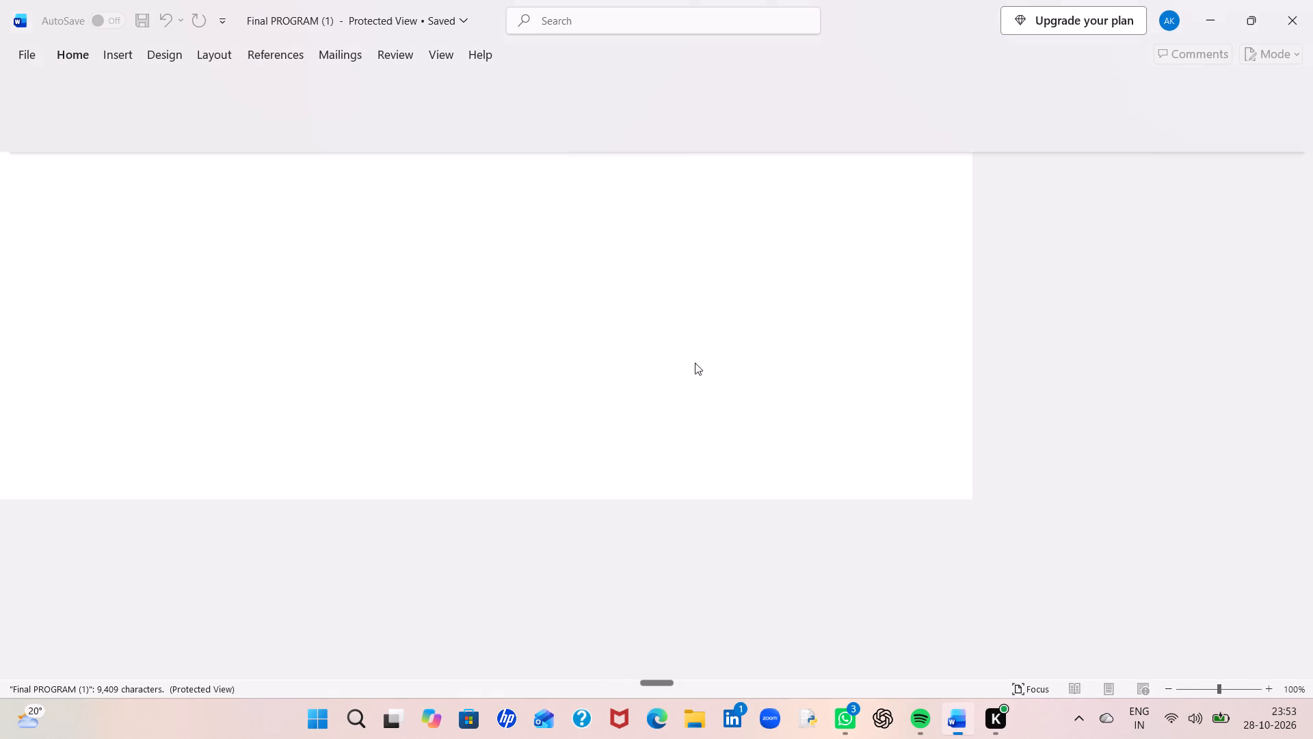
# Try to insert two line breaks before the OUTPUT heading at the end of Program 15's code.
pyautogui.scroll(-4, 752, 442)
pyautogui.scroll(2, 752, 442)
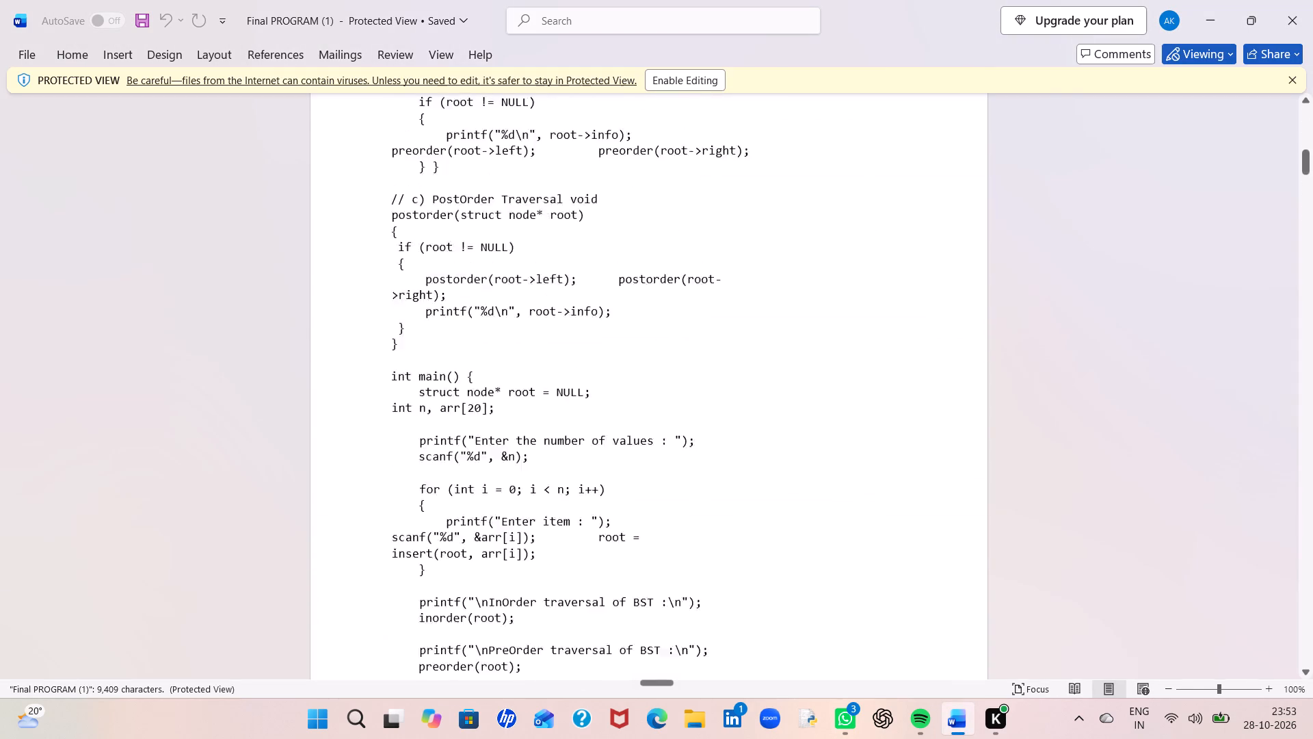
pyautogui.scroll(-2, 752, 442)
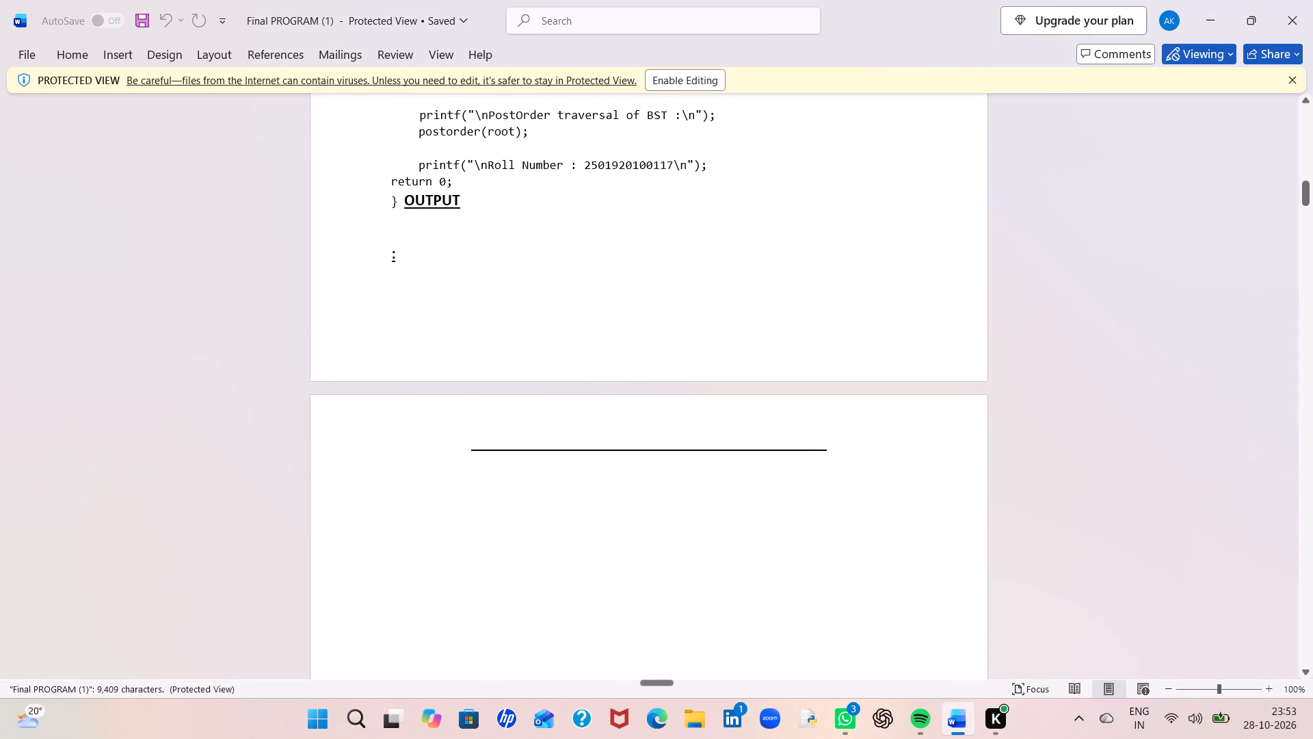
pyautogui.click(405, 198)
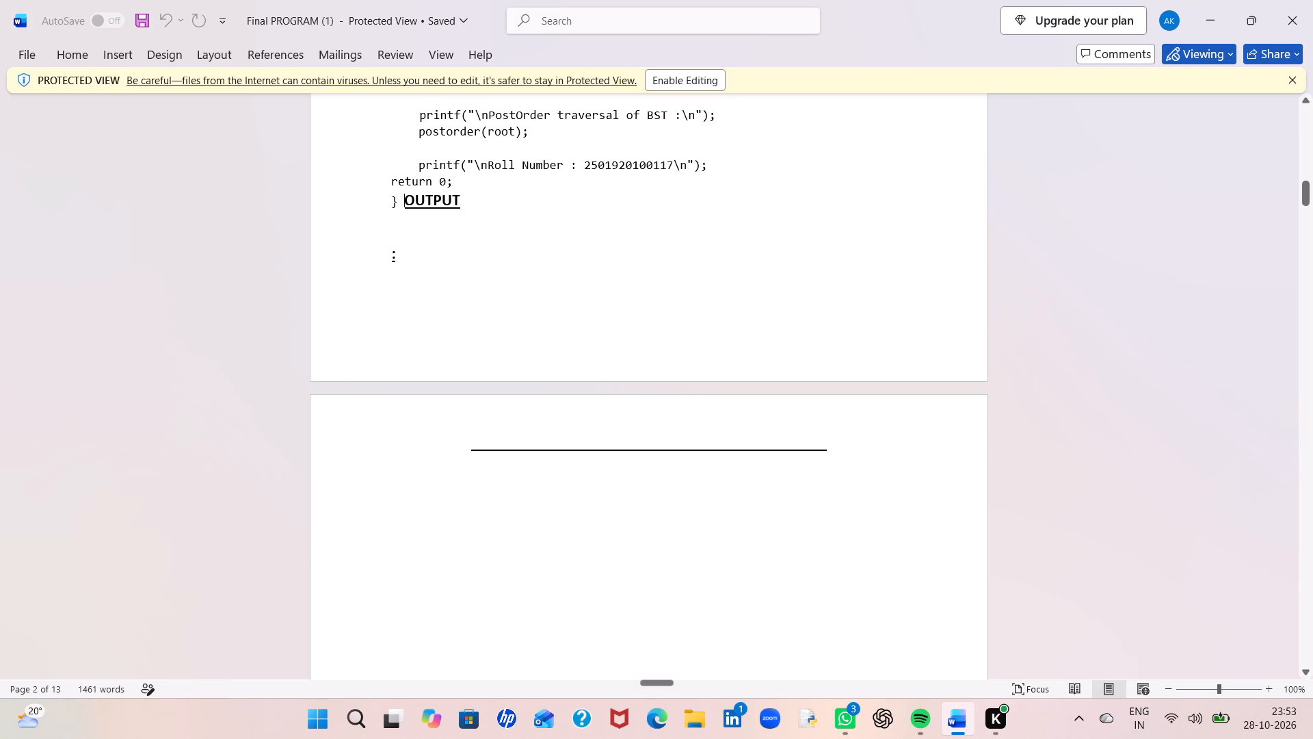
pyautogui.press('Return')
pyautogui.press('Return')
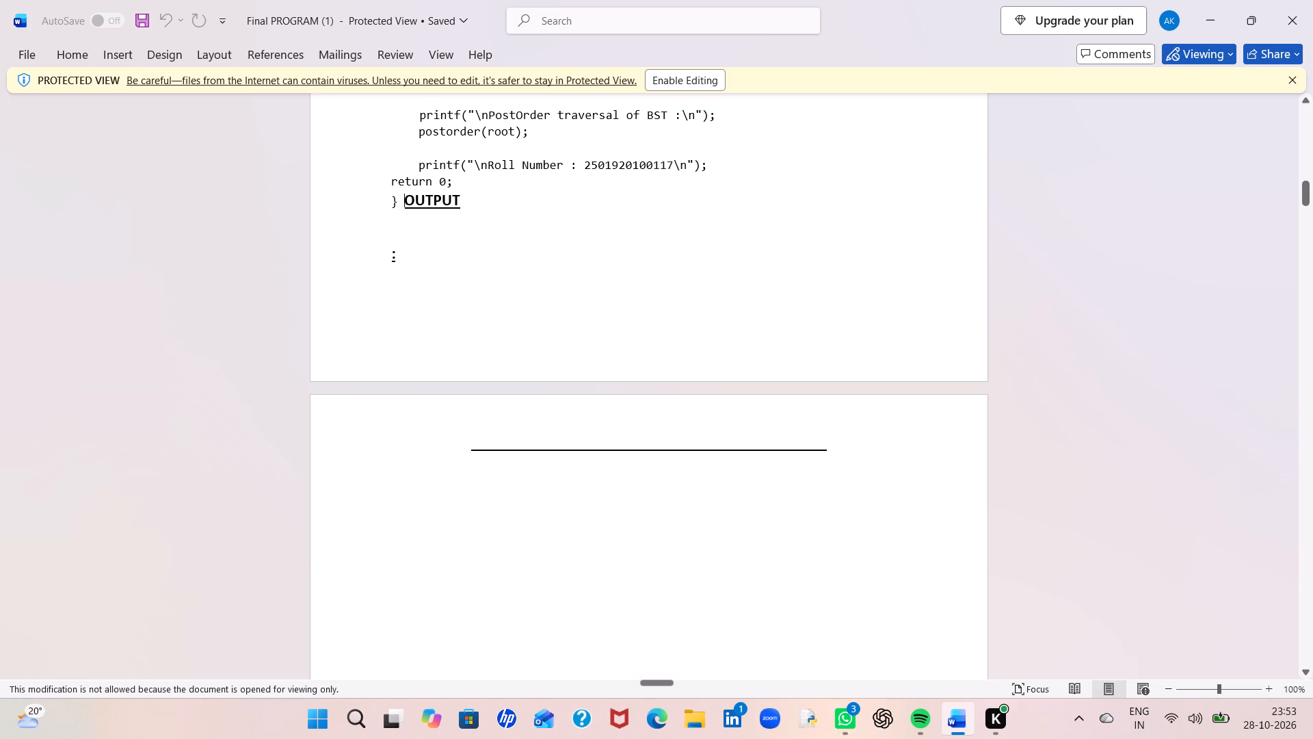
# Enable editing of the protected document and accept the PDF conversion, opting not to show that message again.
pyautogui.click(686, 73)
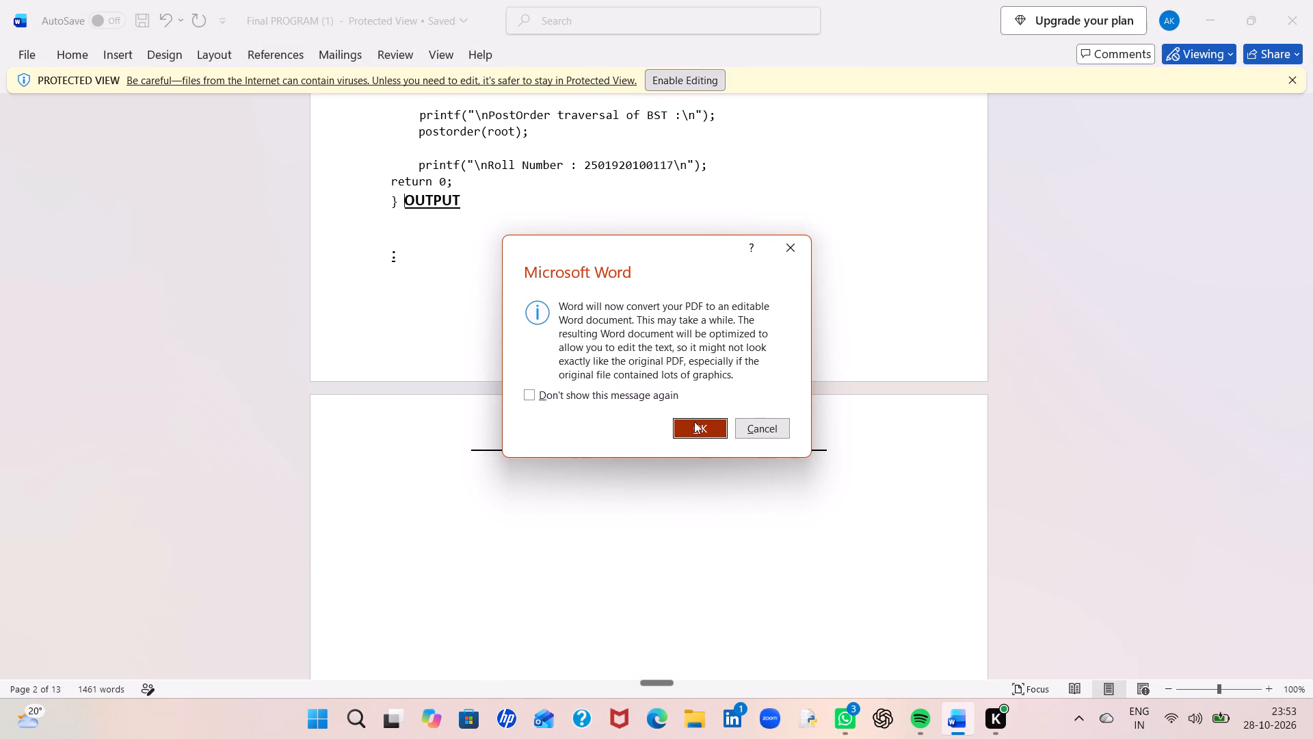
pyautogui.click(628, 393)
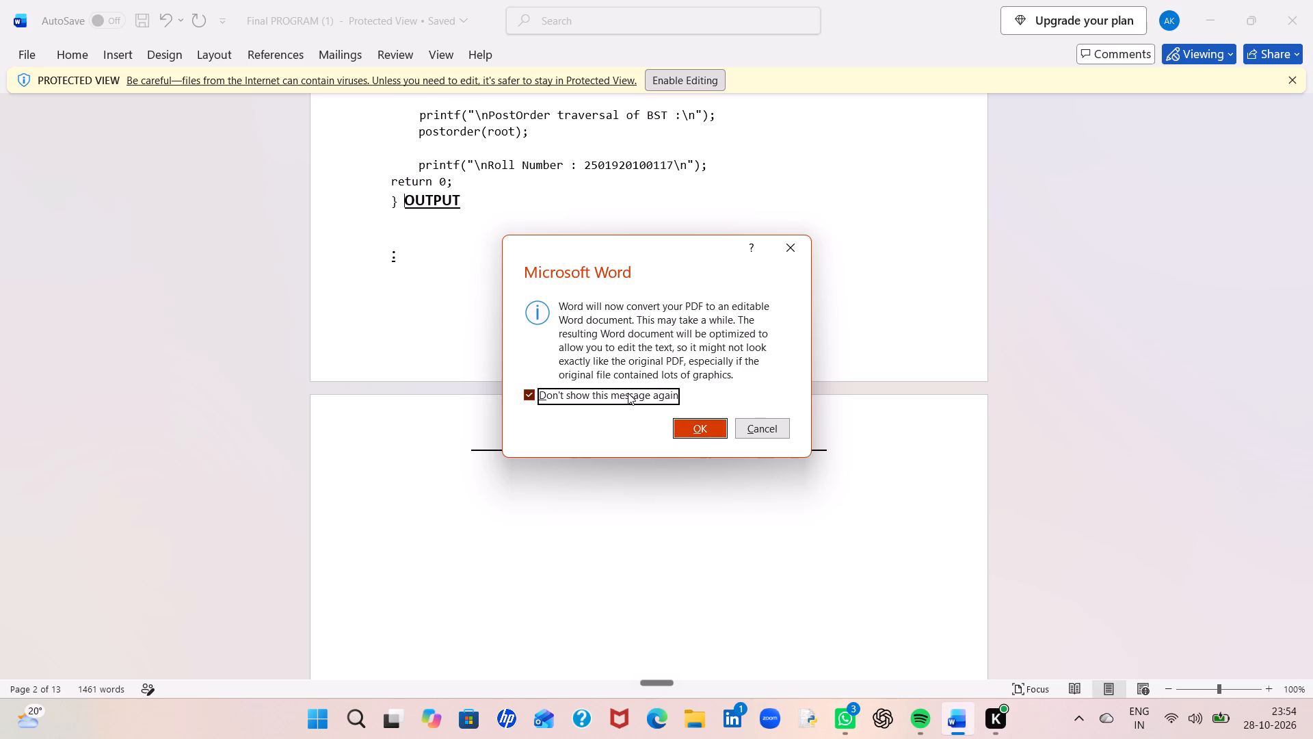
pyautogui.click(699, 432)
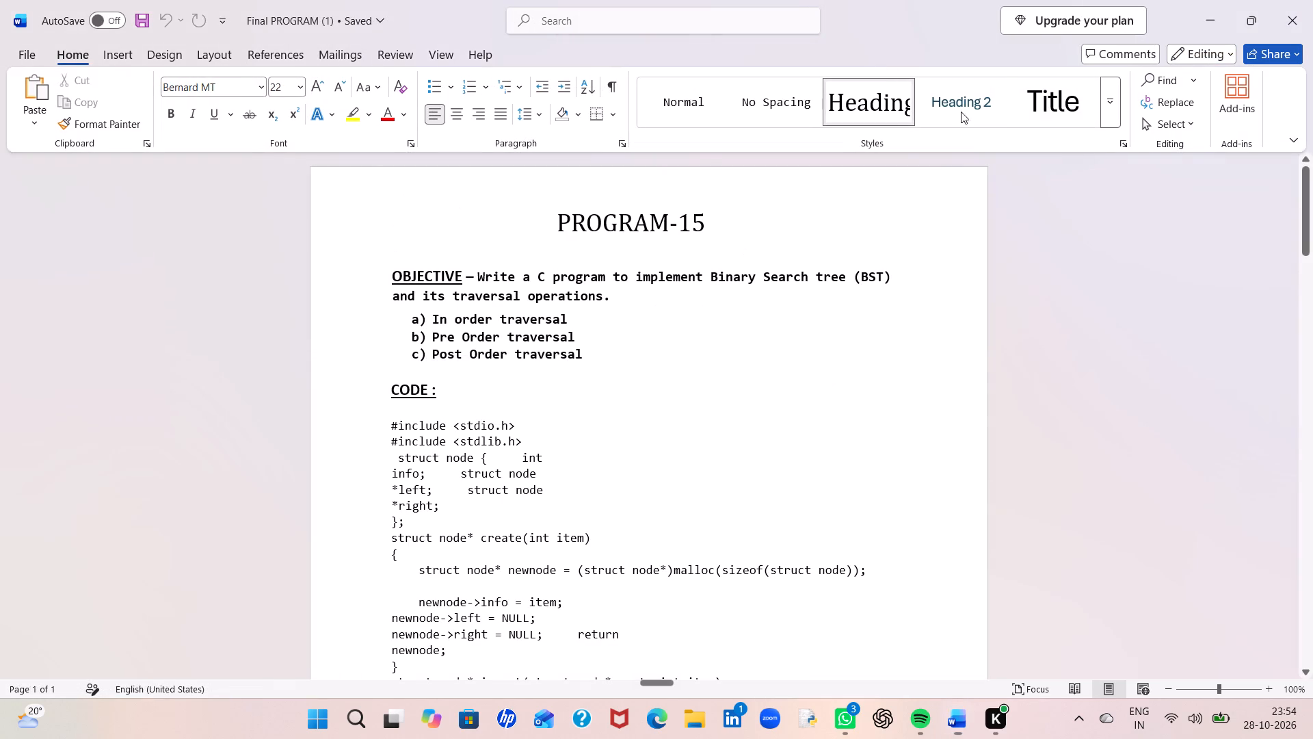
# Insert a line break before the OUTPUT heading that follows the closing brace of Program 15's code.
pyautogui.scroll(-1, 753, 325)
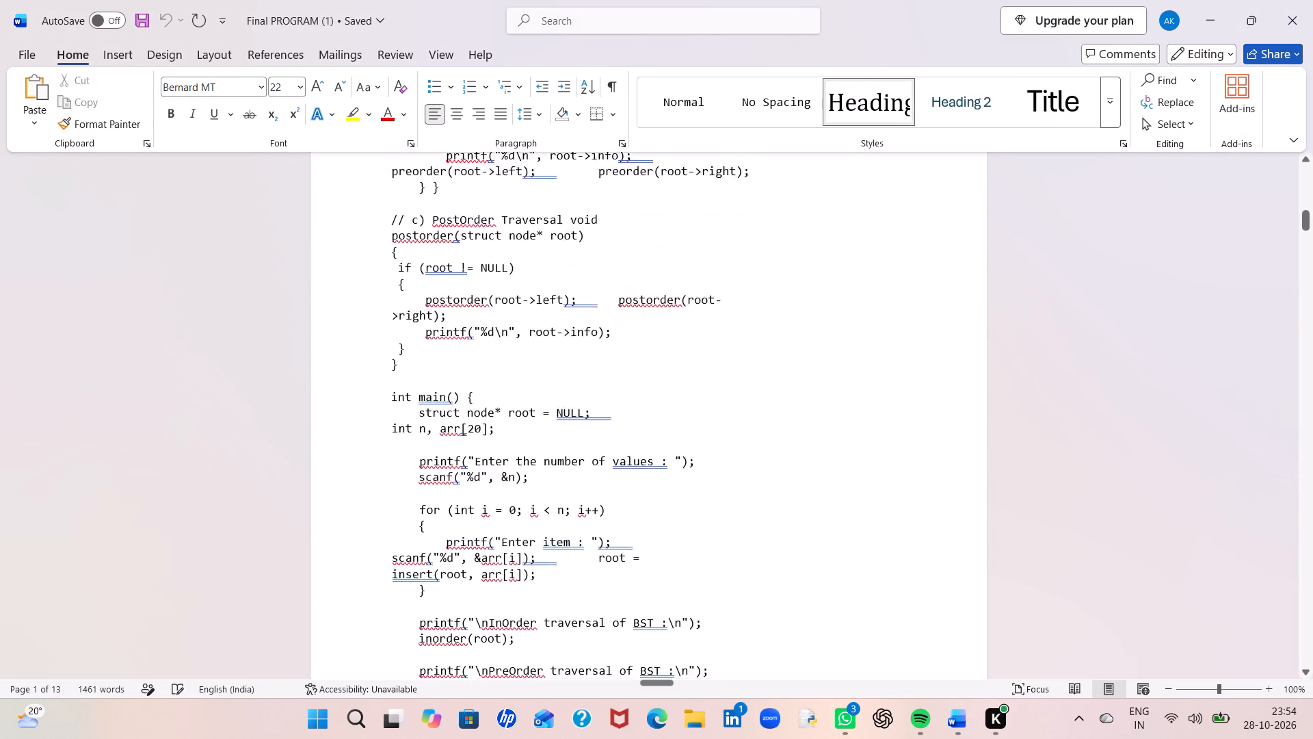
pyautogui.scroll(-2, 753, 325)
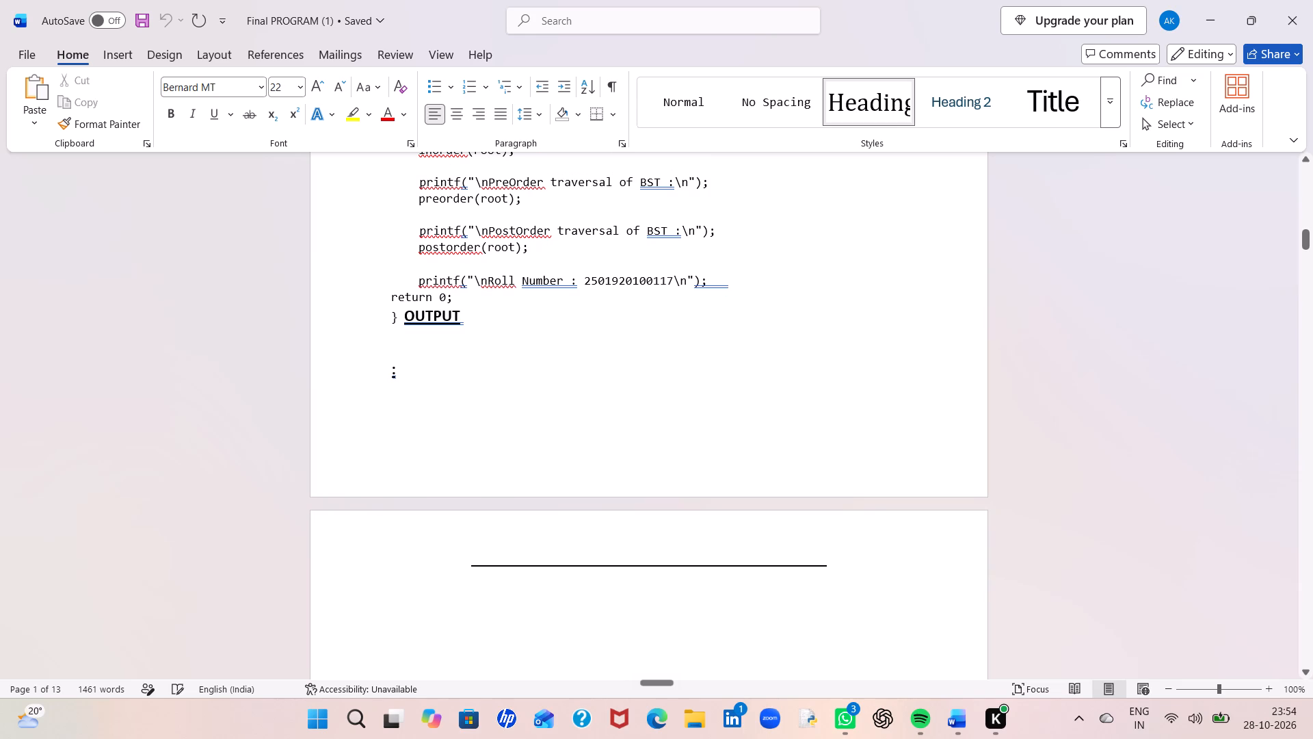
pyautogui.click(407, 313)
pyautogui.press('Return')
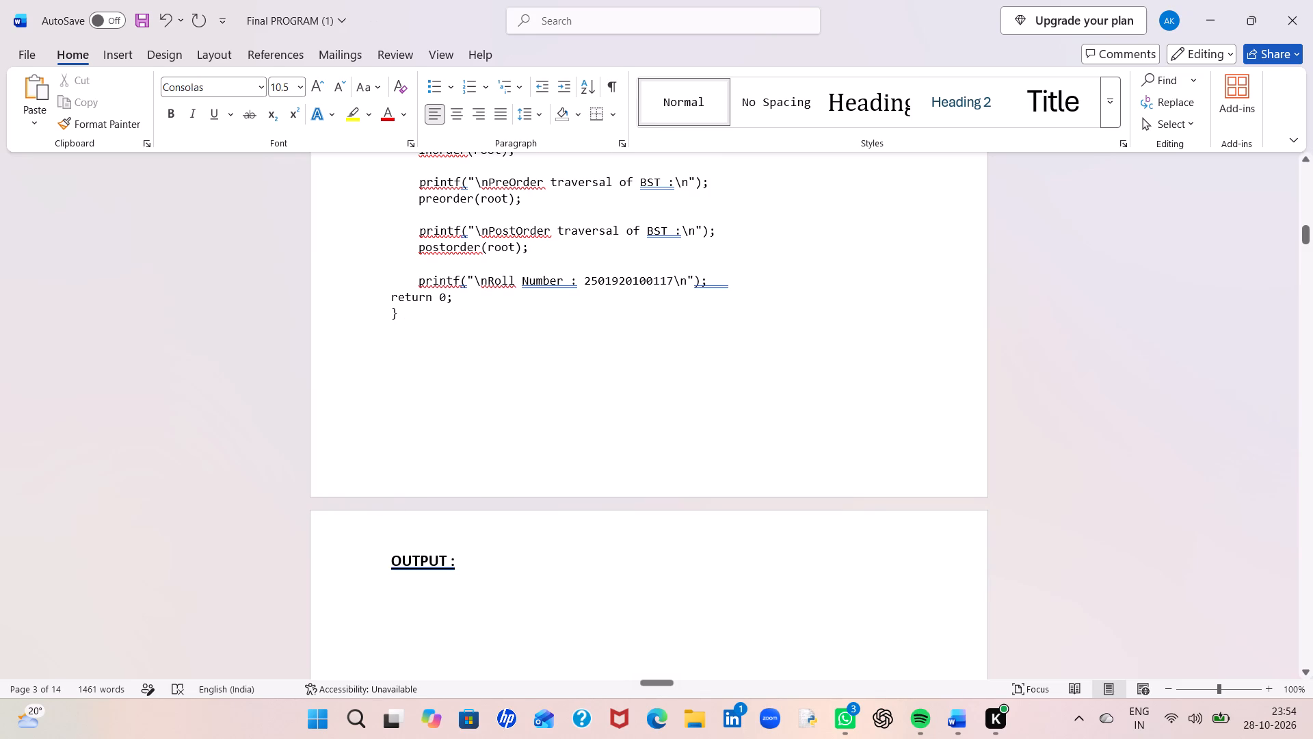
# Copy the BST traversal output screenshot from the File Explorer Gallery and paste it after Program 15's OUTPUT heading.
pyautogui.scroll(-2, 497, 500)
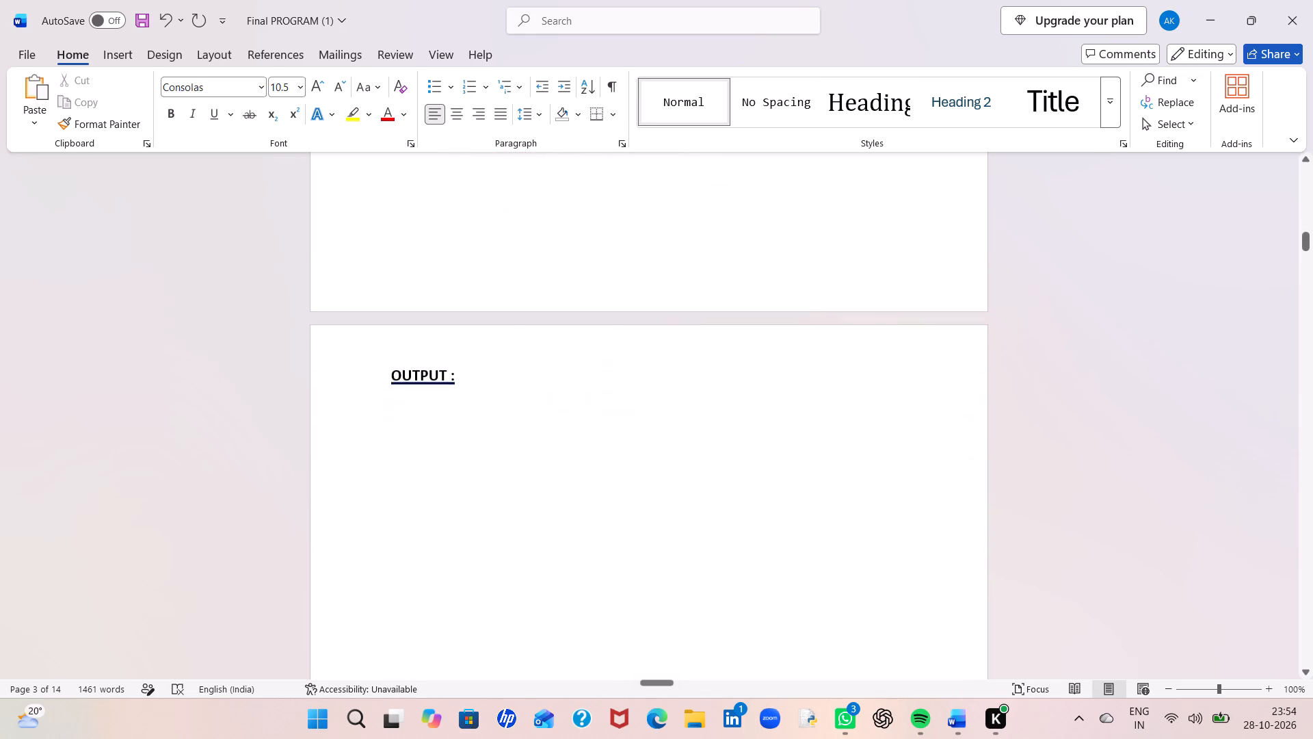
pyautogui.scroll(-2, 497, 500)
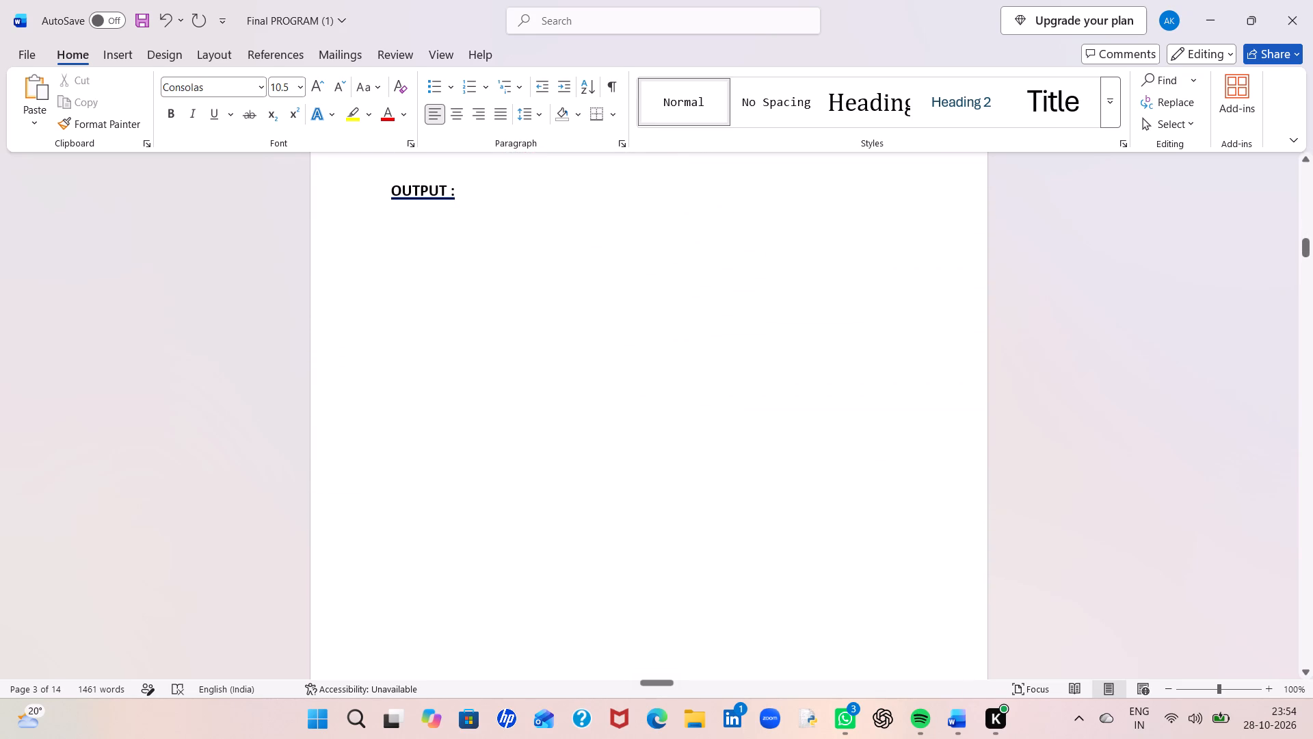
pyautogui.click(698, 714)
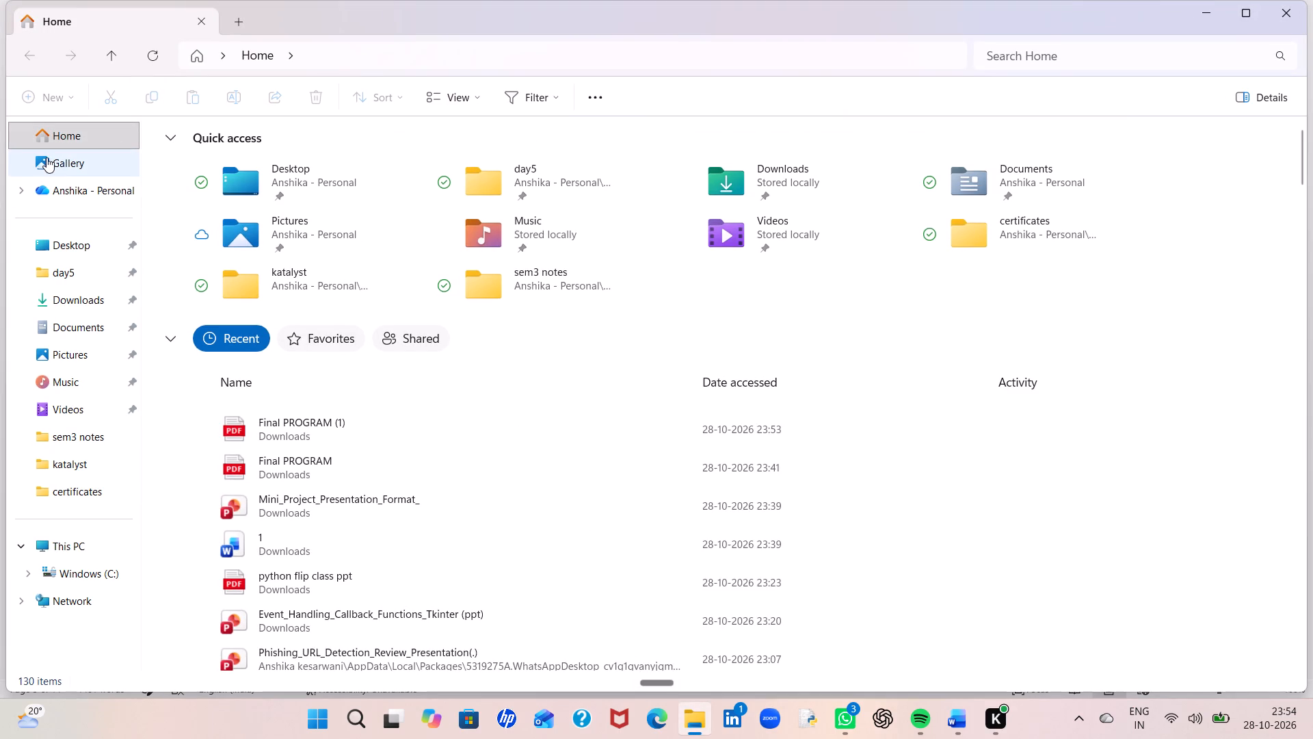
pyautogui.click(47, 157)
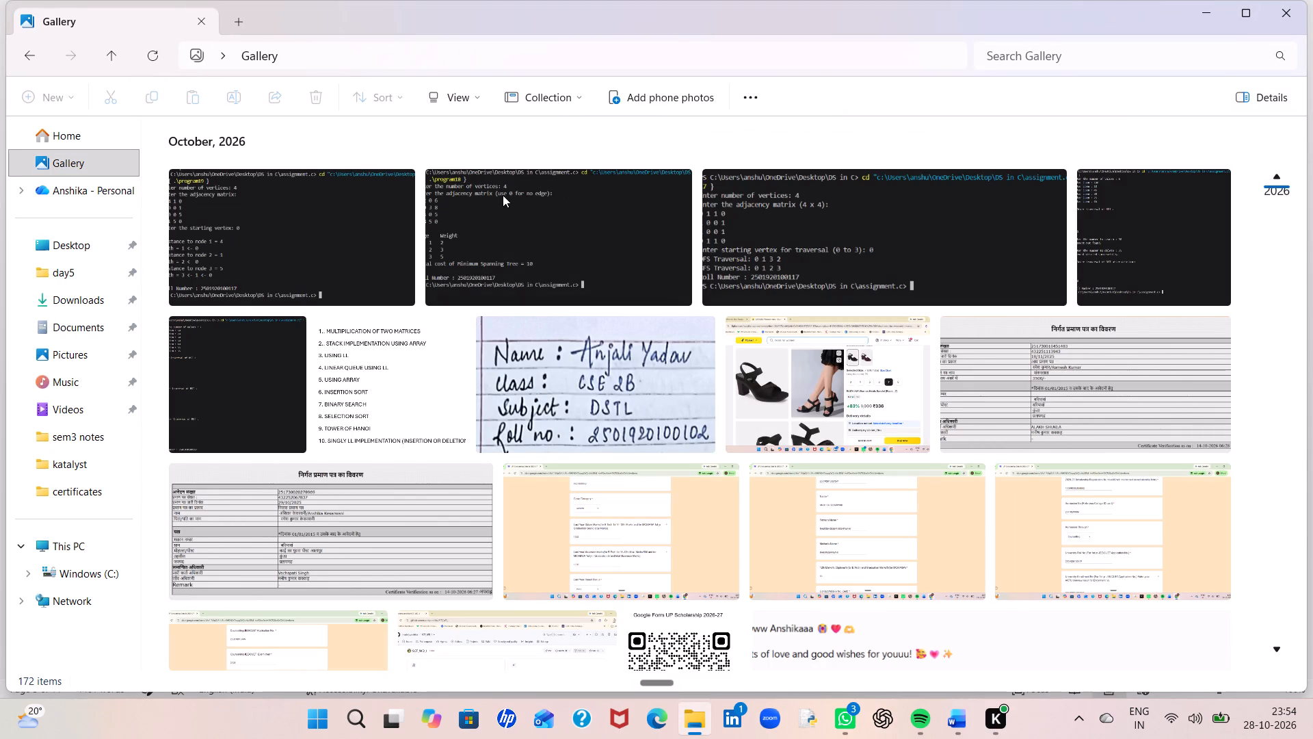
pyautogui.rightClick(266, 365)
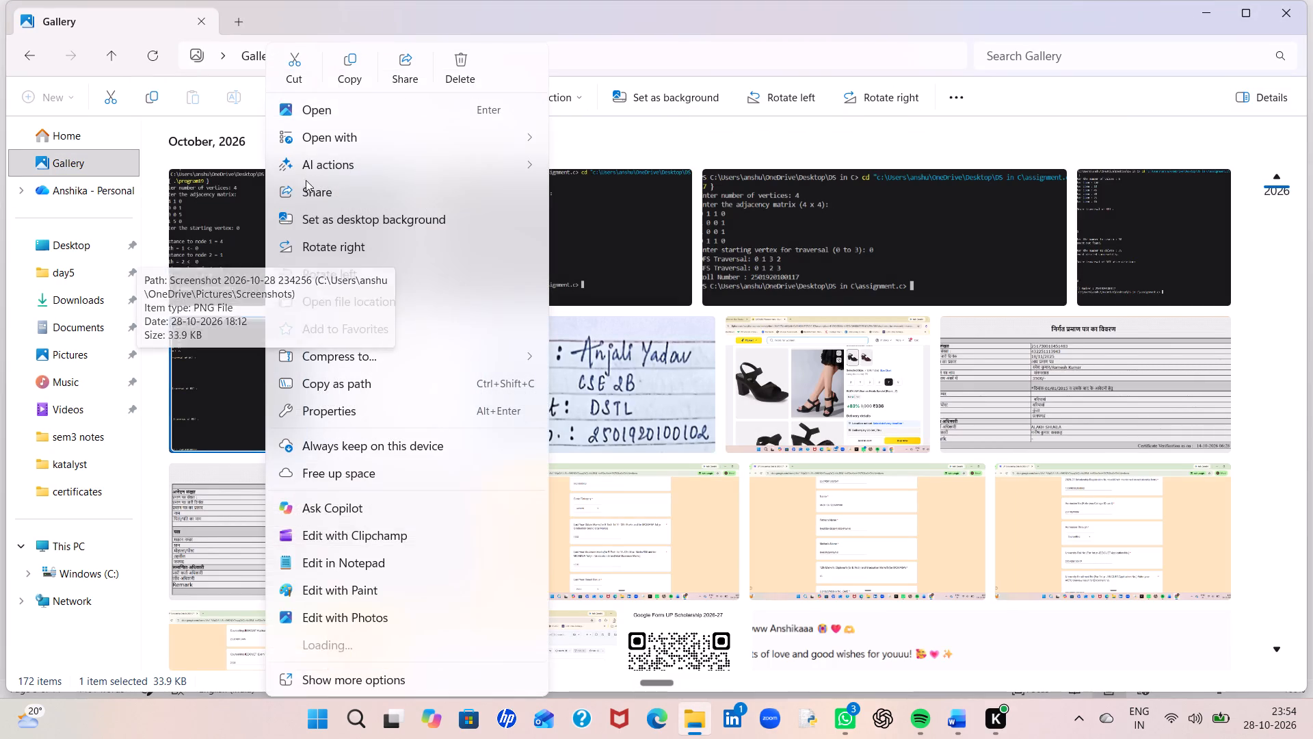
pyautogui.click(344, 67)
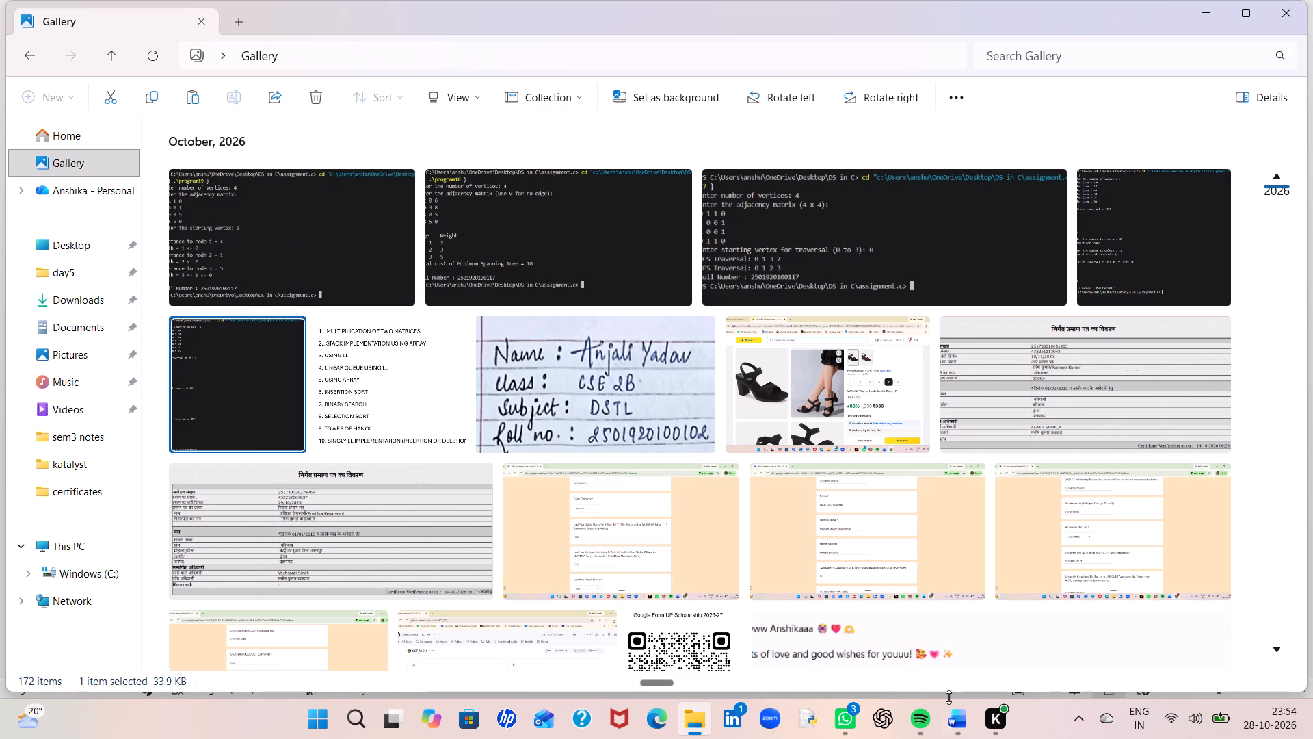
pyautogui.click(959, 724)
pyautogui.click(503, 316)
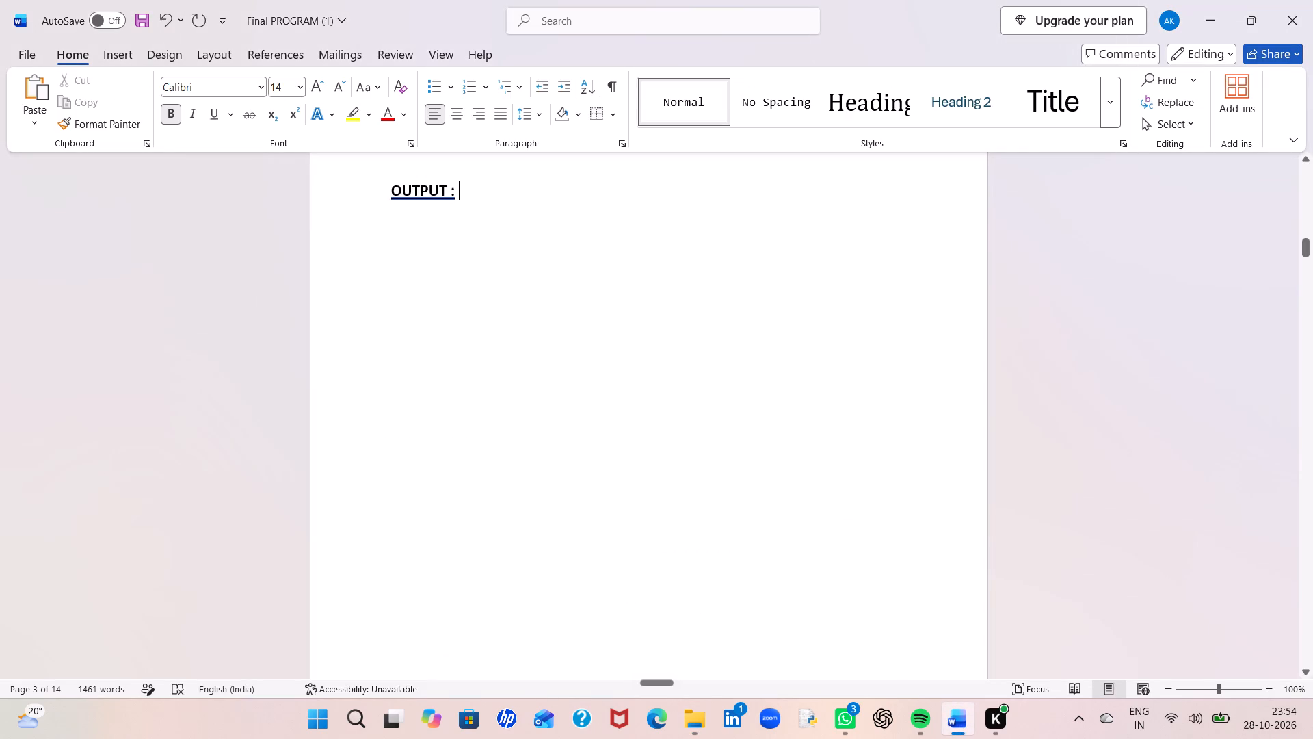
pyautogui.hotkey('ctrl', 'v')
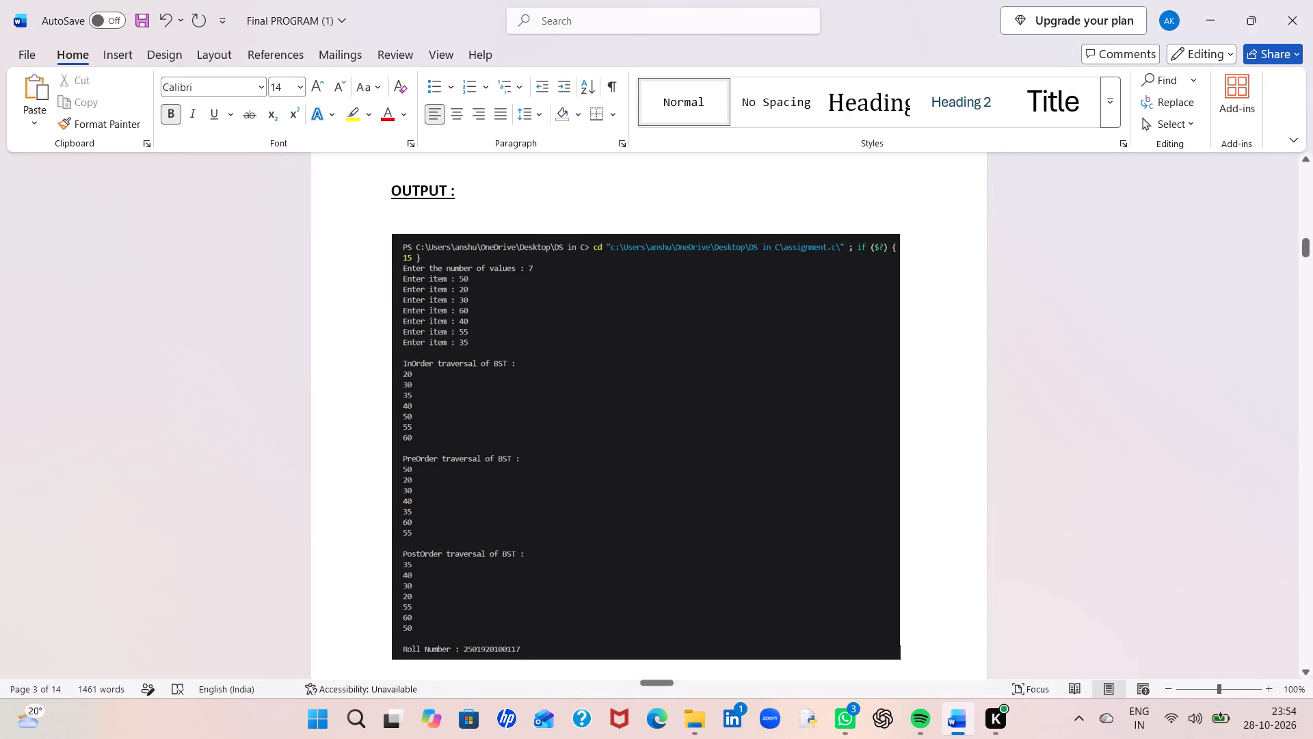
# Delete the indent and empty space before the horizontal line so it moves up beneath Program 15's output screenshot.
pyautogui.scroll(-1, 580, 508)
pyautogui.scroll(2, 580, 508)
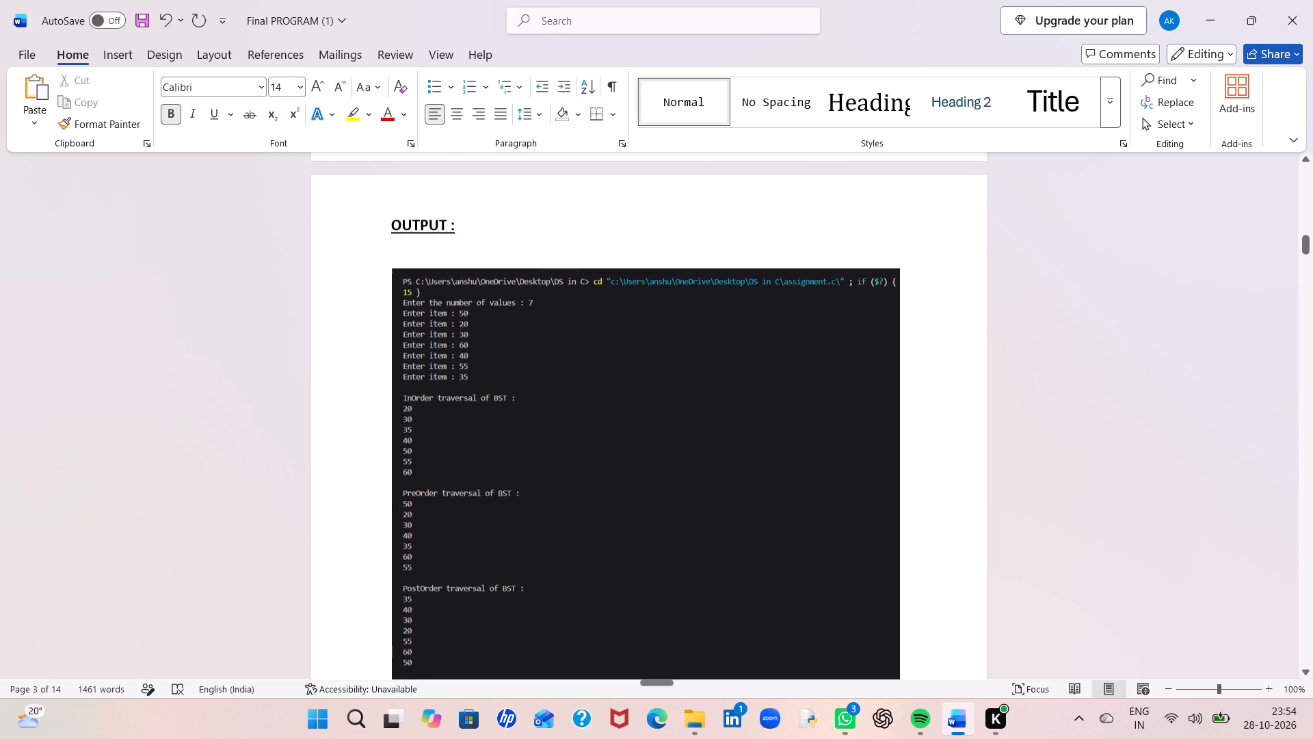
pyautogui.scroll(2, 580, 508)
pyautogui.scroll(-1, 580, 508)
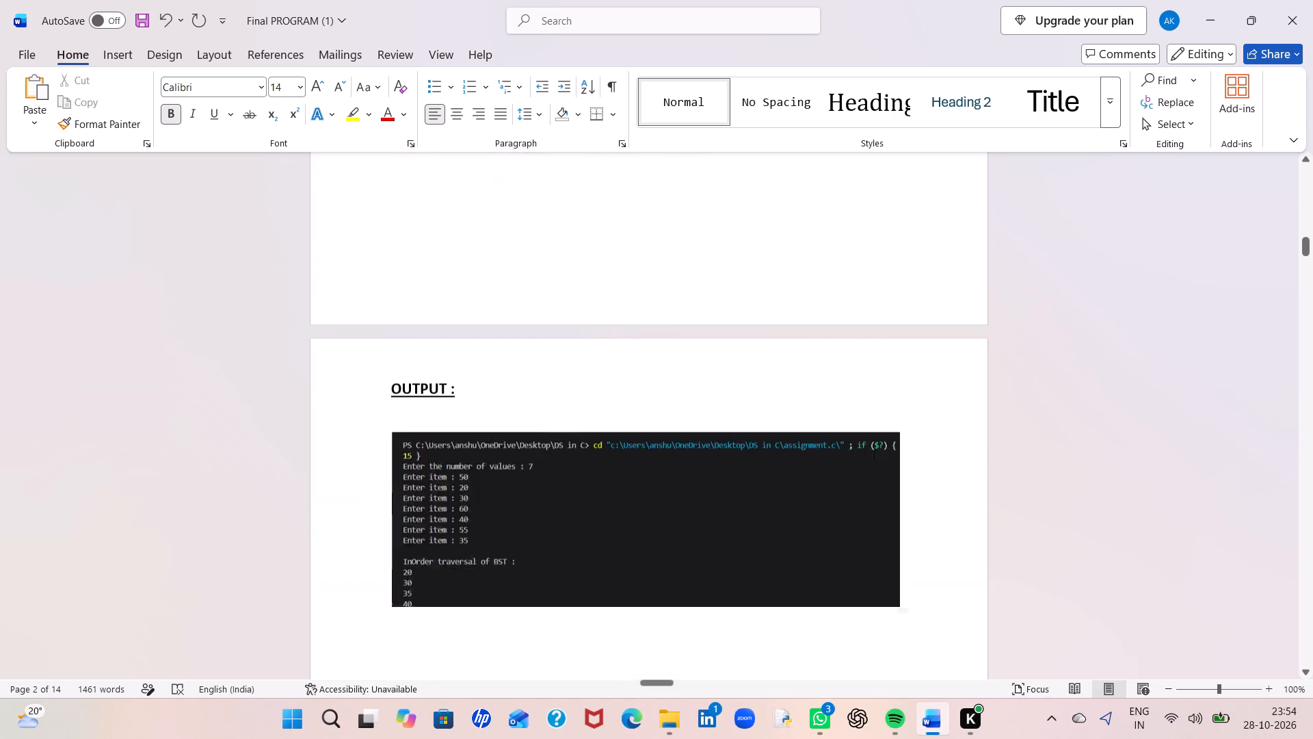
pyautogui.scroll(-2, 580, 508)
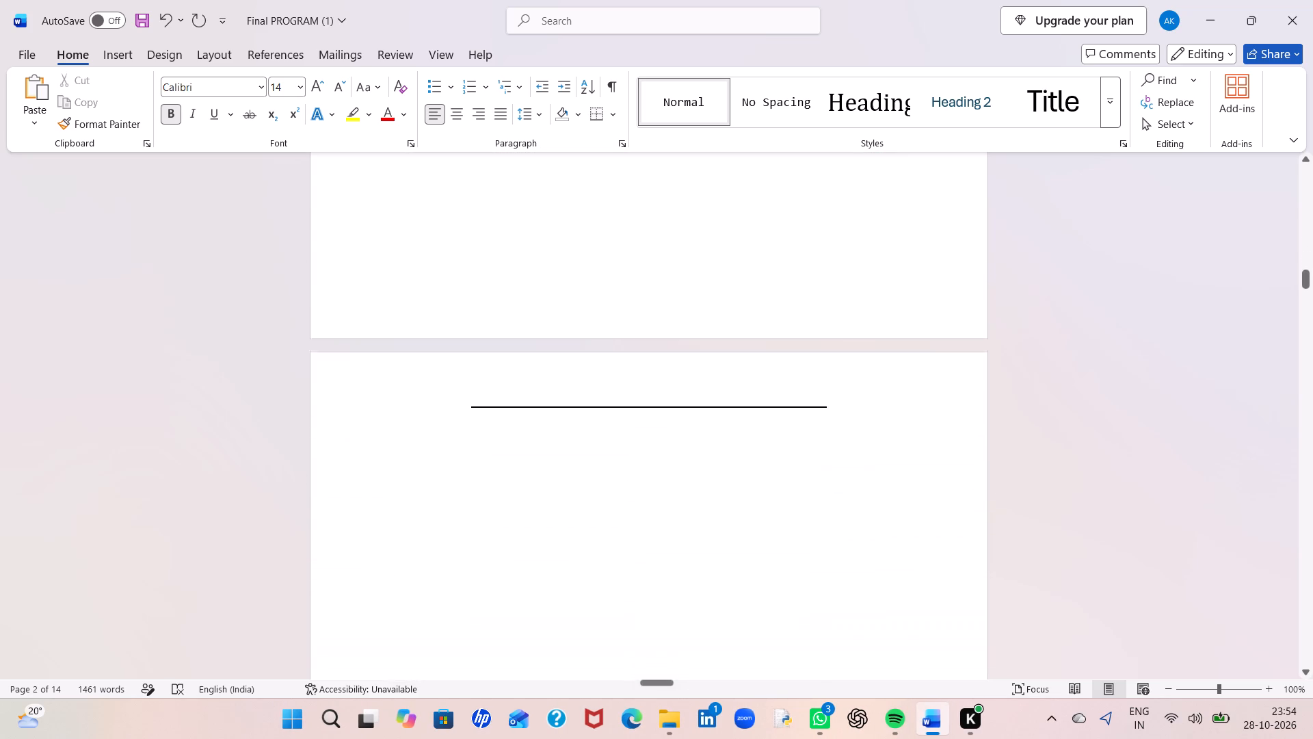
pyautogui.scroll(-1, 580, 508)
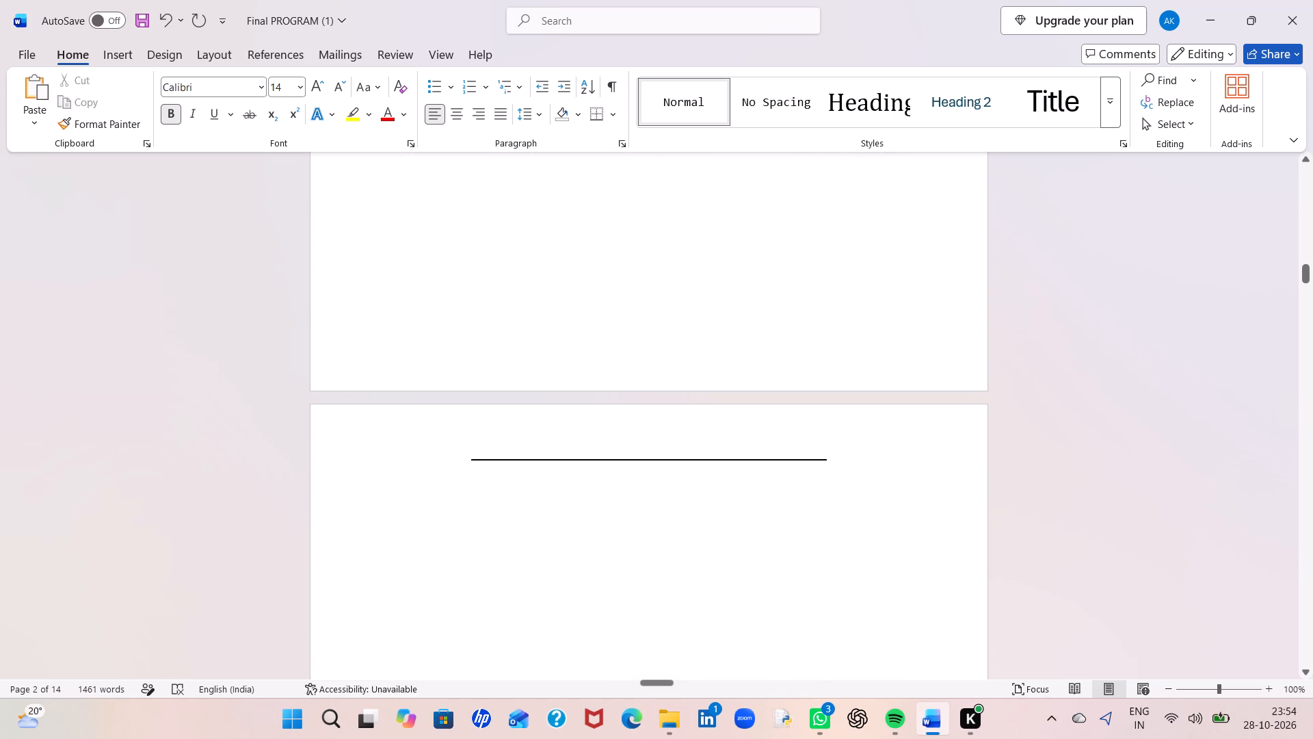
pyautogui.click(467, 457)
pyautogui.press('BackSpace')
pyautogui.press('BackSpace')
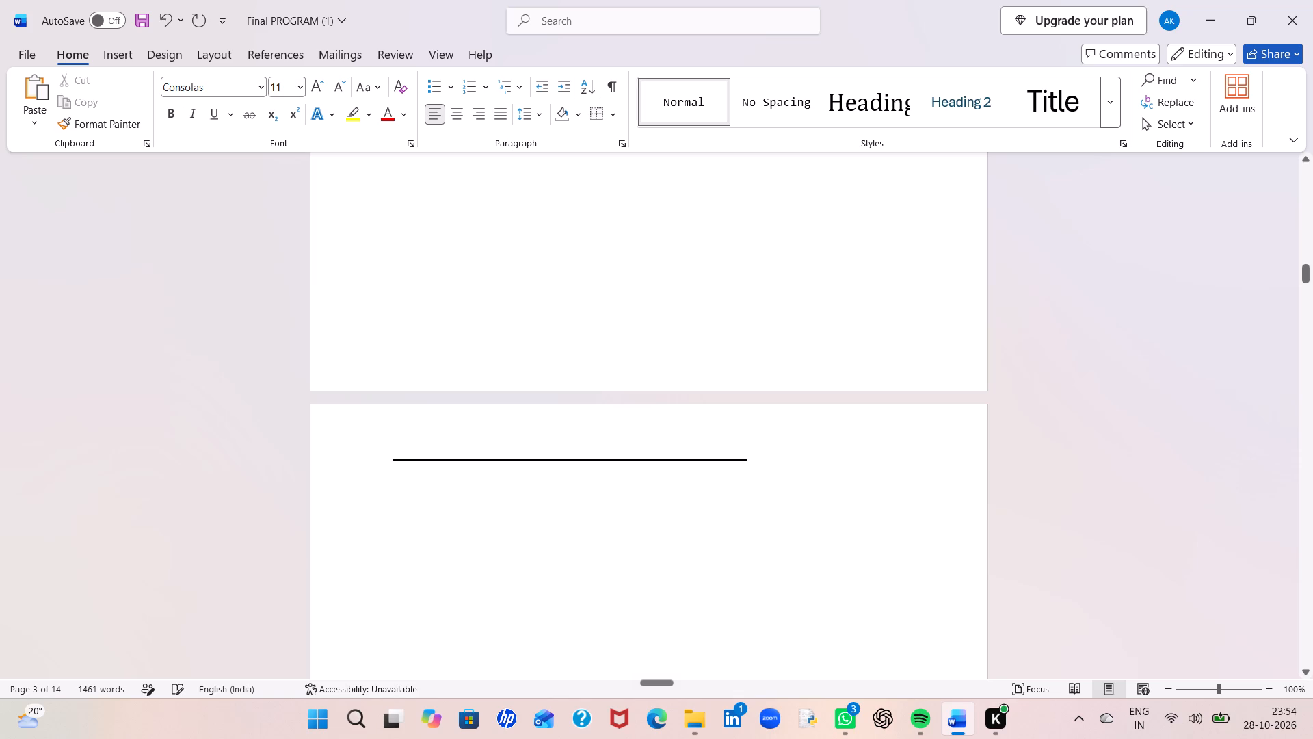
pyautogui.press('BackSpace')
# Insert a space in front of the horizontal line below Program 15's output screenshot.
pyautogui.scroll(1, 467, 457)
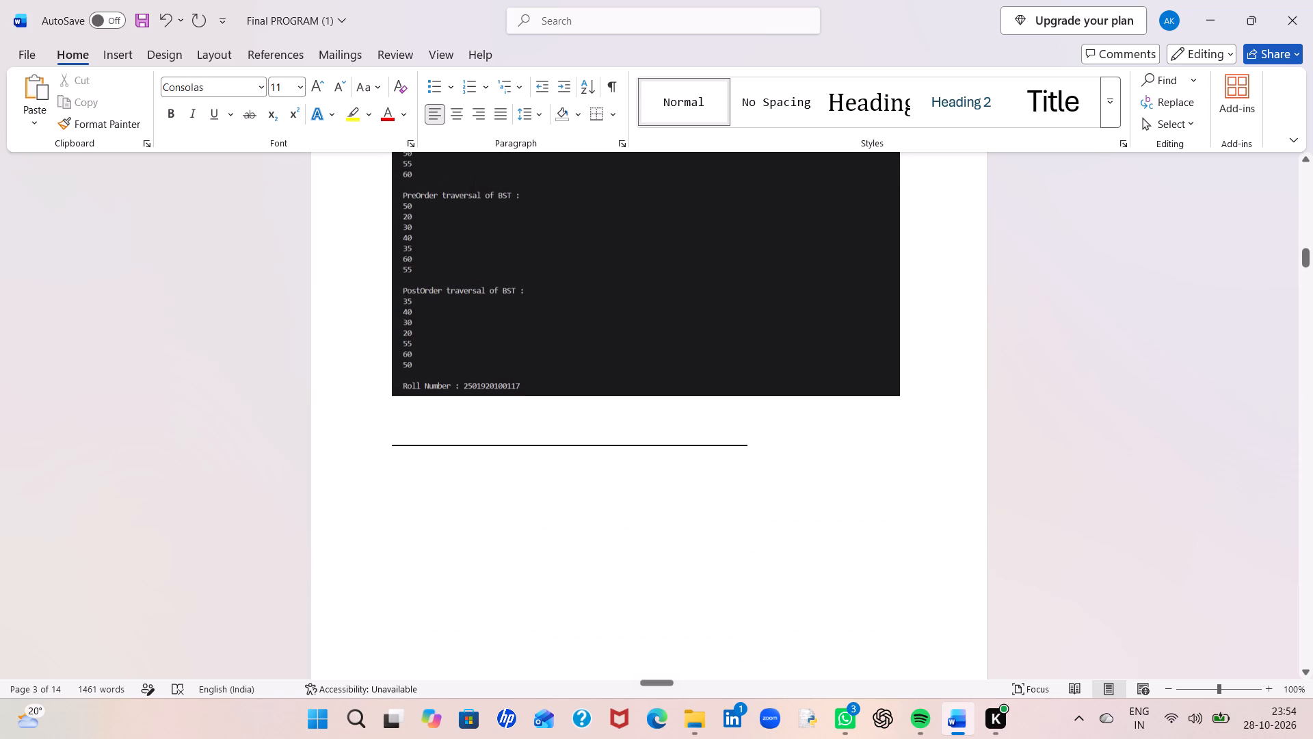
pyautogui.scroll(1, 467, 457)
pyautogui.click(381, 441)
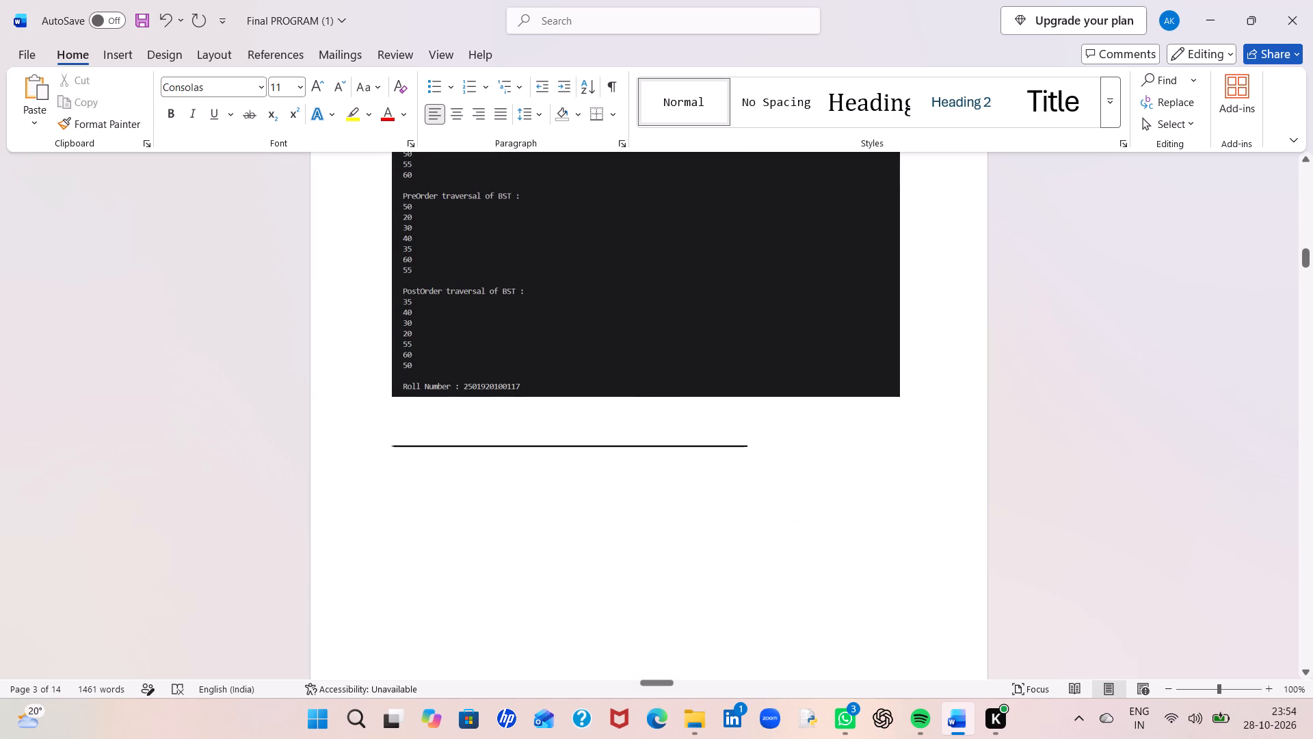
pyautogui.click(383, 451)
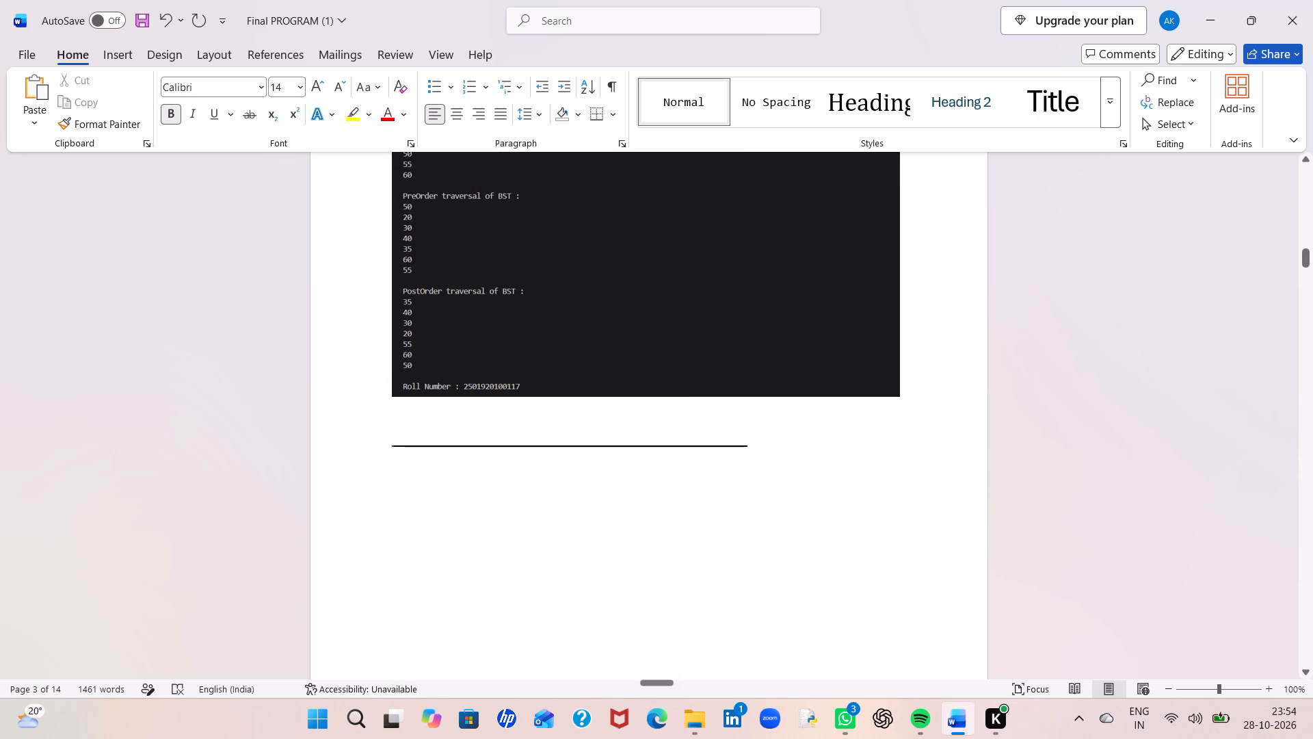
pyautogui.click(383, 441)
pyautogui.press('space')
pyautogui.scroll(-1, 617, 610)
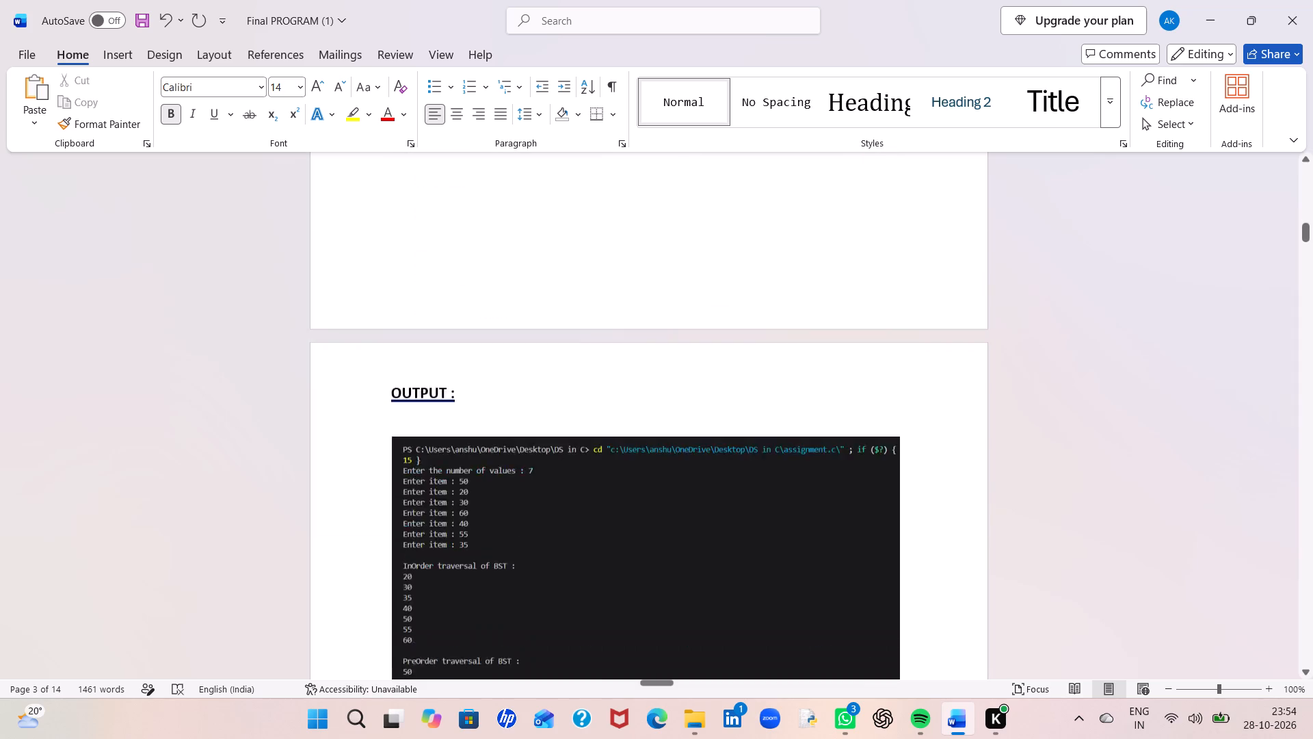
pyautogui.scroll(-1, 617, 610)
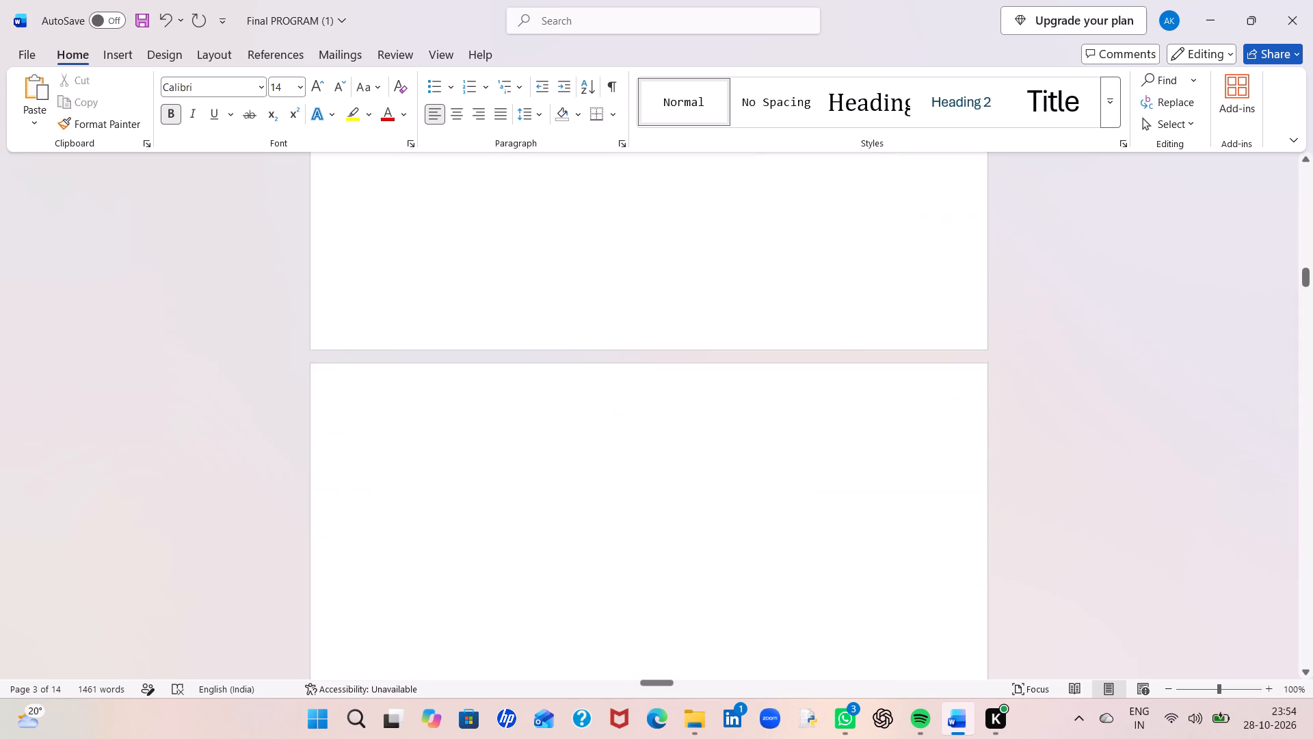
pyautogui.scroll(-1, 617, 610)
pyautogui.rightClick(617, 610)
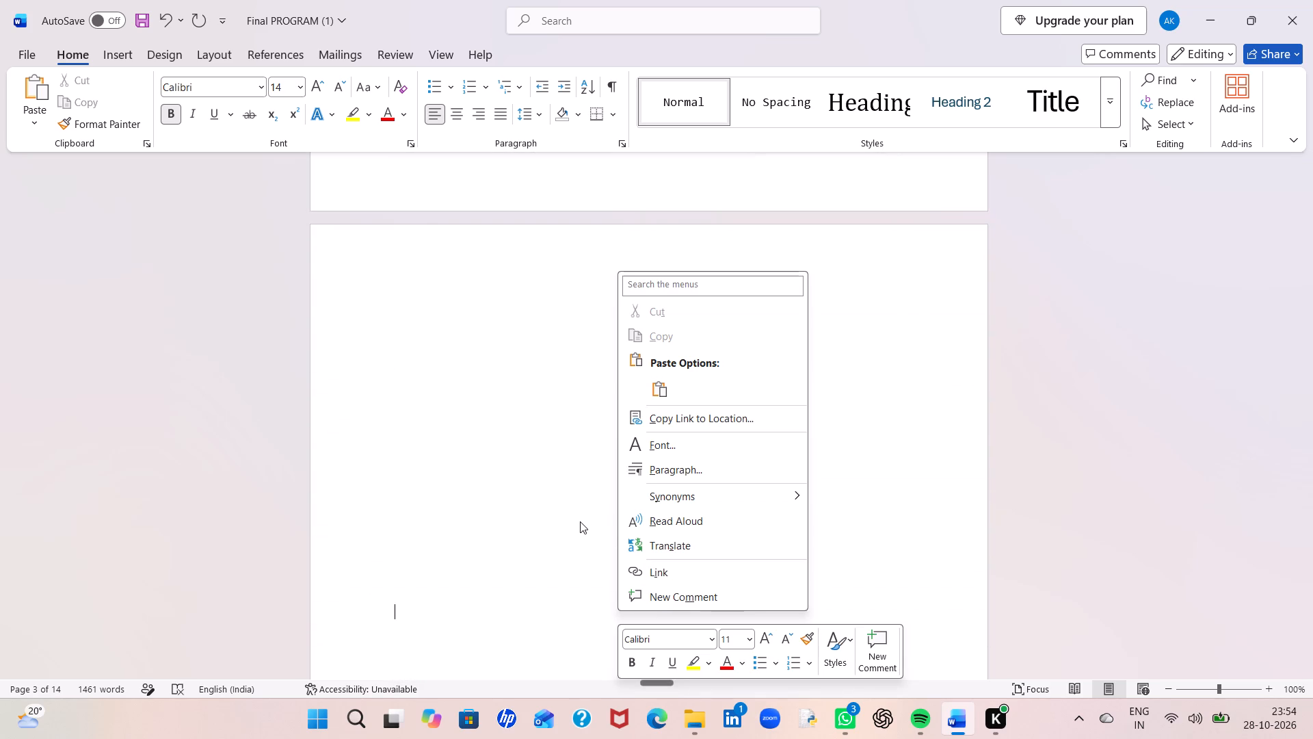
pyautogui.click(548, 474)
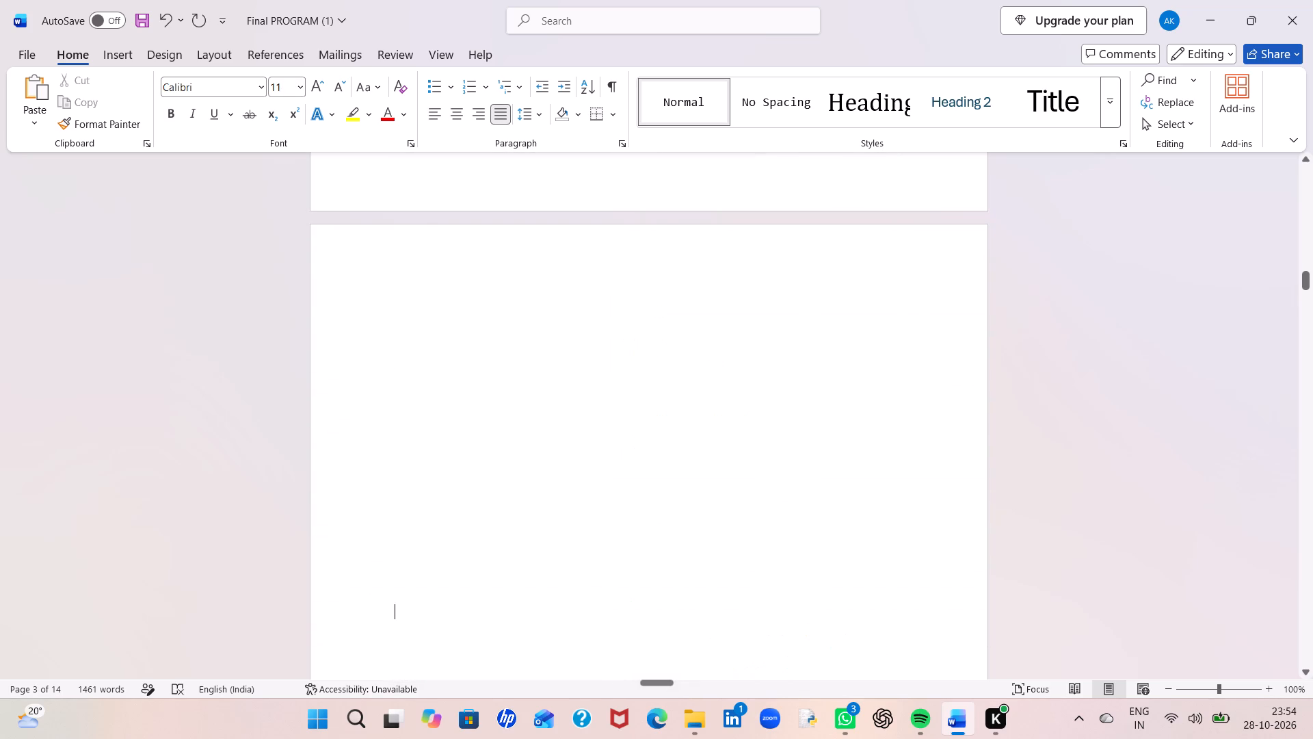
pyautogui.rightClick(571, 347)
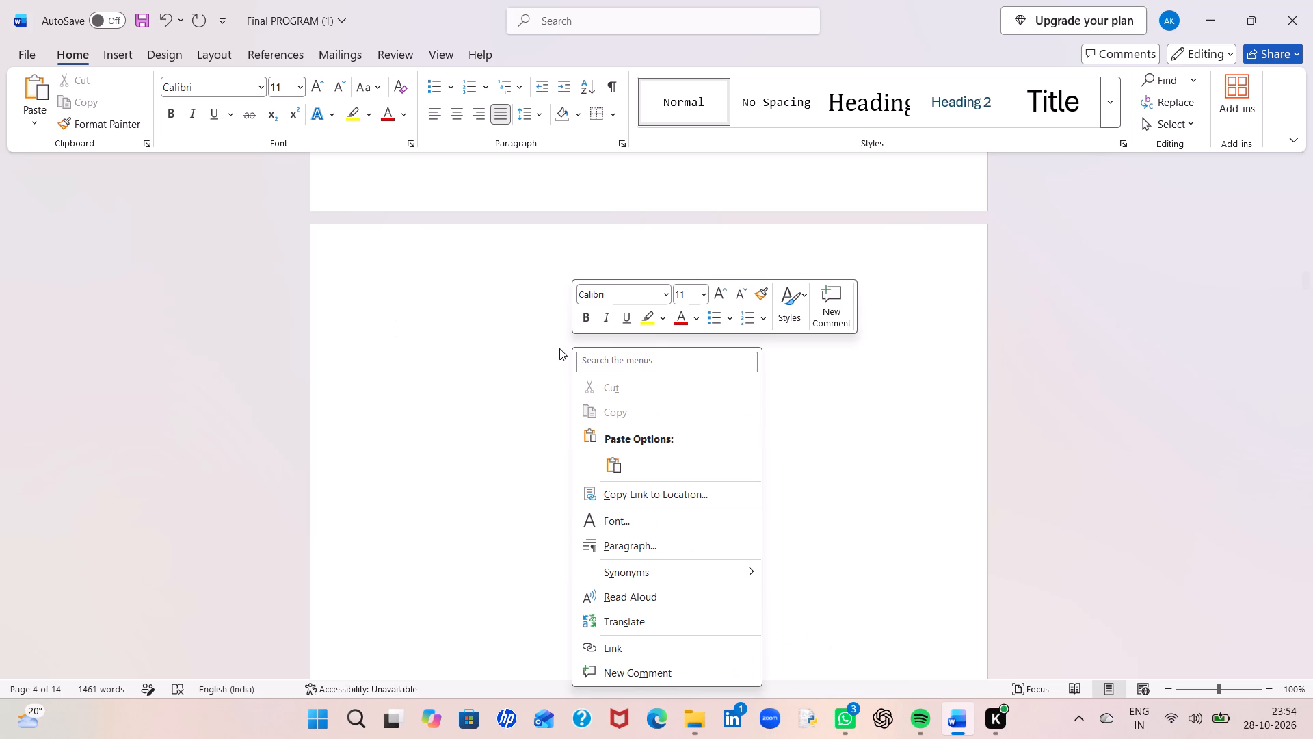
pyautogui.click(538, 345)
# Push the PROGRAM-16 heading onto the page of its OBJECTIVE text with a line break.
pyautogui.scroll(1, 538, 349)
pyautogui.hscroll(2, 538, 349)
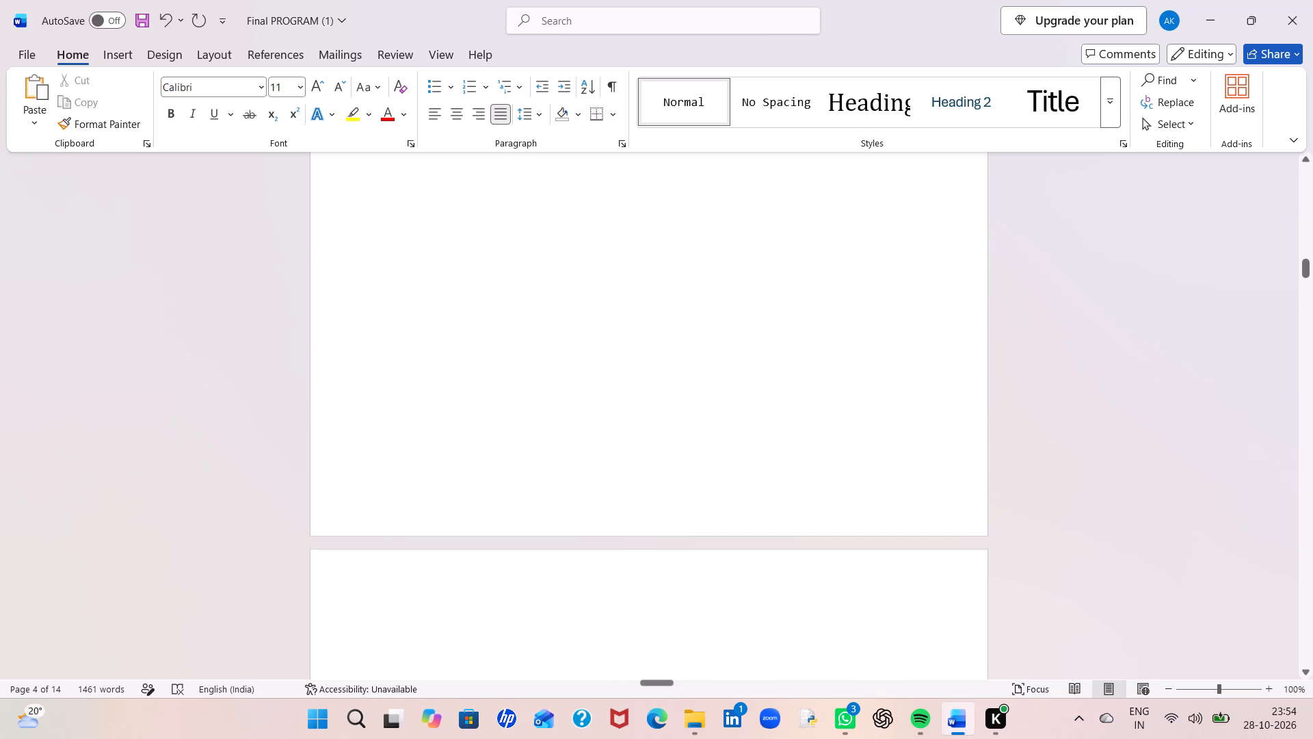
pyautogui.hscroll(2, 538, 349)
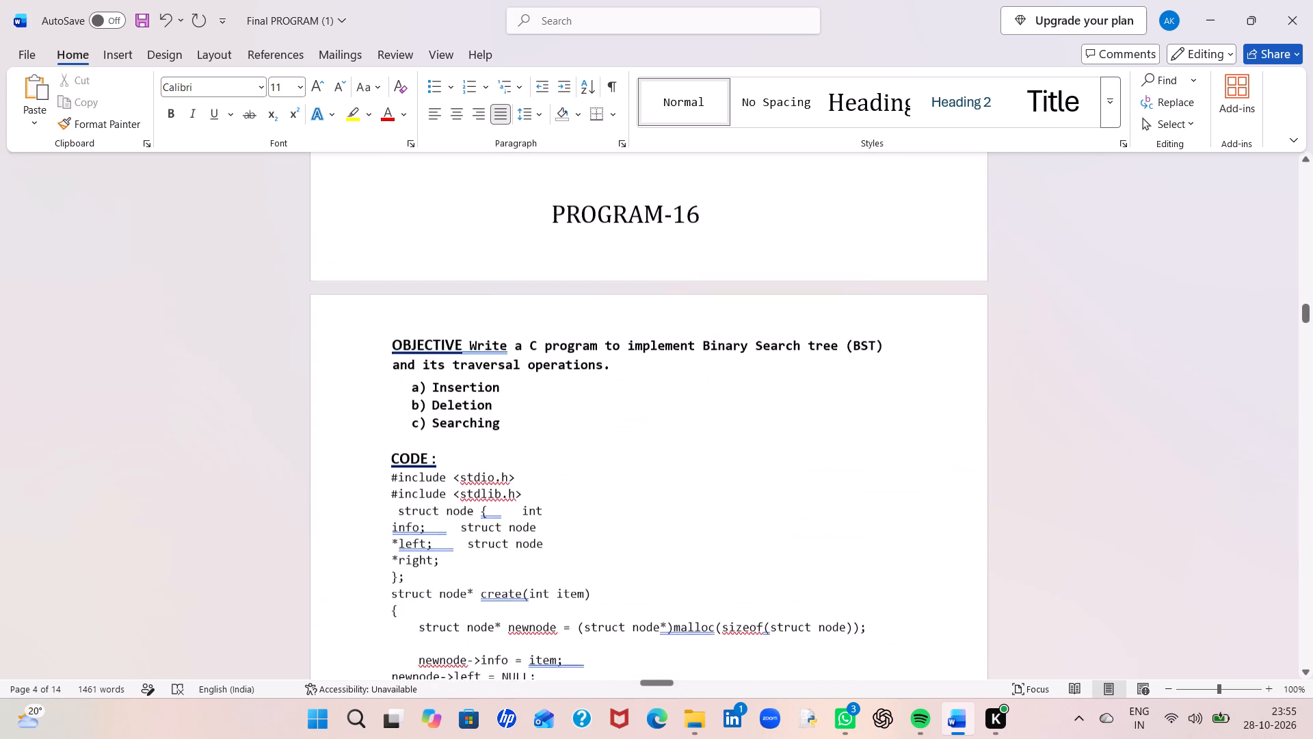
pyautogui.hscroll(1, 538, 349)
pyautogui.click(544, 327)
pyautogui.press('Return')
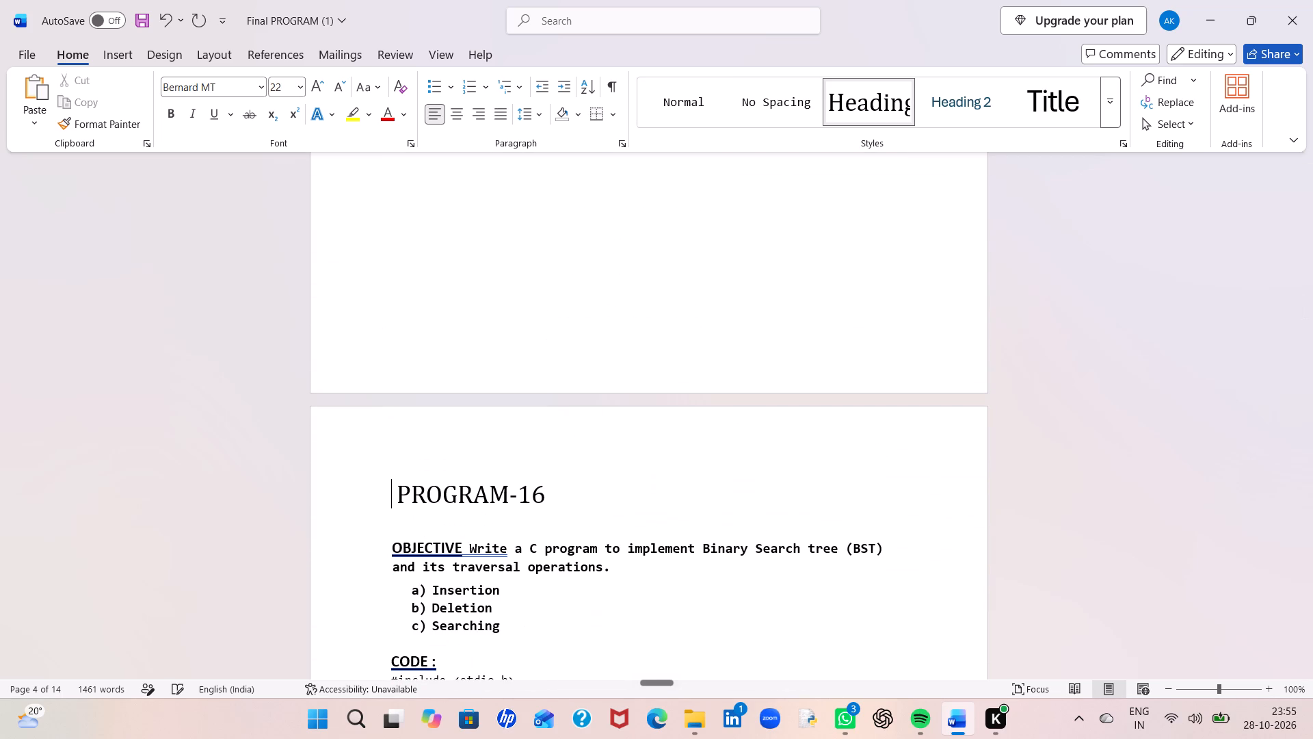
# Indent the PROGRAM-16 heading with 22 spaces so it sits near the middle of the line.
pyautogui.press('space')
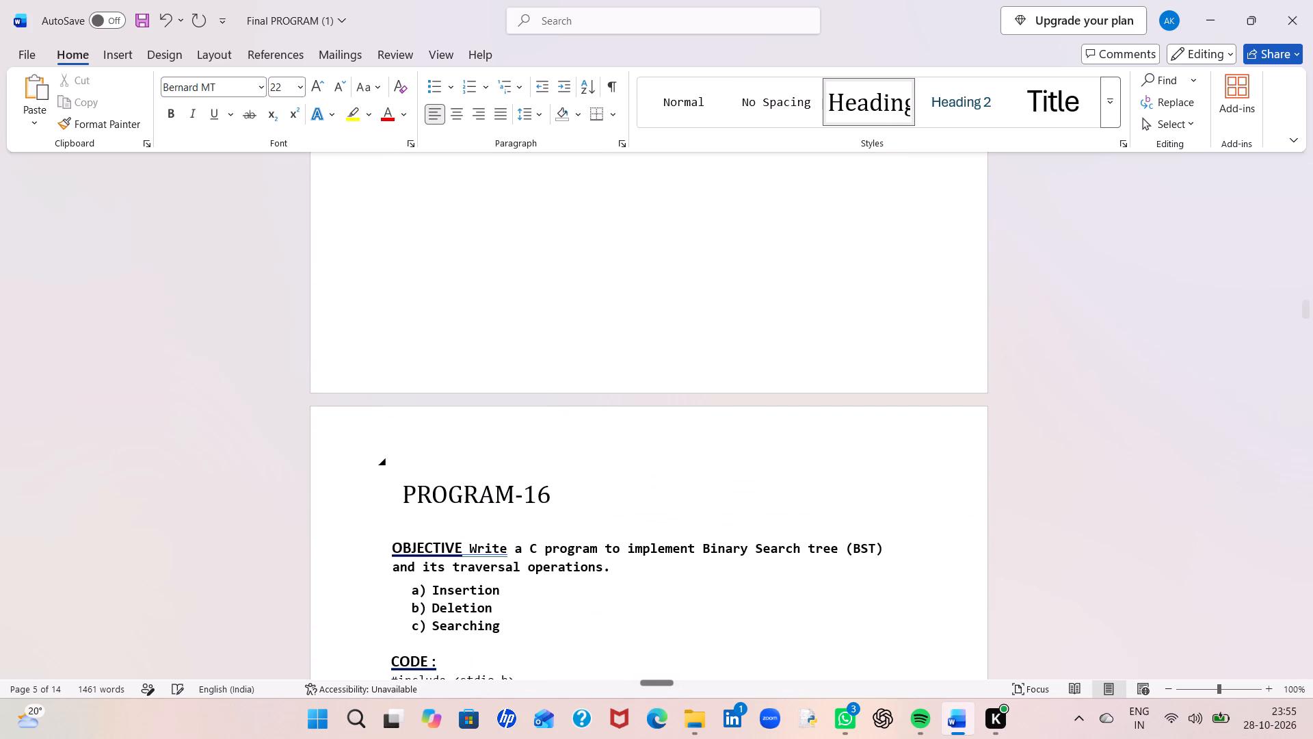
pyautogui.press('space')
pyautogui.press('space')
pyautogui.press('space')
pyautogui.press('space')
pyautogui.press('space')
pyautogui.press('space')
pyautogui.press('space')
pyautogui.press('space')
pyautogui.press('space')
pyautogui.press('space')
pyautogui.press('space')
pyautogui.press('space')
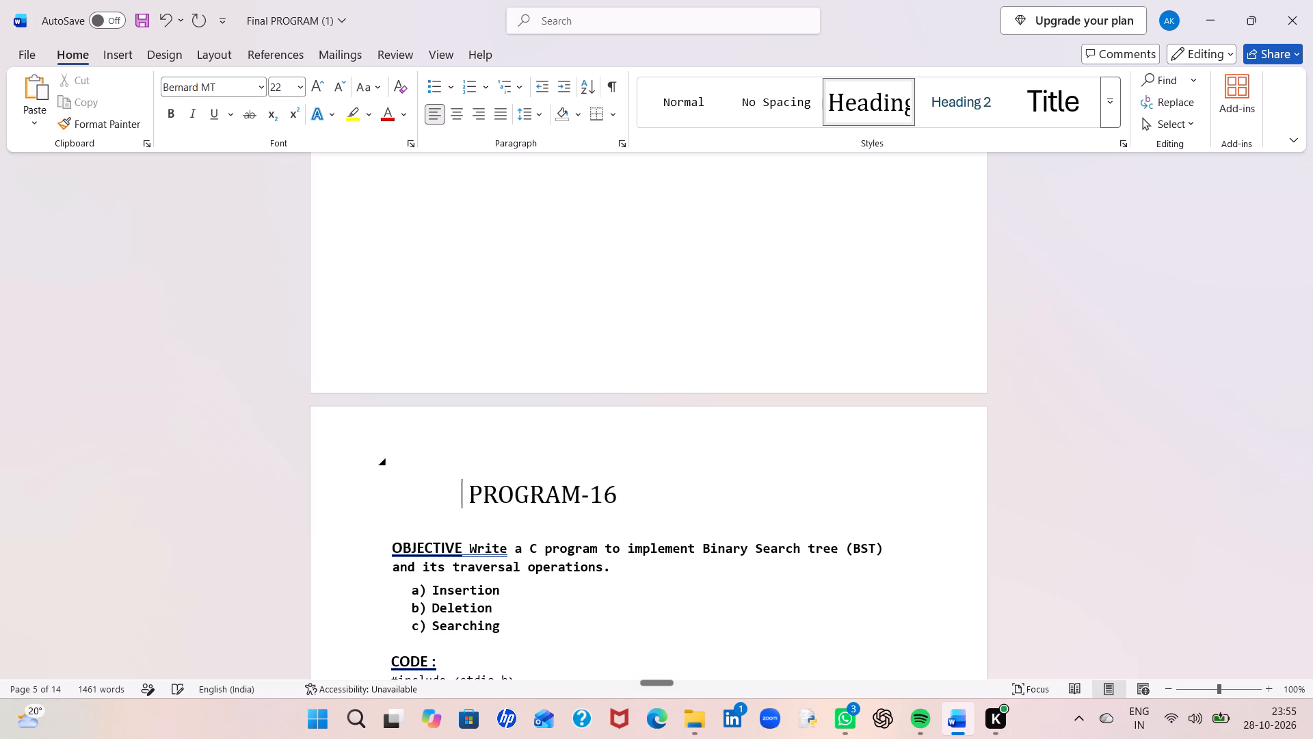
pyautogui.press('space')
pyautogui.press('space')
pyautogui.press('space')
pyautogui.press('space')
pyautogui.press('space')
pyautogui.press('space')
pyautogui.press('space')
pyautogui.press('space')
pyautogui.press('space')
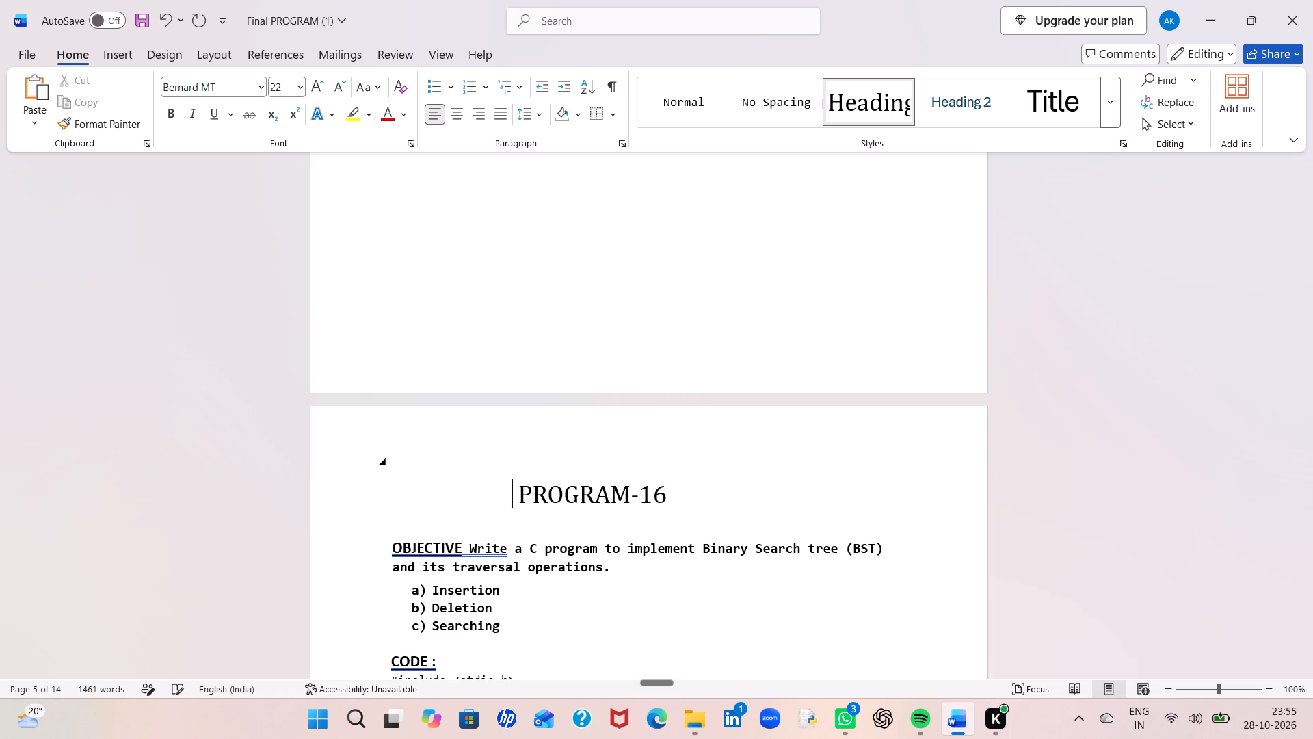
# Add a colon after the OBJECTIVE label under the PROGRAM-16 heading.
pyautogui.scroll(-1, 556, 625)
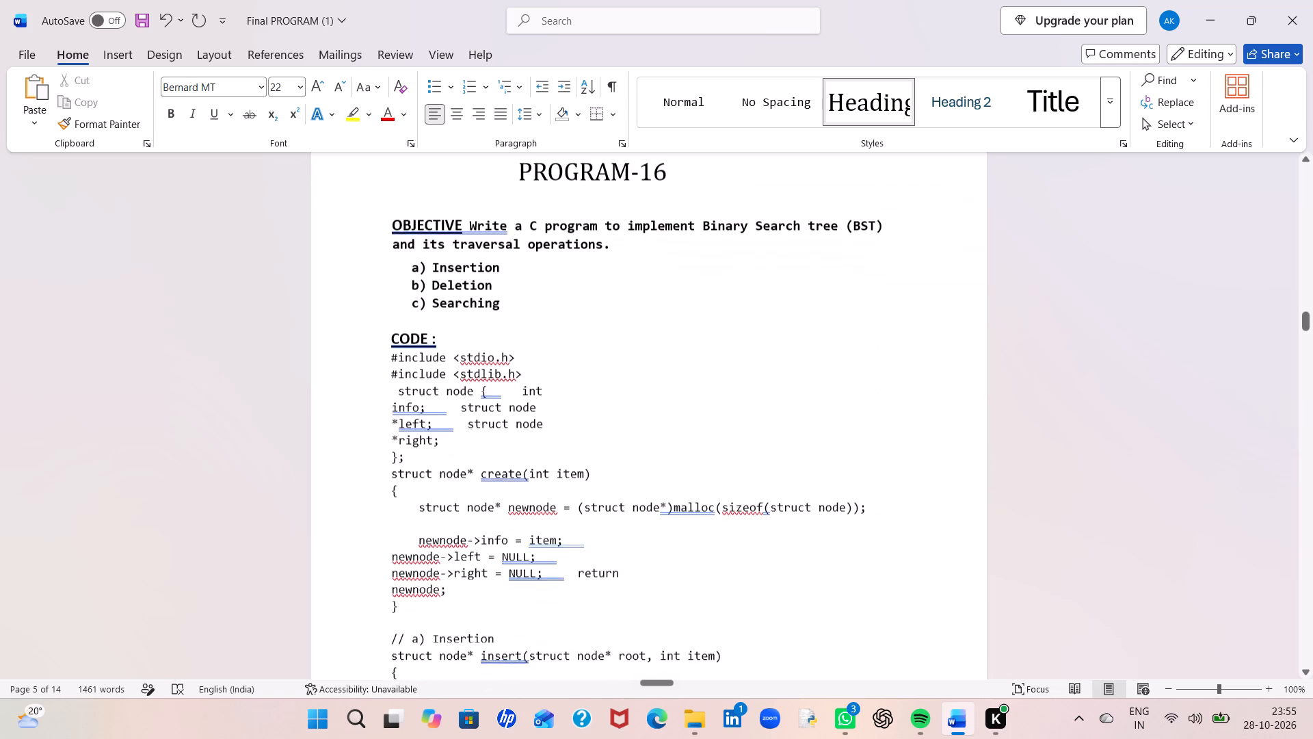
pyautogui.scroll(-1, 556, 625)
pyautogui.click(464, 223)
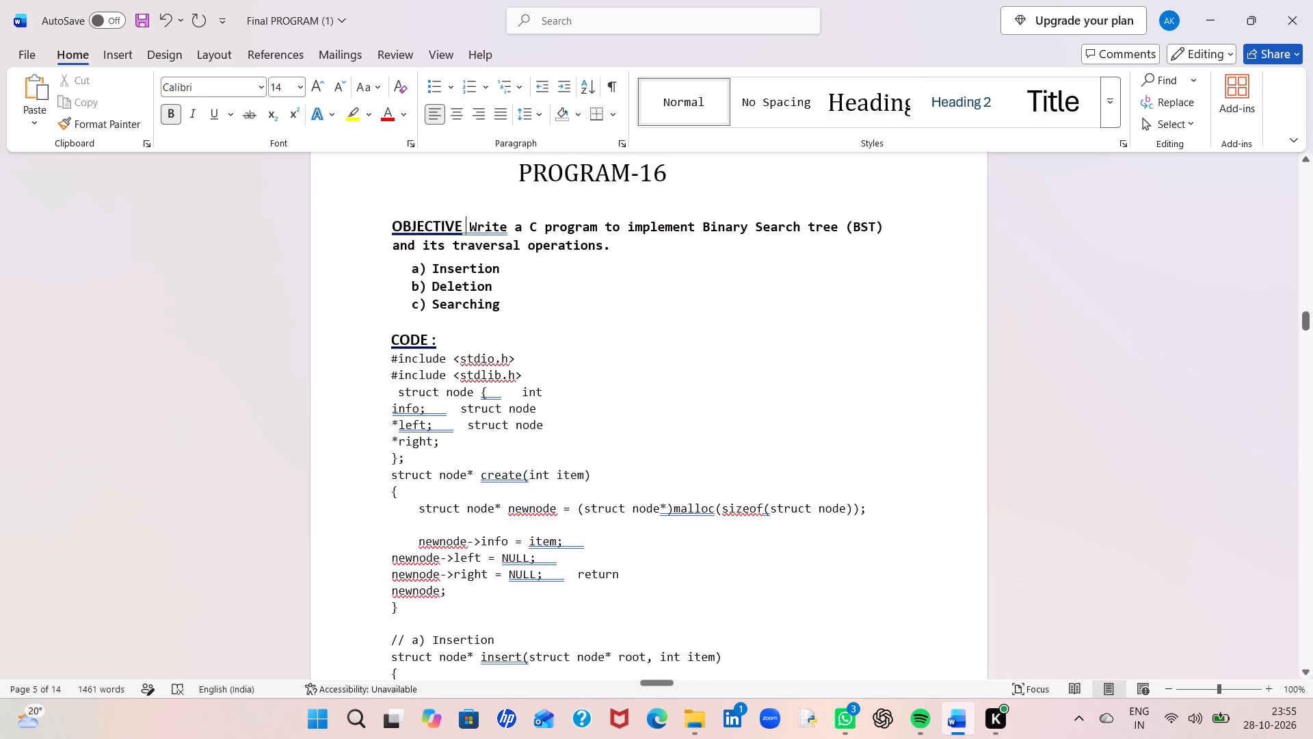
pyautogui.hotkey('shift', ':')
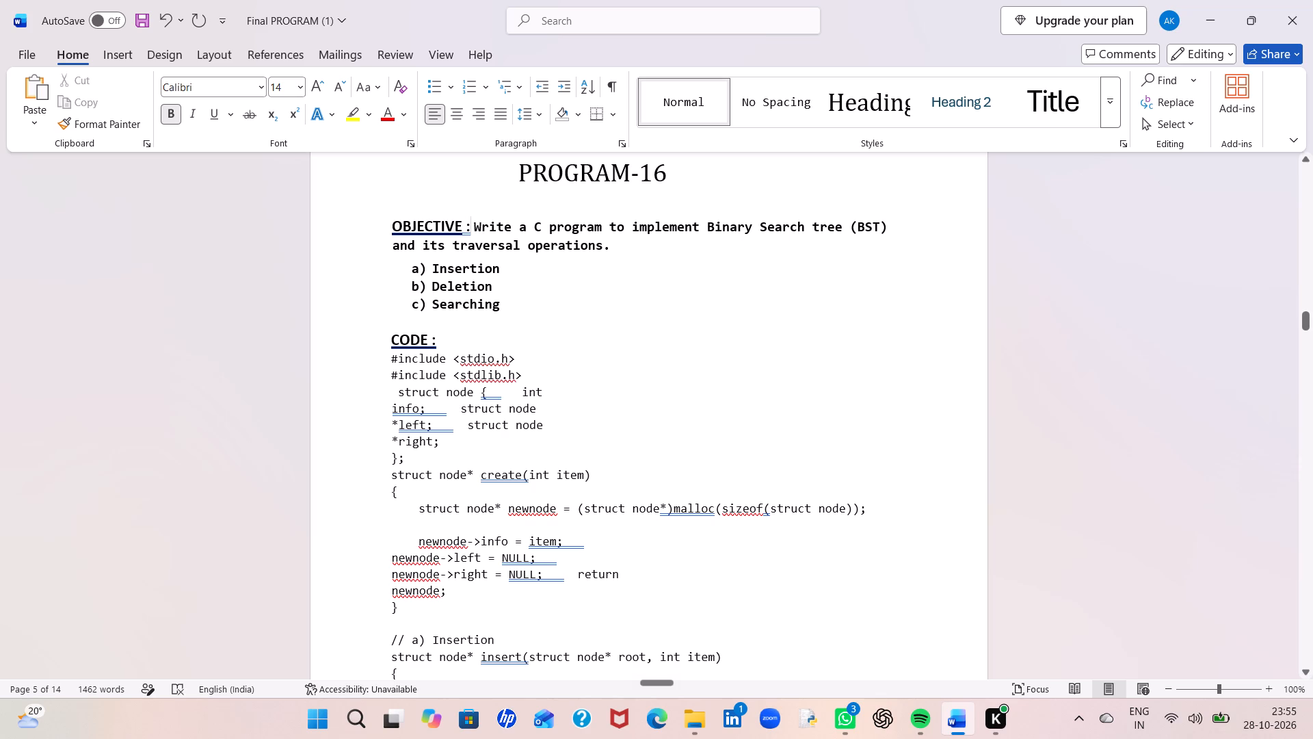
# Insert 12 line breaks after the closing brace of Program 16's code to move the OUTPUT heading onto a new page.
pyautogui.scroll(-4, 517, 318)
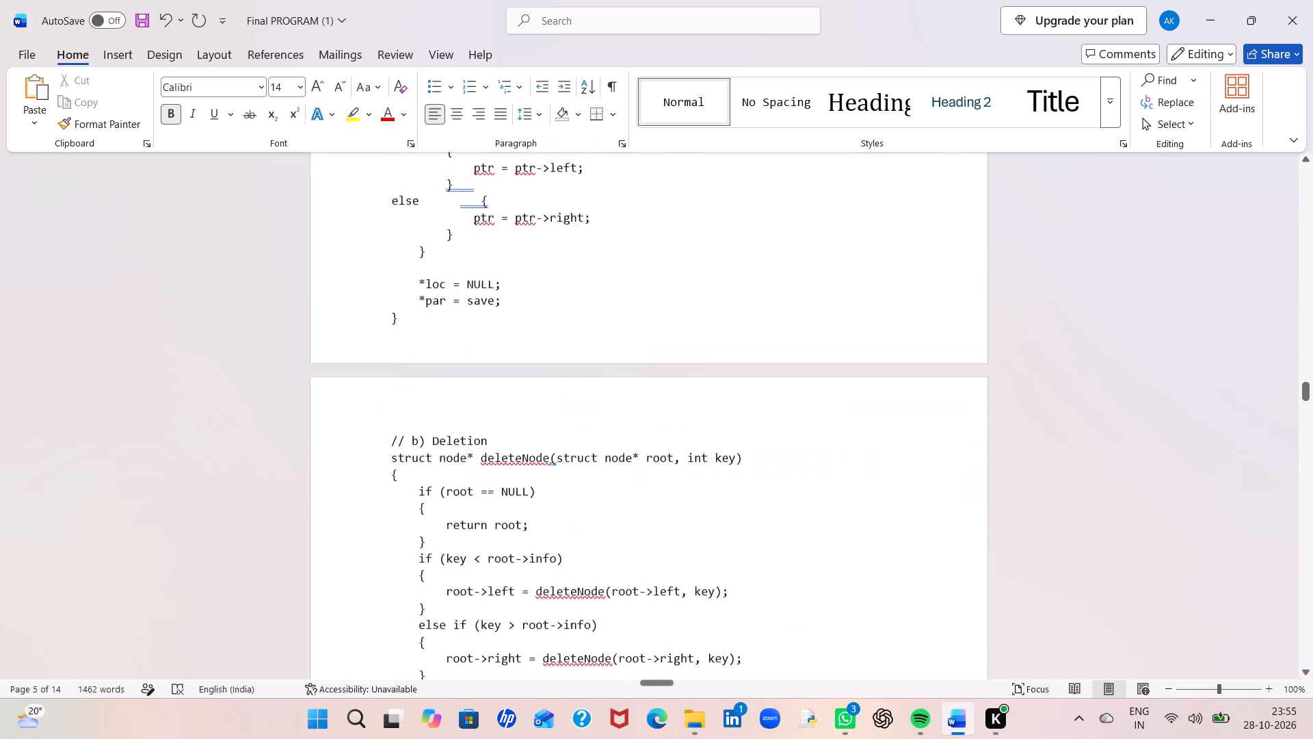
pyautogui.scroll(-4, 517, 318)
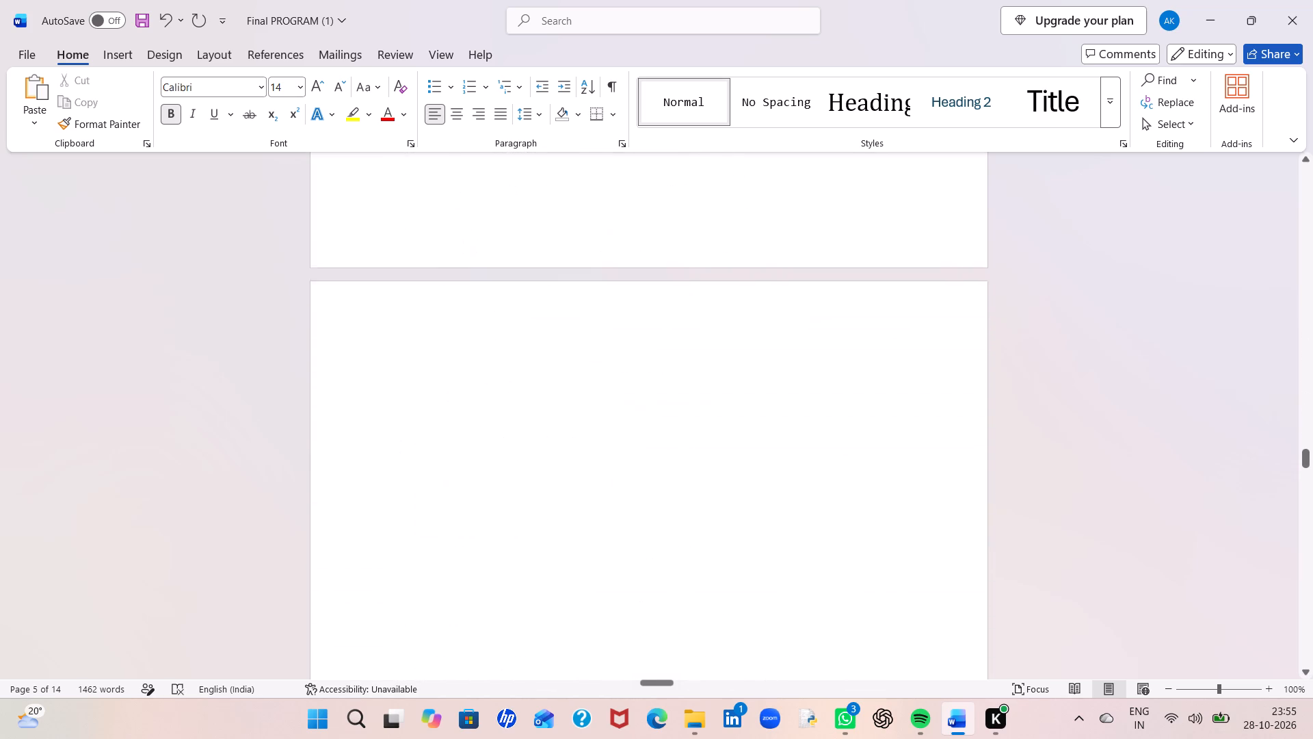
pyautogui.scroll(-1, 517, 318)
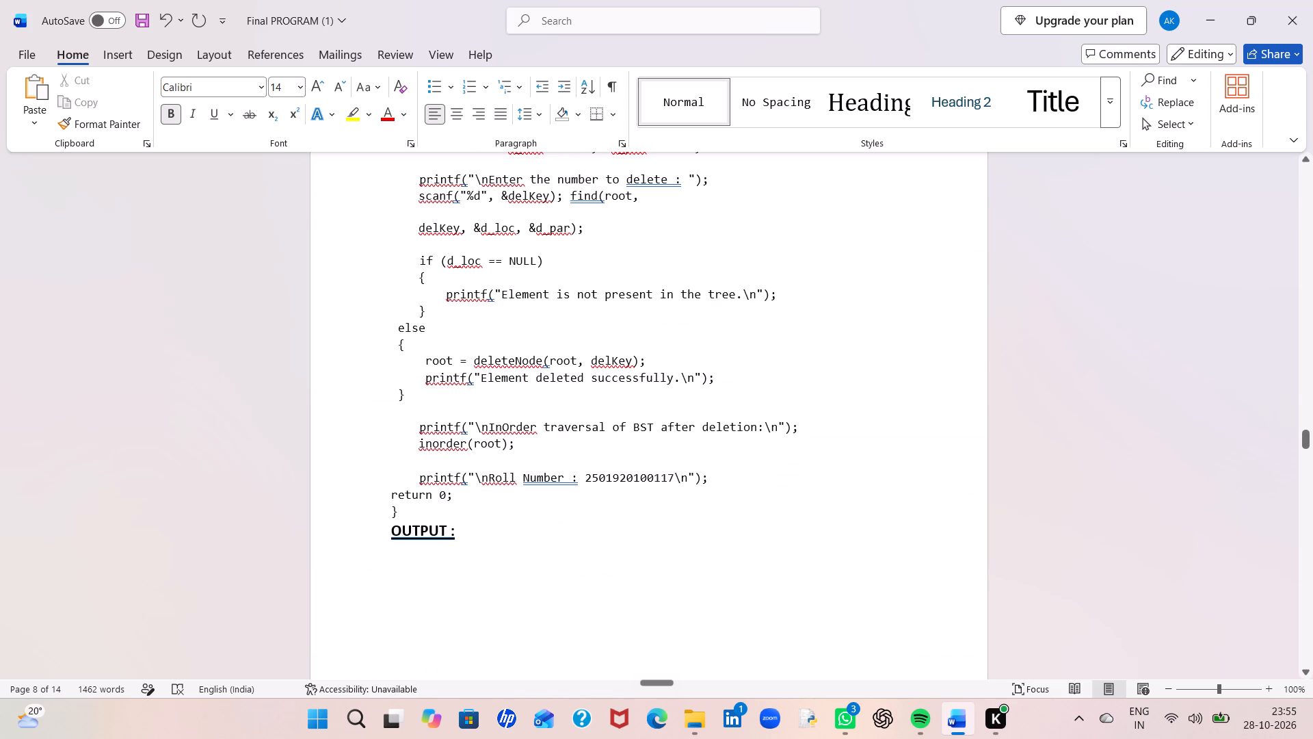
pyautogui.click(412, 506)
pyautogui.press('Return')
pyautogui.press('Return')
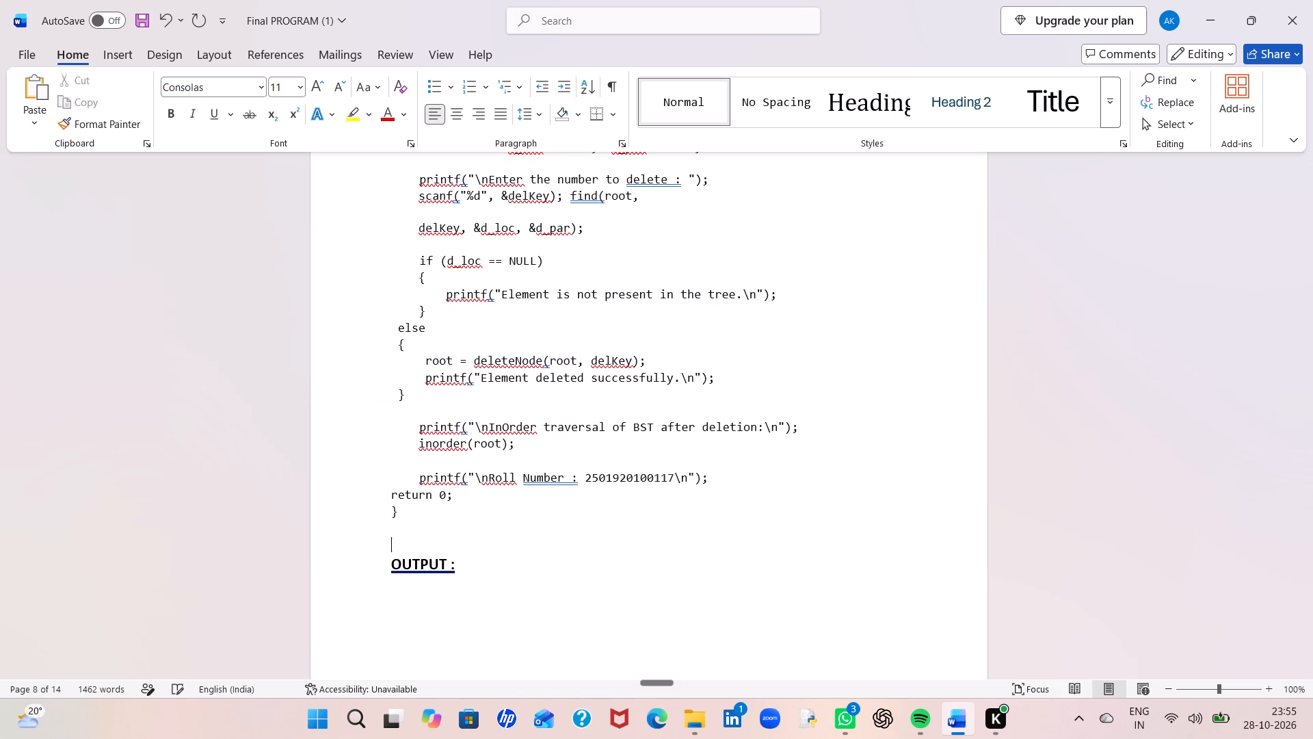
pyautogui.press('Return')
pyautogui.press('Return')
pyautogui.press('Return')
pyautogui.press('Return')
pyautogui.press('Return')
pyautogui.press('Return')
pyautogui.press('Return')
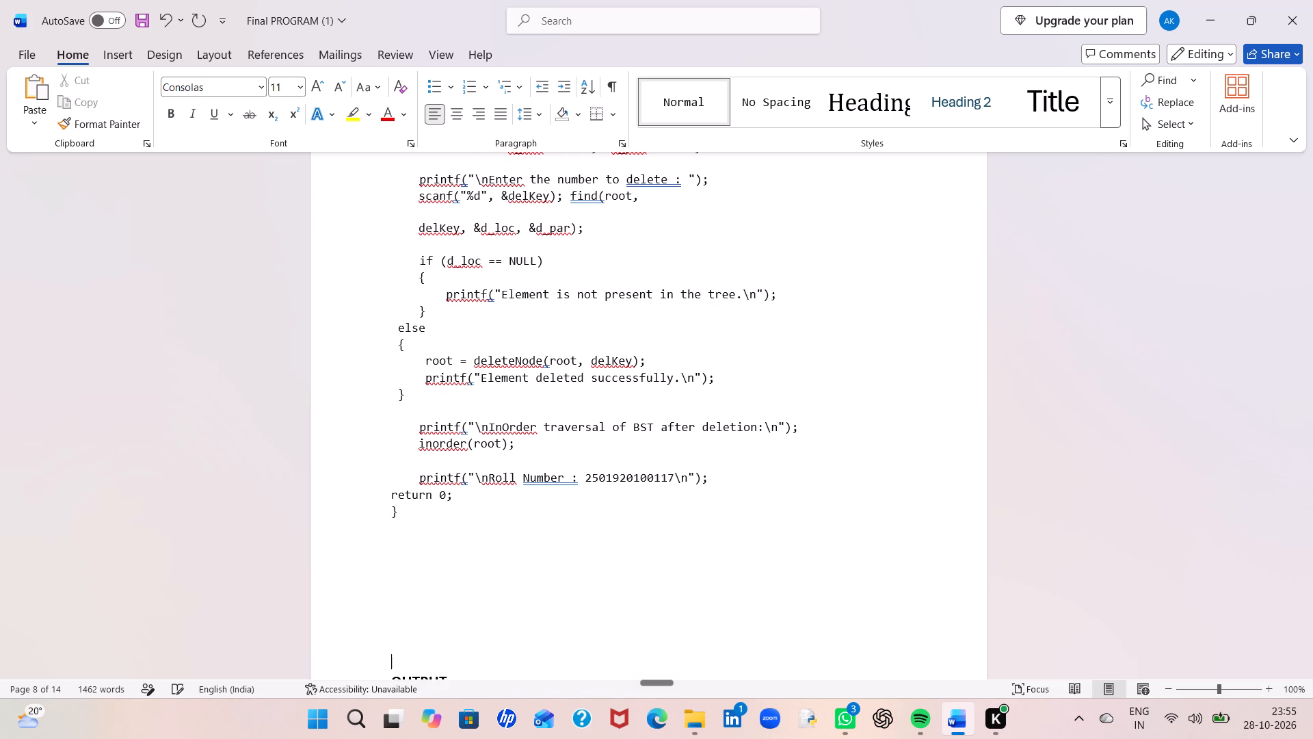
pyautogui.press('Return')
pyautogui.press('Return')
pyautogui.press('Return')
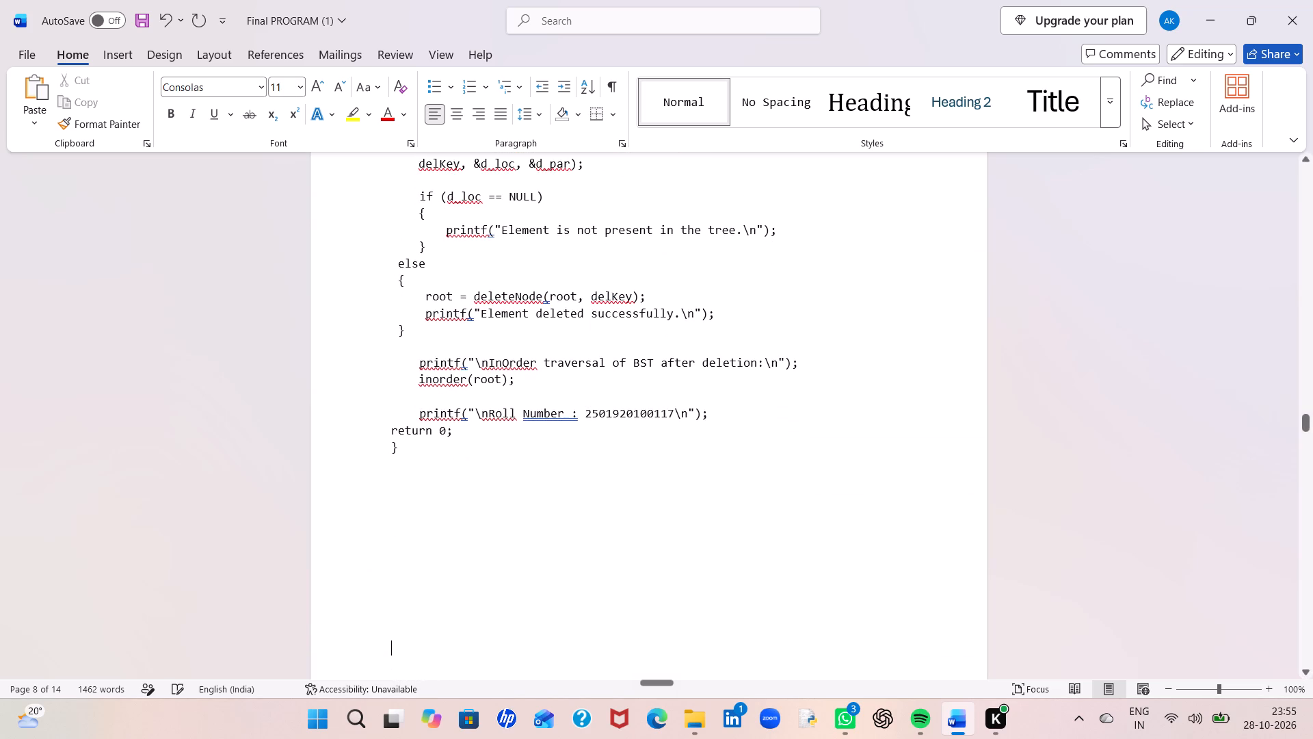
# Copy the BST search-and-deletion output screenshot from the File Explorer Gallery and paste it at Program 16's OUTPUT heading in Word.
pyautogui.scroll(-1, 412, 506)
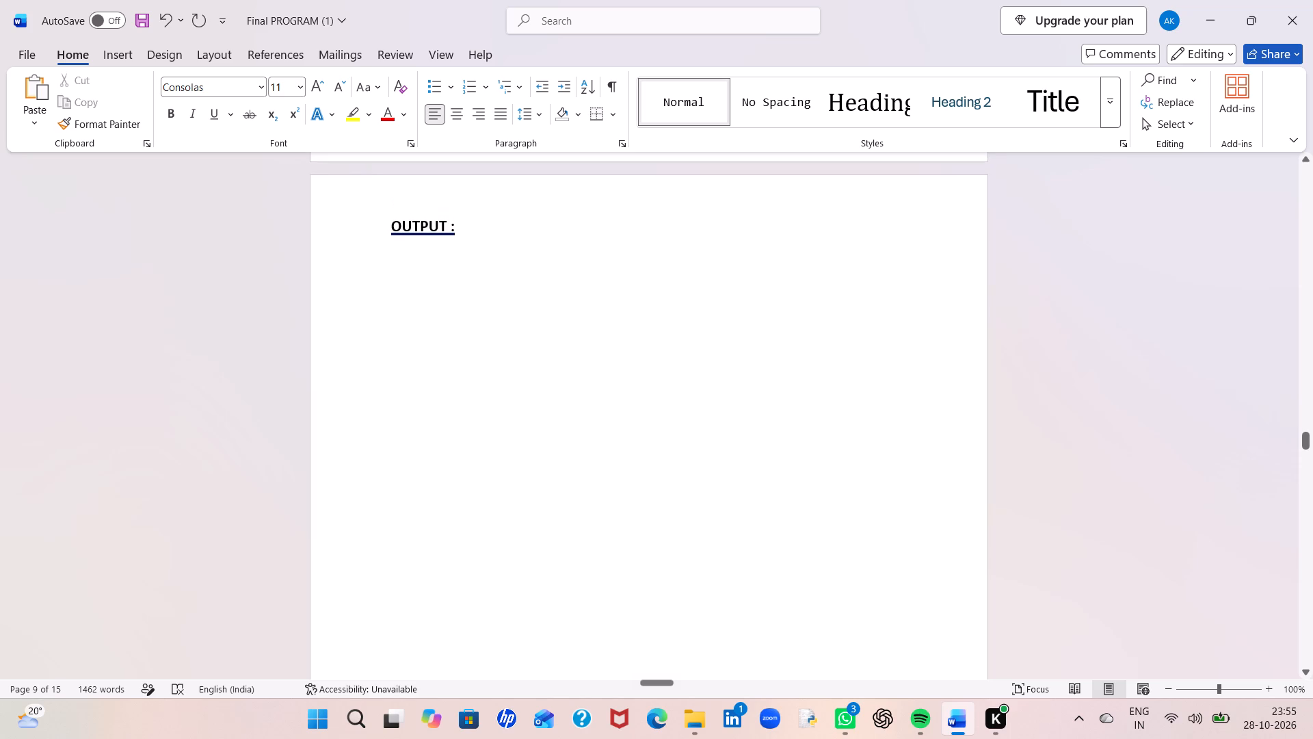
pyautogui.click(699, 726)
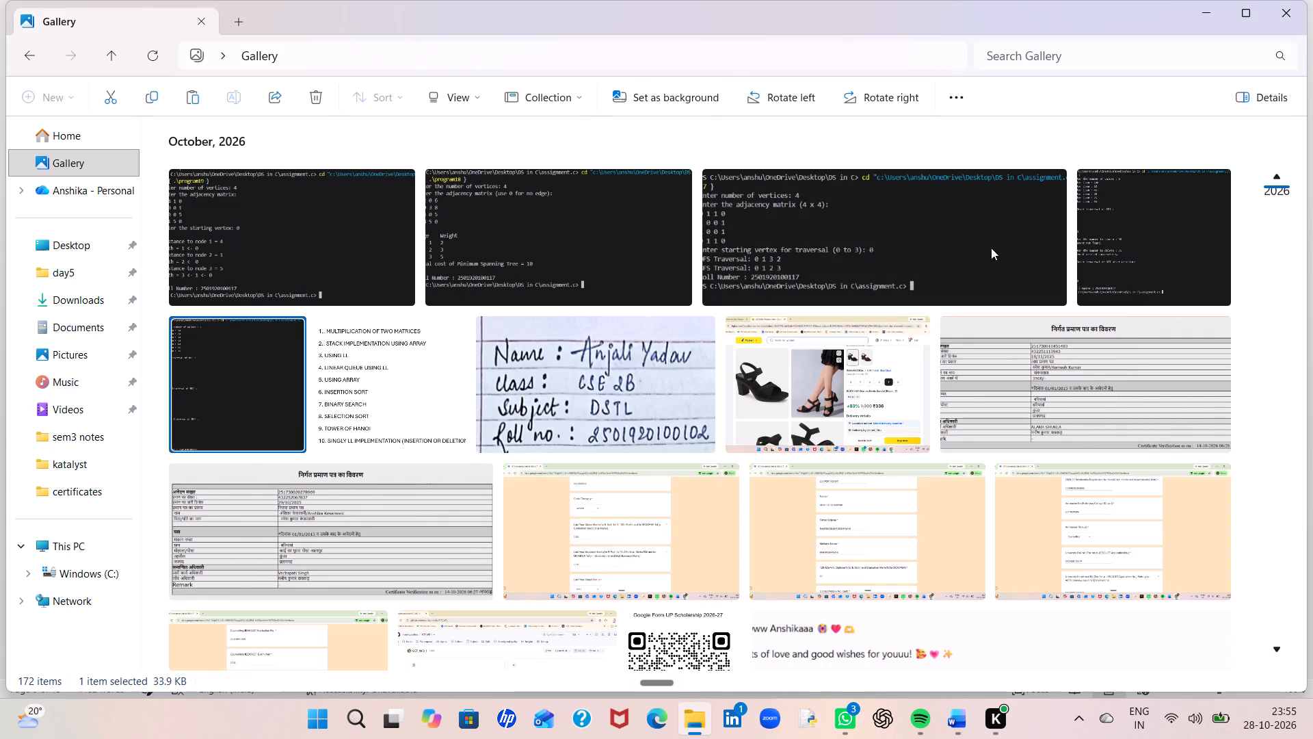
pyautogui.click(1106, 255)
pyautogui.rightClick(1110, 231)
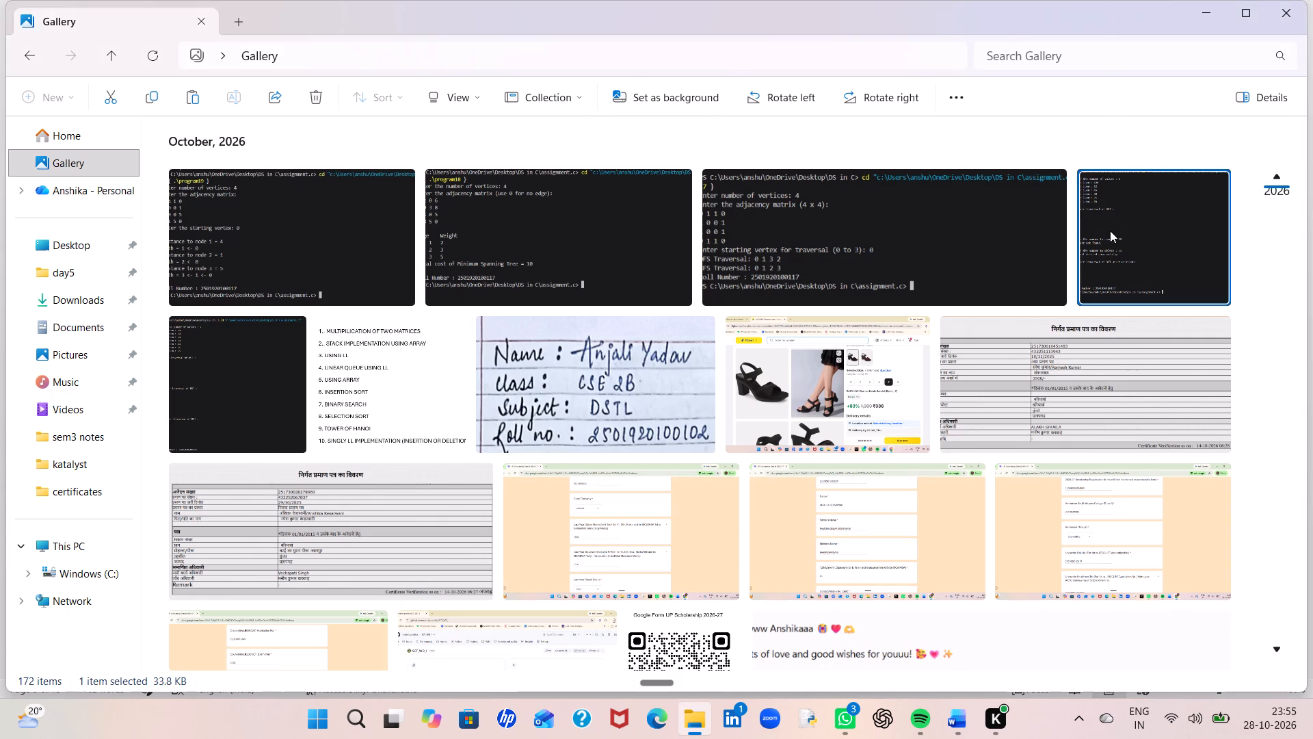
pyautogui.click(921, 22)
pyautogui.click(965, 738)
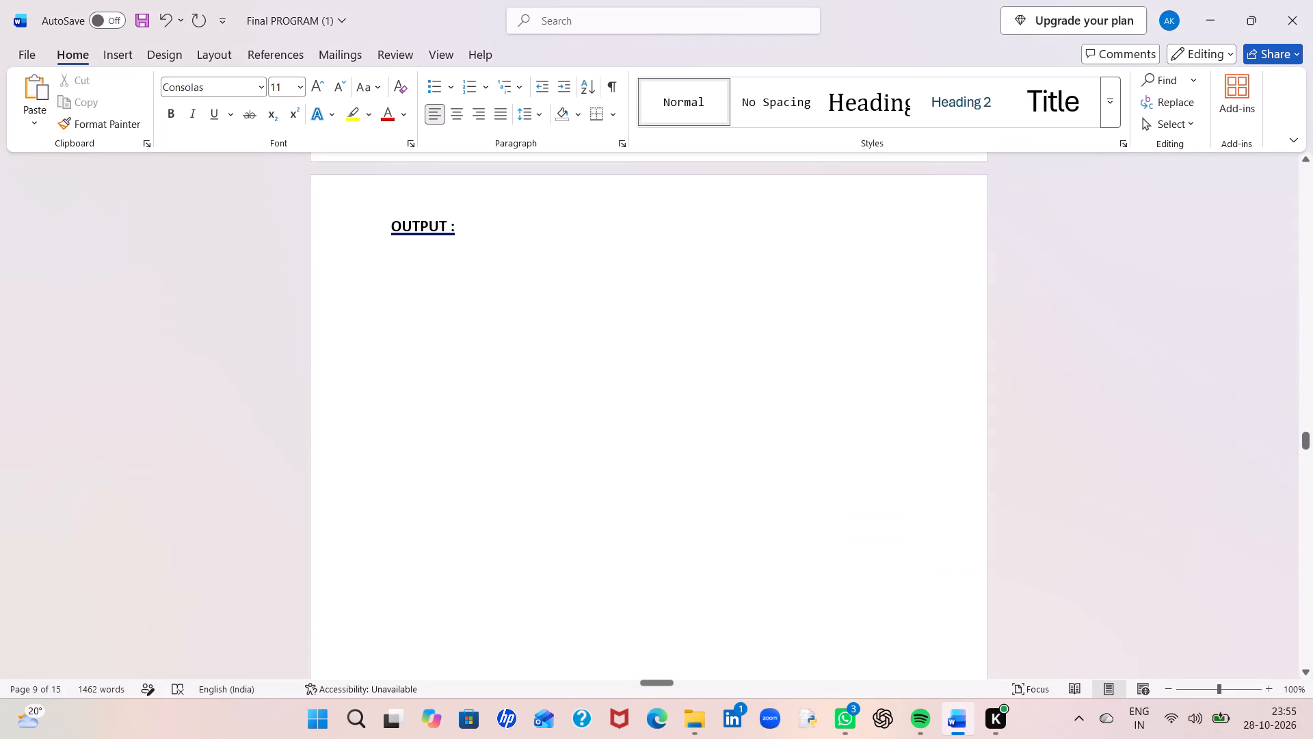
pyautogui.click(425, 272)
pyautogui.hotkey('ctrl', 'v')
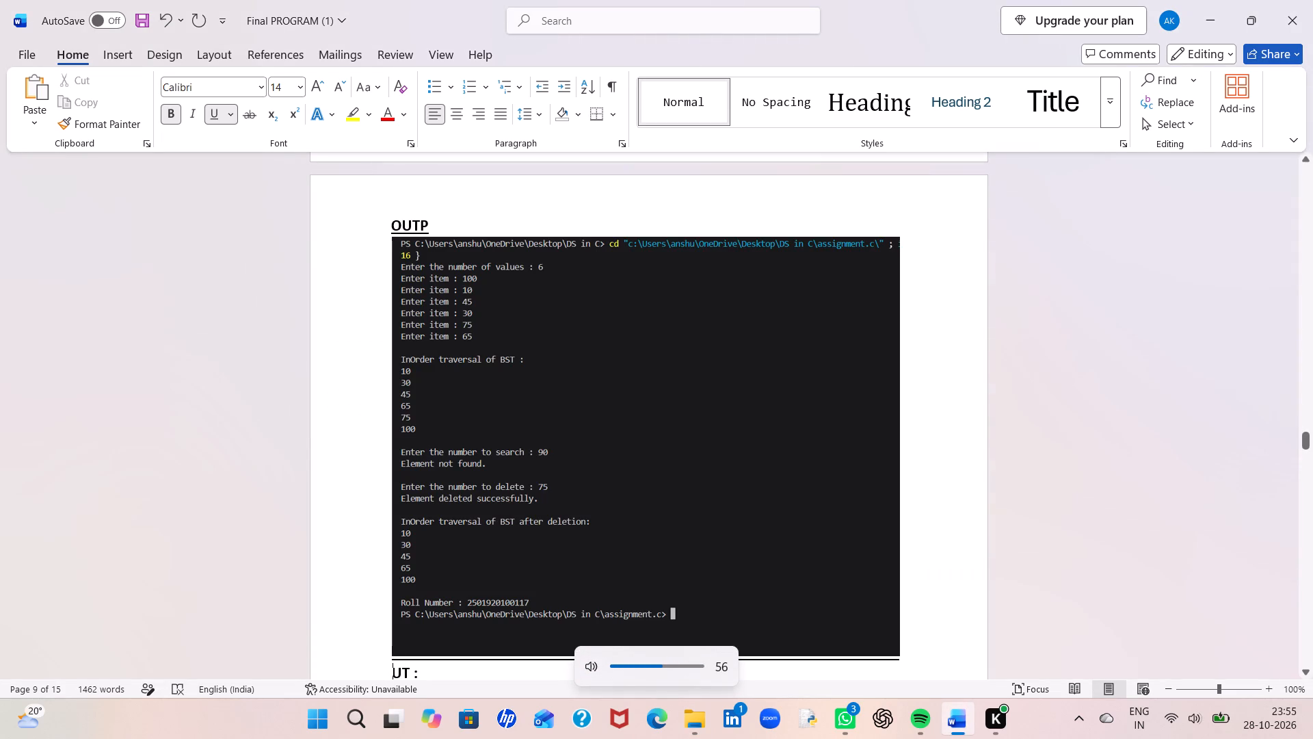
# Delete the leftover "UT :" text below Program 16's output screenshot.
pyautogui.click(444, 224)
pyautogui.scroll(-1, 444, 224)
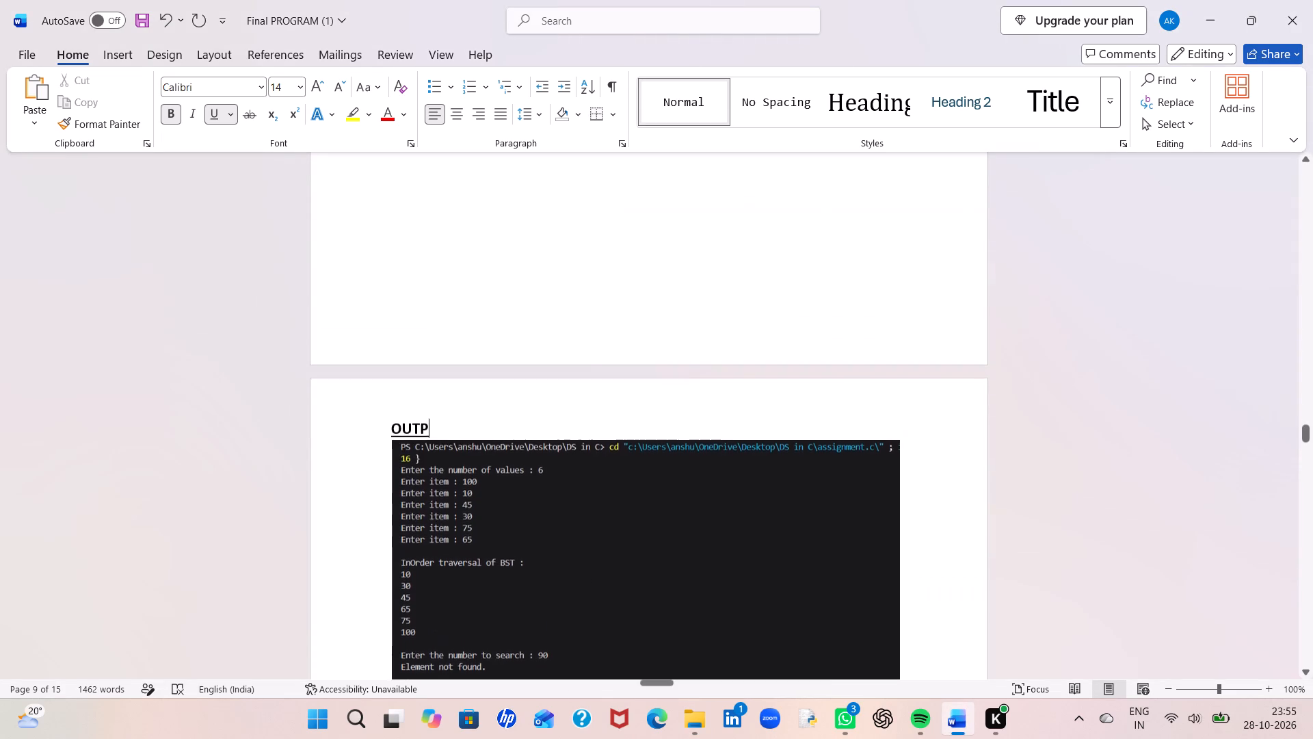
pyautogui.scroll(-1, 444, 224)
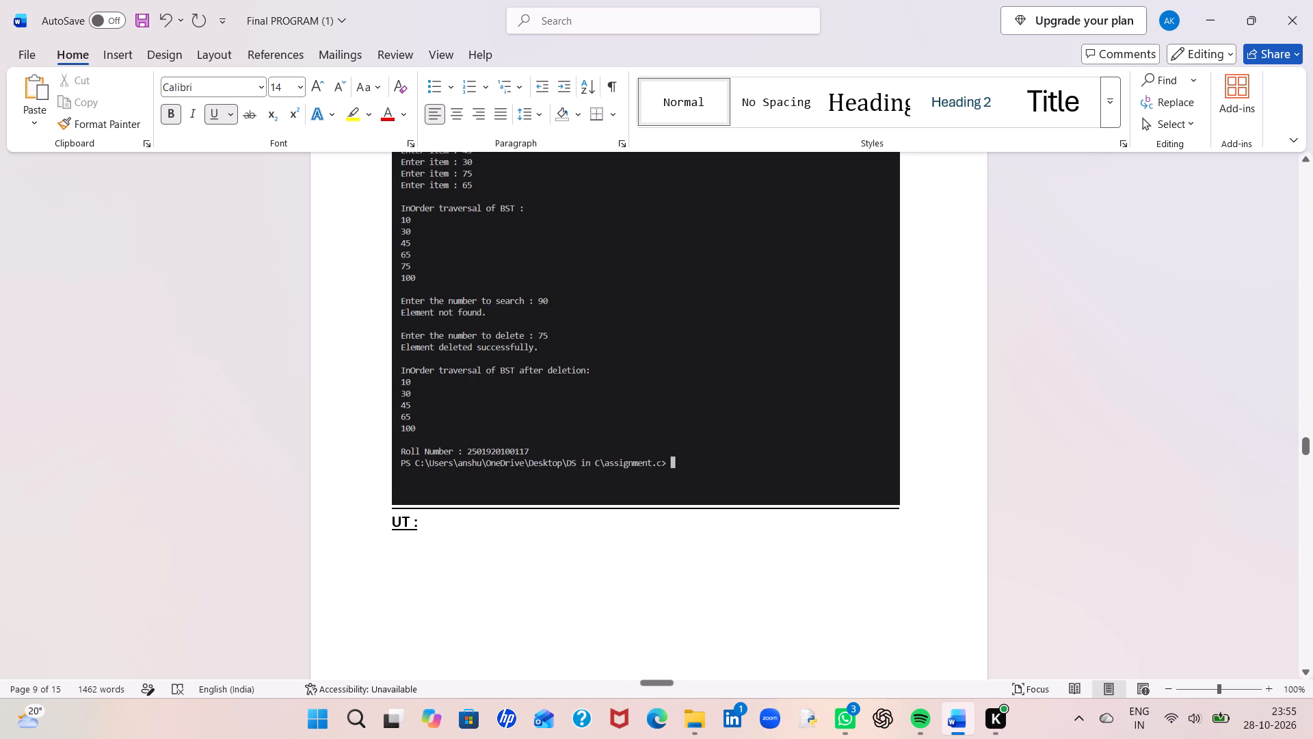
pyautogui.click(444, 515)
pyautogui.press('BackSpace')
pyautogui.press('BackSpace')
pyautogui.press('BackSpace')
pyautogui.press('BackSpace')
pyautogui.press('BackSpace')
pyautogui.press('BackSpace')
pyautogui.press('BackSpace')
pyautogui.press('BackSpace')
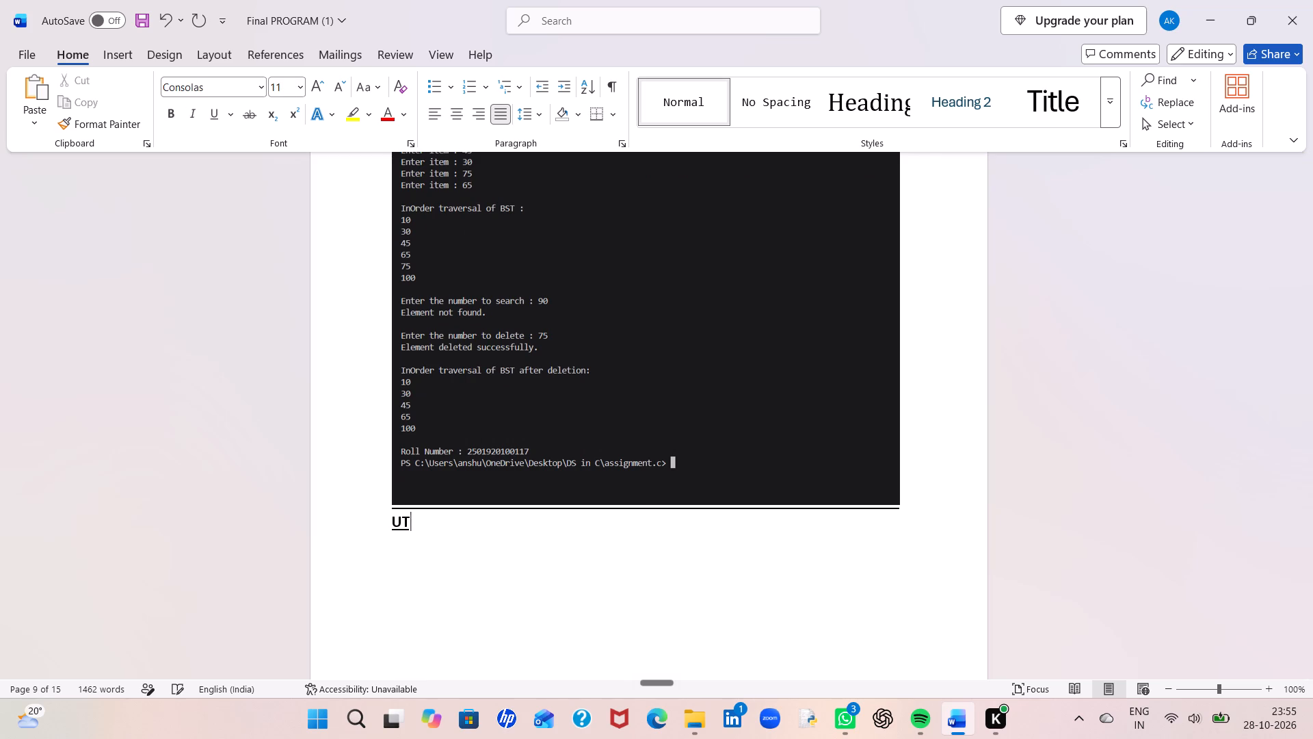
# Complete the cut-off OUTP heading above Program 16's output screenshot so it reads "OUTPUT:".
pyautogui.scroll(1, 444, 515)
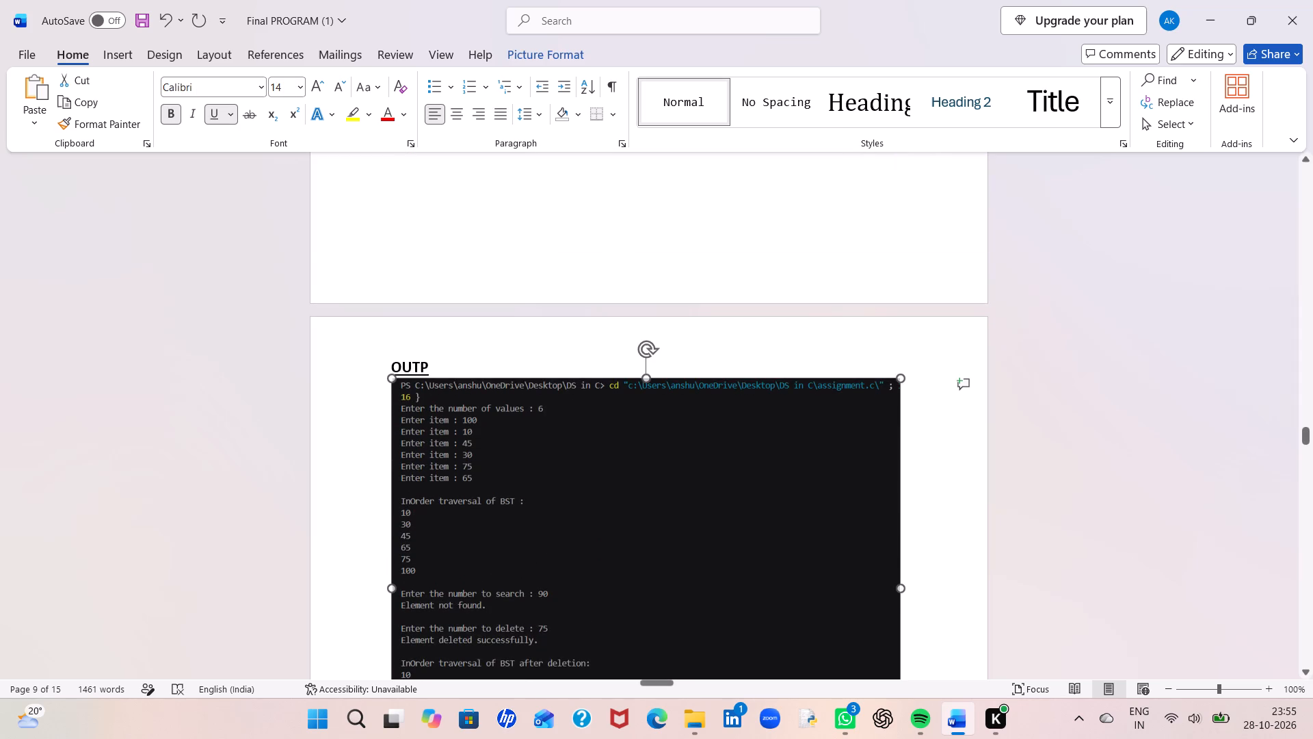
pyautogui.click(439, 367)
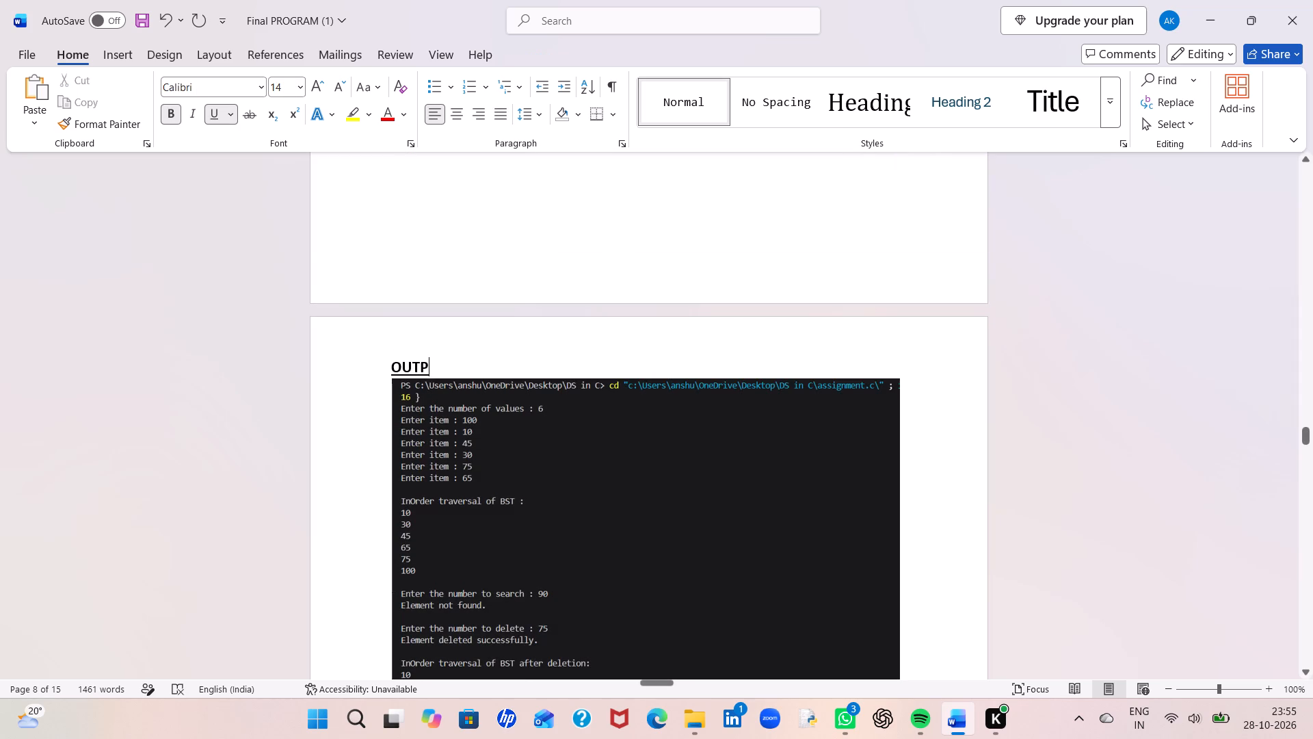
pyautogui.moveTo(382, 368); pyautogui.dragTo(437, 369)
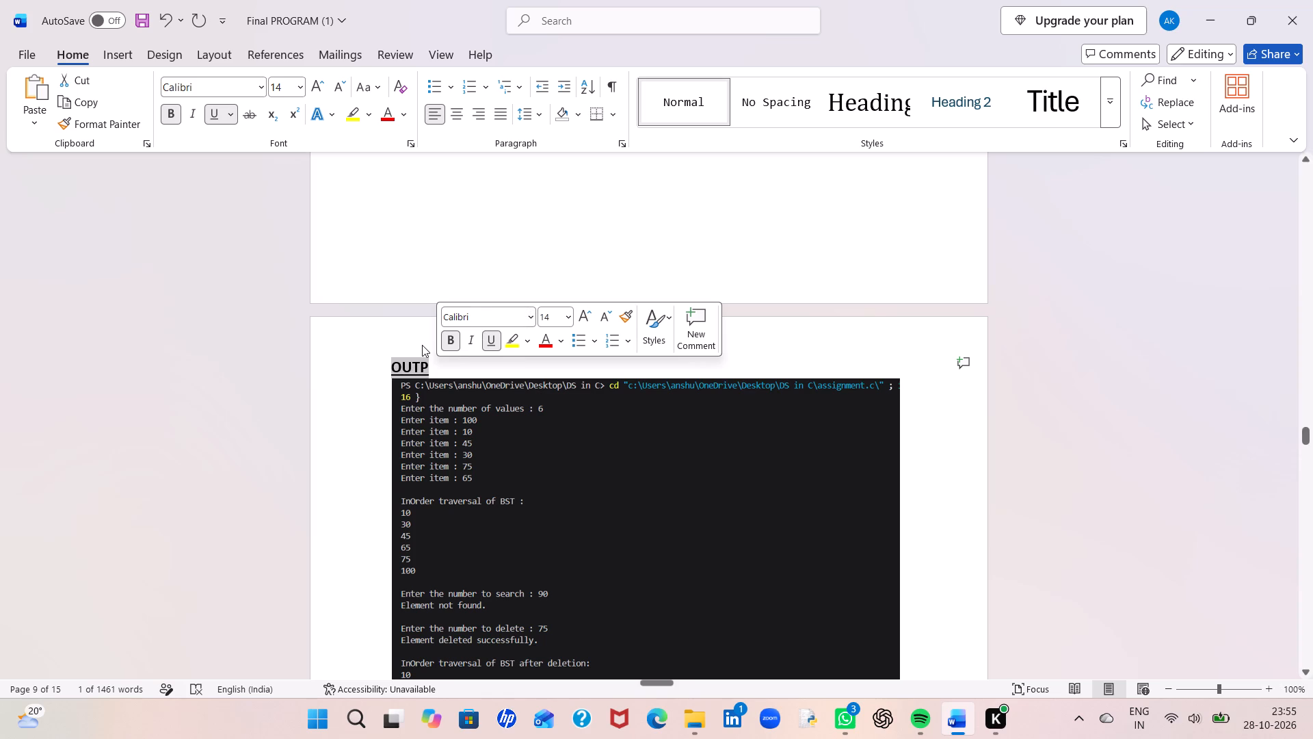
pyautogui.moveTo(422, 345); pyautogui.dragTo(431, 362)
pyautogui.click(431, 362)
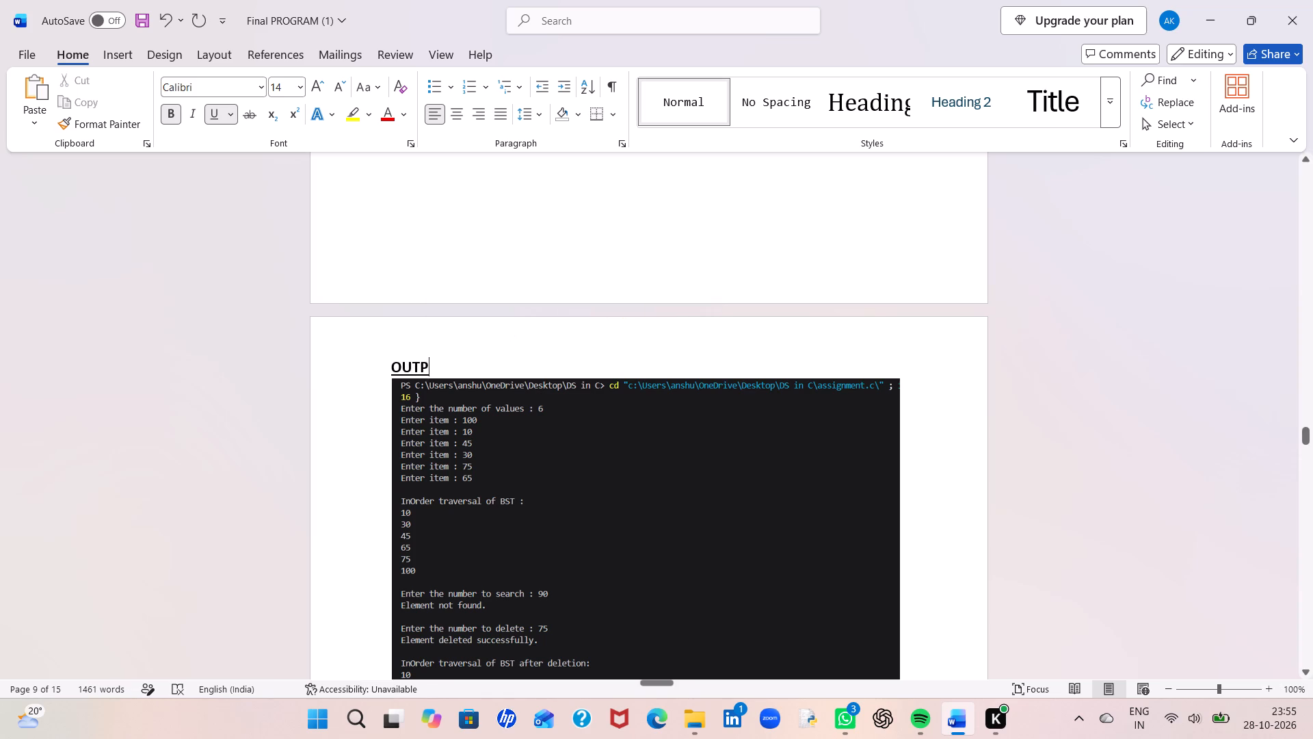
pyautogui.write('UT')
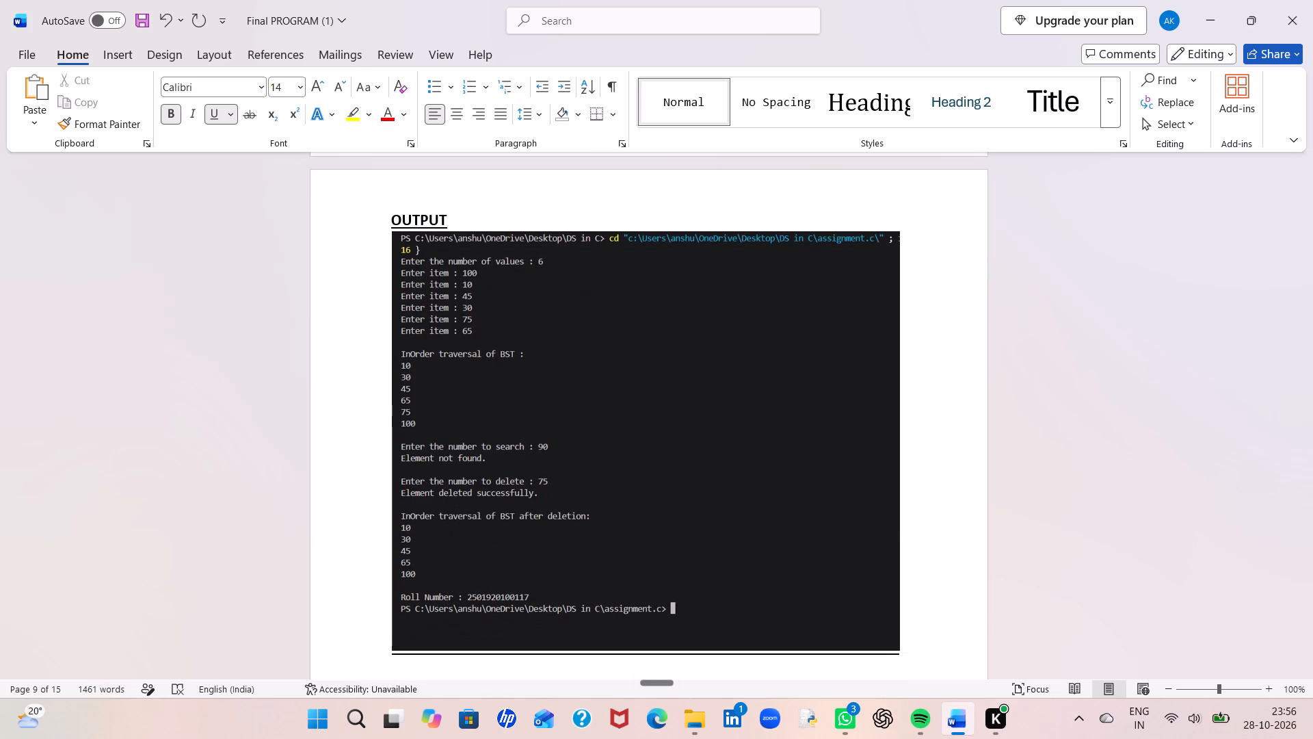
pyautogui.hotkey('shift', ':')
# Insert a blank line between Program 16's OUTPUT: heading and the screenshot.
pyautogui.press('Return')
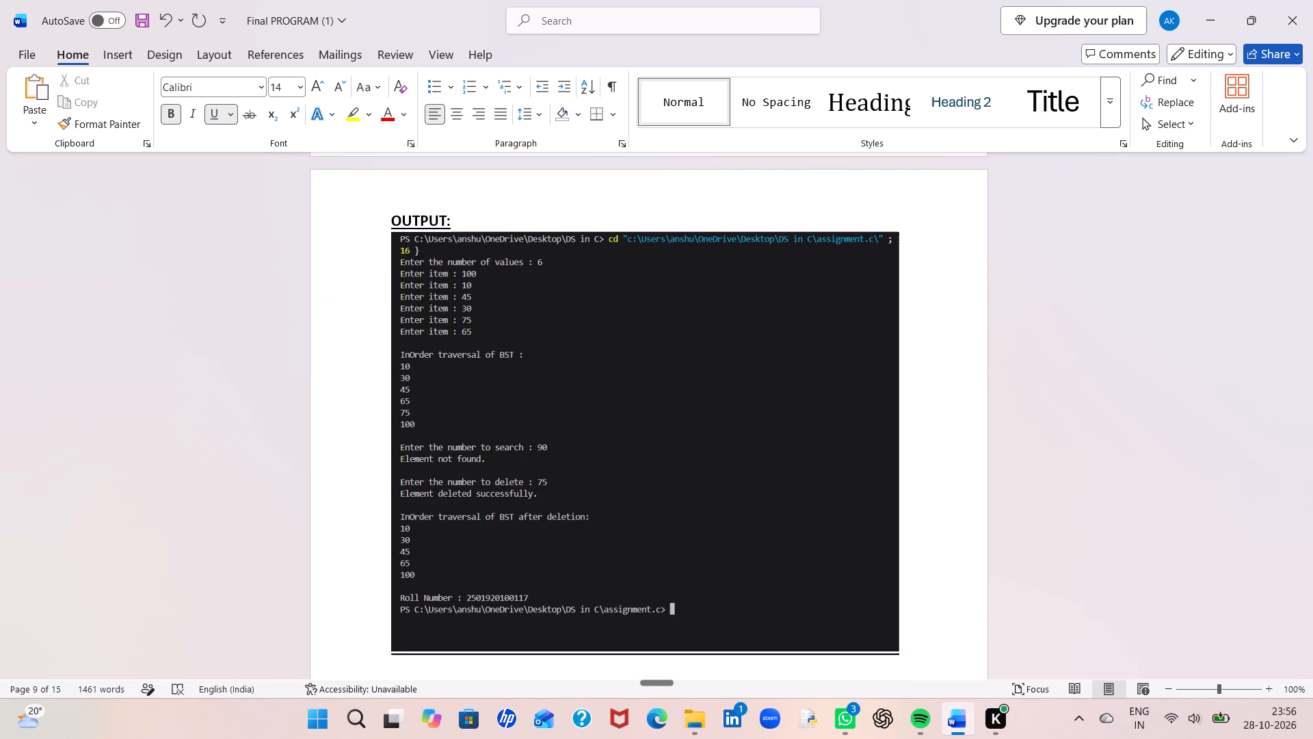
pyautogui.click(467, 225)
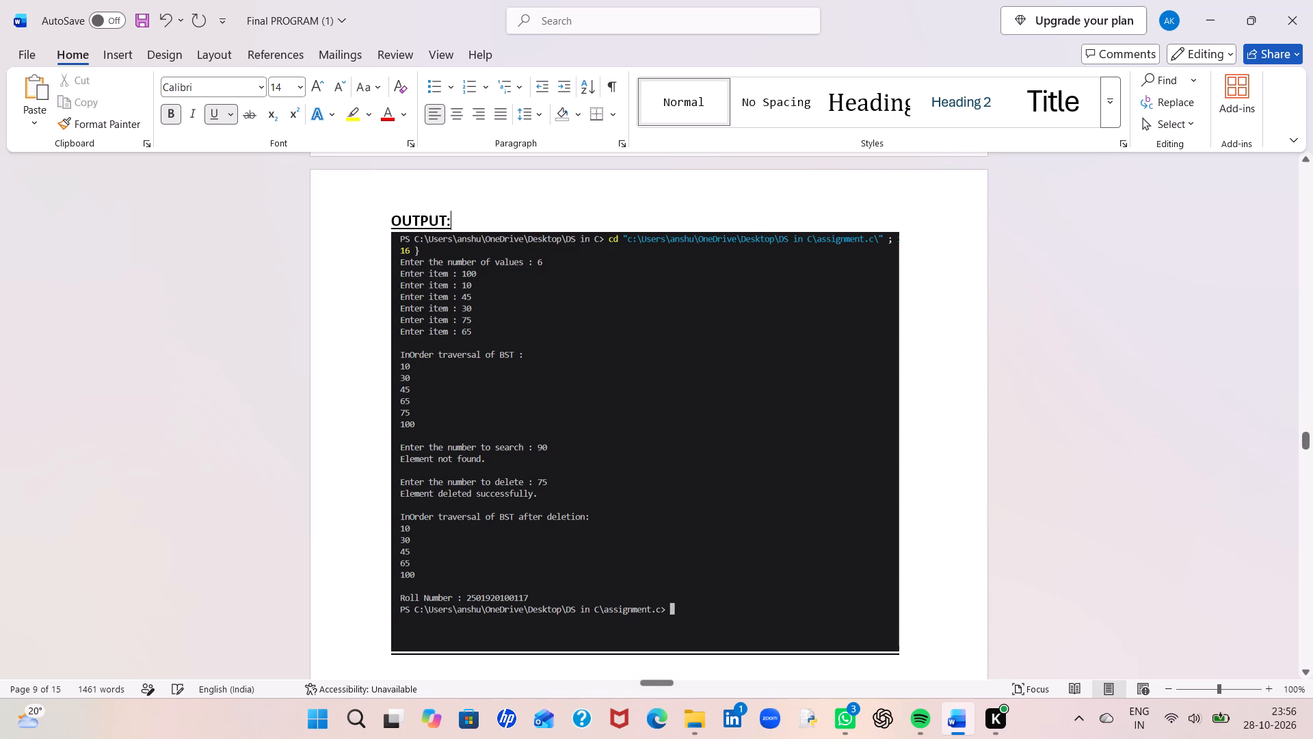
pyautogui.press('Return')
# Delete the leading spaces and the empty lines before the PROGRAM-17 heading to pull it up onto the preceding page.
pyautogui.scroll(-1, 611, 297)
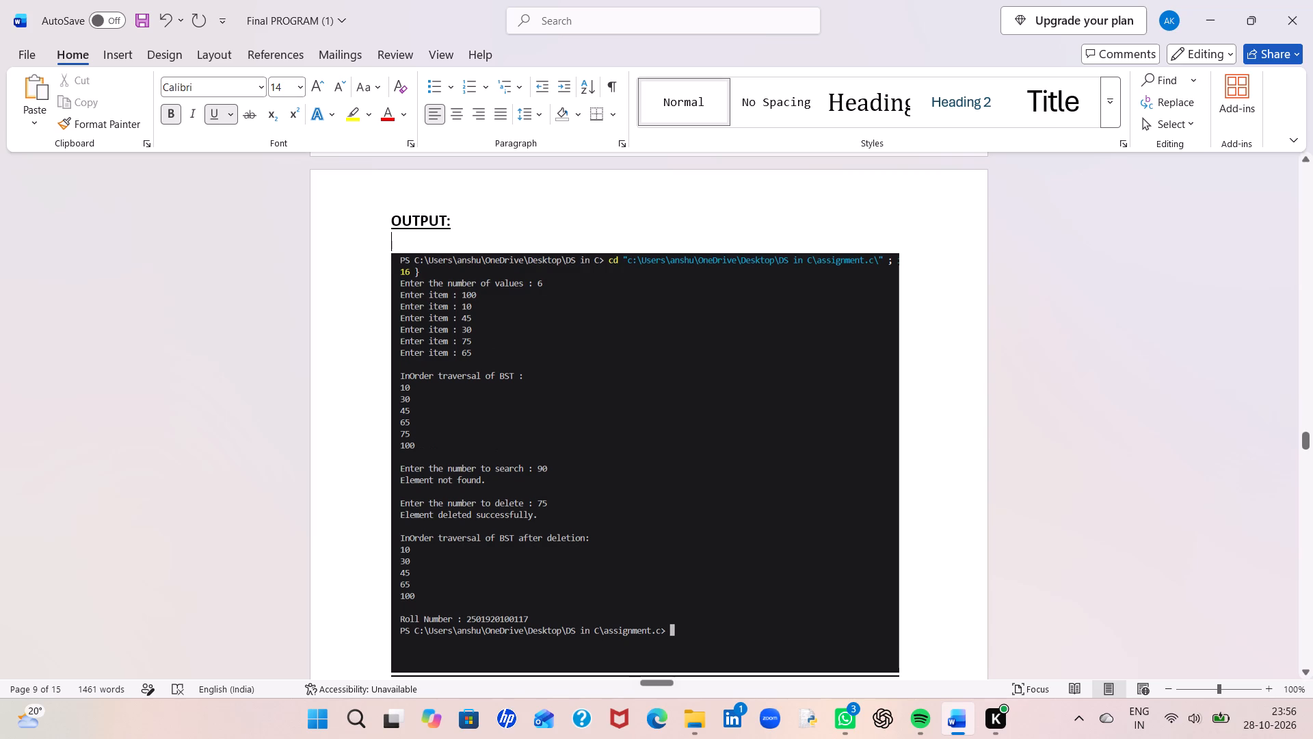
pyautogui.scroll(-2, 611, 297)
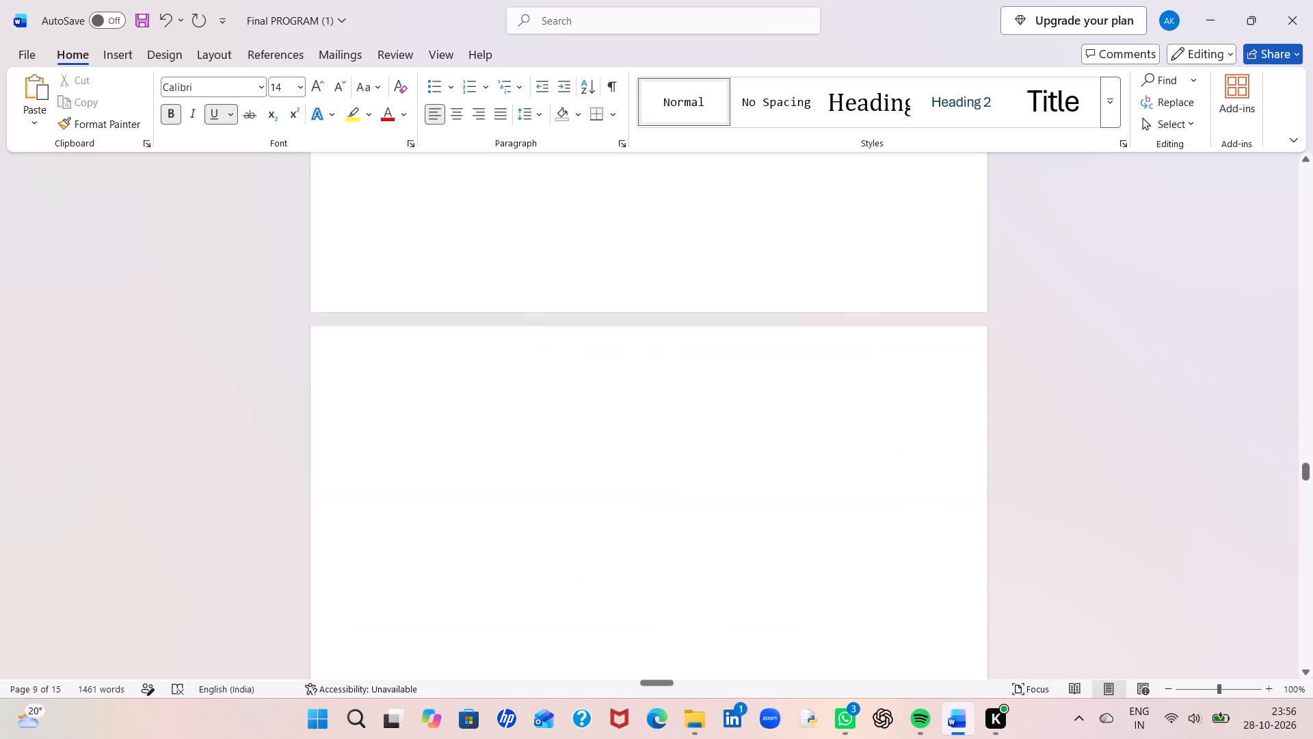
pyautogui.scroll(-1, 611, 297)
pyautogui.hscroll(2, 611, 297)
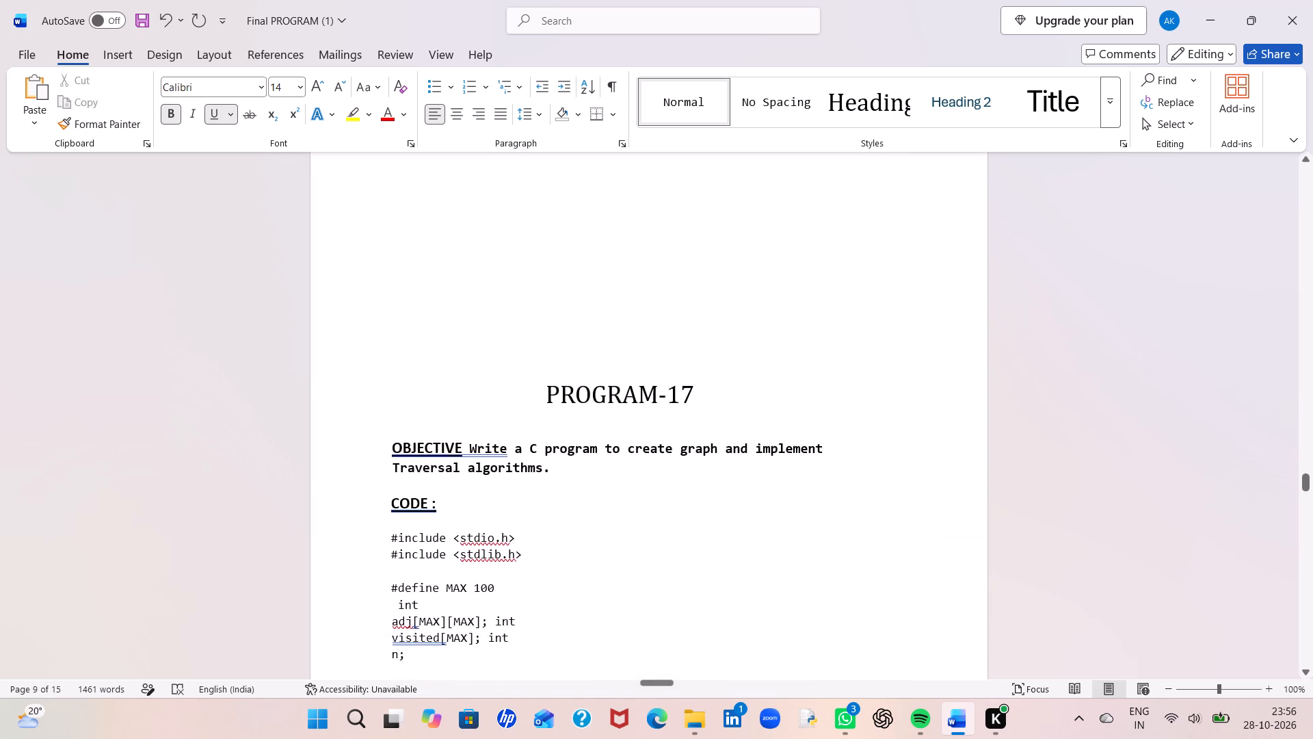
pyautogui.hscroll(1, 611, 297)
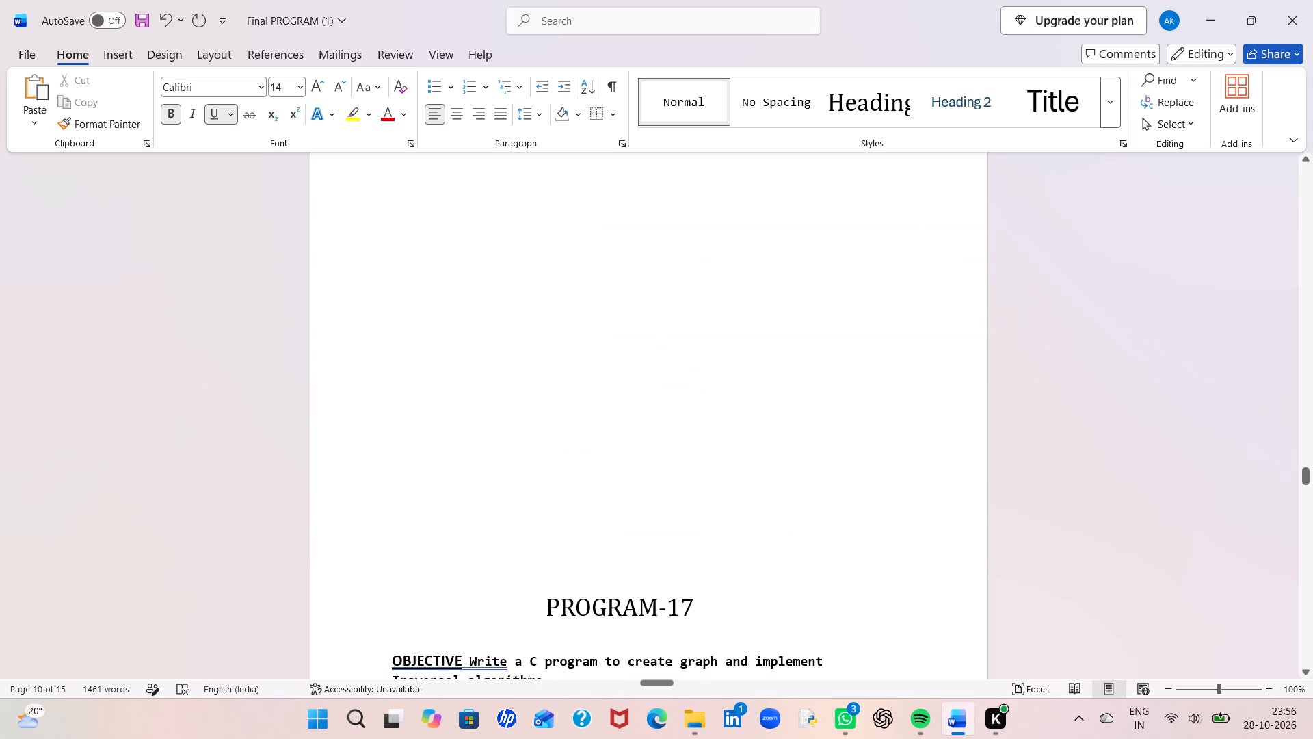
pyautogui.click(529, 600)
pyautogui.press('BackSpace')
pyautogui.press('BackSpace')
pyautogui.press('BackSpace')
pyautogui.press('BackSpace')
pyautogui.press('BackSpace')
pyautogui.press('BackSpace')
pyautogui.press('BackSpace')
pyautogui.press('BackSpace')
pyautogui.press('BackSpace')
pyautogui.press('BackSpace')
pyautogui.press('BackSpace')
pyautogui.press('BackSpace')
pyautogui.press('BackSpace')
pyautogui.press('BackSpace')
pyautogui.press('BackSpace')
pyautogui.press('BackSpace')
pyautogui.press('BackSpace')
pyautogui.press('BackSpace')
pyautogui.press('BackSpace')
pyautogui.press('BackSpace')
pyautogui.press('BackSpace')
pyautogui.press('BackSpace')
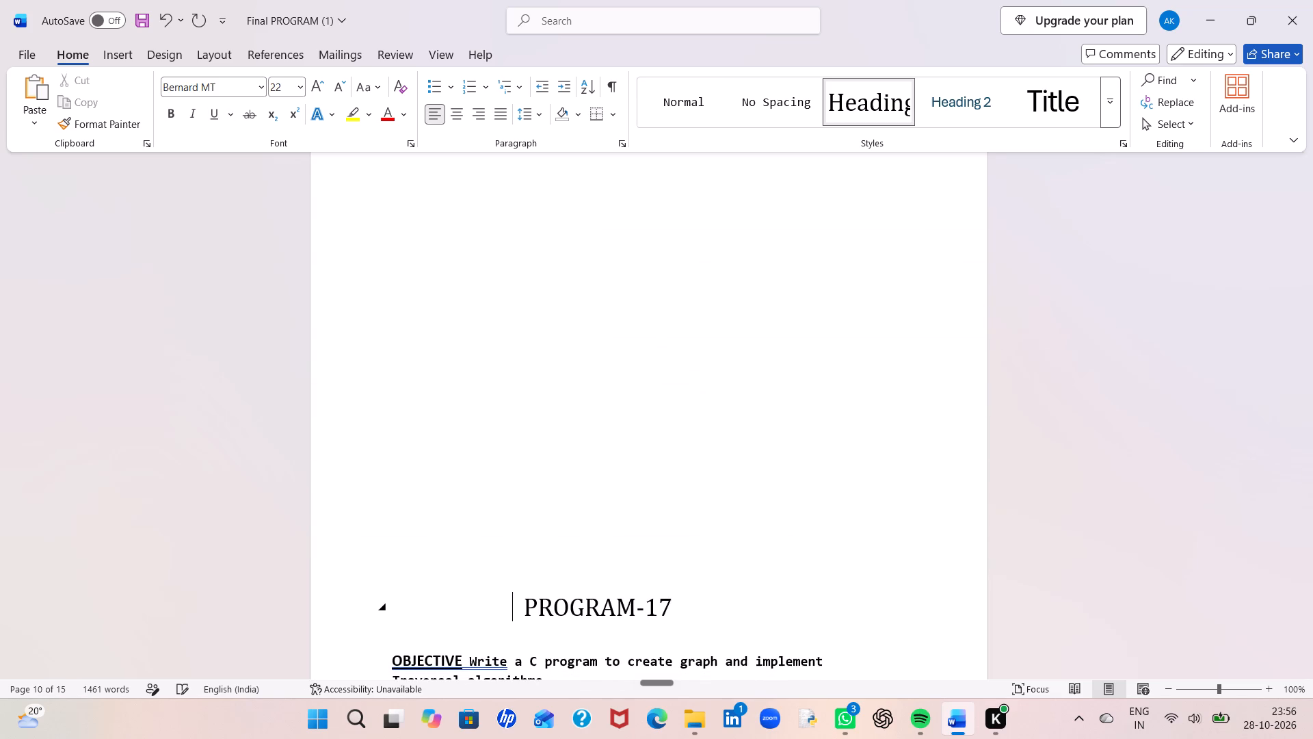
pyautogui.press('BackSpace')
pyautogui.press('BackSpace')
pyautogui.press('BackSpace')
pyautogui.press('BackSpace')
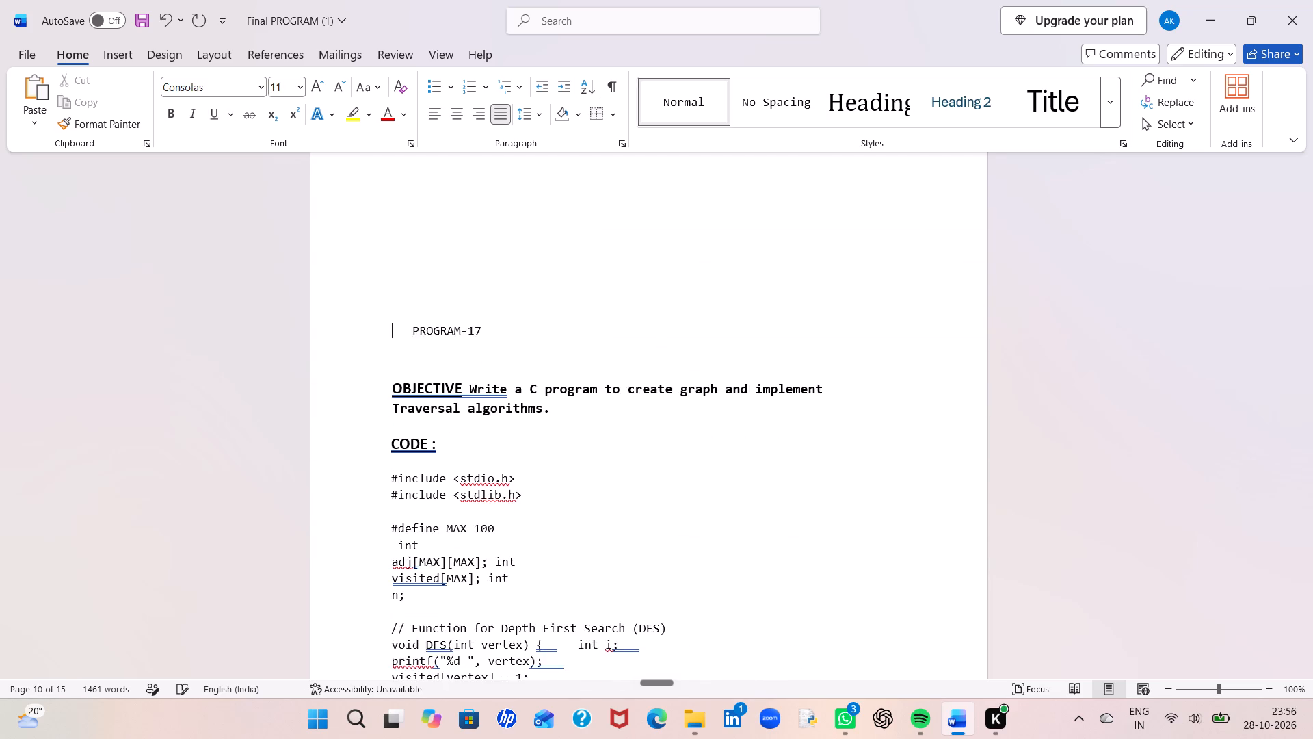
pyautogui.press('BackSpace')
pyautogui.press('BackSpace')
pyautogui.press('BackSpace')
pyautogui.press('BackSpace')
pyautogui.press('BackSpace')
pyautogui.scroll(1, 529, 600)
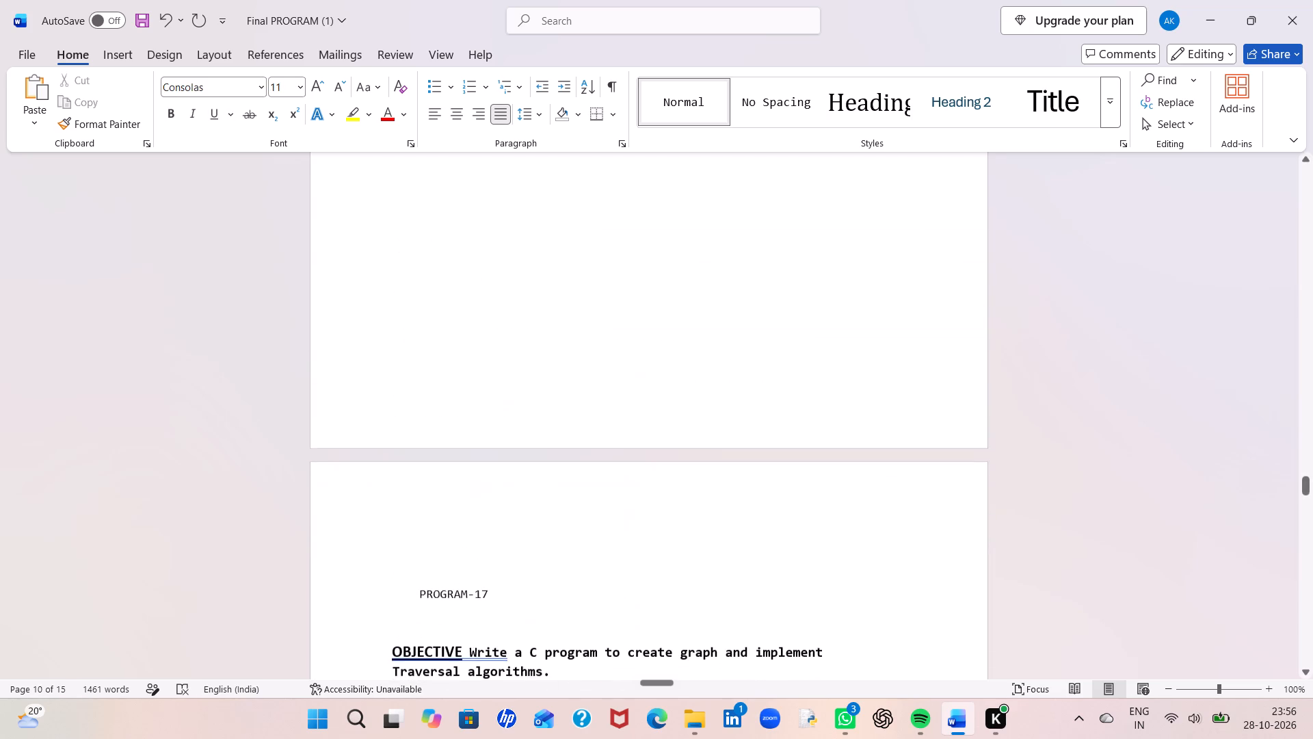
pyautogui.press('BackSpace')
pyautogui.press('BackSpace')
pyautogui.press('BackSpace')
pyautogui.press('BackSpace')
pyautogui.press('BackSpace')
pyautogui.press('BackSpace')
pyautogui.press('BackSpace')
pyautogui.press('BackSpace')
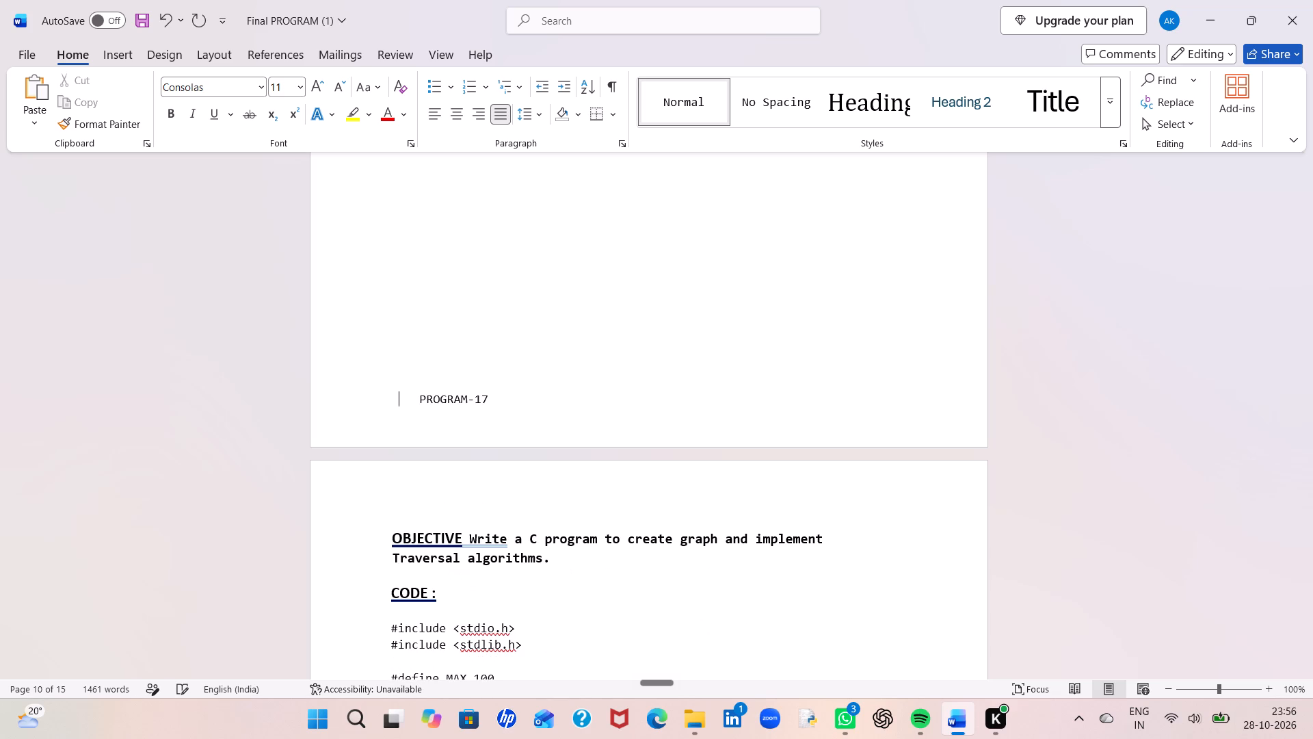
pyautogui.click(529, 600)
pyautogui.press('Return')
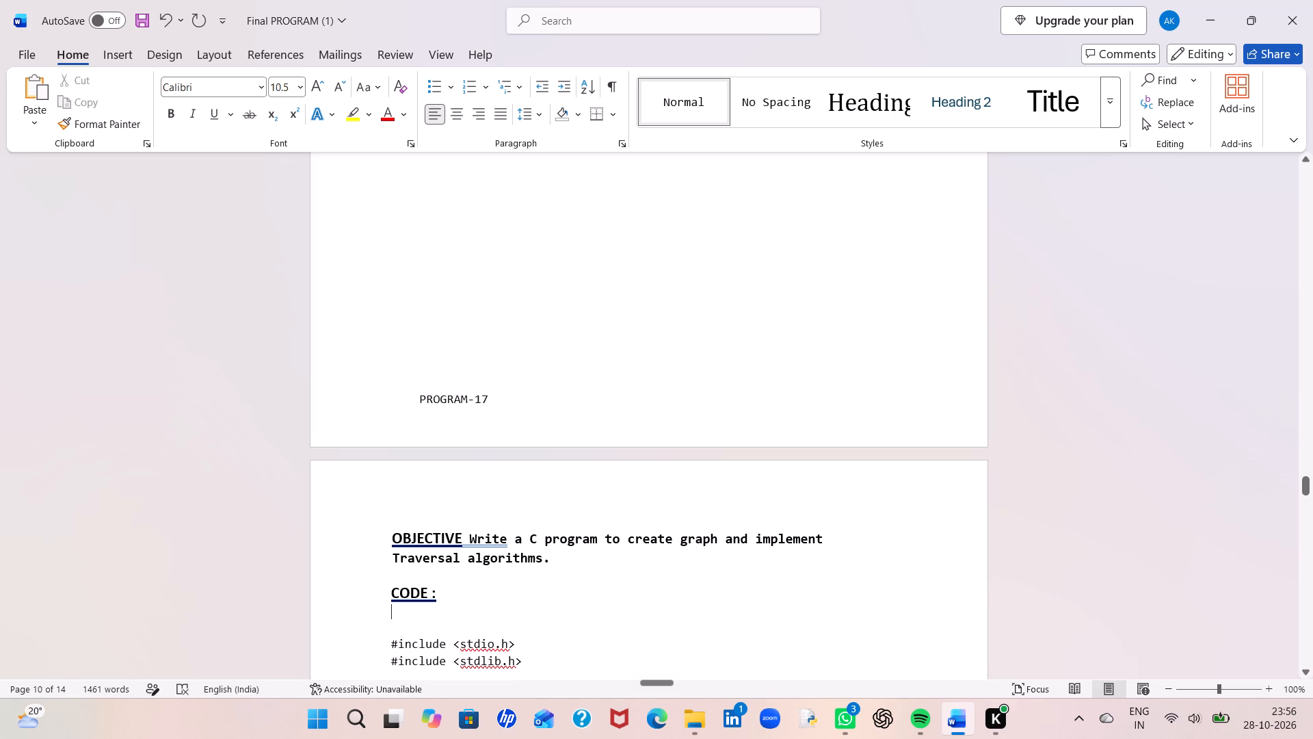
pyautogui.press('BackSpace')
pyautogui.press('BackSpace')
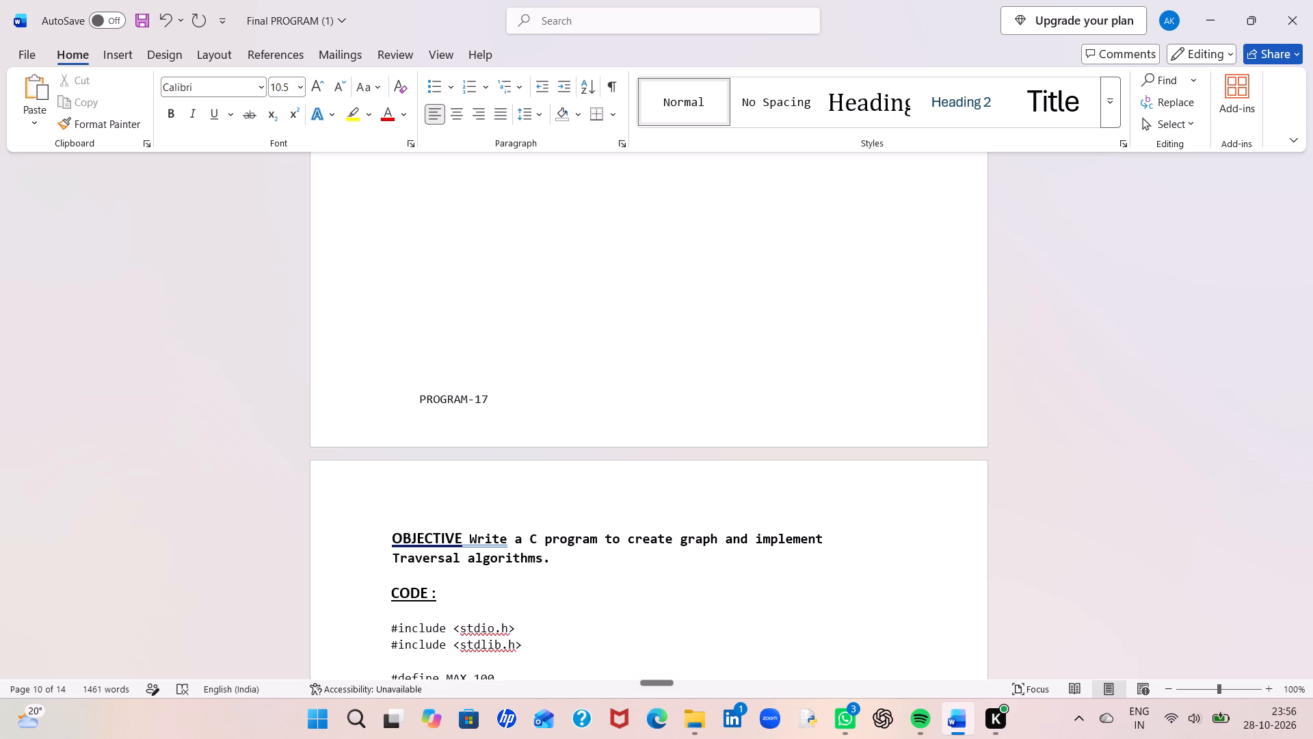
# Insert one line break before the PROGRAM-17 heading to move it to the top of the following page.
pyautogui.click(408, 391)
pyautogui.press('Return')
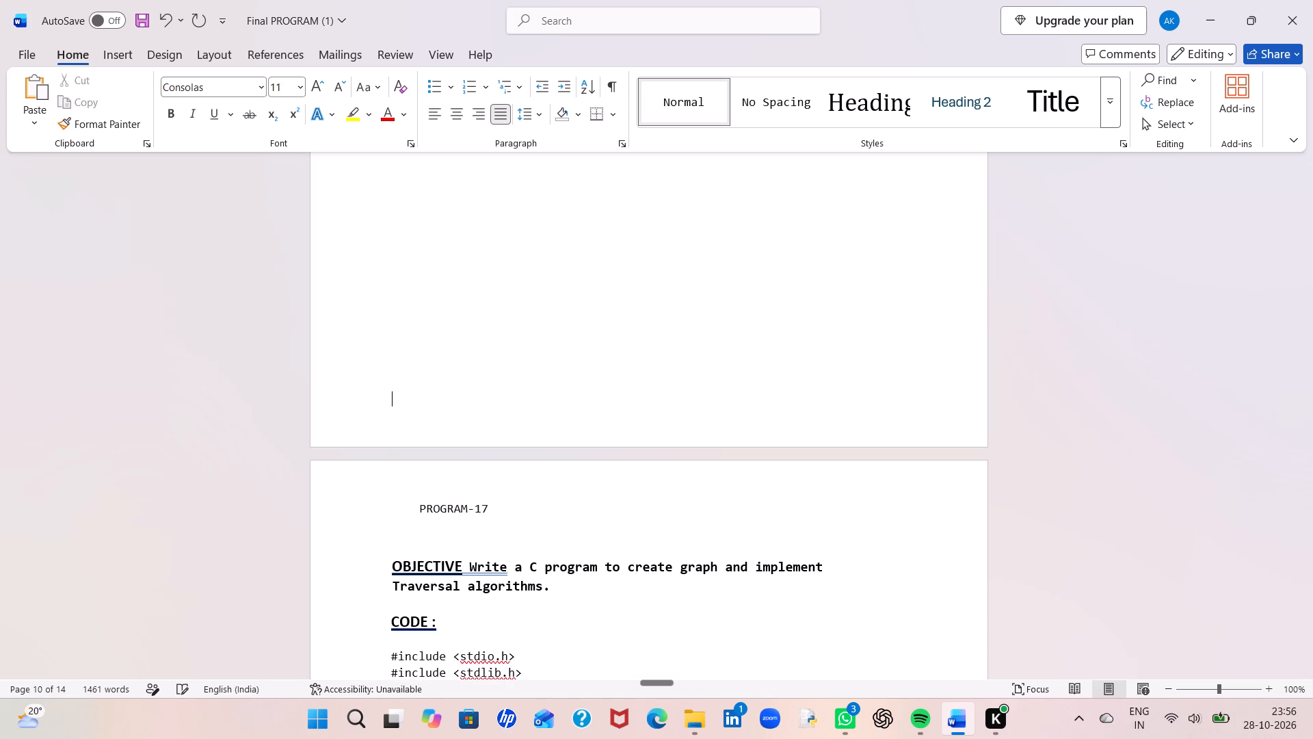
# Change the font of the PROGRAM-17 heading to Calibri.
pyautogui.click(400, 513)
pyautogui.moveTo(400, 513); pyautogui.dragTo(521, 513)
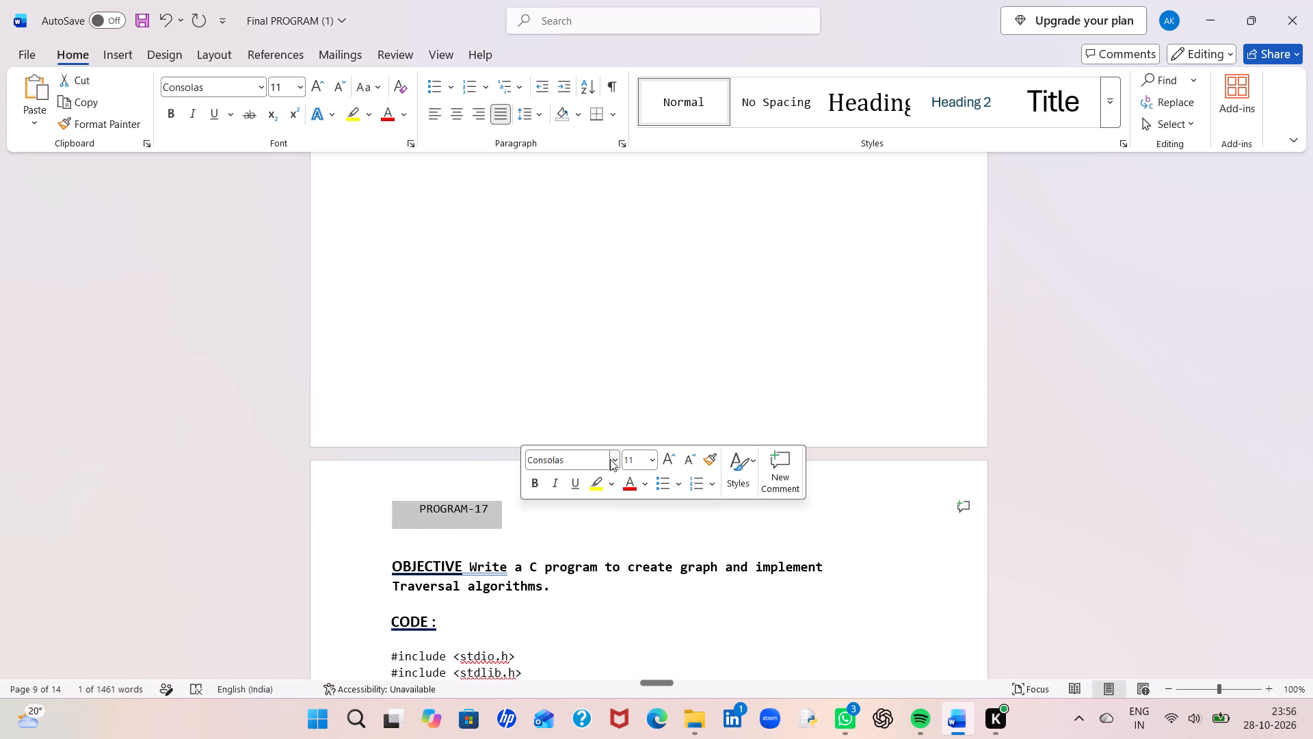
pyautogui.click(610, 459)
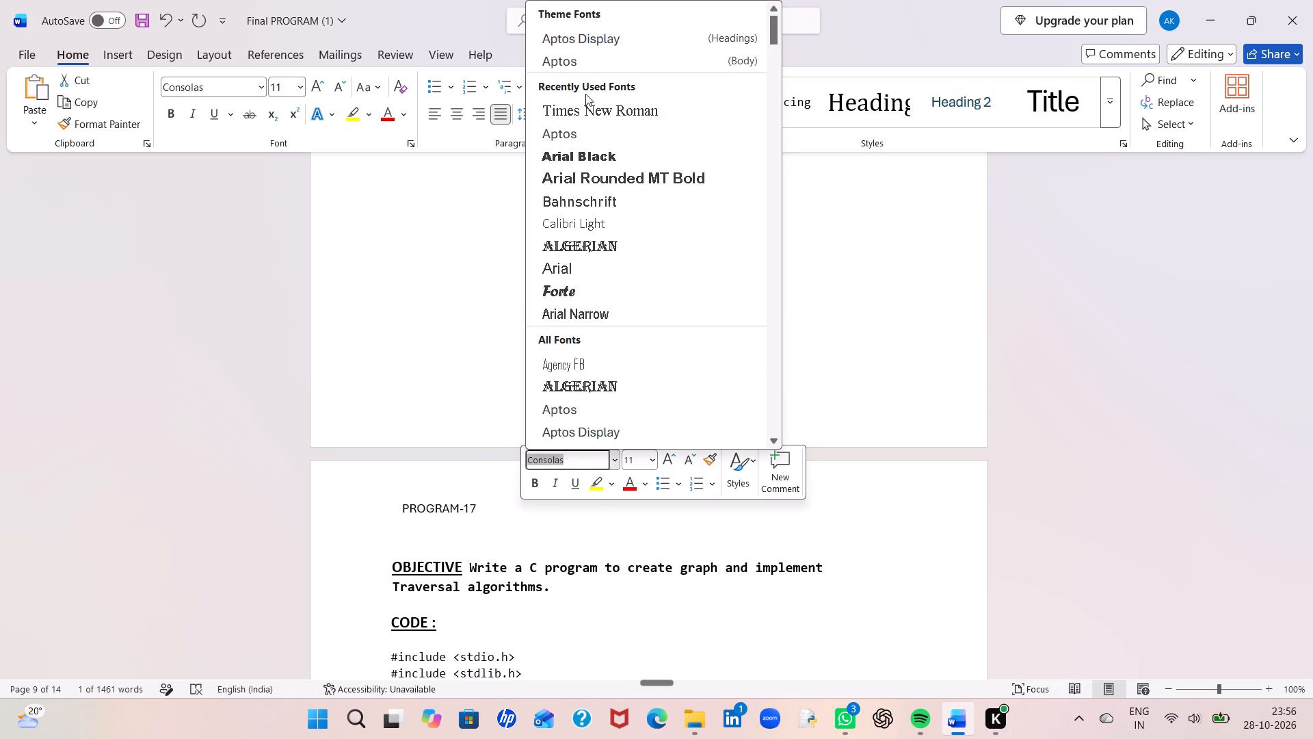
pyautogui.scroll(-1, 629, 363)
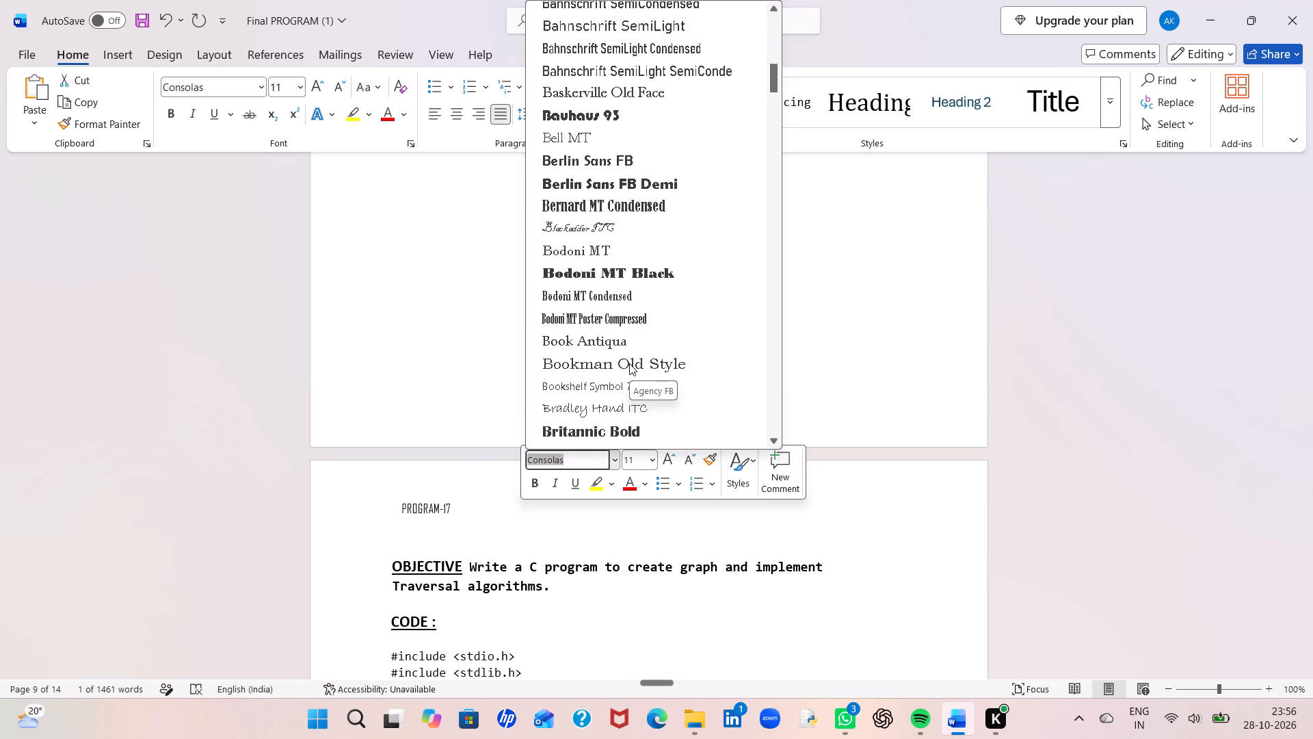
pyautogui.scroll(-3, 629, 363)
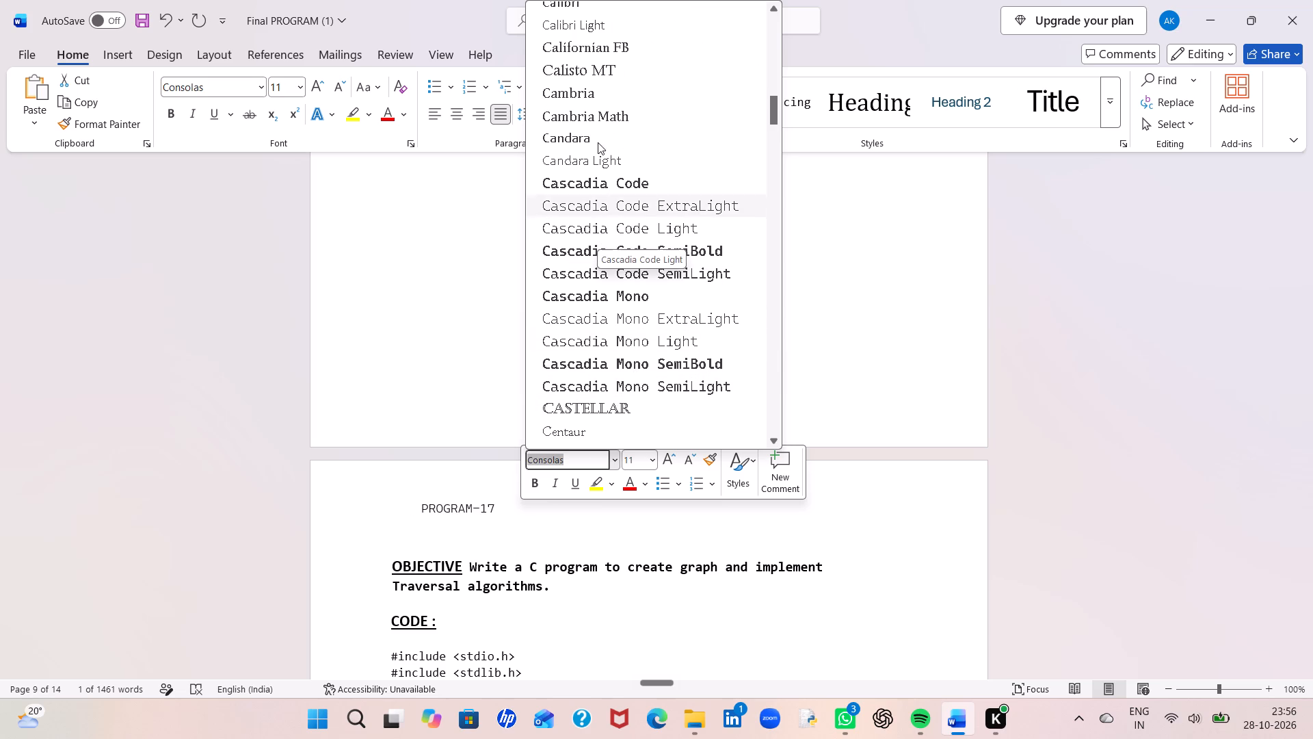
pyautogui.scroll(1, 598, 141)
pyautogui.click(576, 7)
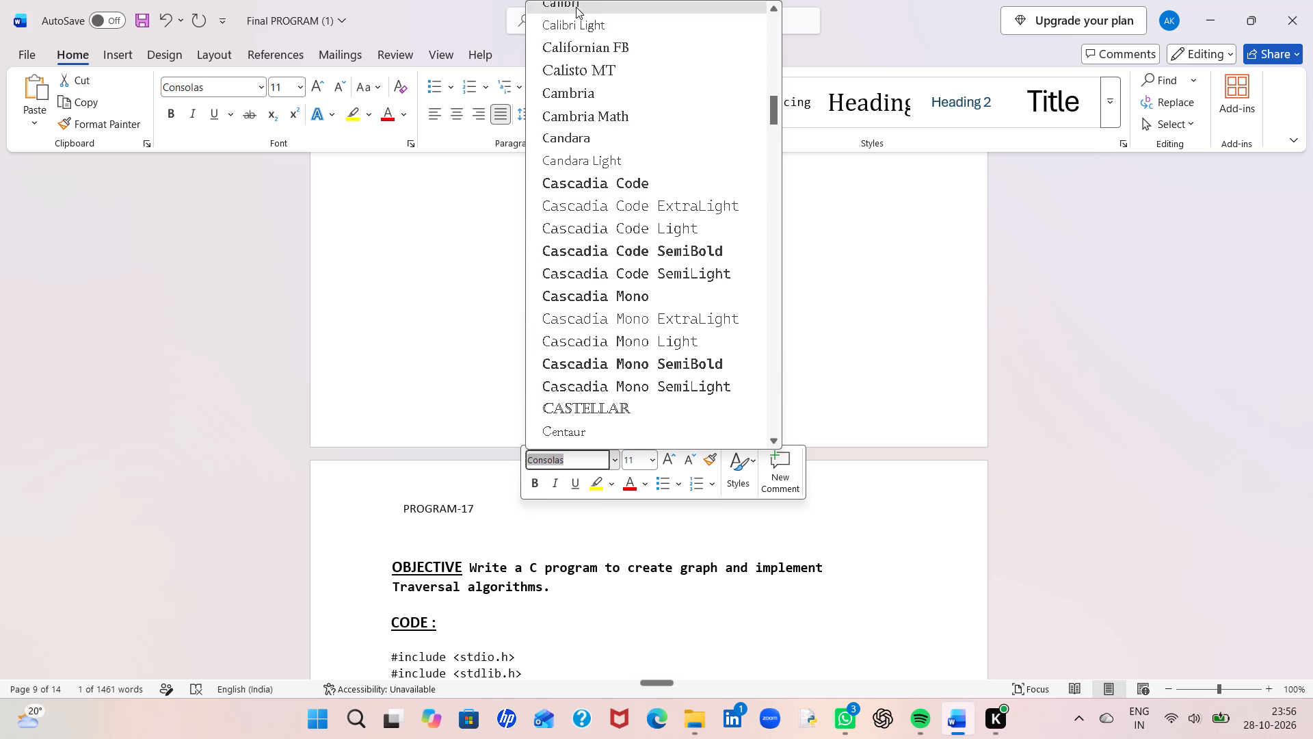
# Set the font size of the PROGRAM-17 heading to 14.
pyautogui.moveTo(400, 508); pyautogui.dragTo(447, 514)
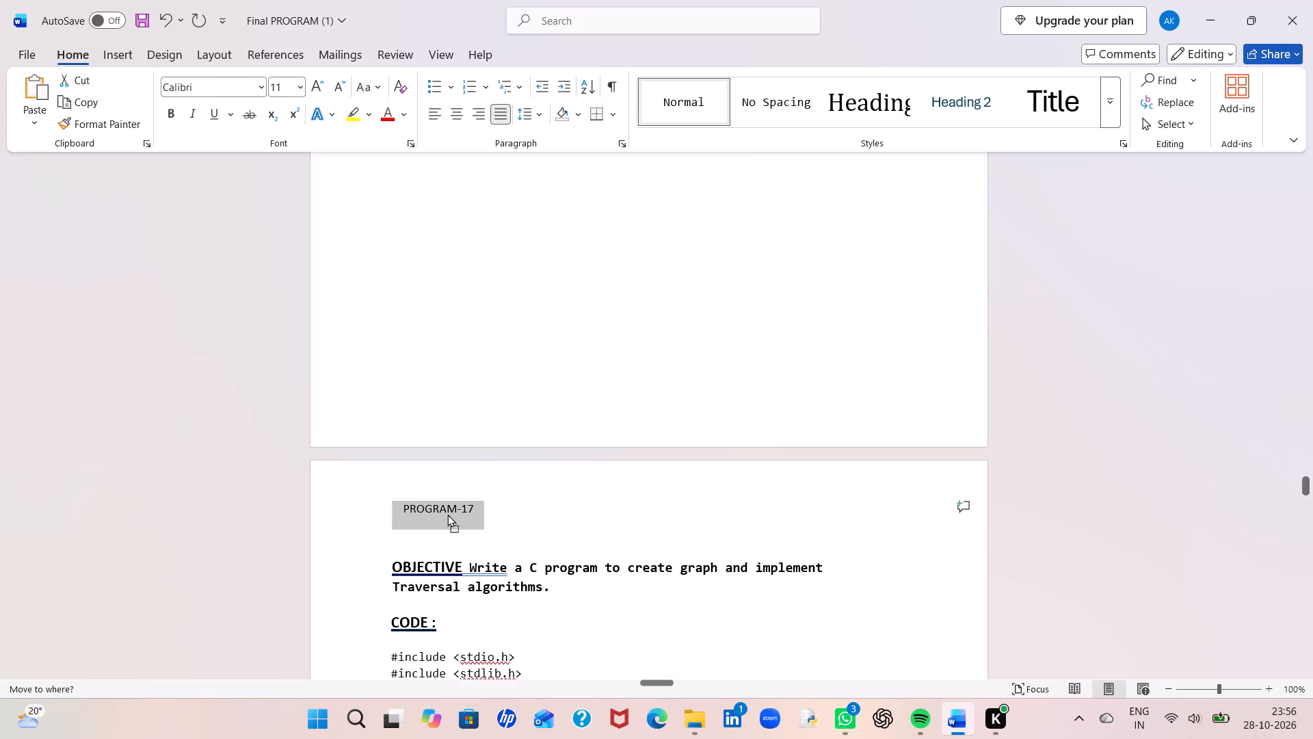
pyautogui.moveTo(447, 514); pyautogui.dragTo(489, 515)
pyautogui.moveTo(398, 505); pyautogui.dragTo(519, 517)
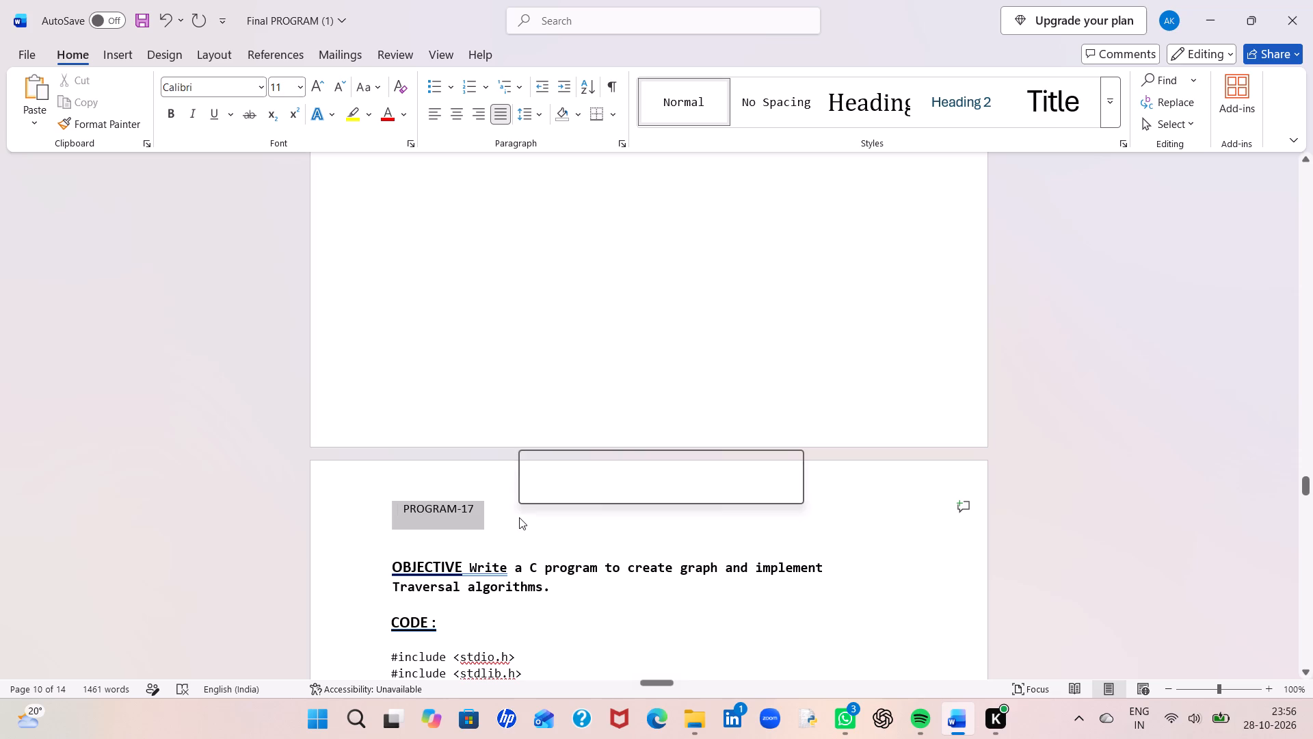
pyautogui.click(644, 462)
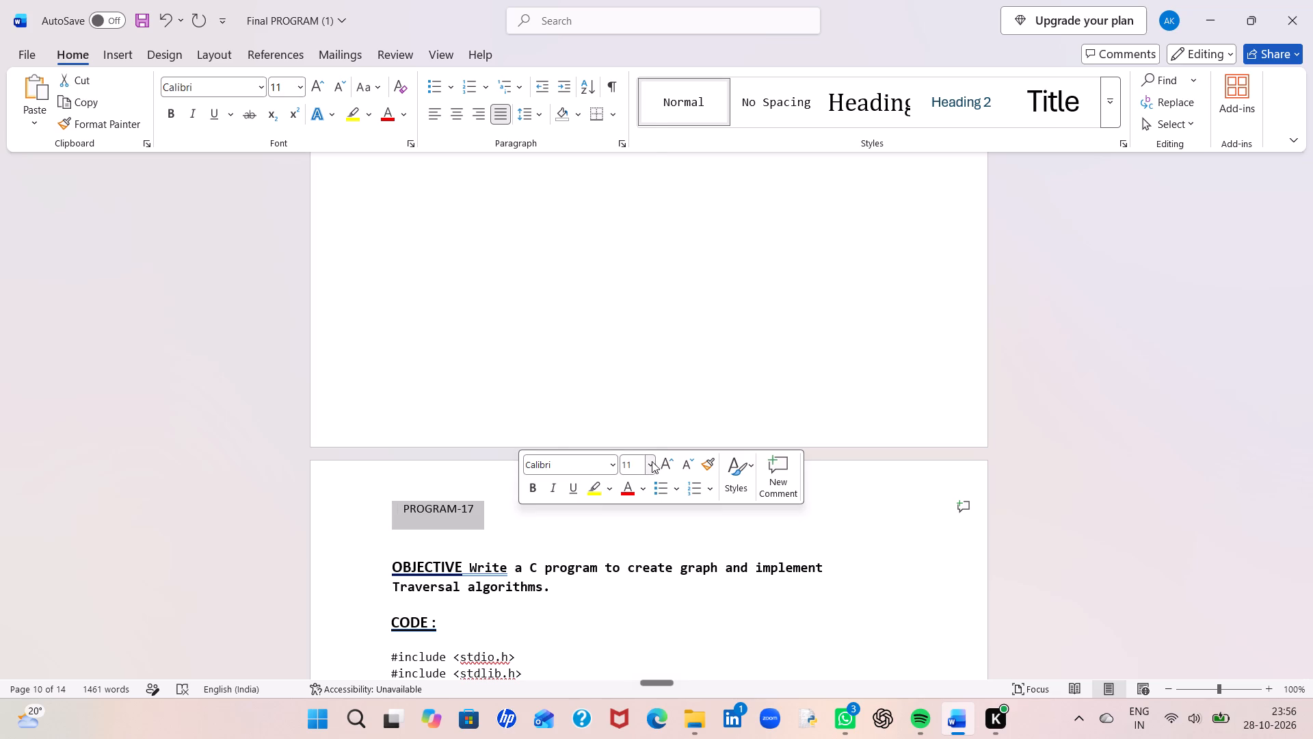
pyautogui.click(651, 461)
pyautogui.click(634, 239)
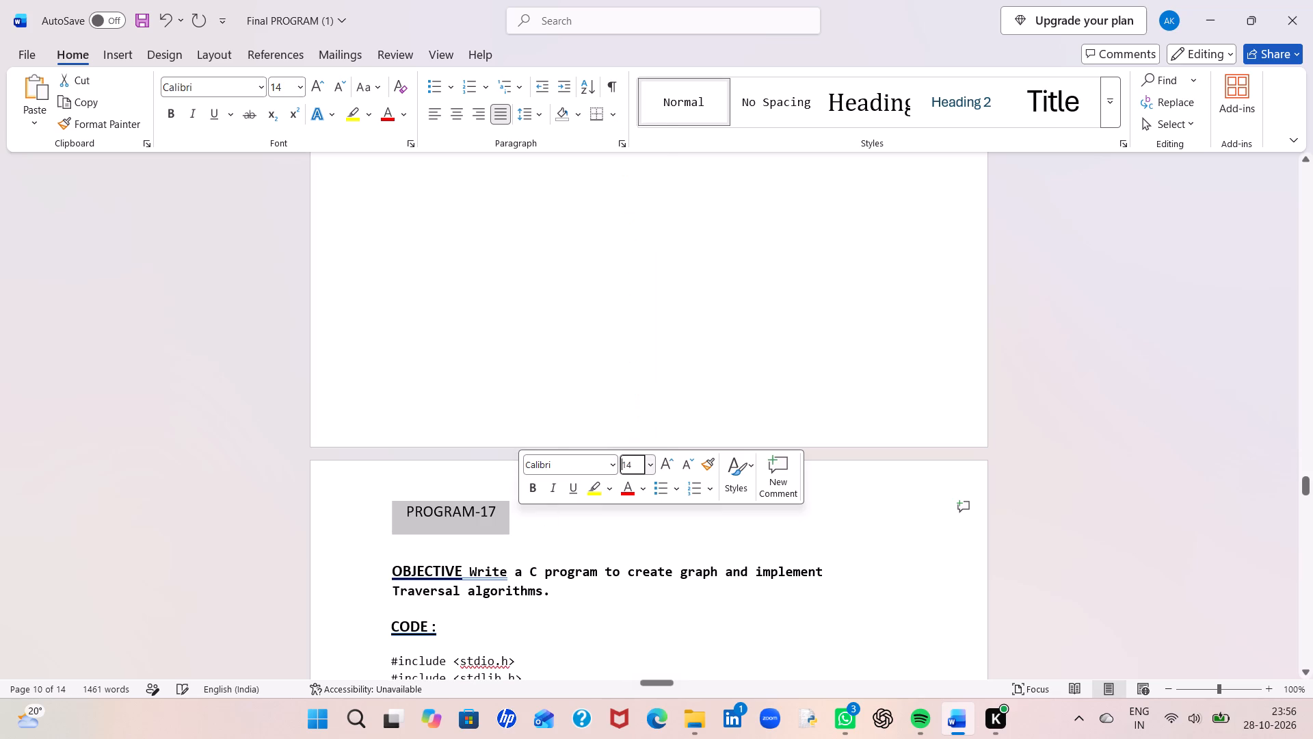
# Indent the PROGRAM-17 heading with 25 spaces to shift it toward the middle of the line.
pyautogui.click(395, 505)
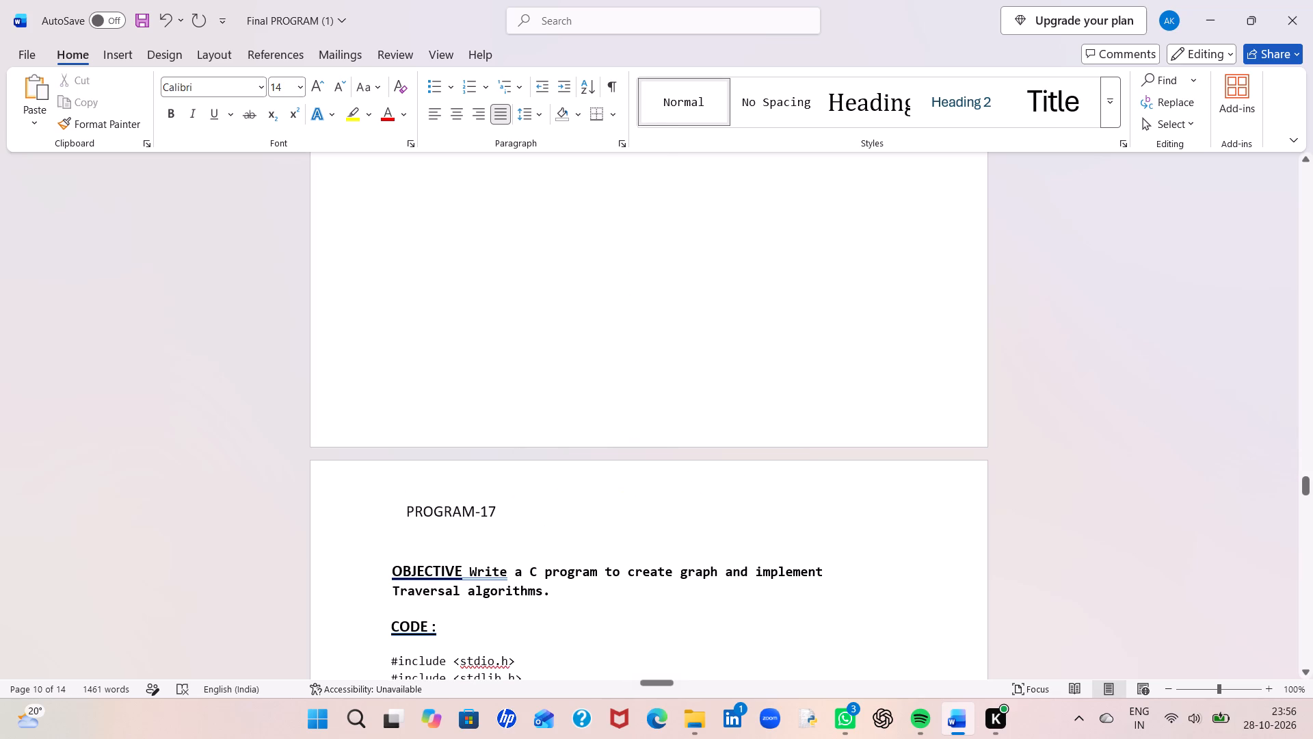
pyautogui.press('space')
pyautogui.press('space')
pyautogui.press('space')
pyautogui.press('space')
pyautogui.press('space')
pyautogui.press('space')
pyautogui.press('space')
pyautogui.press('space')
pyautogui.press('space')
pyautogui.press('space')
pyautogui.press('space')
pyautogui.press('space')
pyautogui.press('space')
pyautogui.press('space')
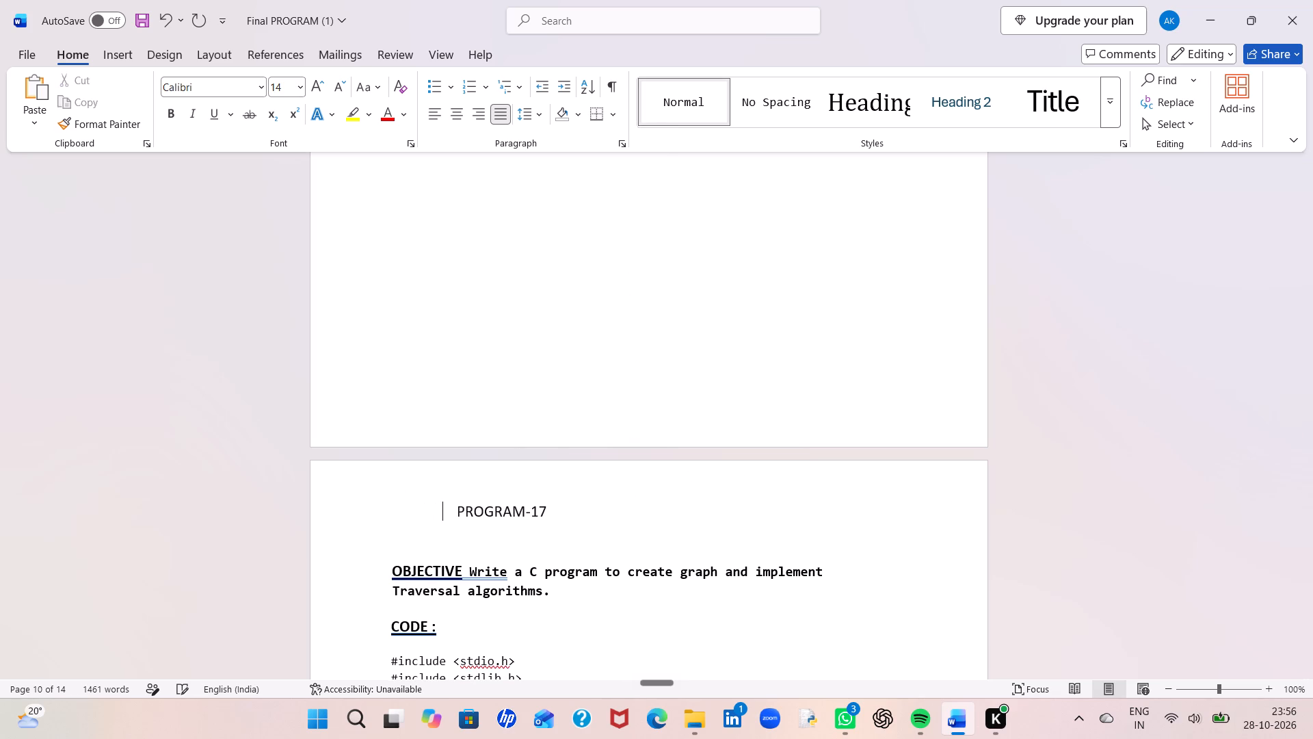
pyautogui.press('space')
pyautogui.press('space')
pyautogui.press('space')
pyautogui.press('space')
pyautogui.press('space')
pyautogui.press('space')
pyautogui.press('space')
pyautogui.press('space')
pyautogui.press('space')
pyautogui.press('space')
pyautogui.press('space')
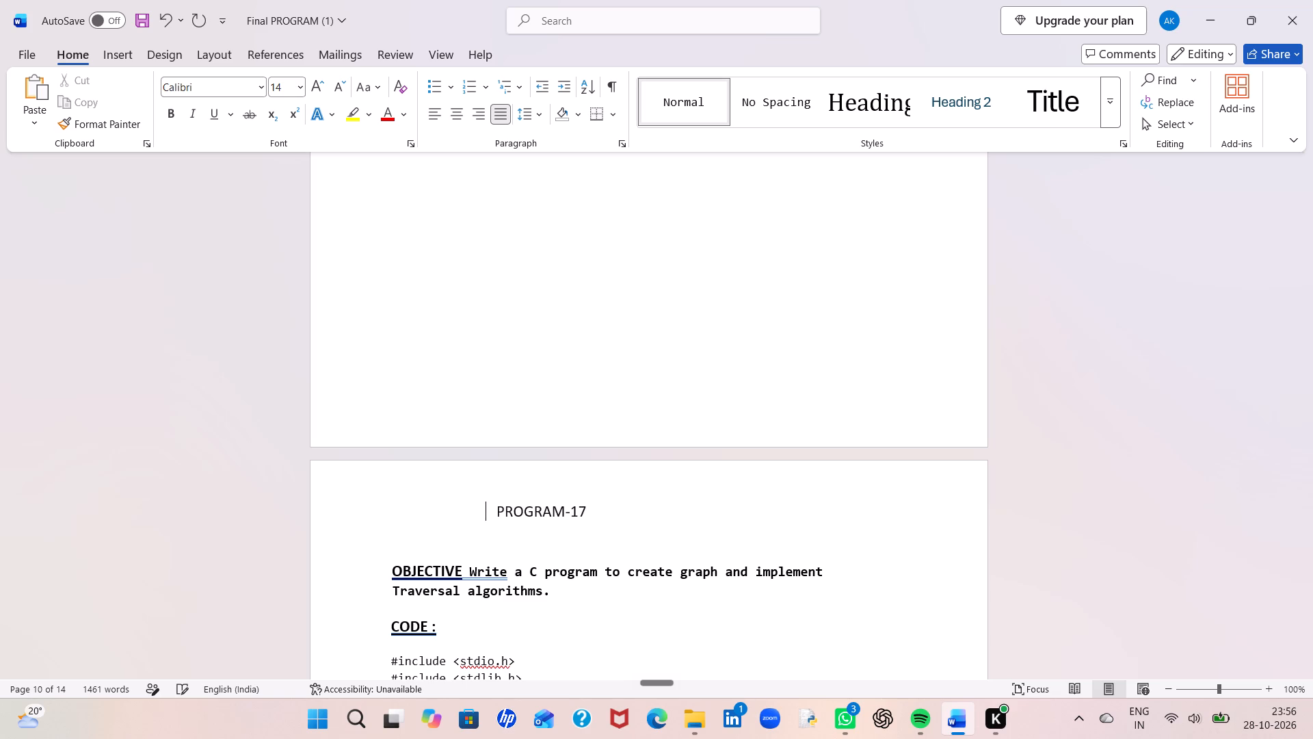
# Check the font and size used by the PROGRAM-16 heading.
pyautogui.scroll(3, 412, 488)
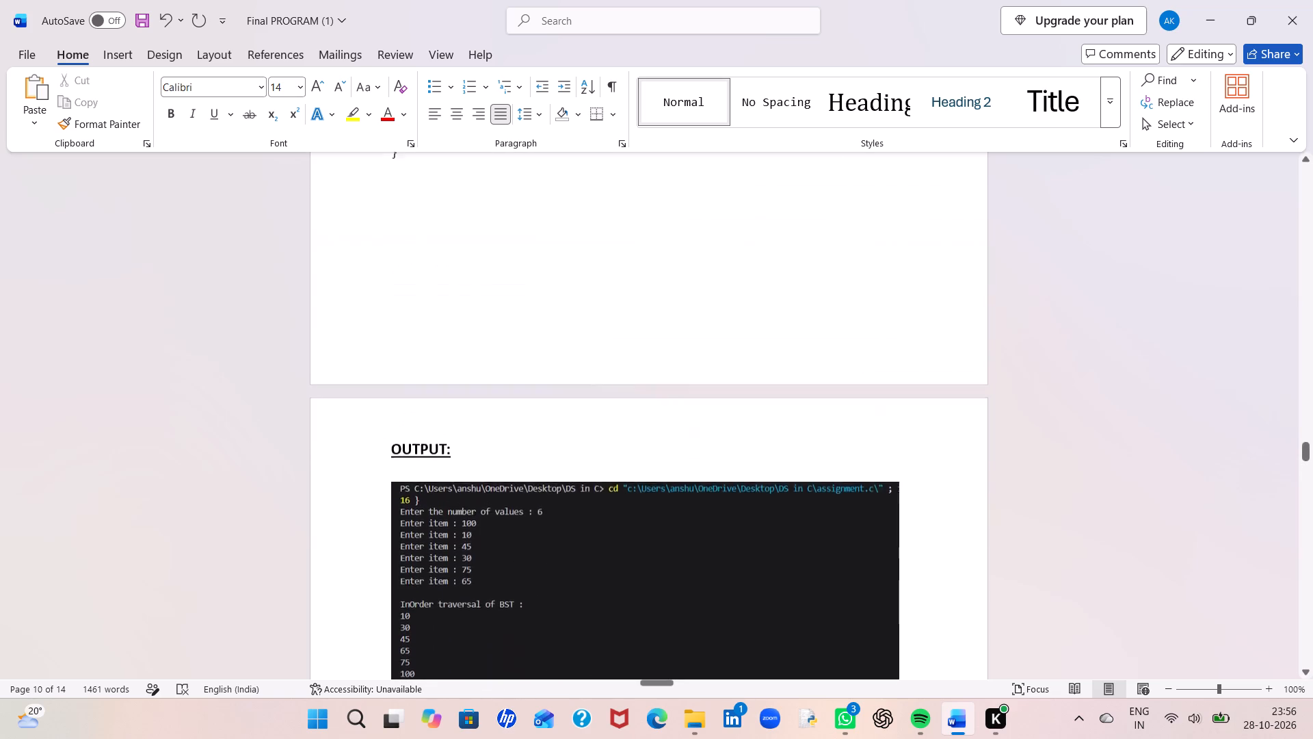
pyautogui.scroll(4, 412, 488)
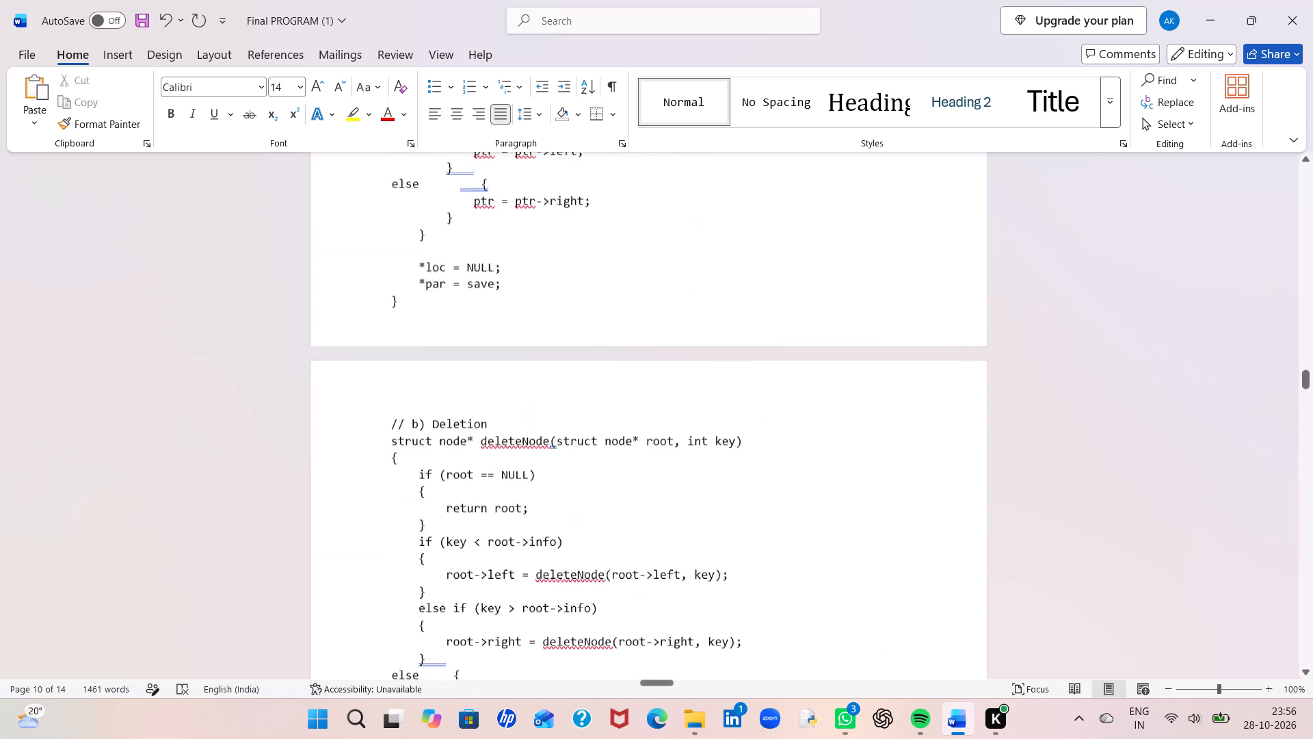
pyautogui.scroll(5, 412, 488)
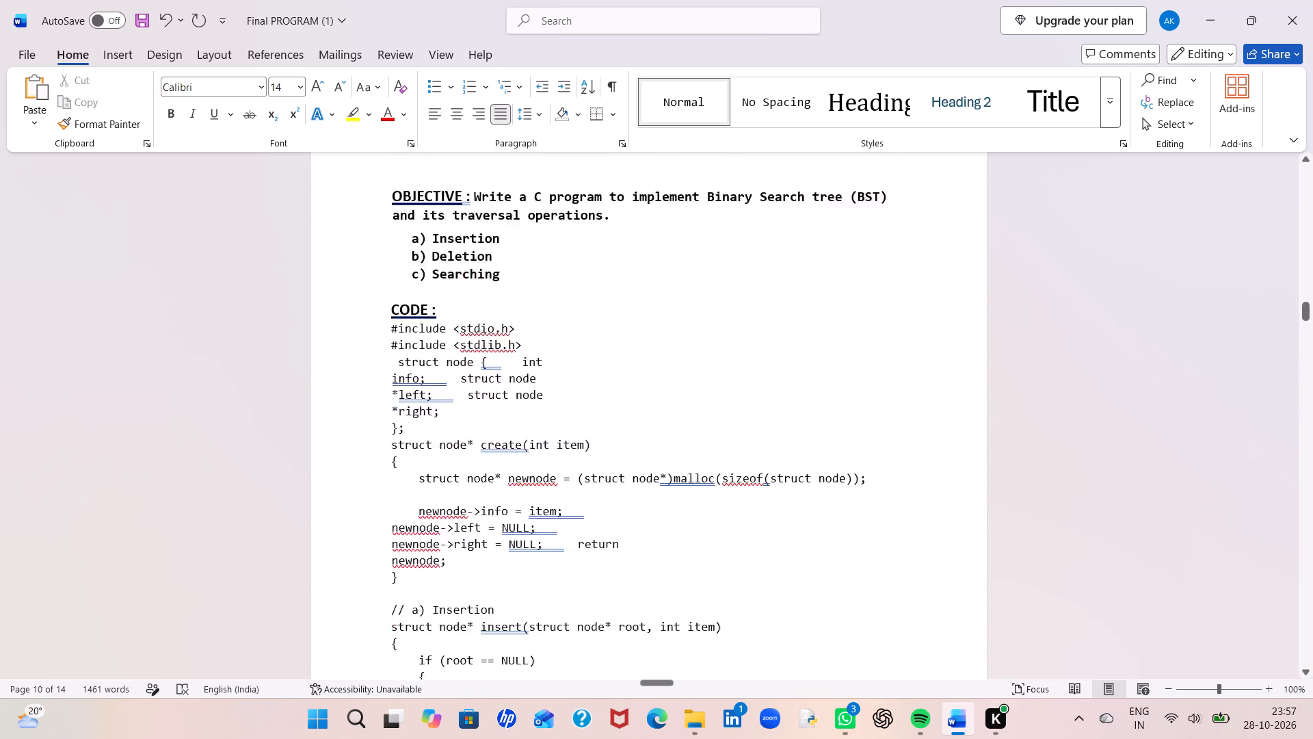
pyautogui.scroll(1, 412, 488)
pyautogui.moveTo(517, 539); pyautogui.dragTo(716, 547)
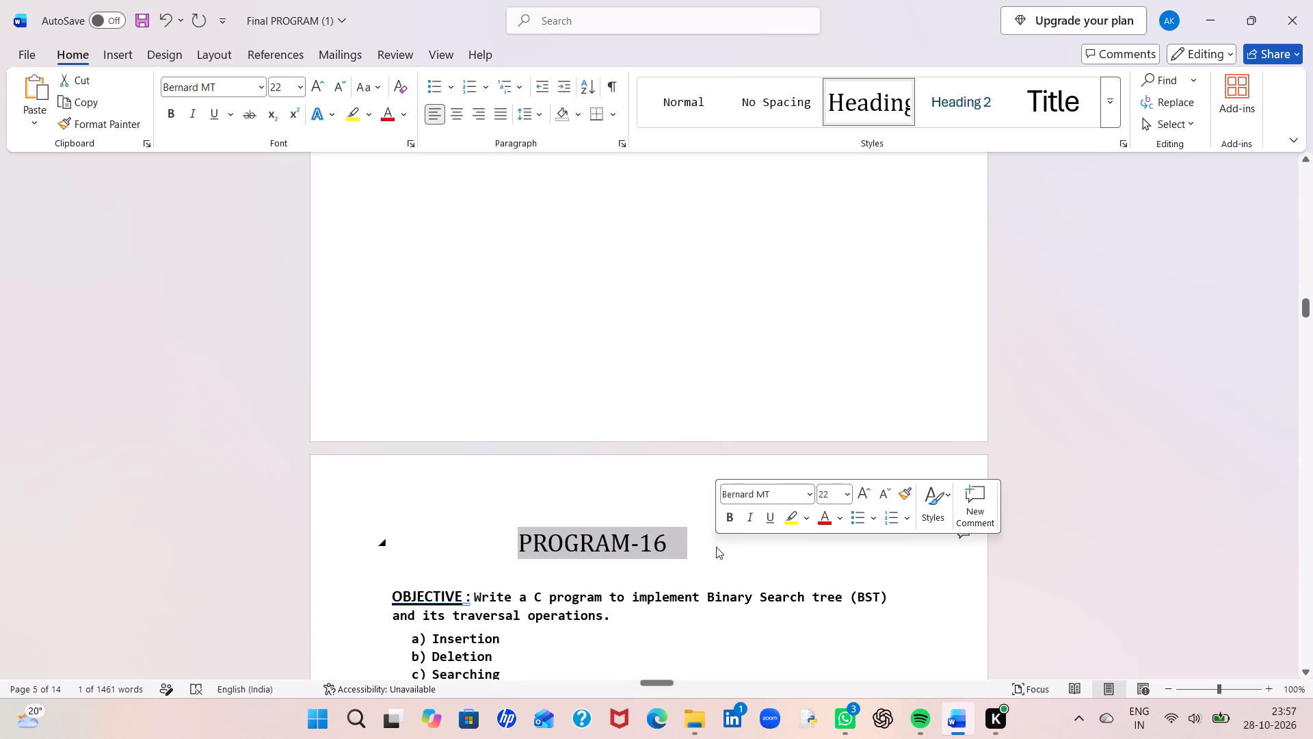
# Change the font of the PROGRAM-17 heading to Bernard MT Condensed.
pyautogui.scroll(-4, 716, 547)
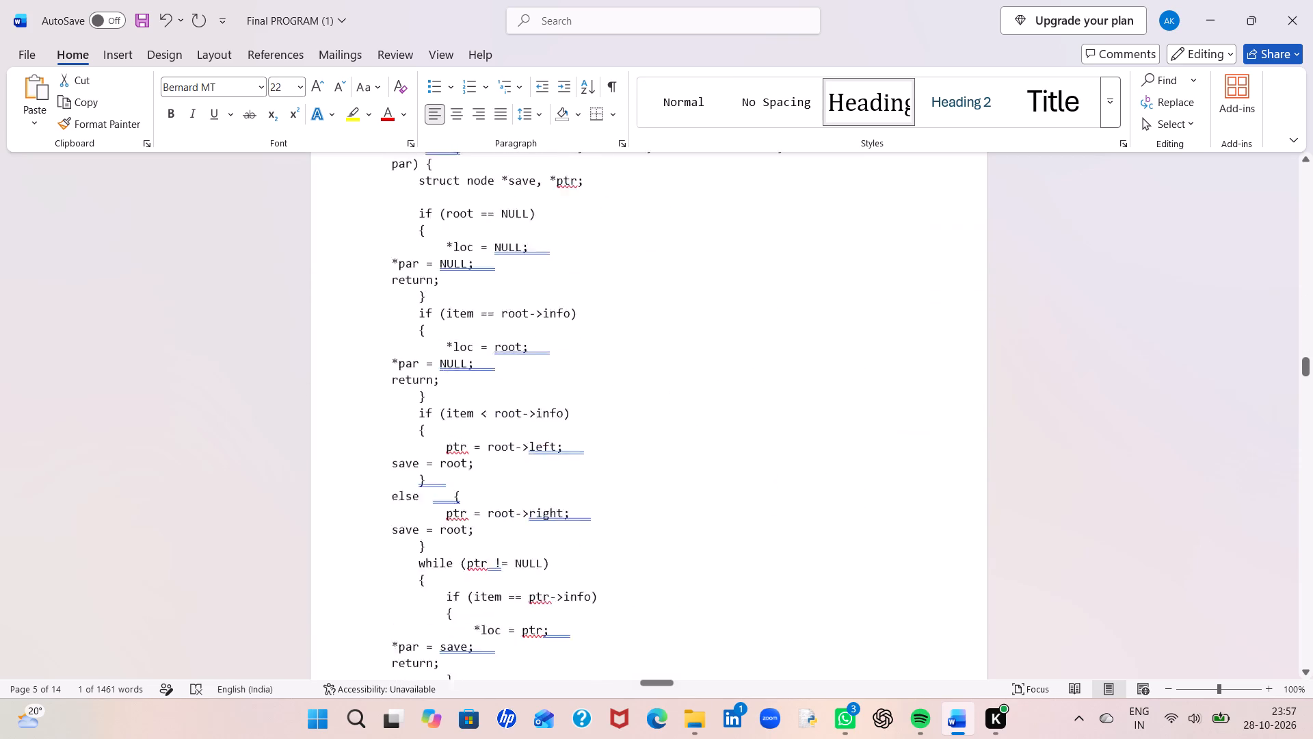
pyautogui.scroll(-4, 716, 547)
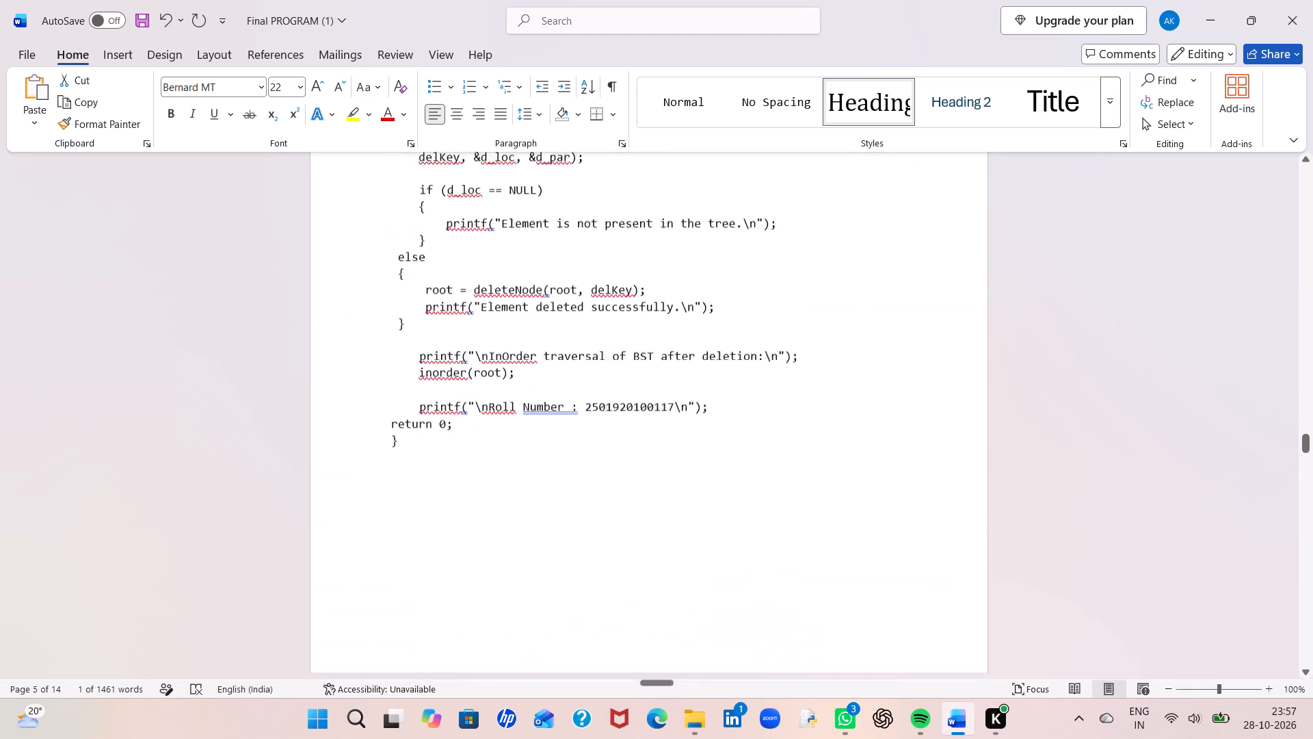
pyautogui.scroll(-4, 716, 547)
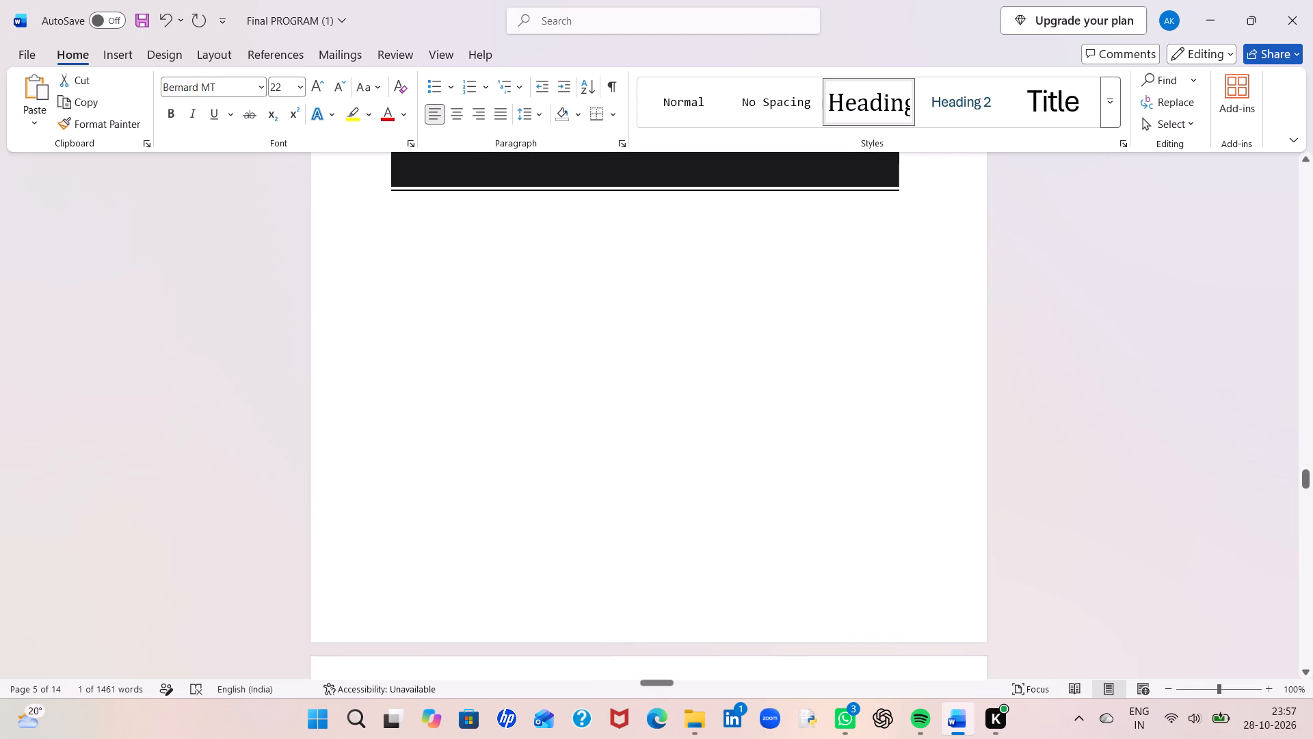
pyautogui.scroll(-1, 716, 547)
pyautogui.moveTo(492, 400); pyautogui.dragTo(600, 412)
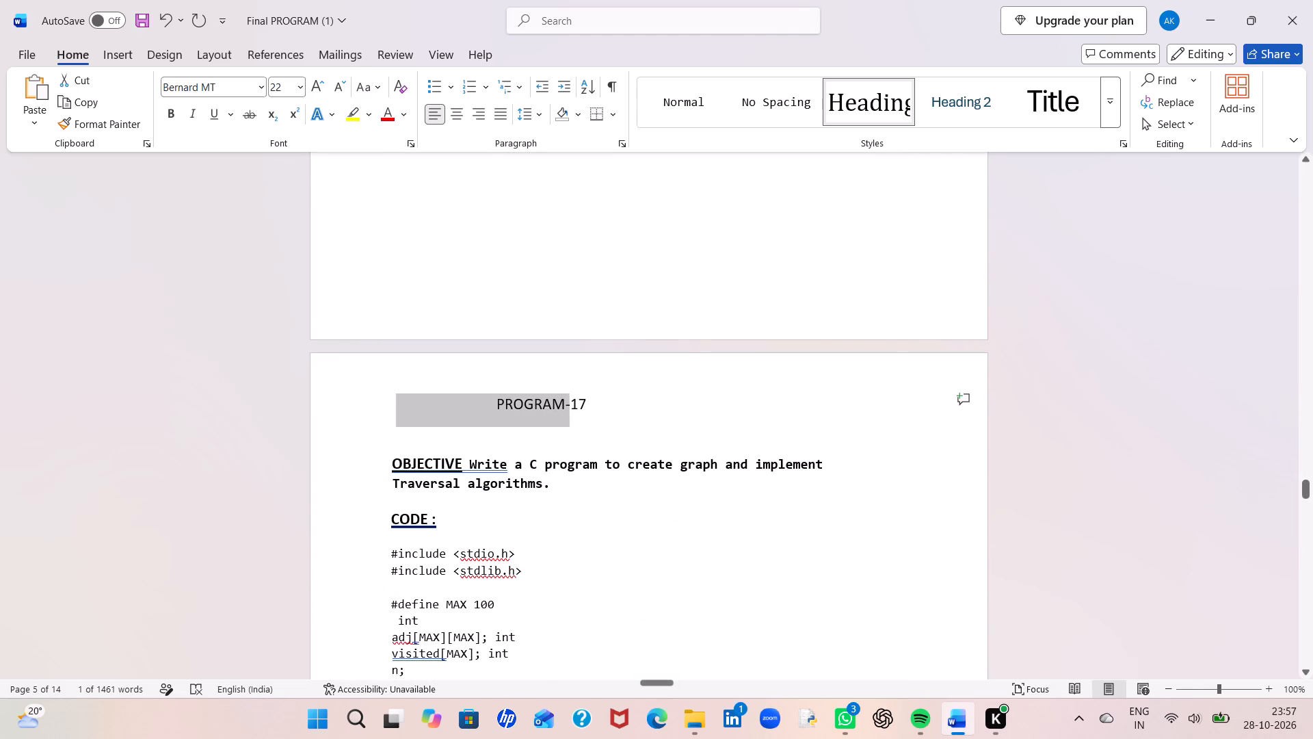
pyautogui.moveTo(600, 412); pyautogui.dragTo(607, 413)
pyautogui.click(703, 354)
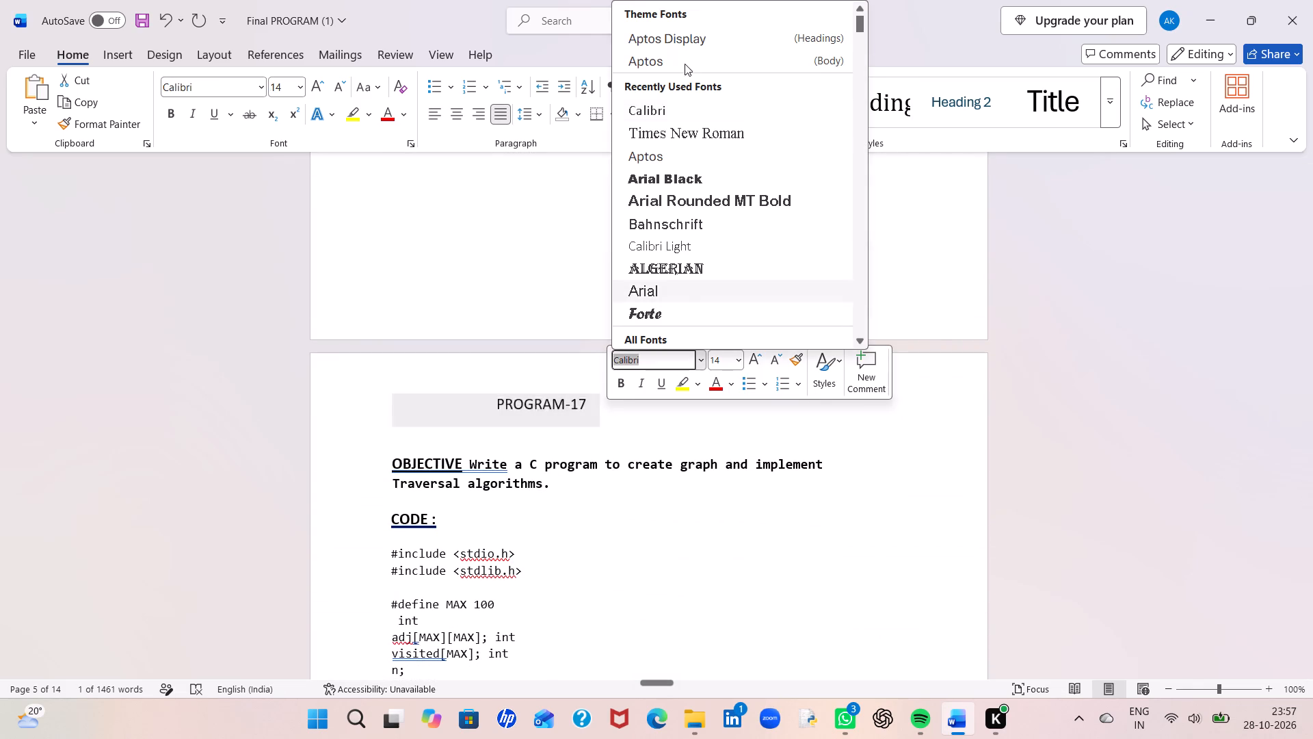
pyautogui.scroll(2, 680, 37)
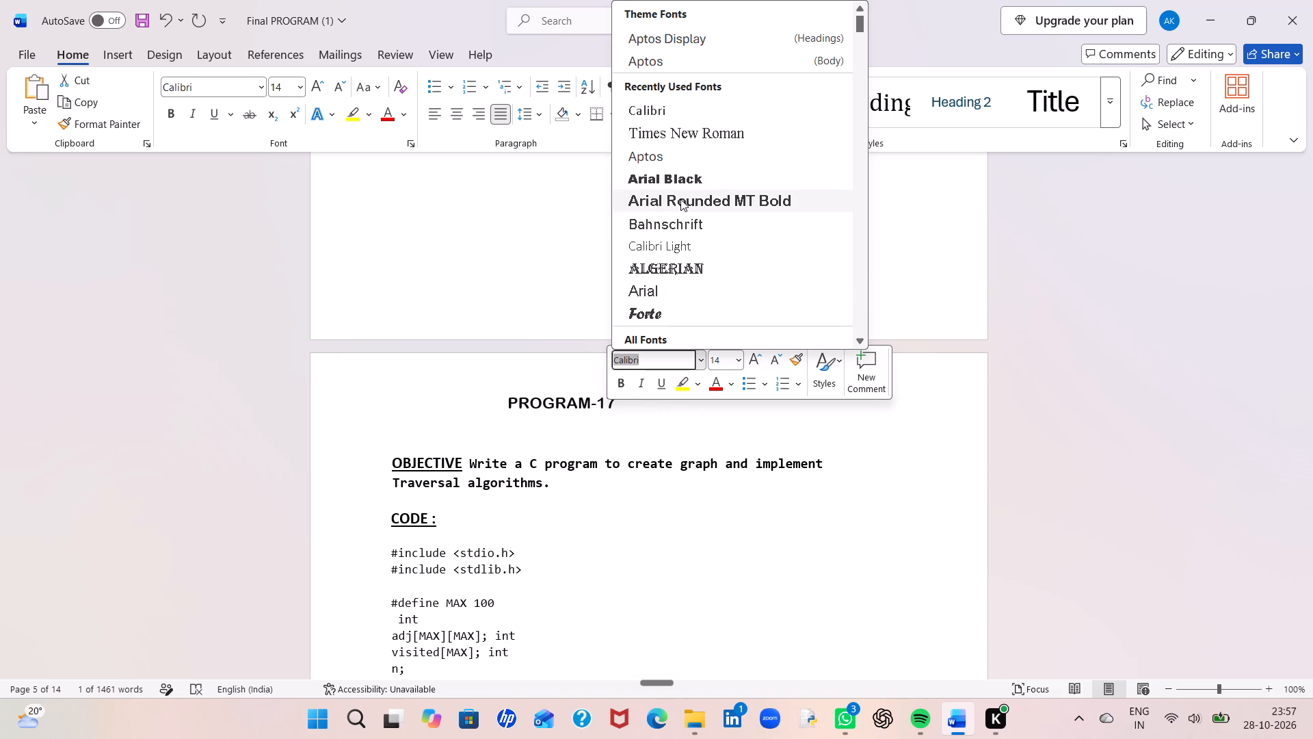
pyautogui.scroll(-1, 680, 199)
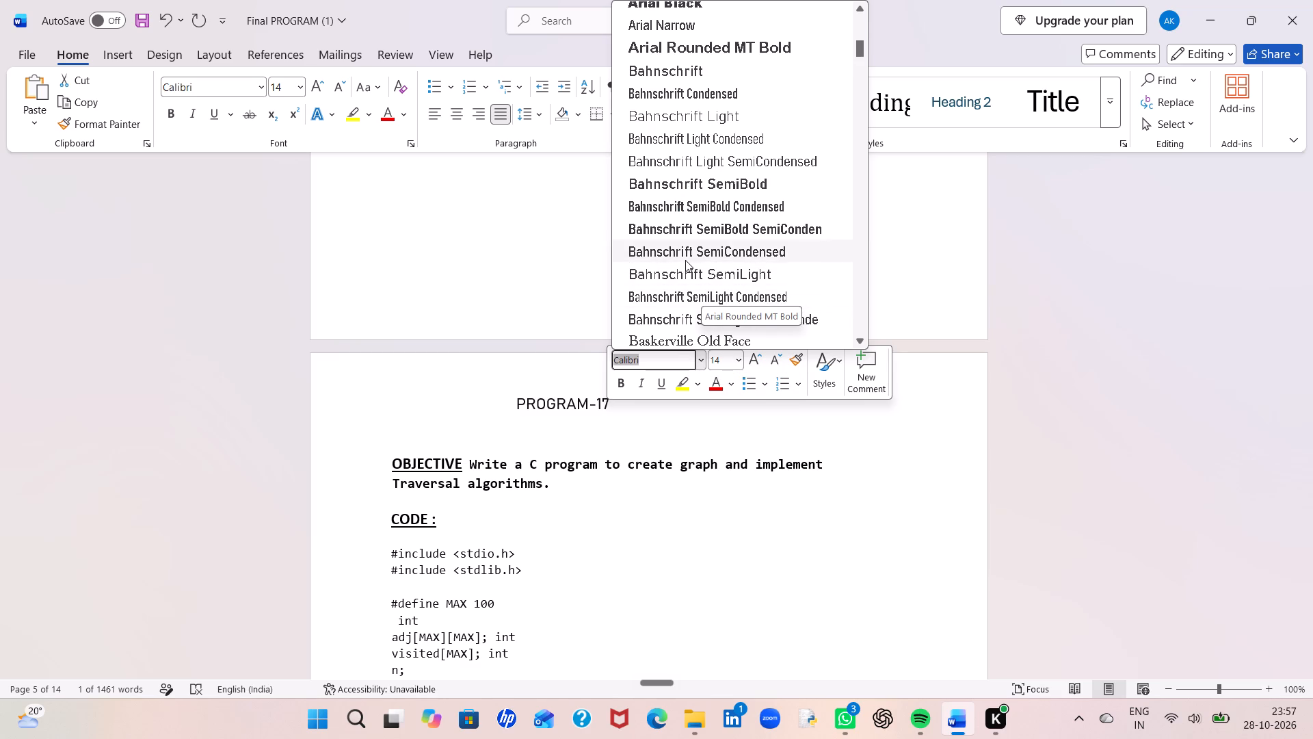
pyautogui.scroll(-2, 685, 261)
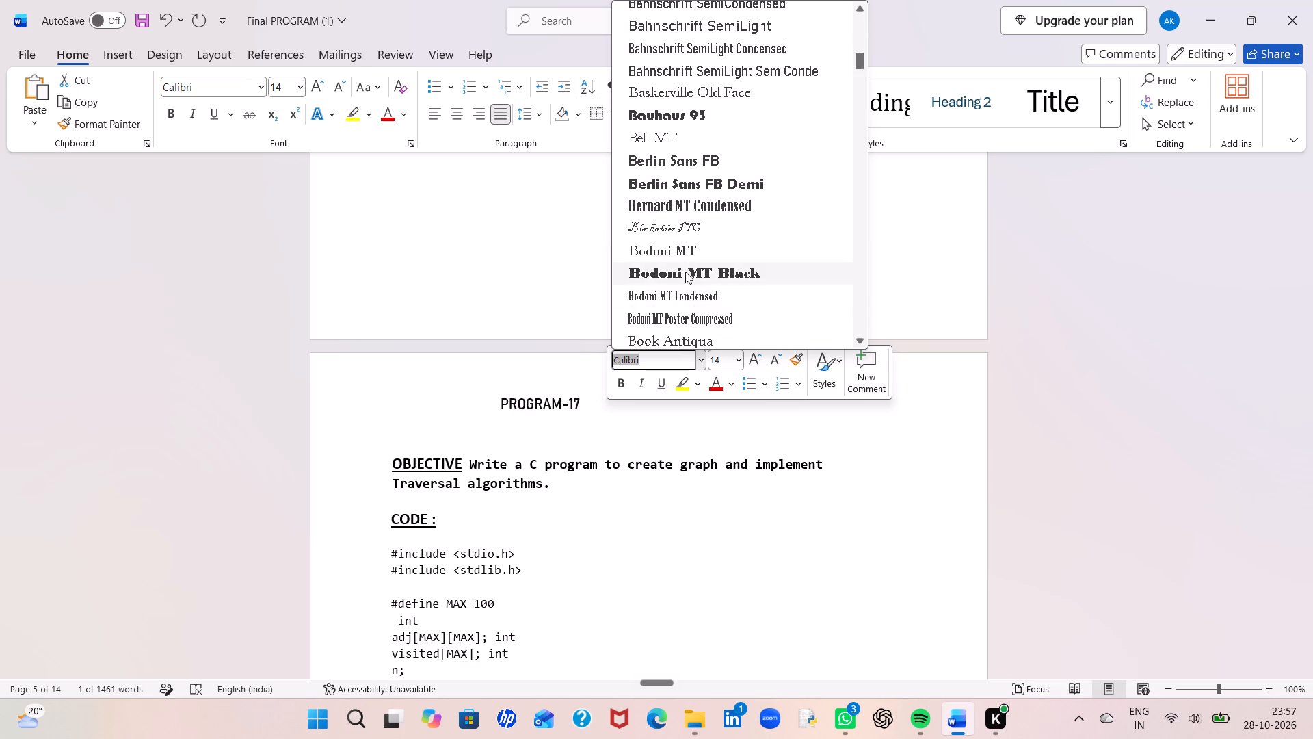
pyautogui.click(676, 213)
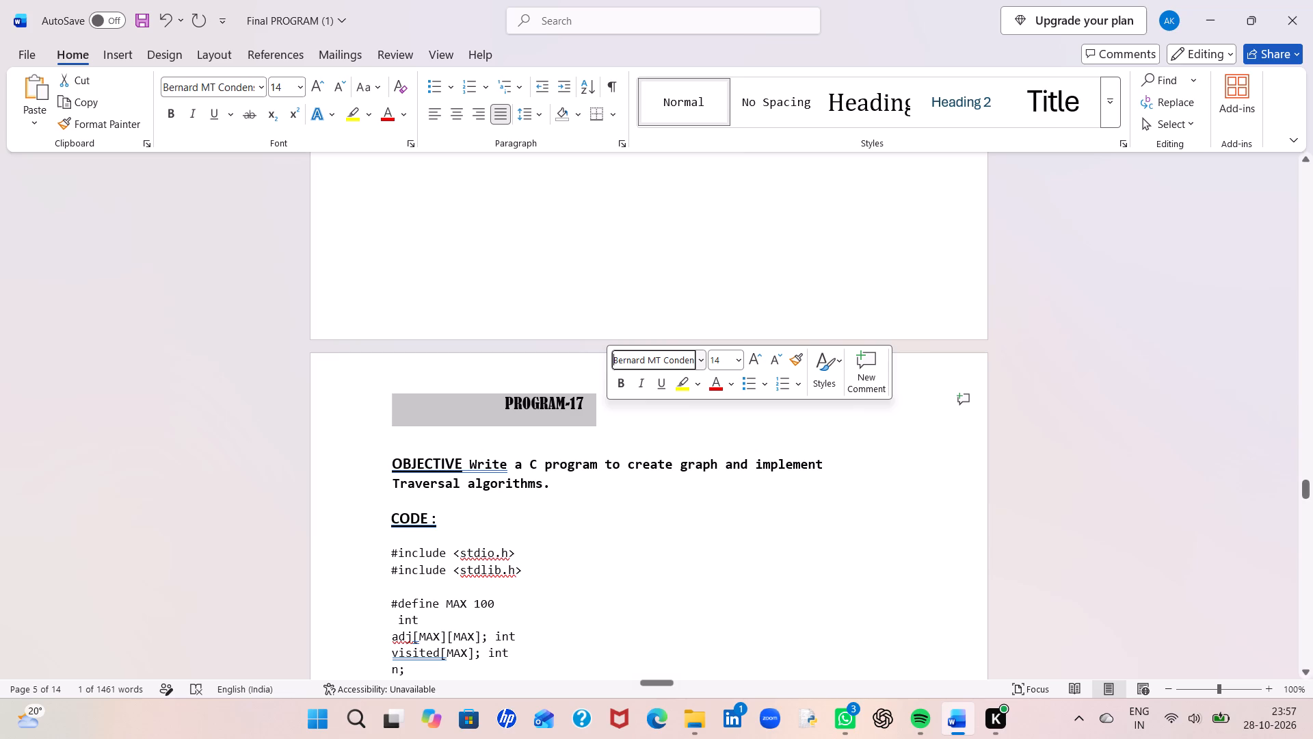
# Set the font size of the PROGRAM-17 heading to 22.
pyautogui.click(738, 361)
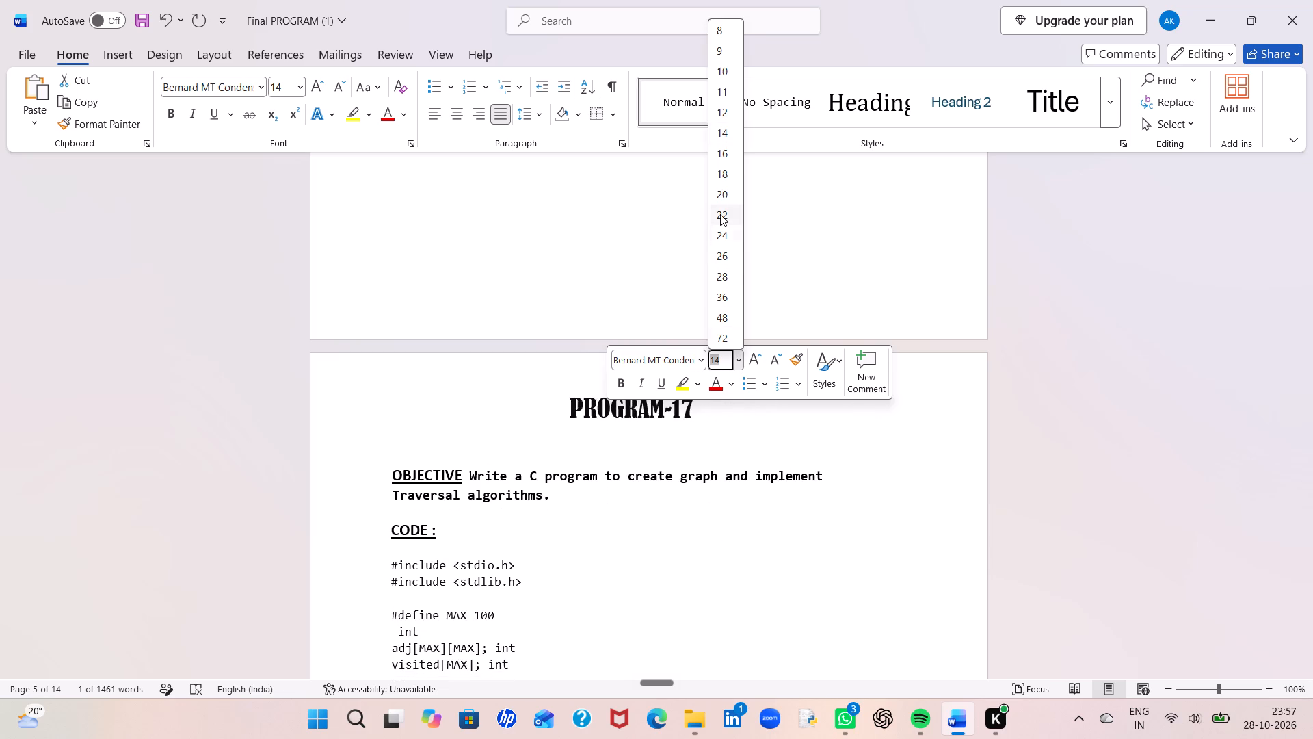
pyautogui.click(720, 214)
pyautogui.click(737, 446)
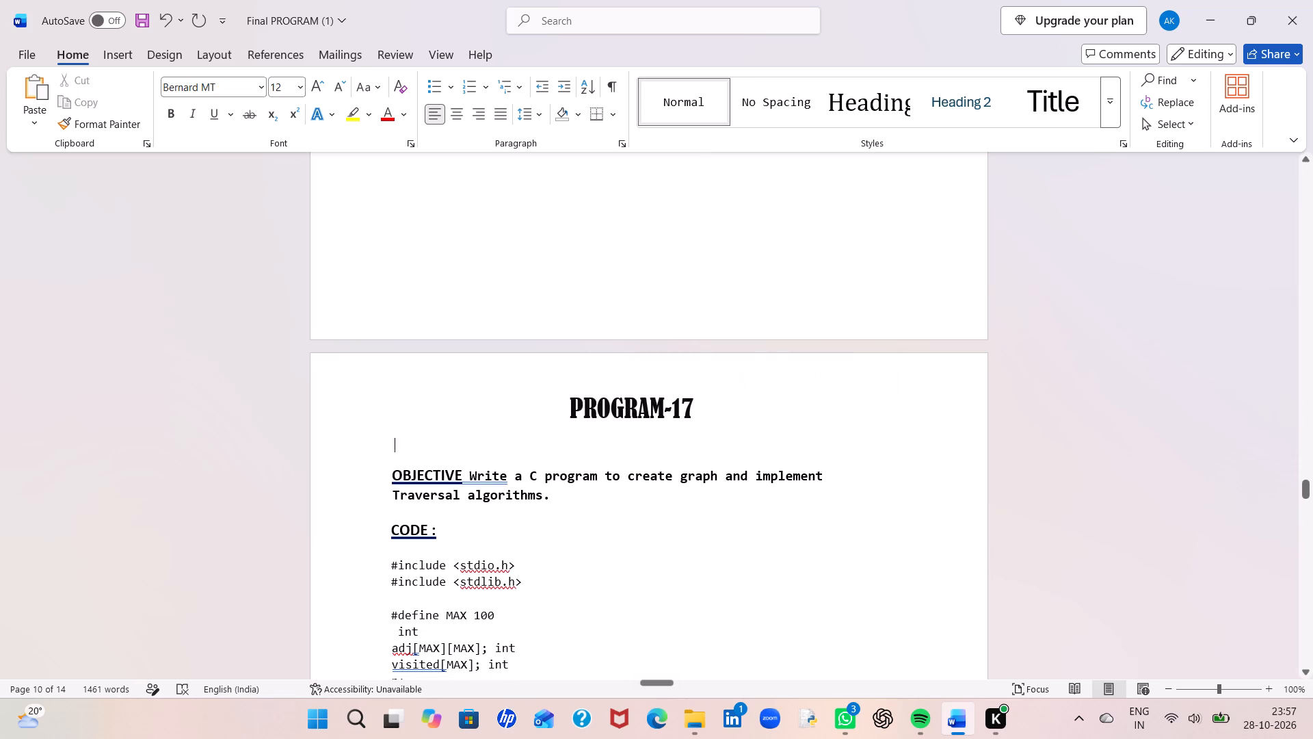
# Remove the blank line between the PROGRAM-17 heading and its OBJECTIVE paragraph.
pyautogui.click(546, 444)
pyautogui.press('BackSpace')
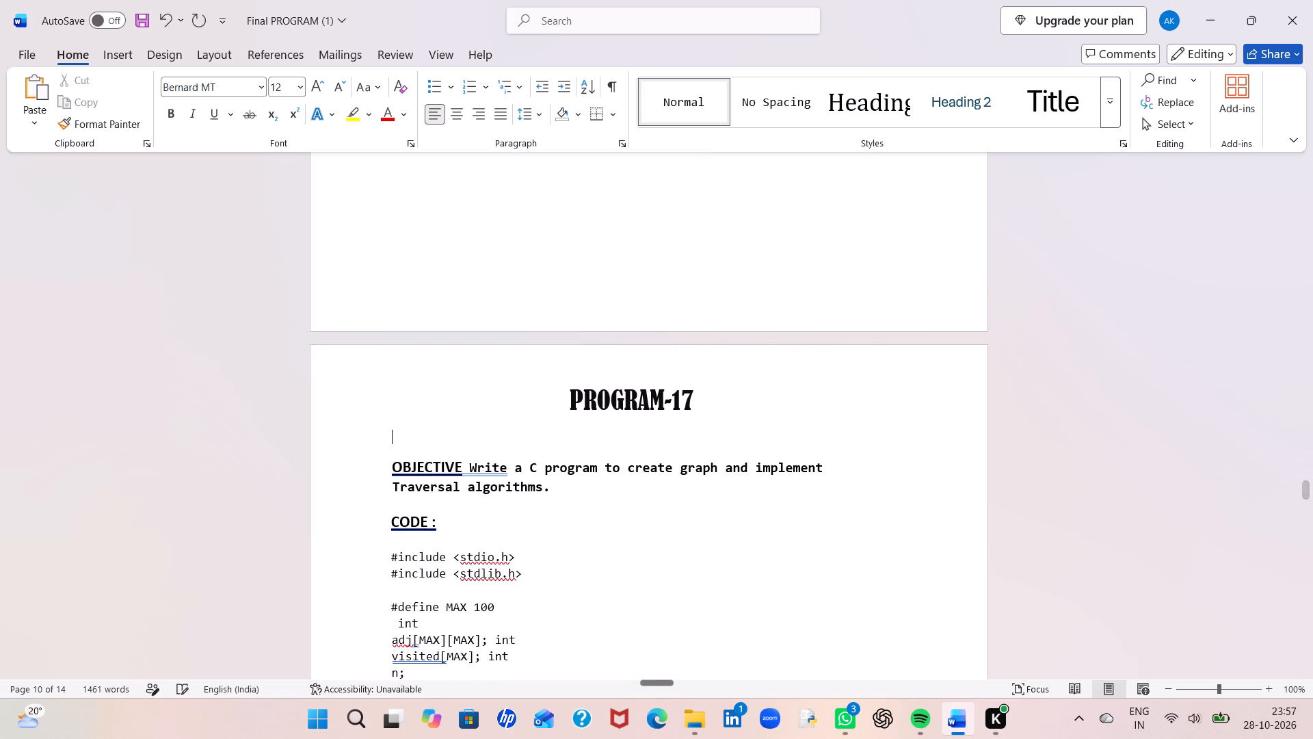
pyautogui.press('BackSpace')
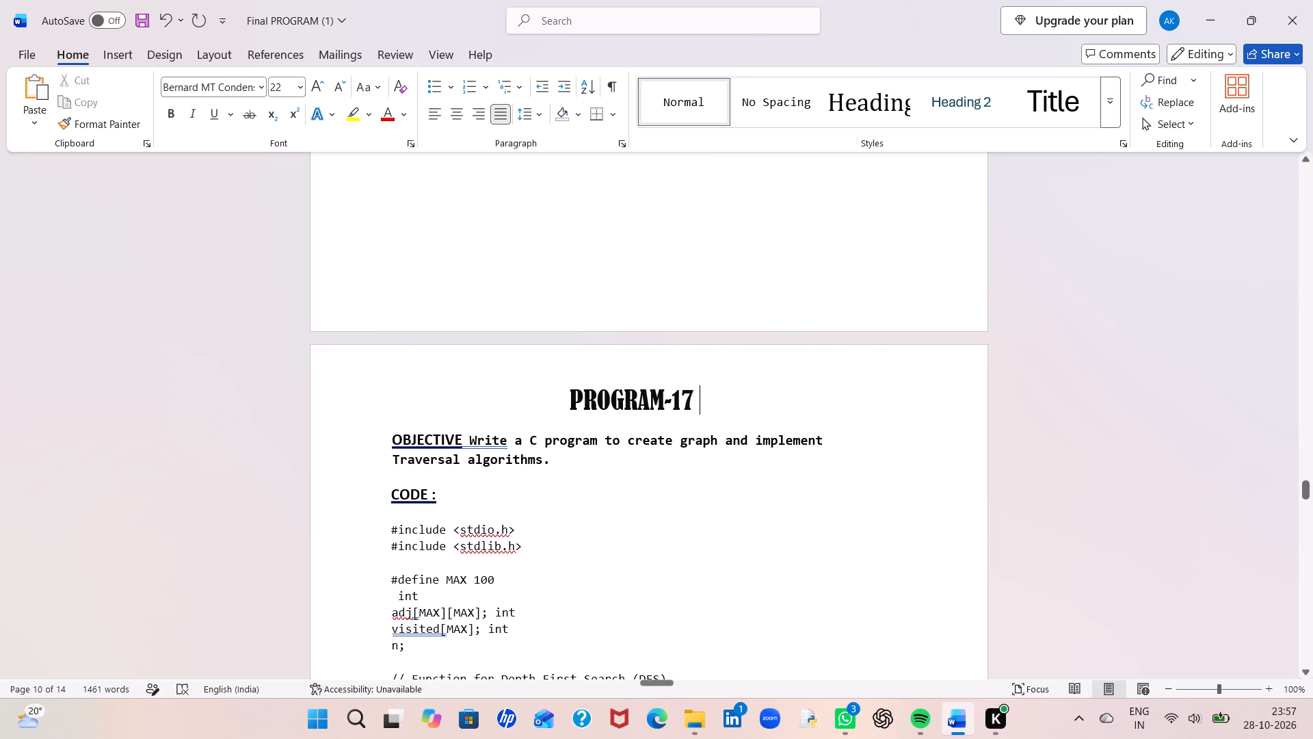
# Insert 20 line breaks after PROGRAM-17's OUTPUT label to move the PROGRAM-18 heading to the top of the following page.
pyautogui.scroll(-2, 555, 590)
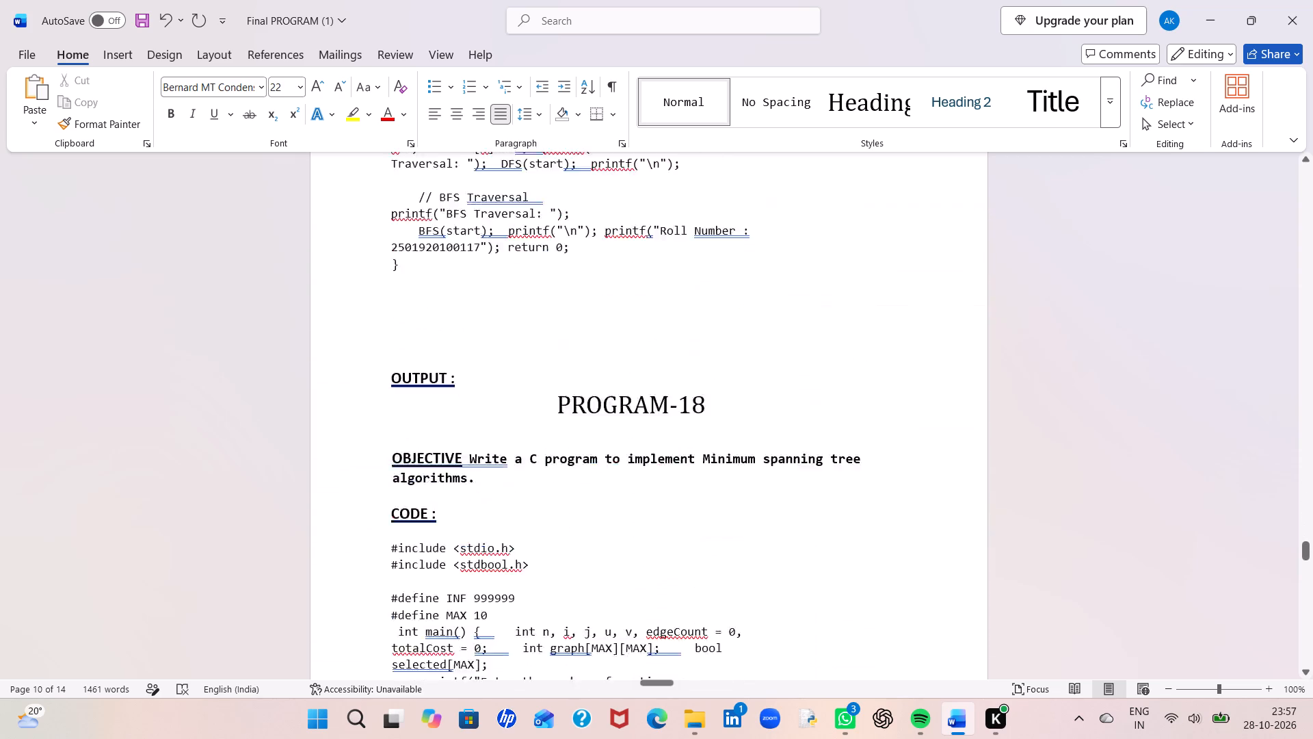
pyautogui.scroll(-2, 555, 590)
pyautogui.hscroll(1, 555, 590)
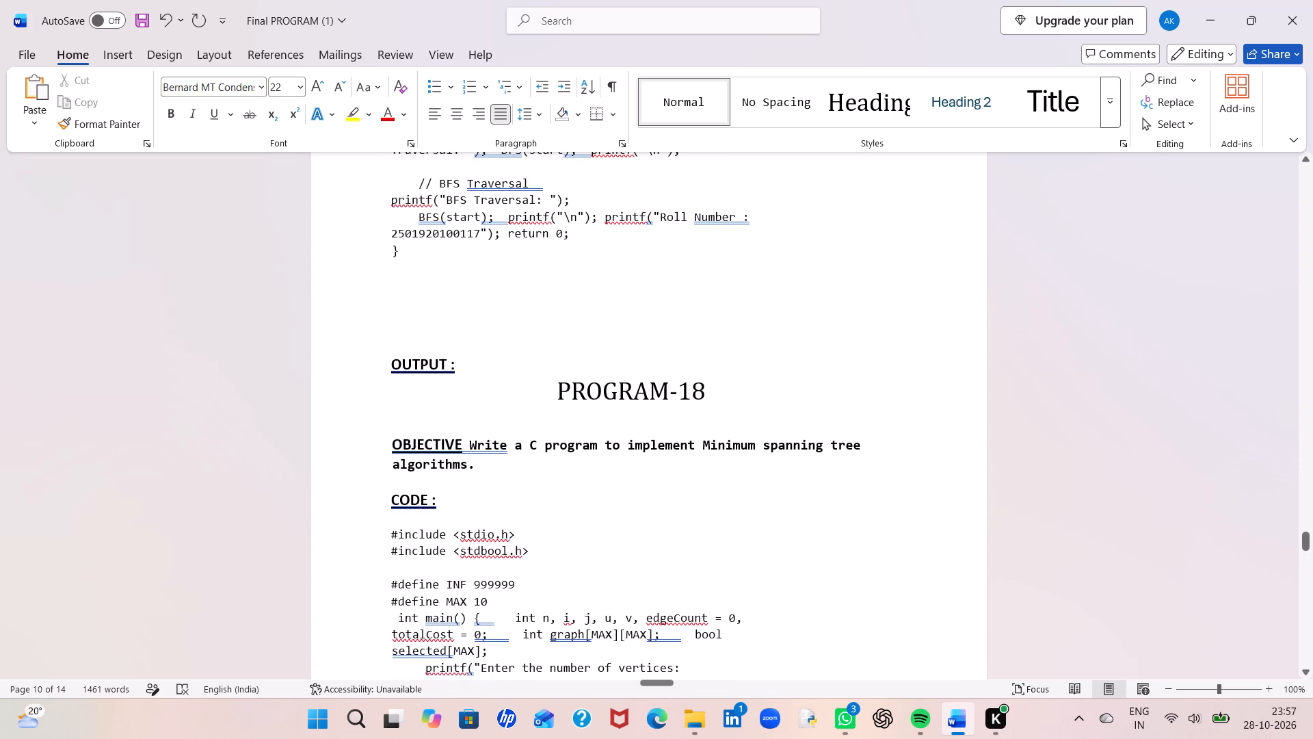
pyautogui.click(530, 376)
pyautogui.click(500, 368)
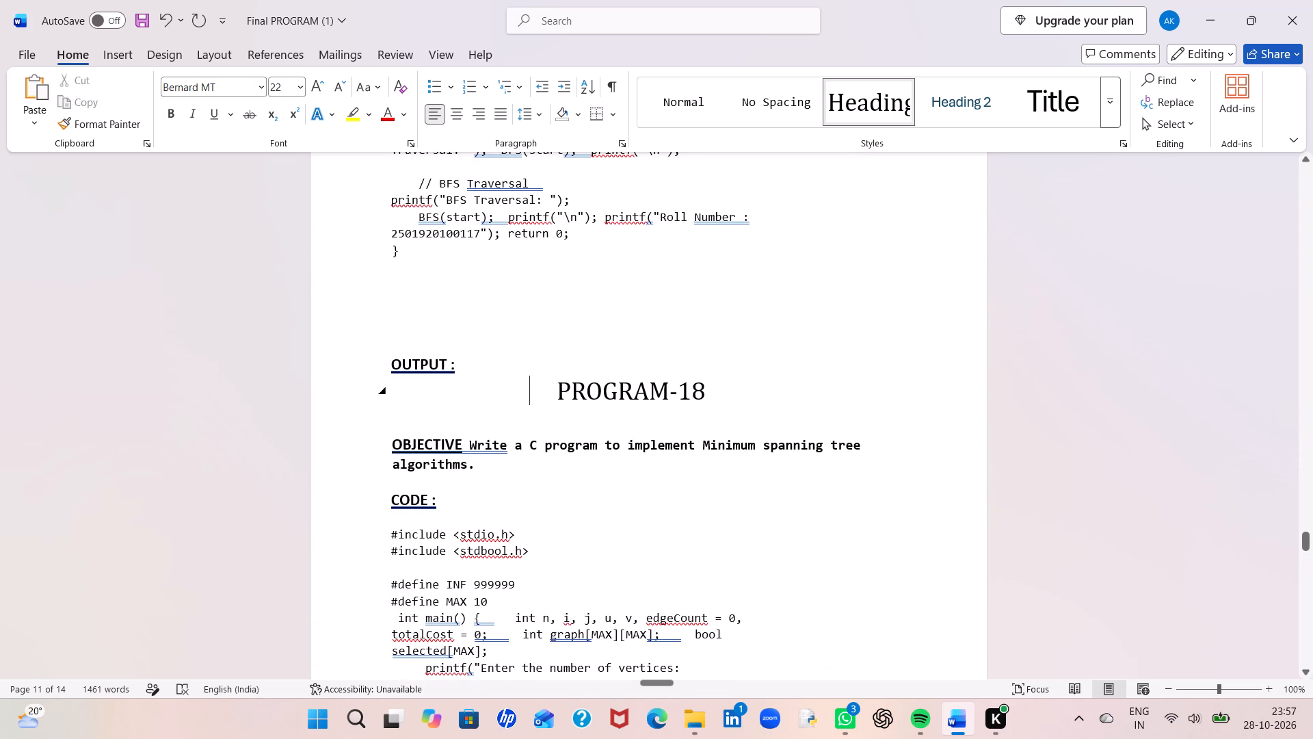
pyautogui.press('Return')
pyautogui.press('Return')
pyautogui.press('Return')
pyautogui.press('Return')
pyautogui.press('Return')
pyautogui.press('Return')
pyautogui.press('Return')
pyautogui.press('Return')
pyautogui.press('Return')
pyautogui.press('Return')
pyautogui.press('Return')
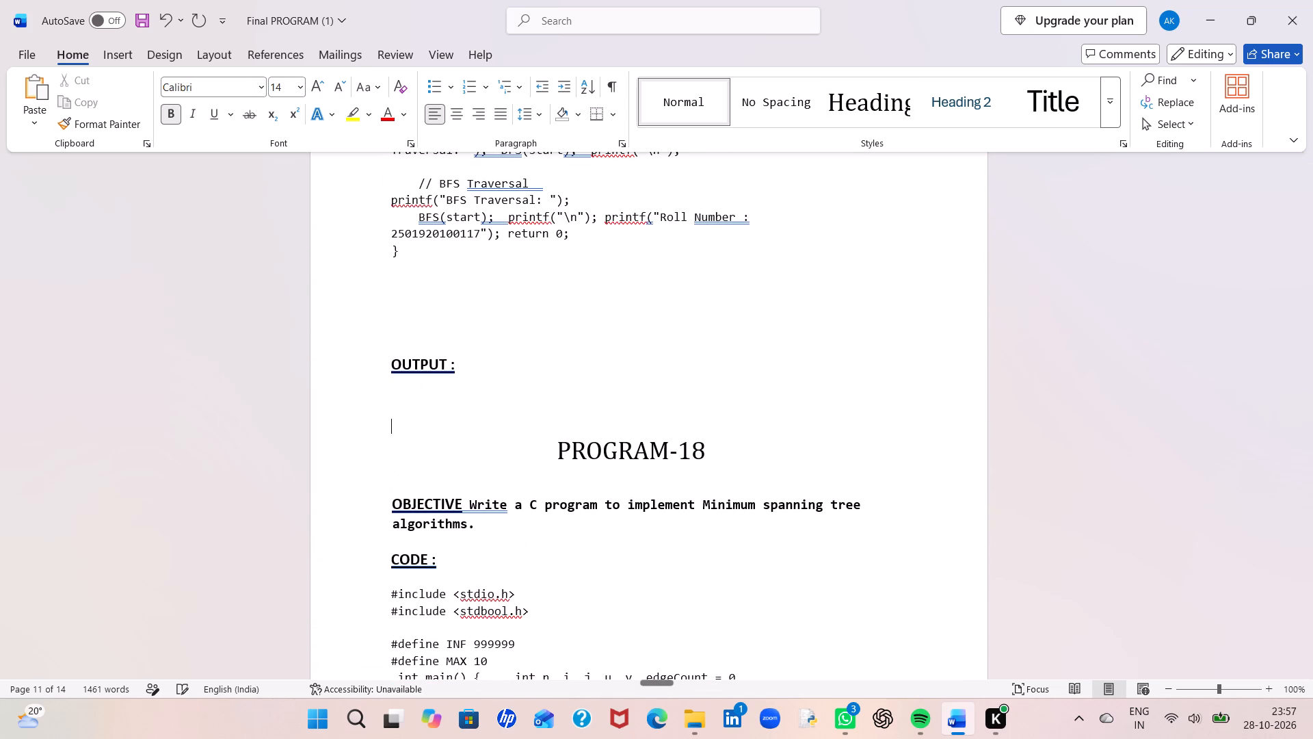
pyautogui.press('Return')
pyautogui.press('Return')
pyautogui.press('Return')
pyautogui.press('Return')
pyautogui.scroll(-1, 500, 368)
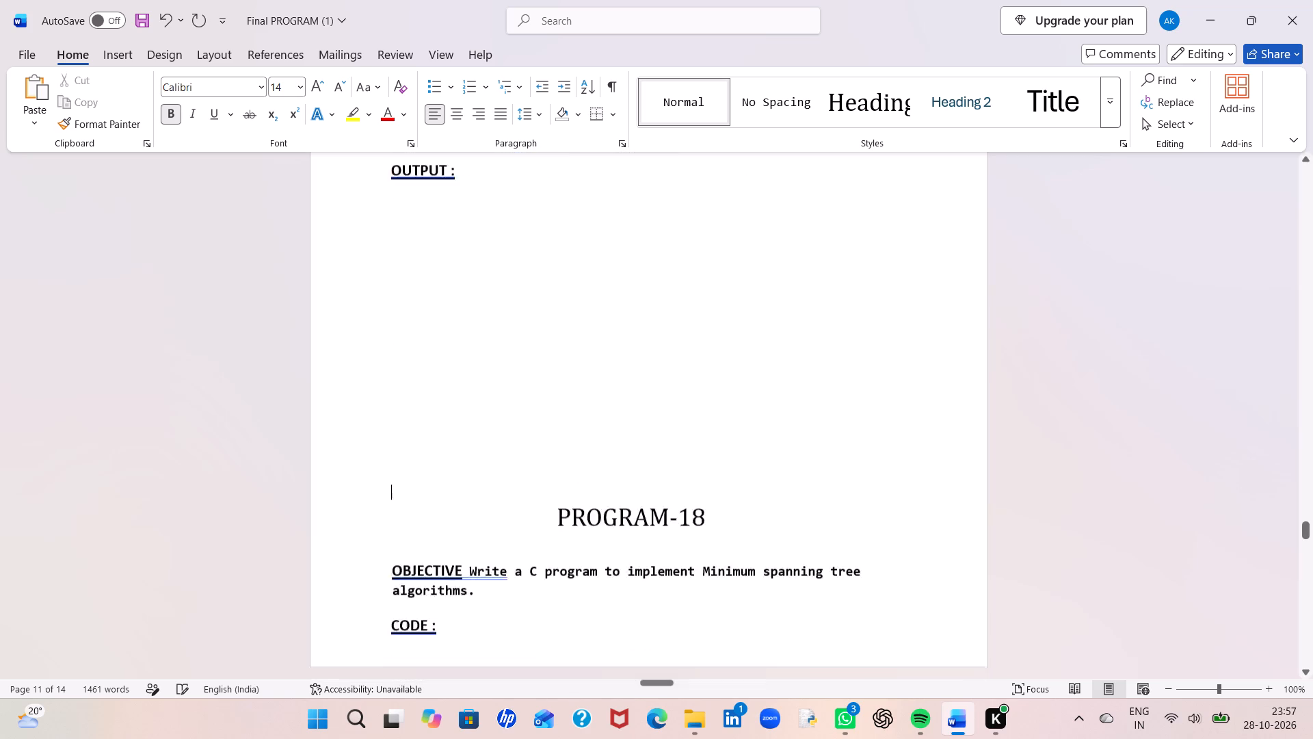
pyautogui.scroll(-1, 500, 368)
pyautogui.press('Return')
pyautogui.press('Return')
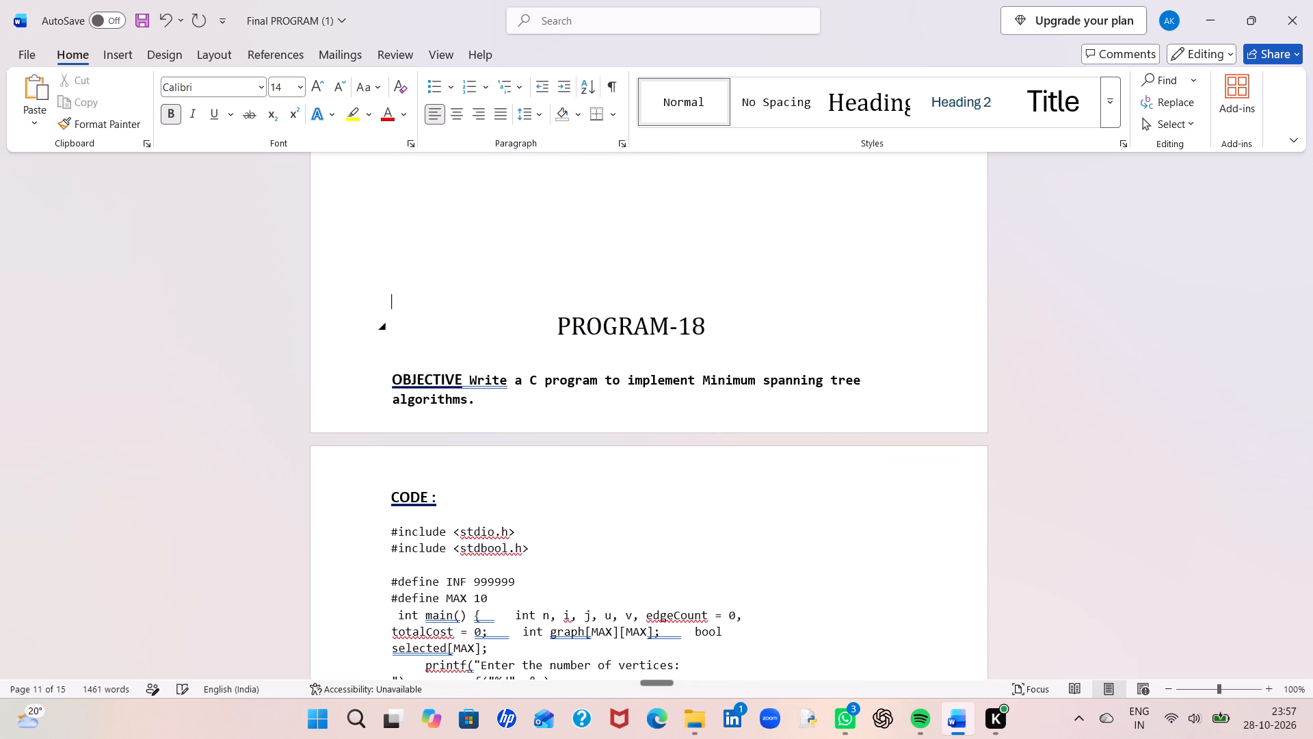
pyautogui.press('Return')
pyautogui.press('Return')
pyautogui.press('Return')
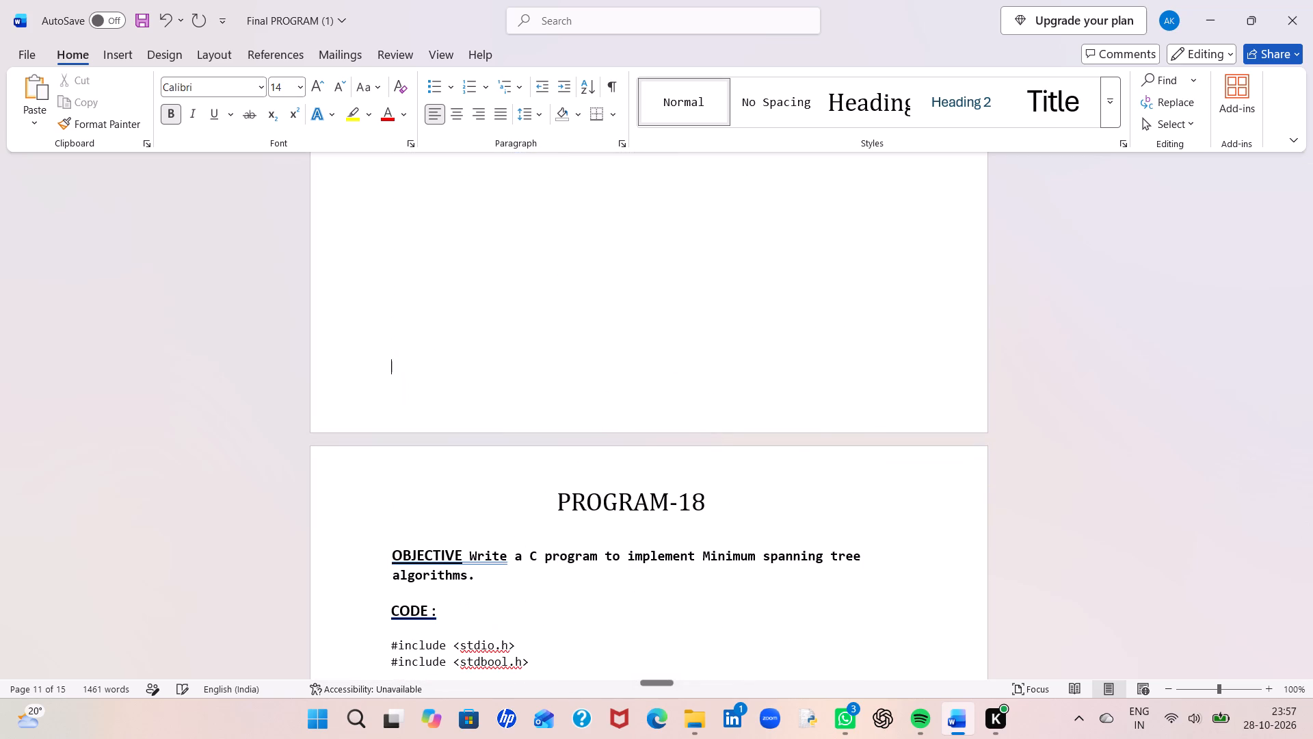
# Format the PROGRAM-17 heading as bold, italic and underlined, with a yellow highlight.
pyautogui.scroll(4, 561, 289)
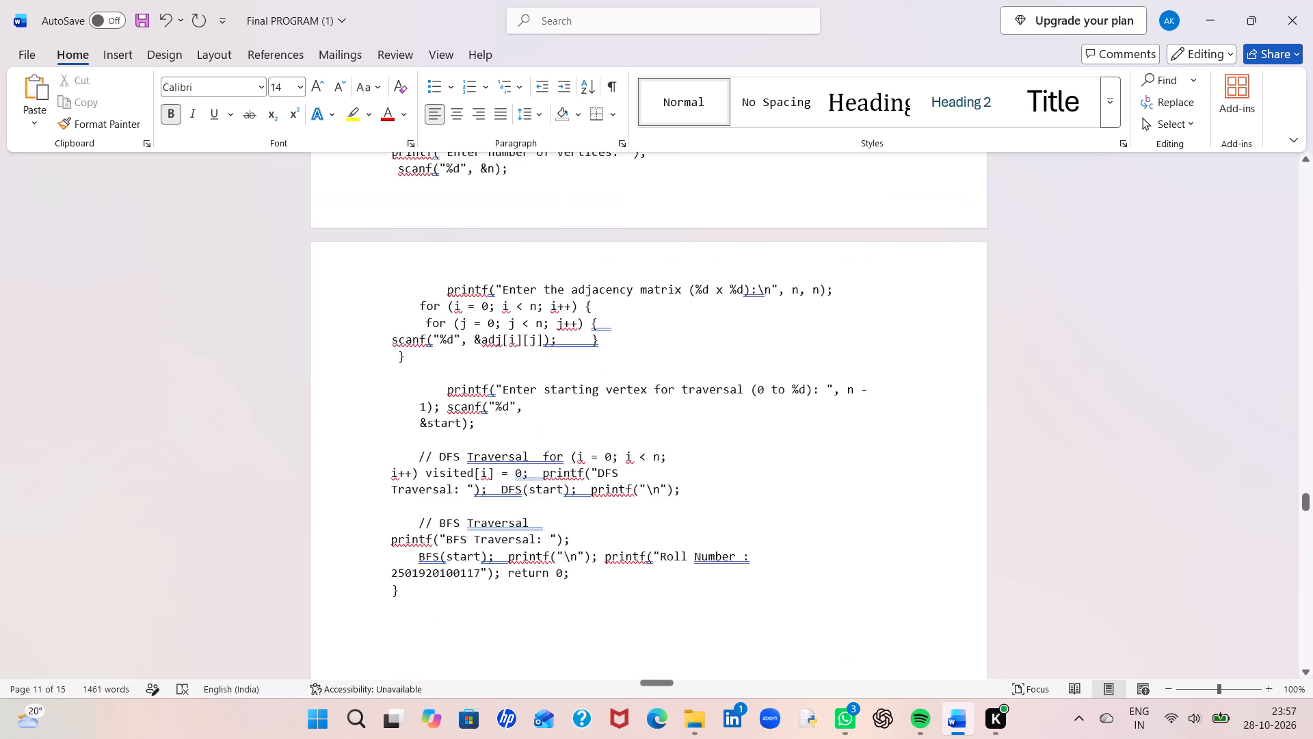
pyautogui.scroll(2, 561, 289)
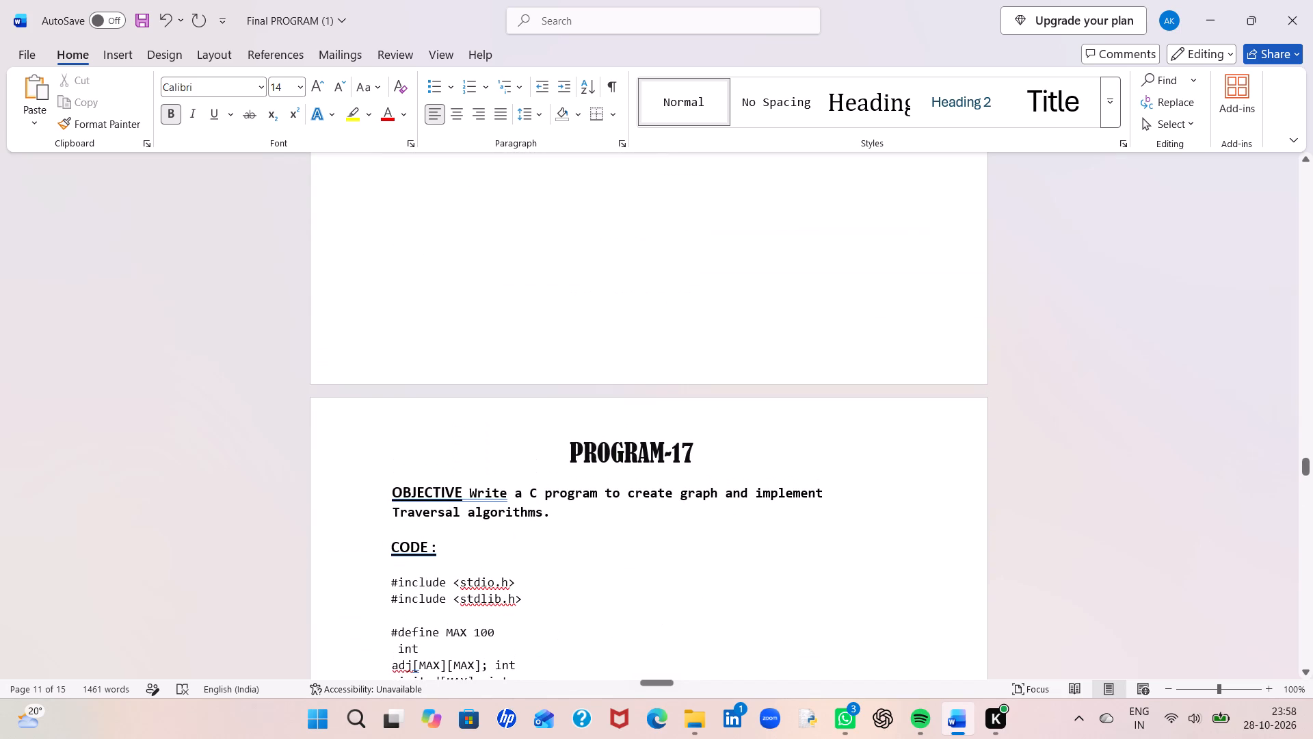
pyautogui.moveTo(555, 446); pyautogui.dragTo(732, 445)
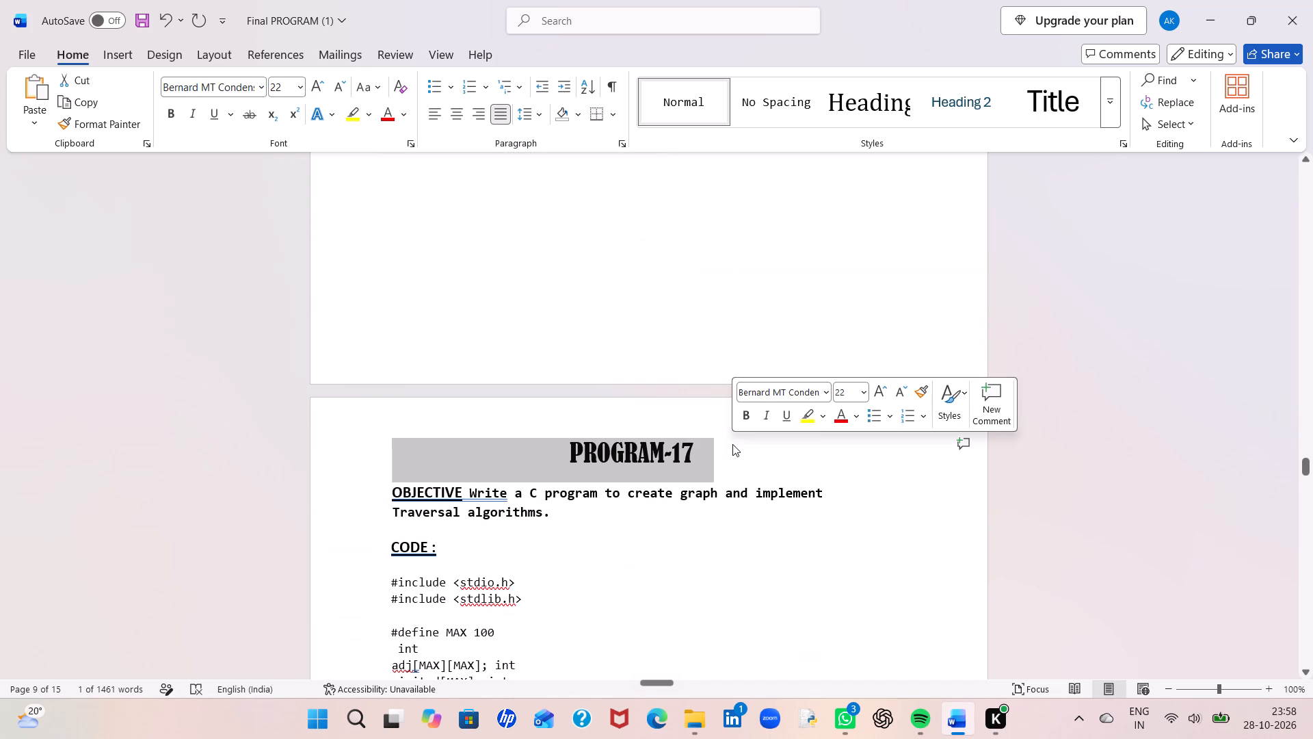
pyautogui.click(750, 415)
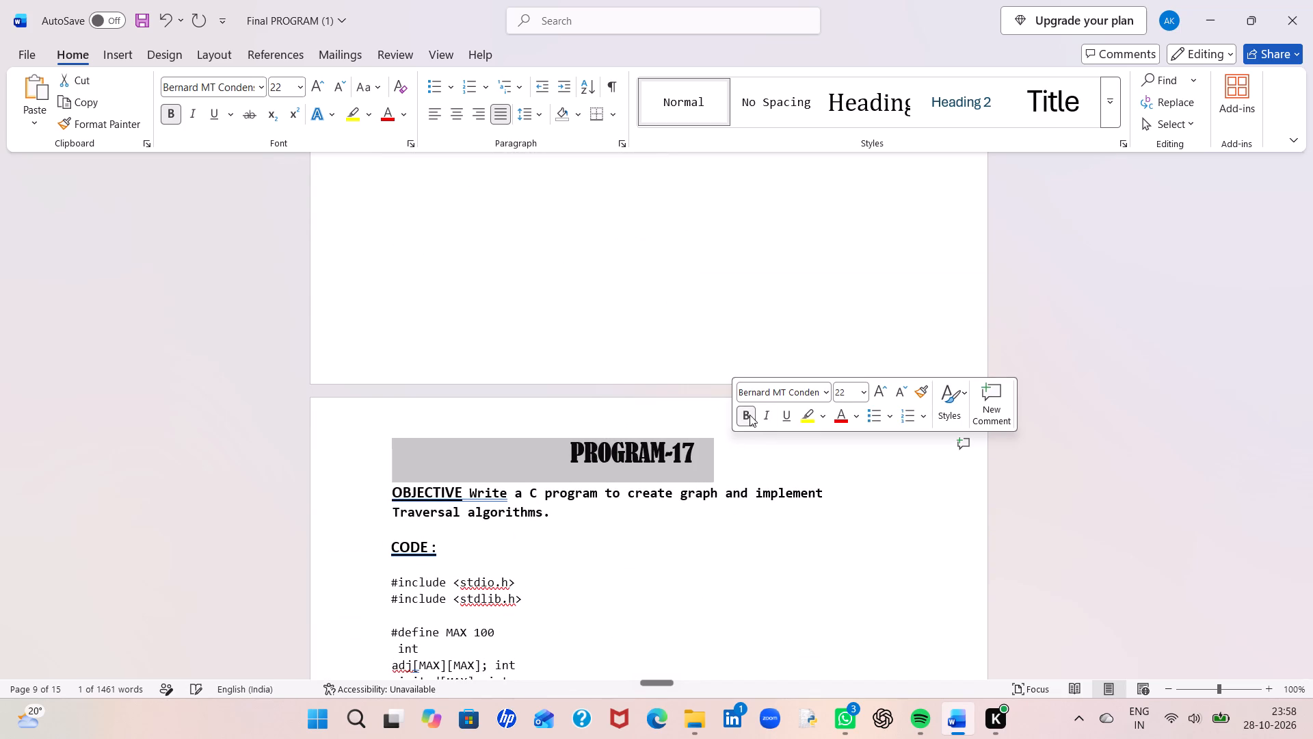
pyautogui.click(766, 415)
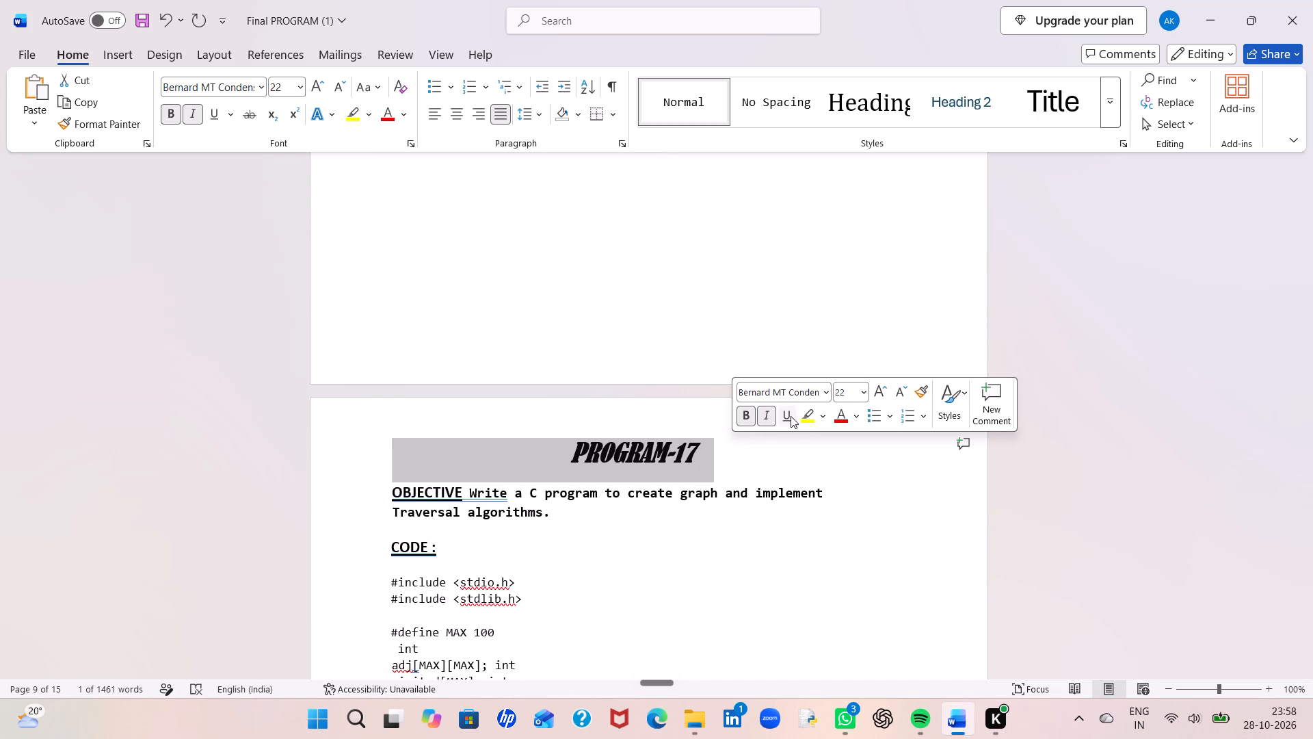
pyautogui.click(786, 416)
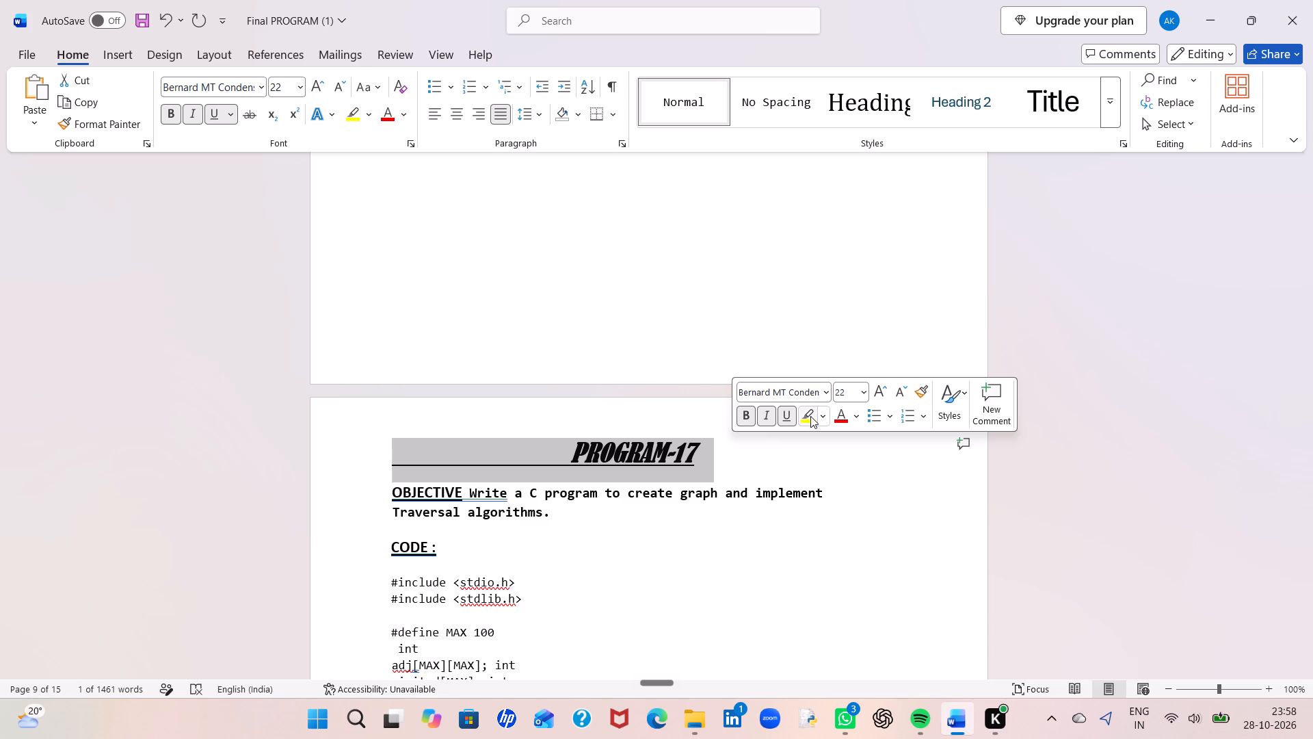
pyautogui.click(810, 416)
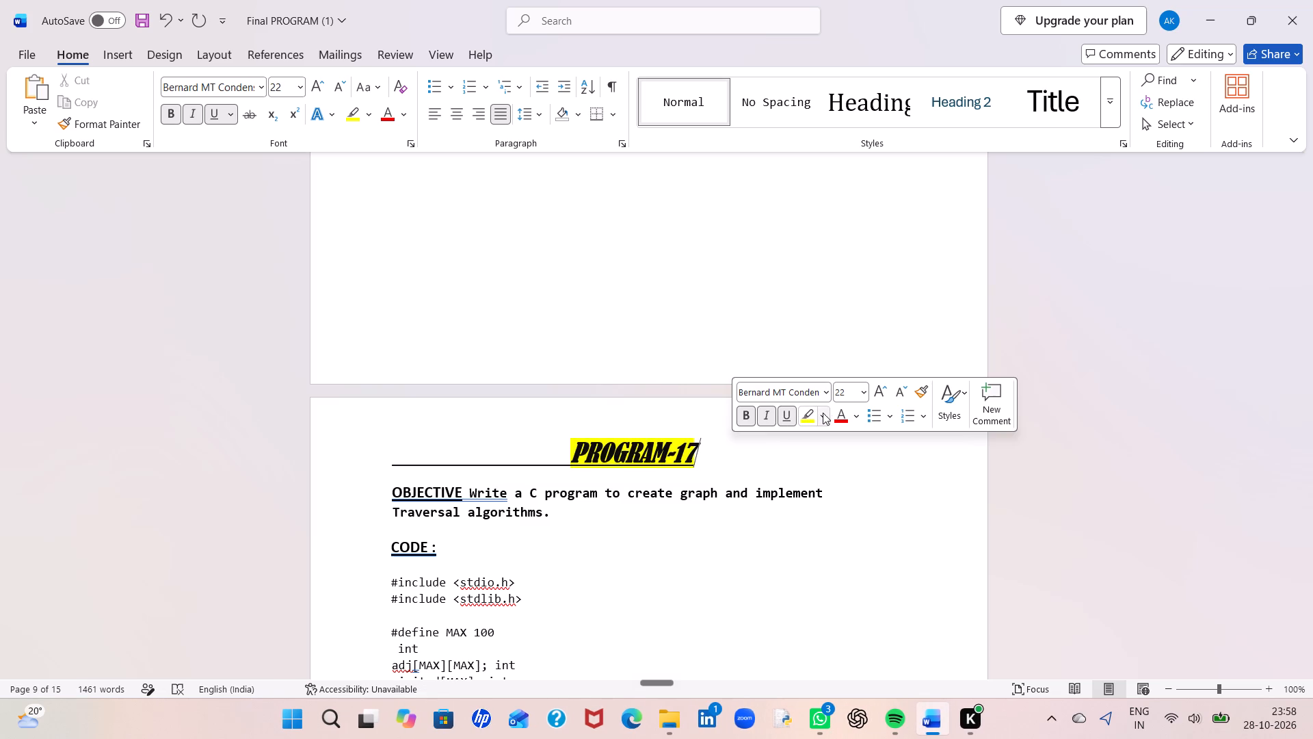
pyautogui.click(841, 413)
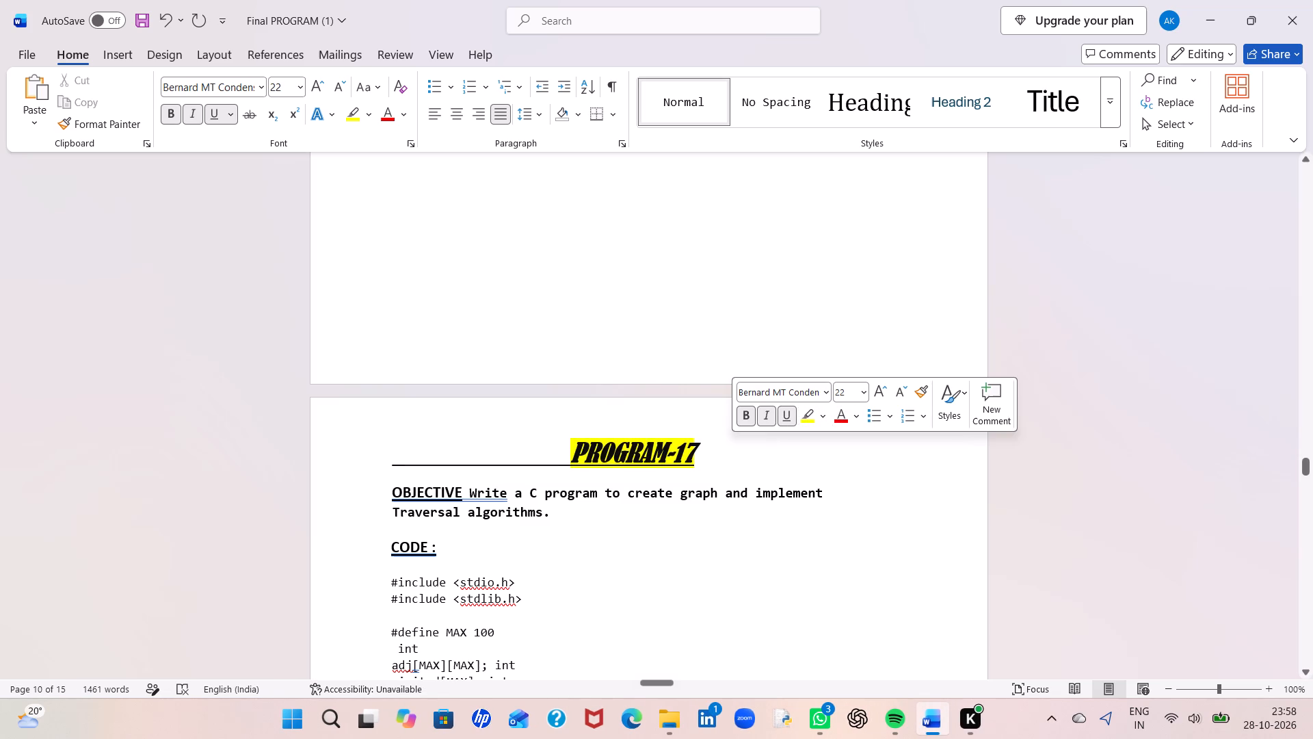
# Remove the underline, italic, bold and yellow highlight from the PROGRAM-17 heading.
pyautogui.moveTo(793, 455); pyautogui.dragTo(562, 449)
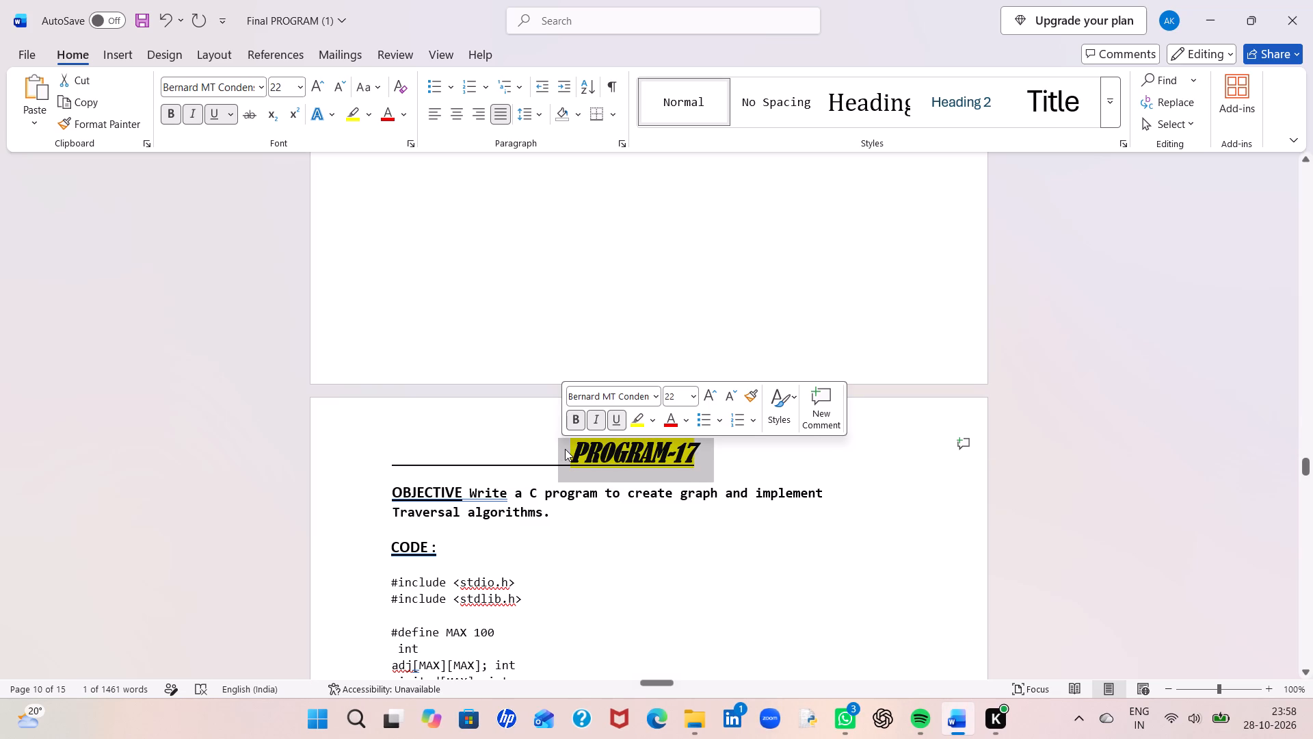
pyautogui.click(764, 471)
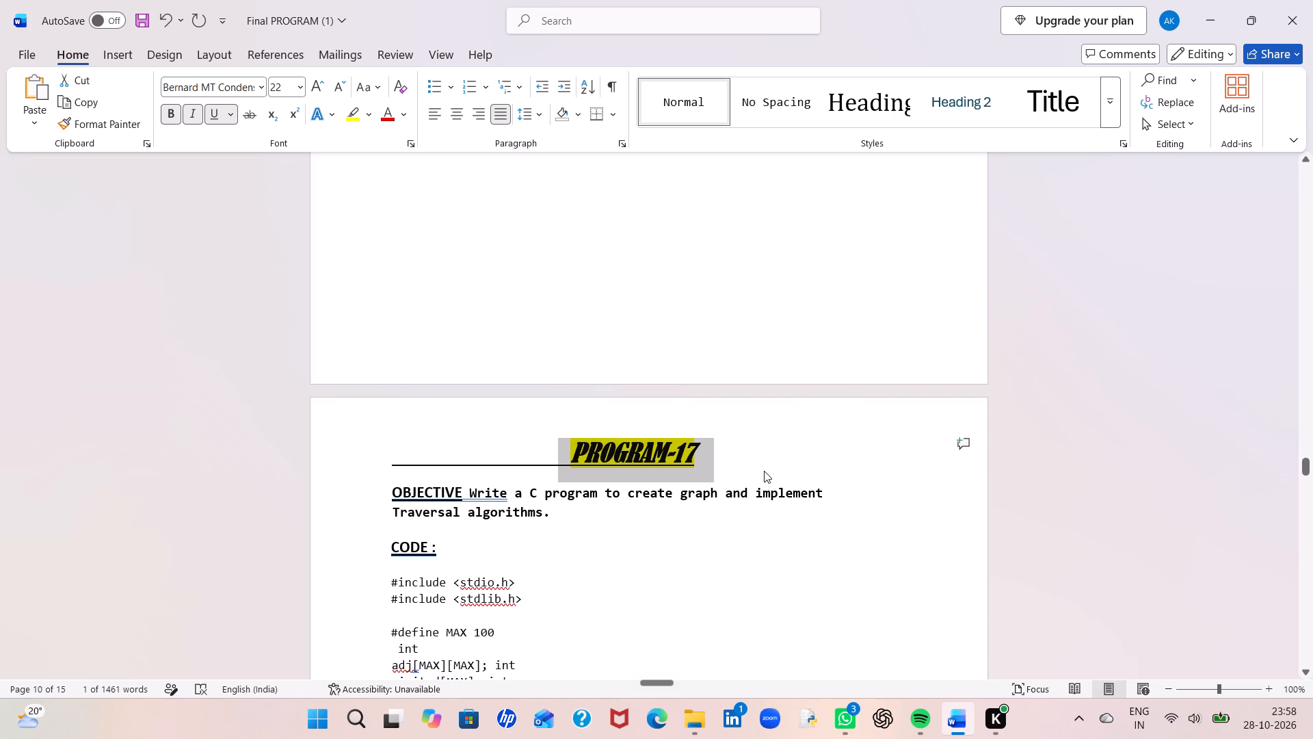
pyautogui.moveTo(388, 463); pyautogui.dragTo(740, 447)
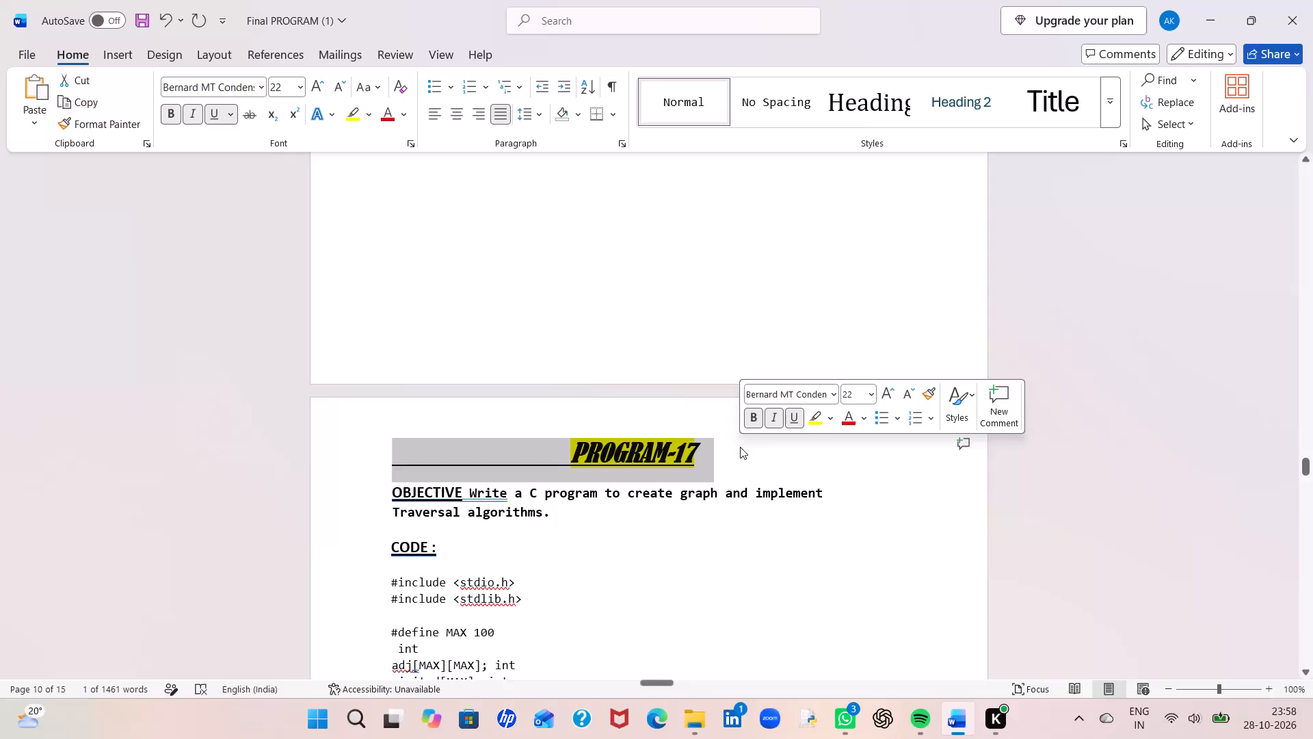
pyautogui.click(793, 416)
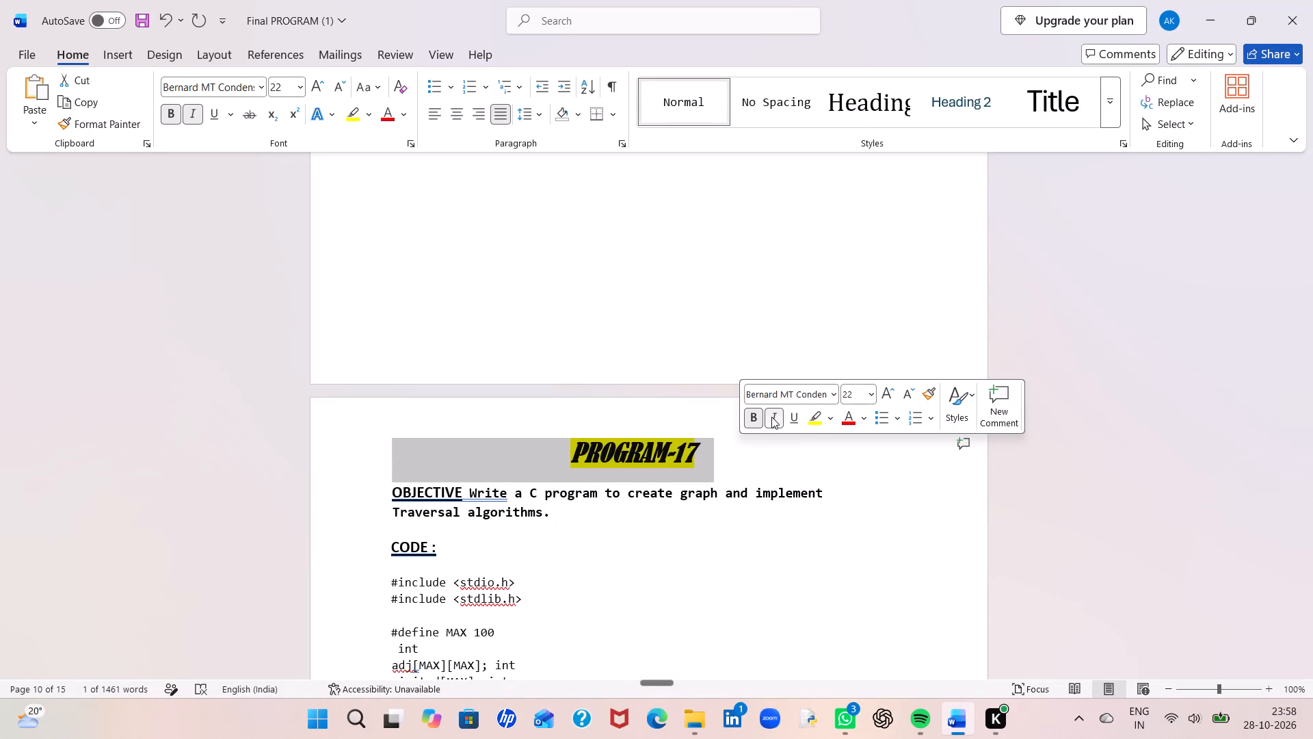
pyautogui.click(771, 417)
pyautogui.click(754, 420)
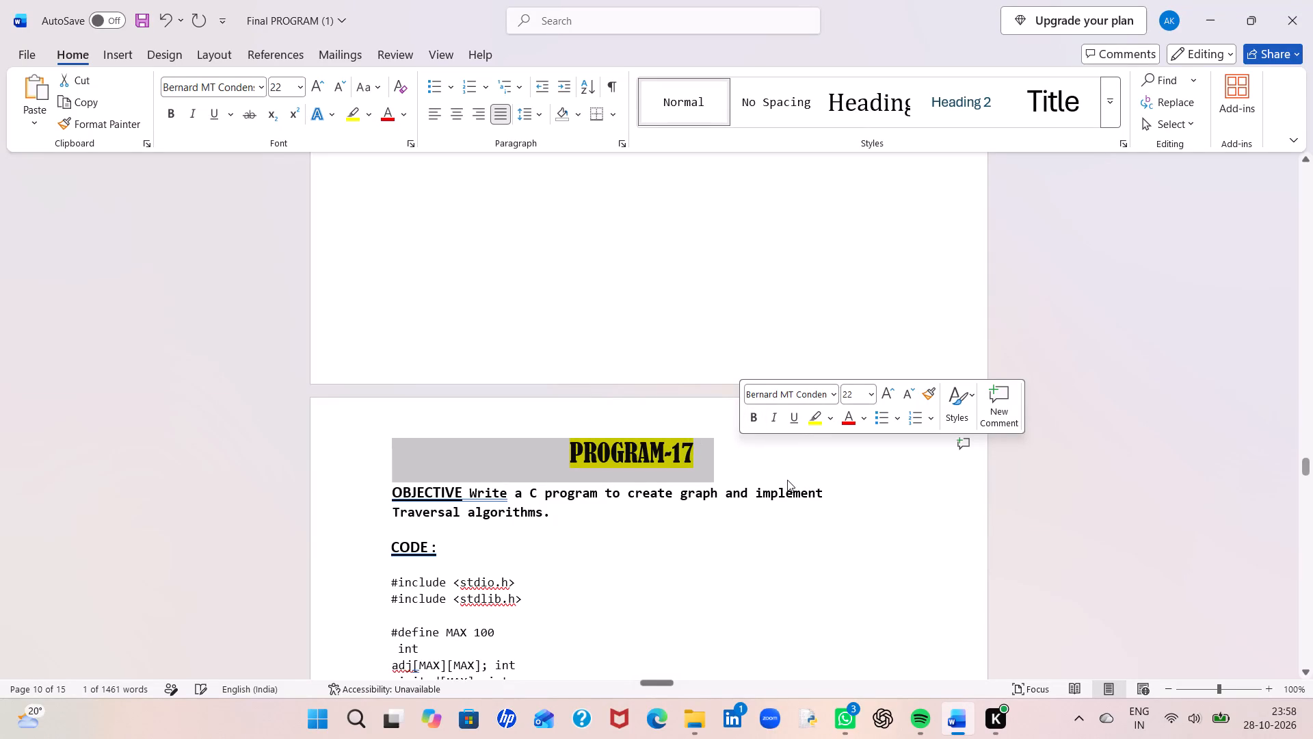
pyautogui.click(787, 480)
pyautogui.moveTo(557, 451); pyautogui.dragTo(731, 456)
pyautogui.click(807, 426)
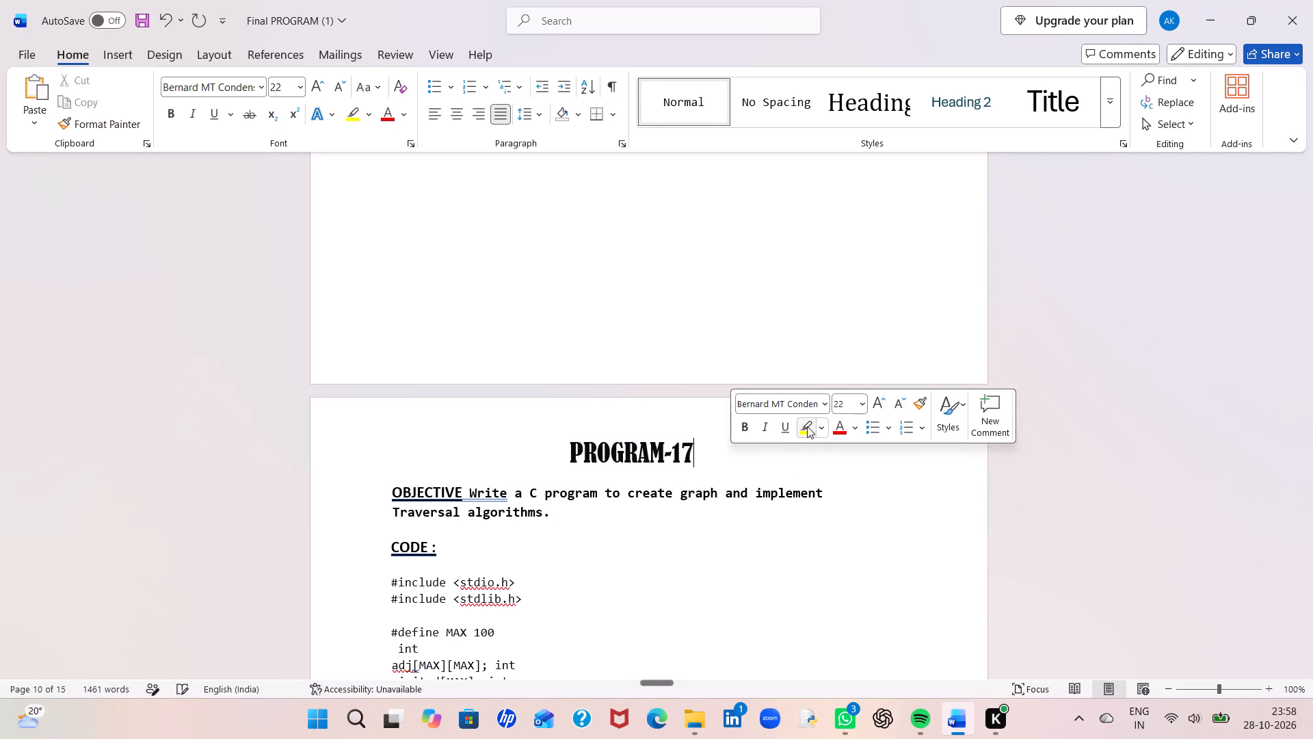
pyautogui.click(832, 476)
# Review the pages around PROGRAM-17 and compare its heading formatting with the PROGRAM-18 heading.
pyautogui.scroll(3, 832, 476)
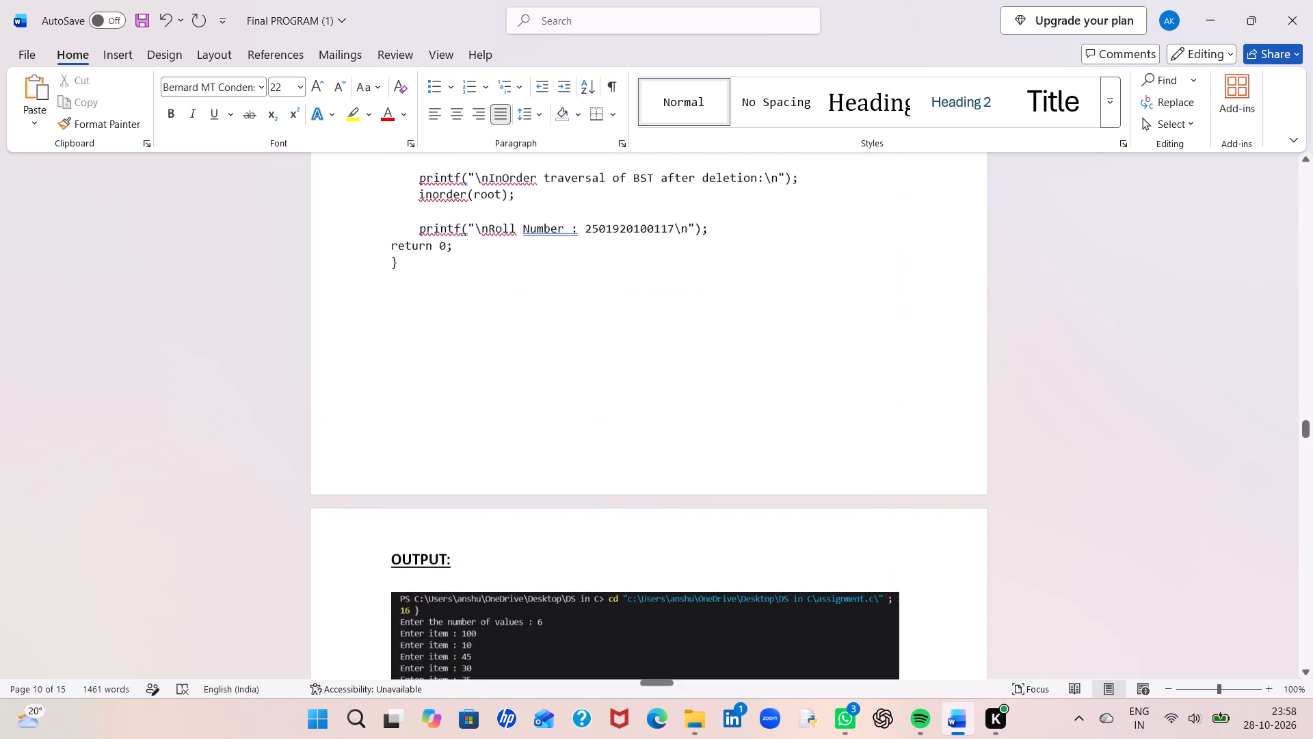
pyautogui.scroll(3, 832, 476)
pyautogui.scroll(-1, 832, 476)
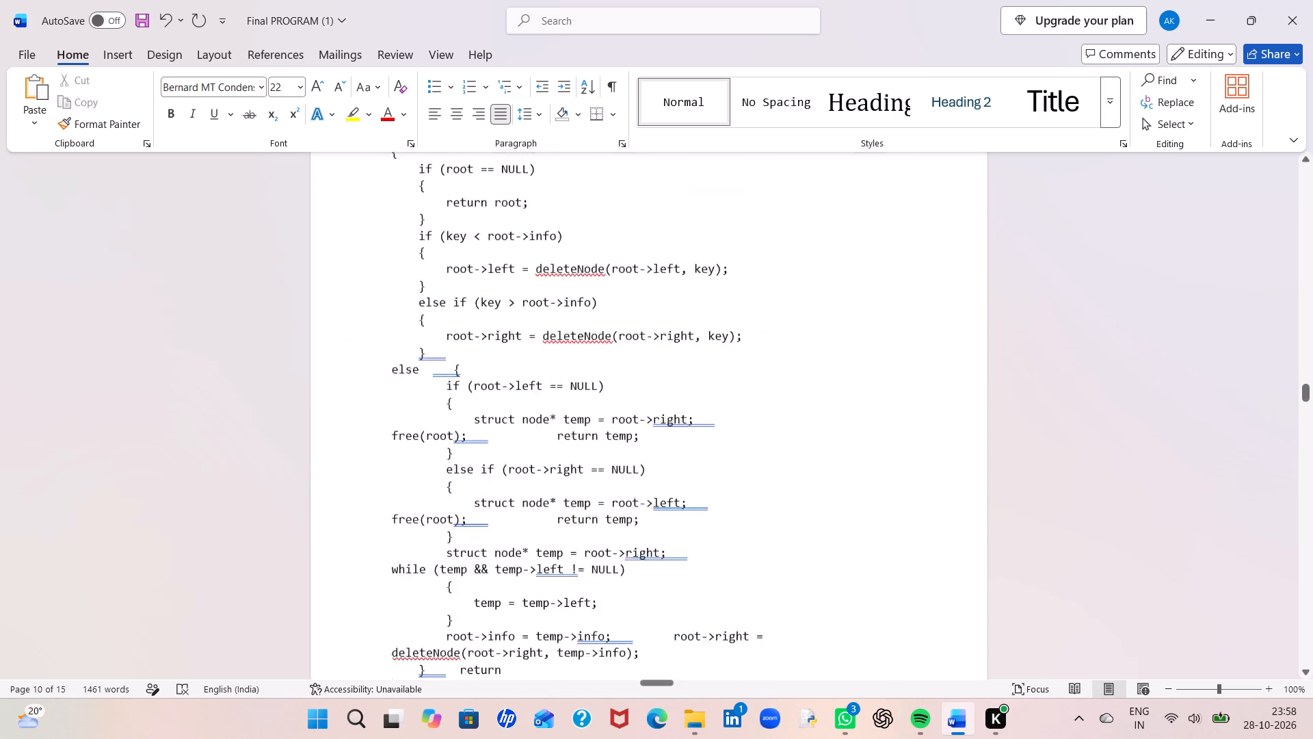
pyautogui.scroll(-3, 832, 476)
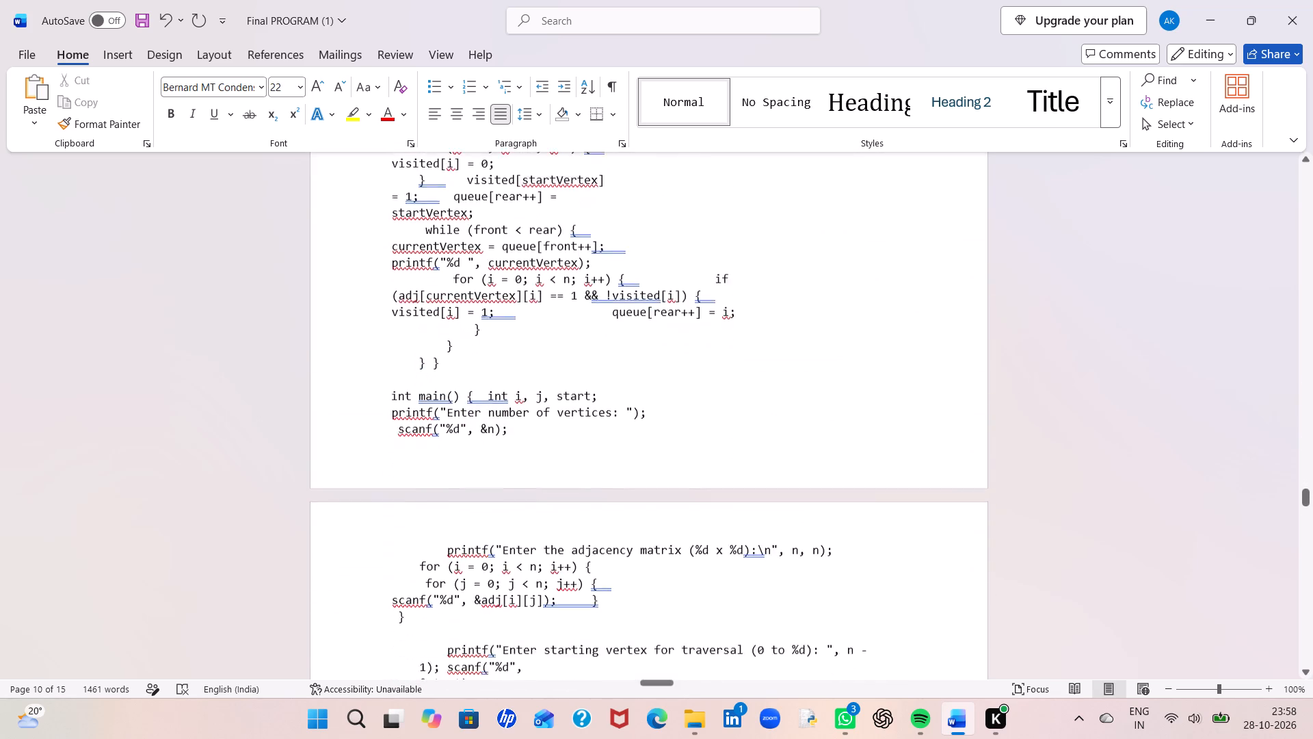
pyautogui.scroll(-1, 832, 476)
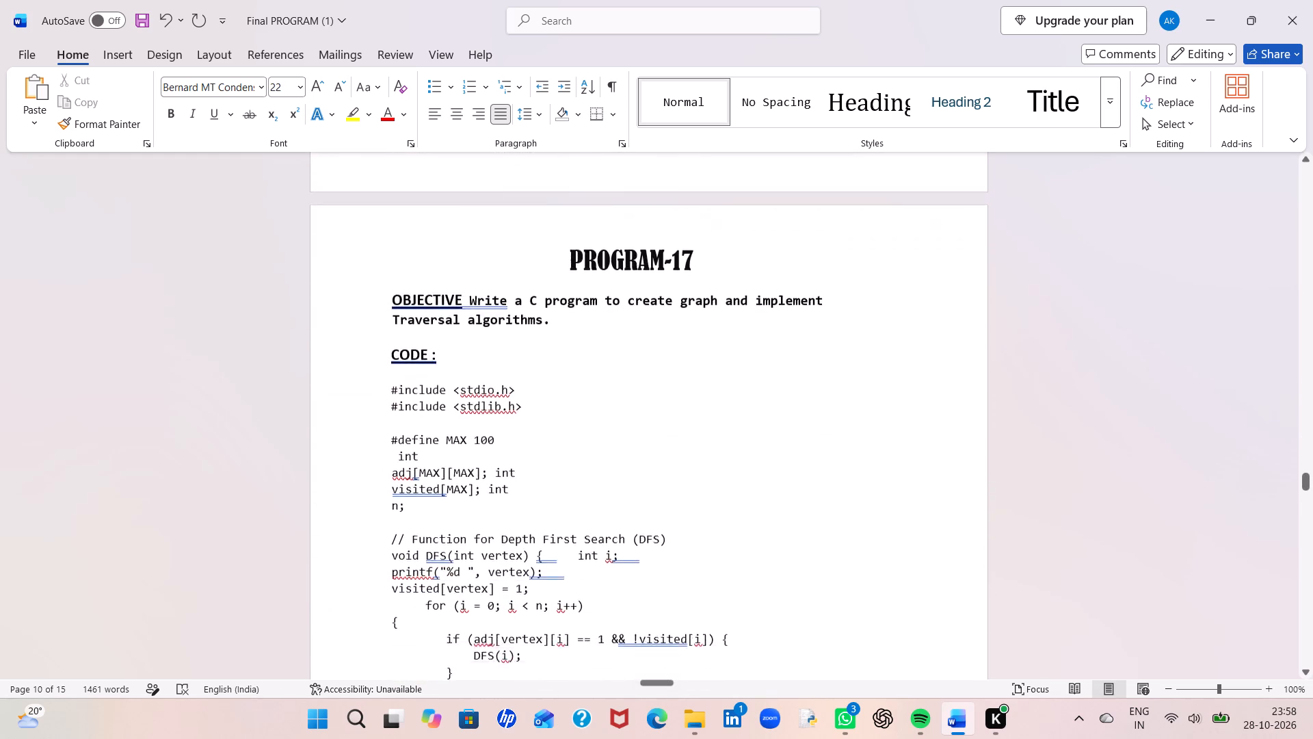
pyautogui.scroll(-1, 832, 476)
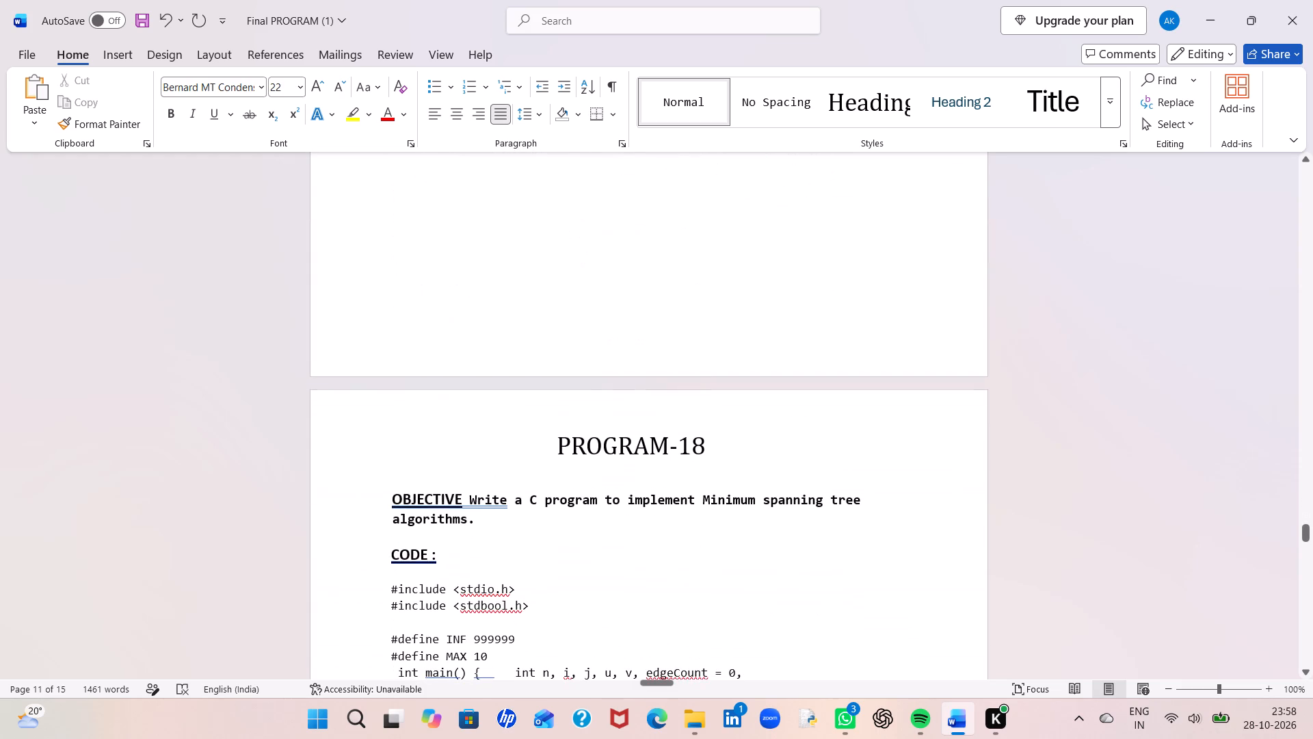
pyautogui.moveTo(555, 438); pyautogui.dragTo(759, 443)
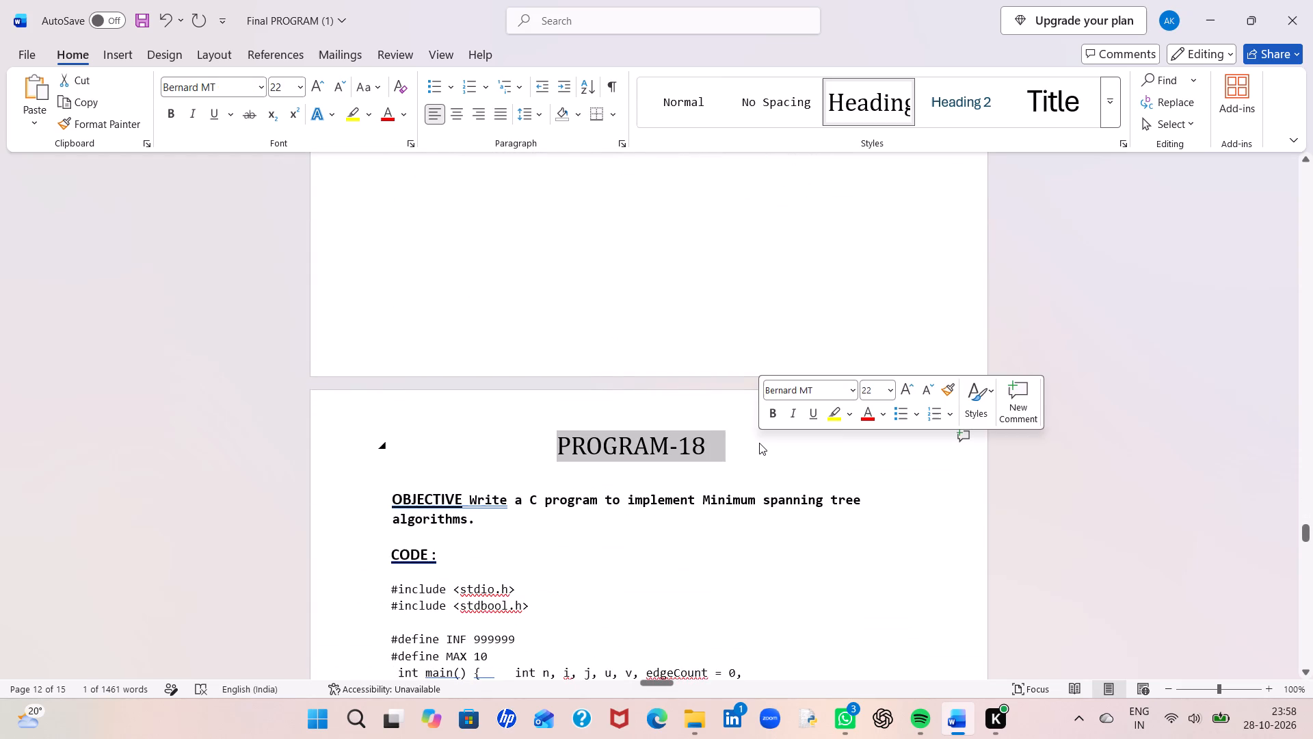
pyautogui.scroll(2, 713, 313)
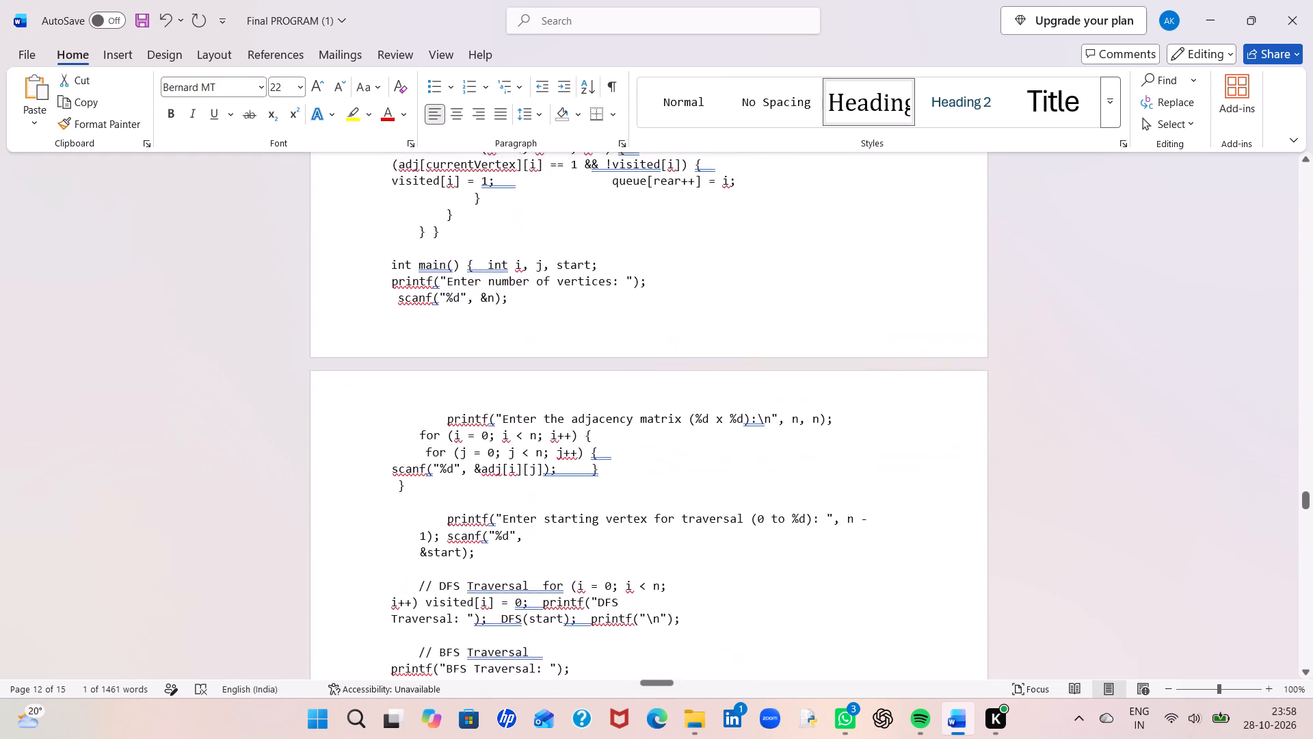
pyautogui.scroll(2, 713, 313)
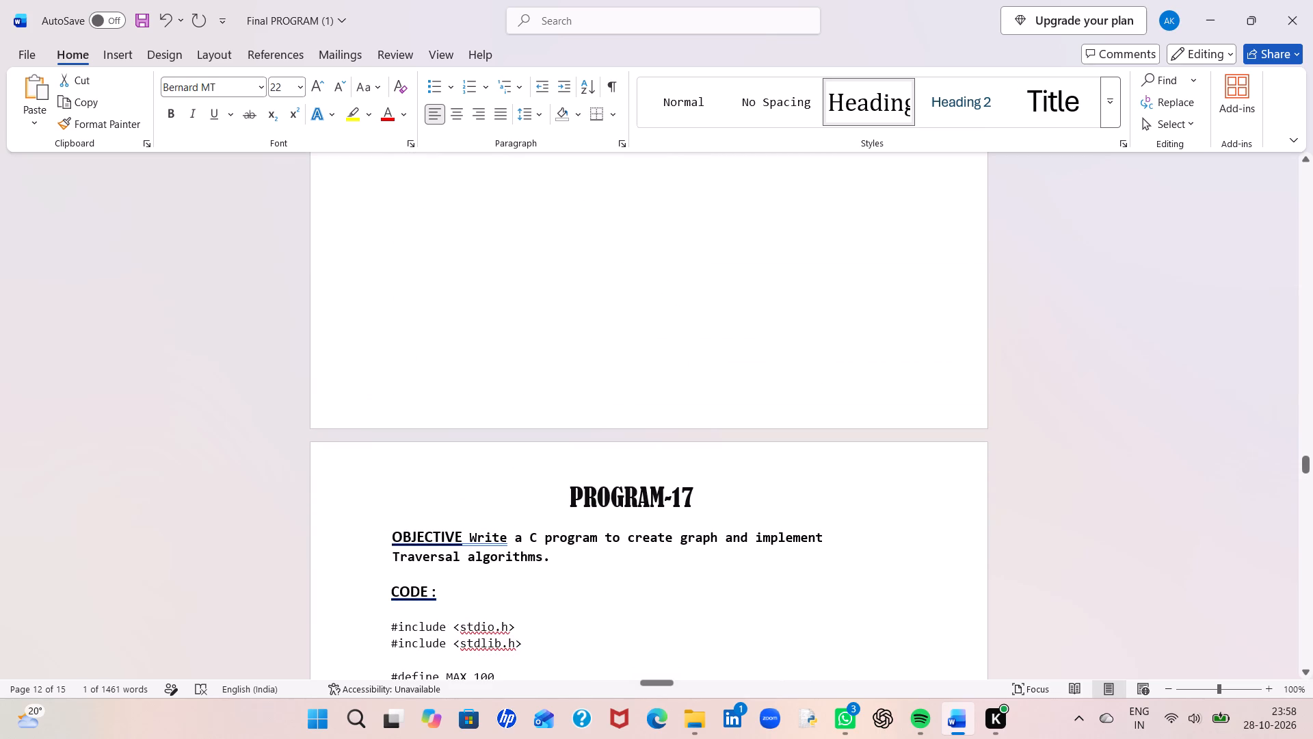
pyautogui.moveTo(568, 493); pyautogui.dragTo(726, 497)
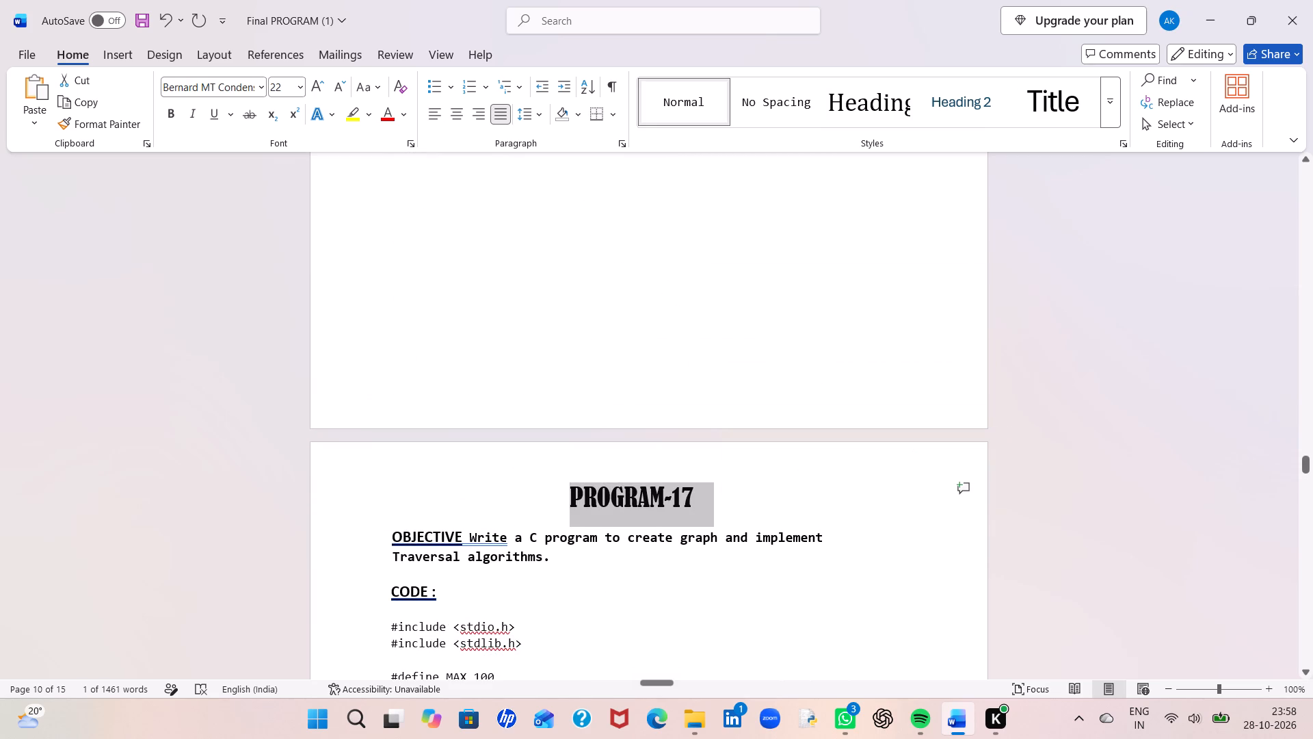
pyautogui.scroll(-1, 782, 499)
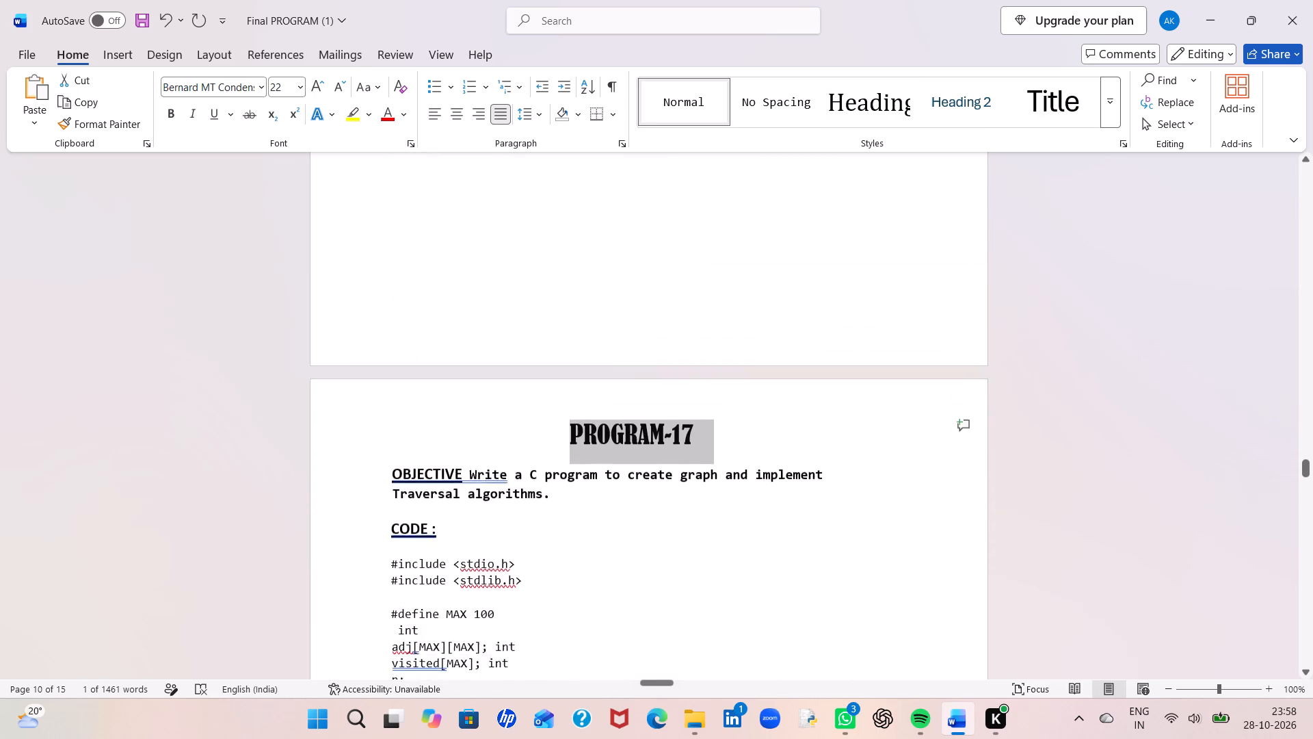
pyautogui.scroll(-1, 782, 499)
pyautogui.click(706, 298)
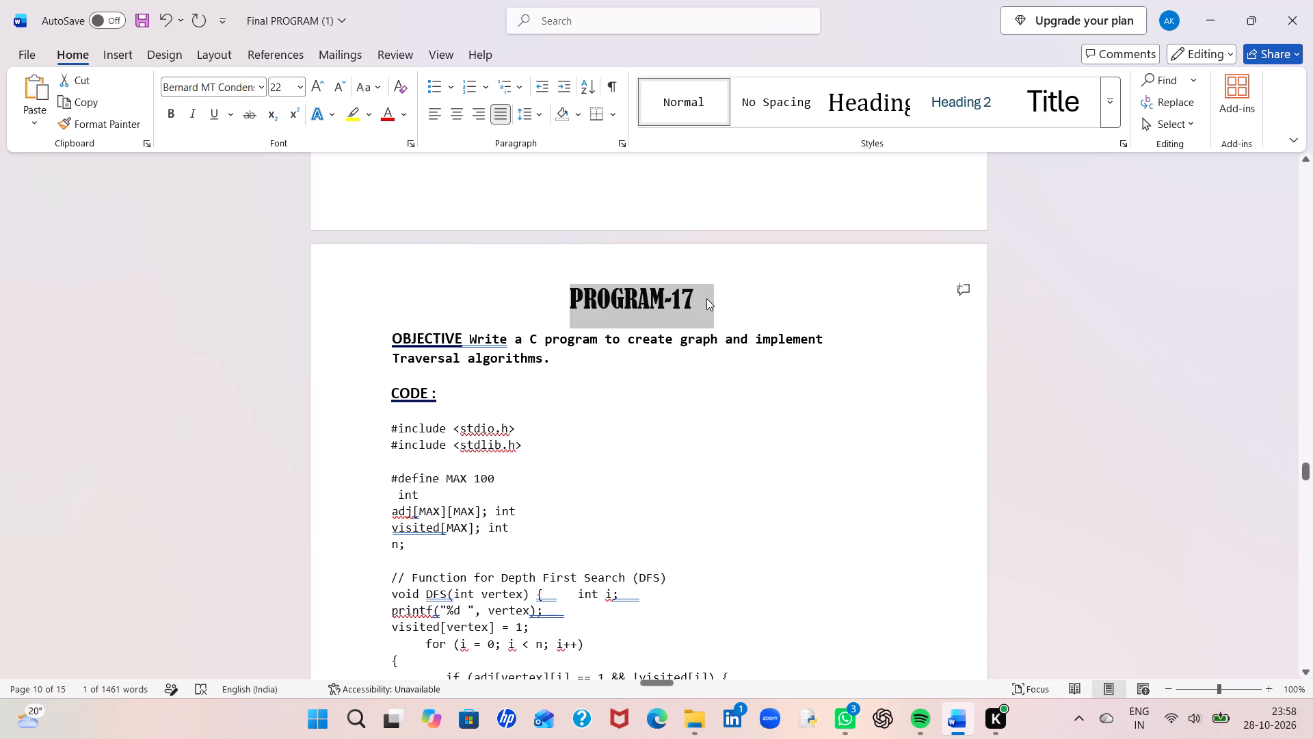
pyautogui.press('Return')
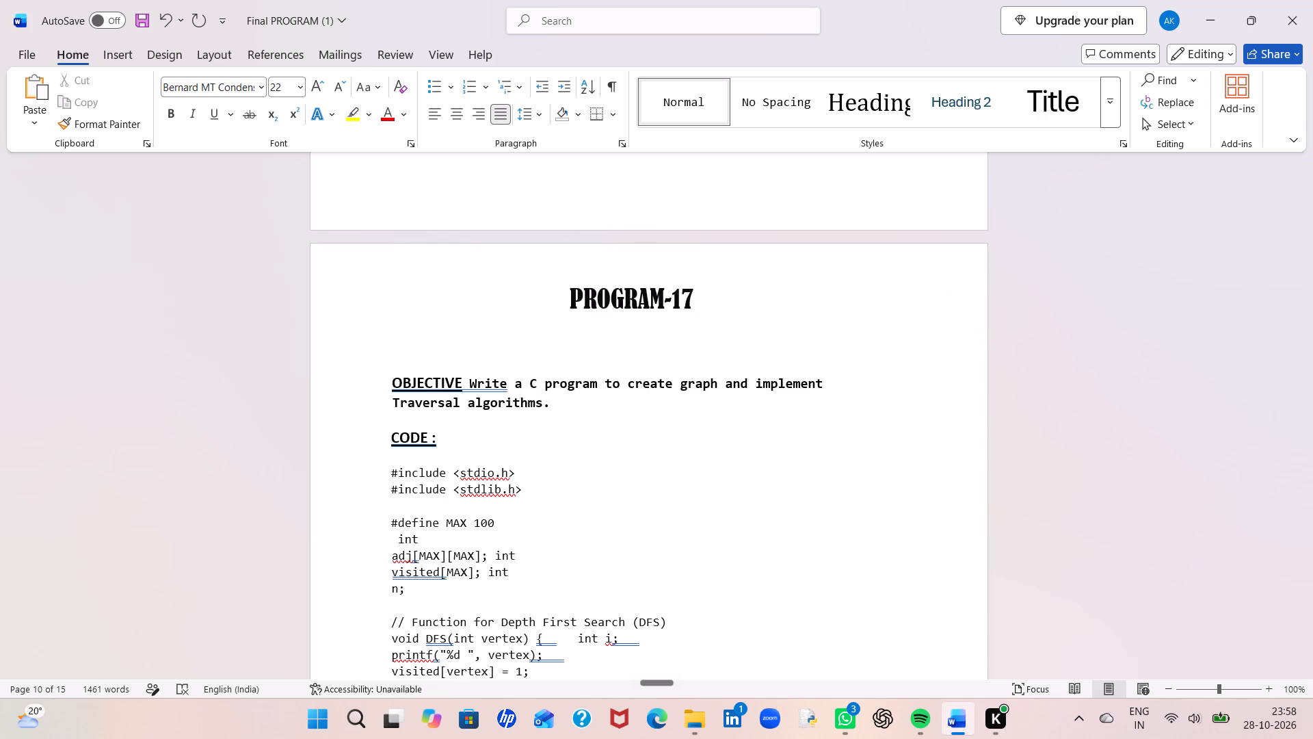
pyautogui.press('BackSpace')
# Copy the graph traversal output screenshot for PROGRAM-17 from the File Explorer Gallery and return to the Word document.
pyautogui.scroll(-3, 712, 298)
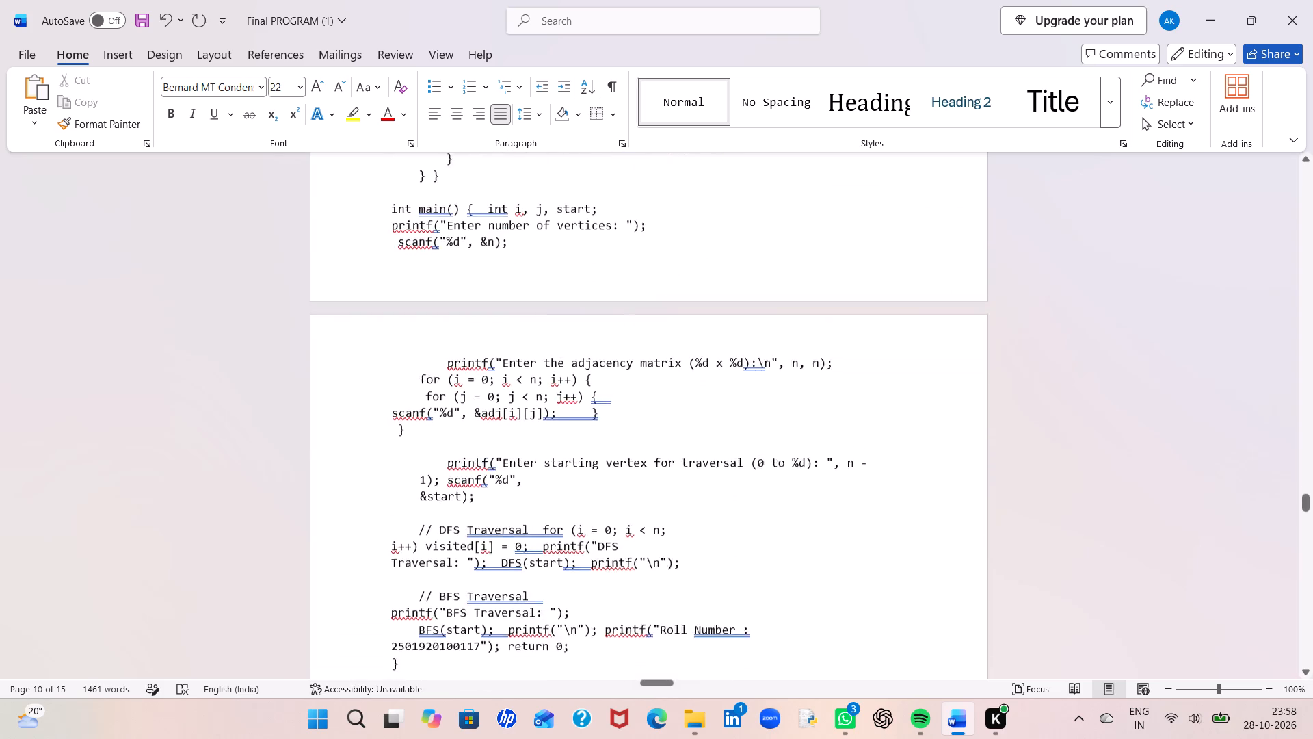
pyautogui.scroll(-2, 712, 298)
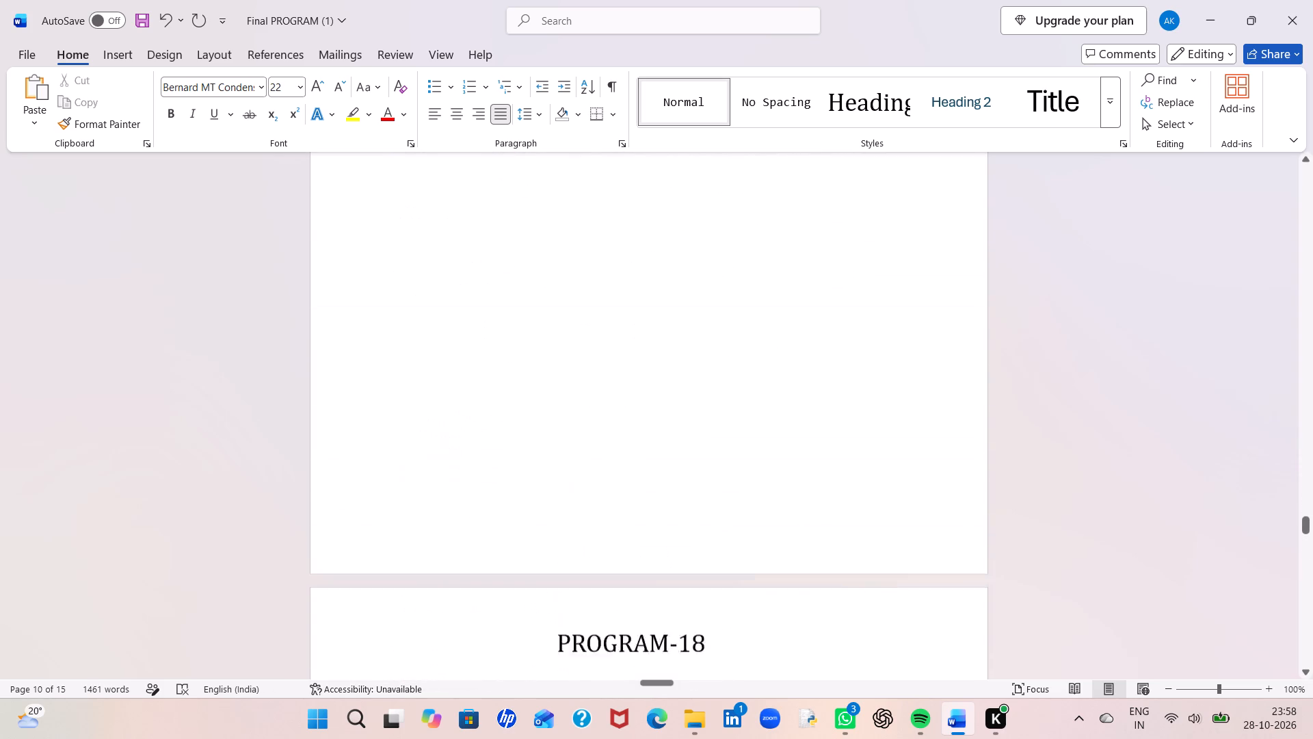
pyautogui.click(699, 722)
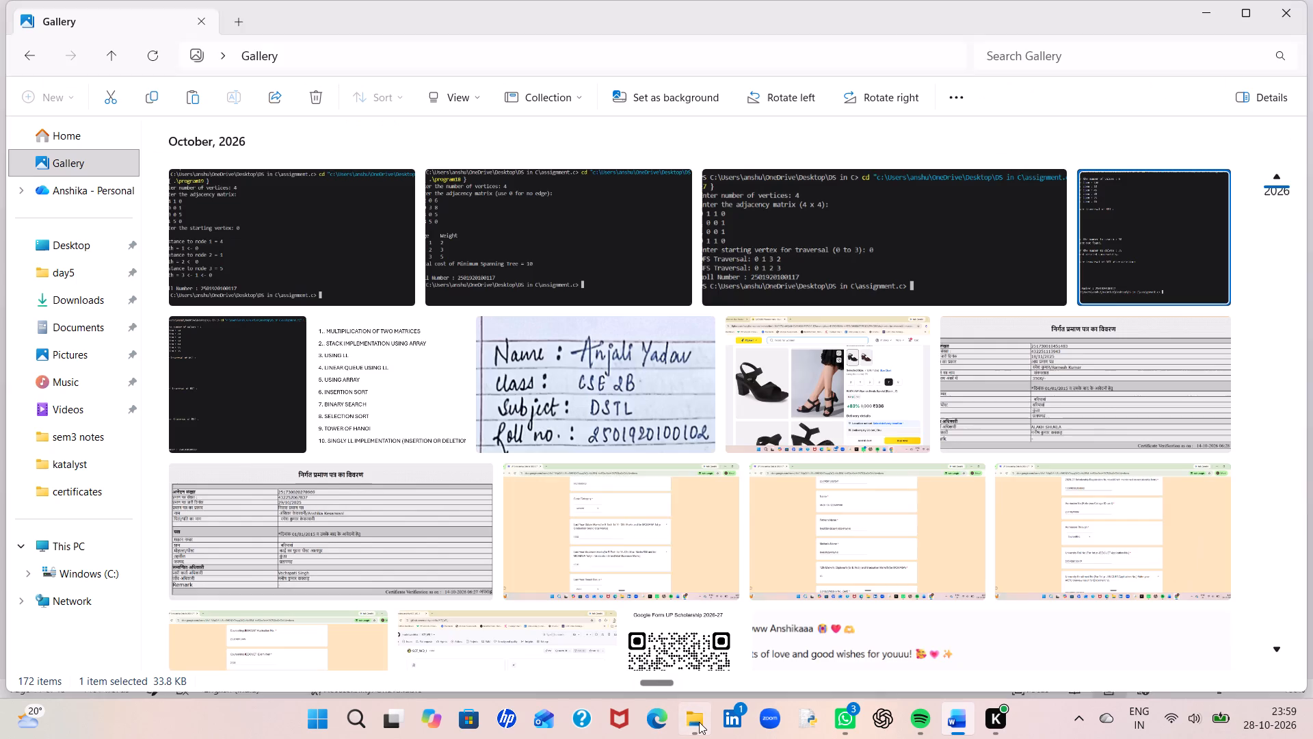
pyautogui.rightClick(848, 242)
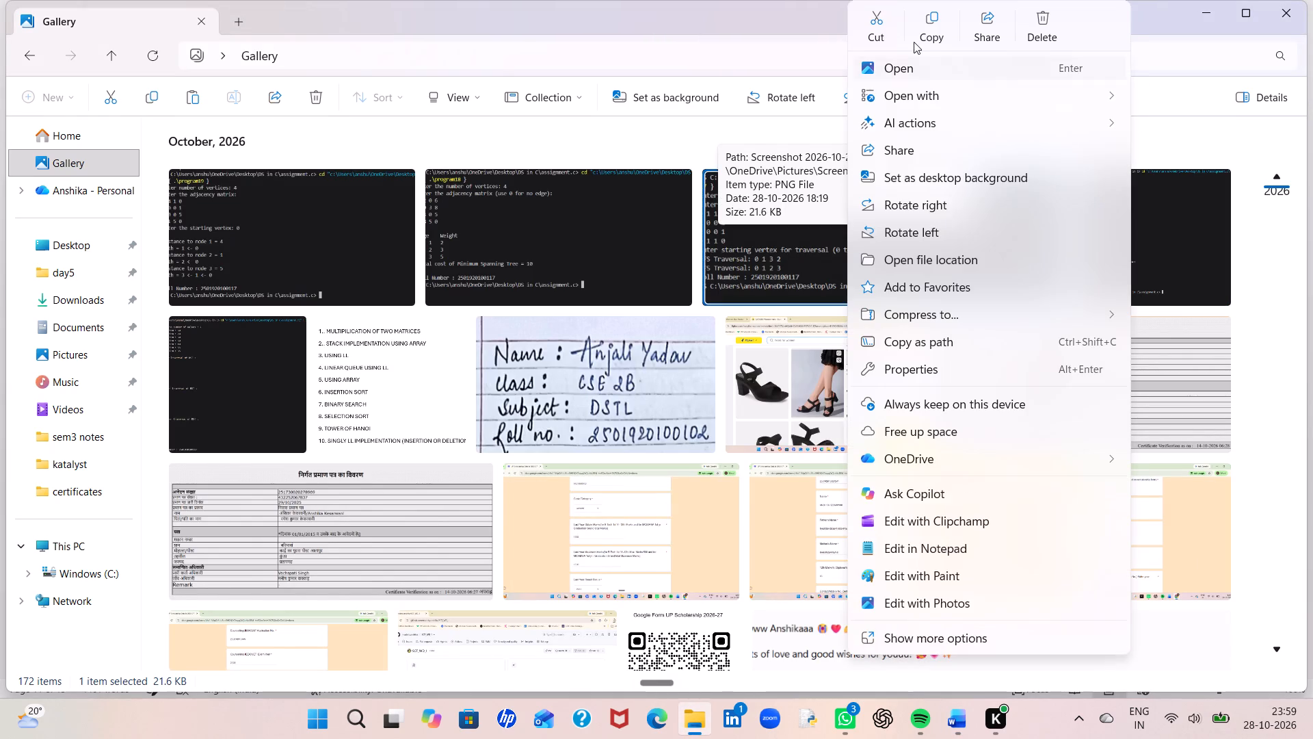
pyautogui.click(920, 31)
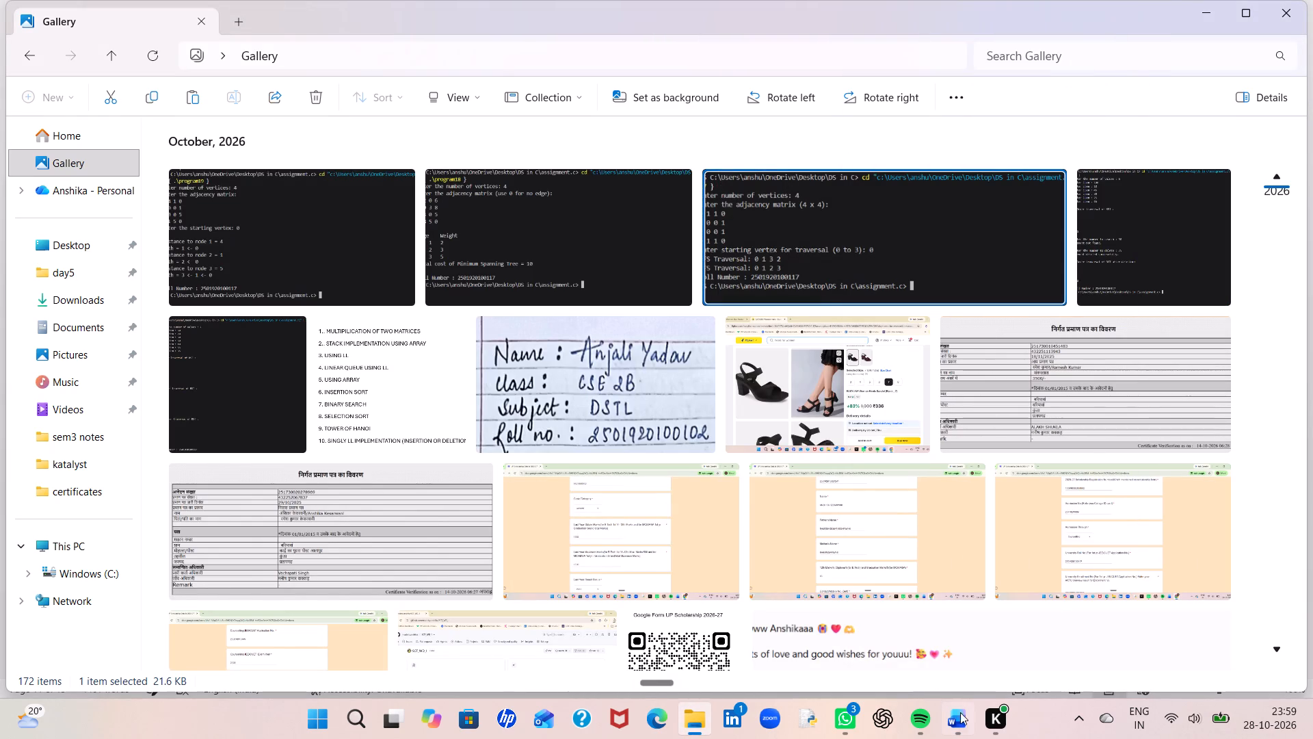
pyautogui.click(960, 728)
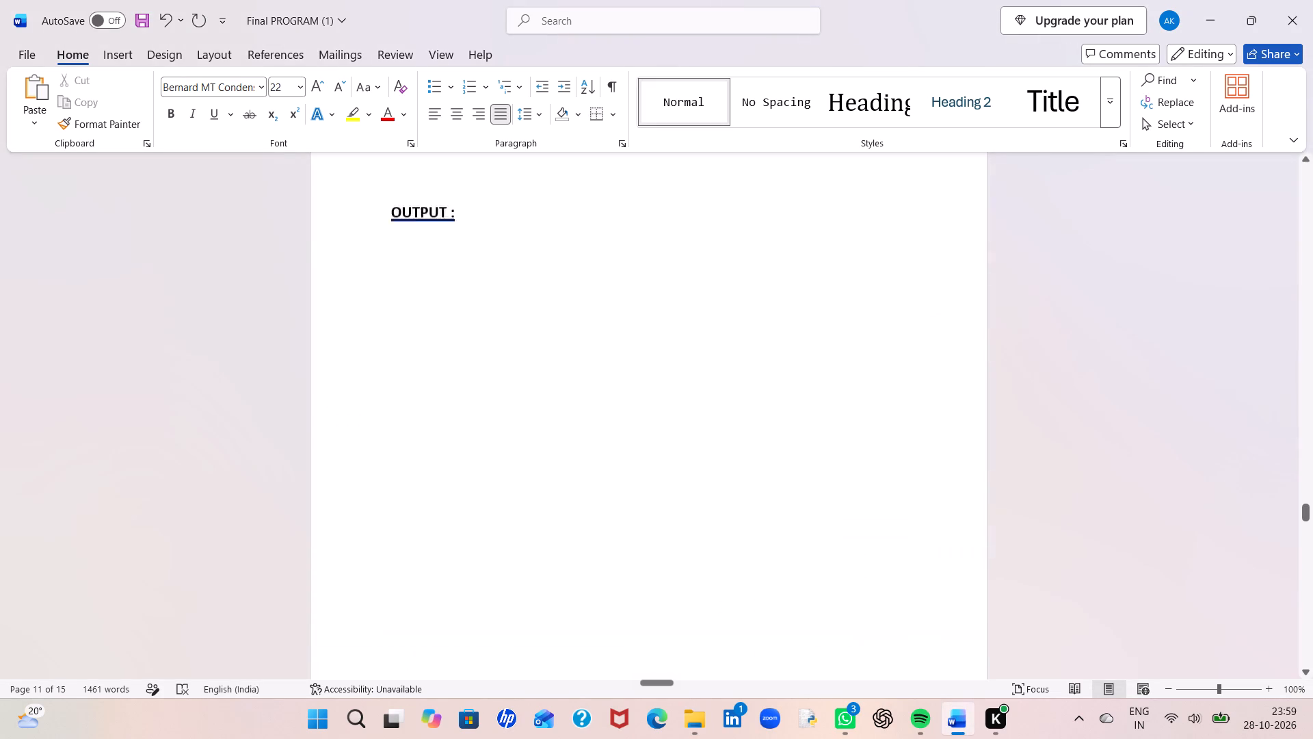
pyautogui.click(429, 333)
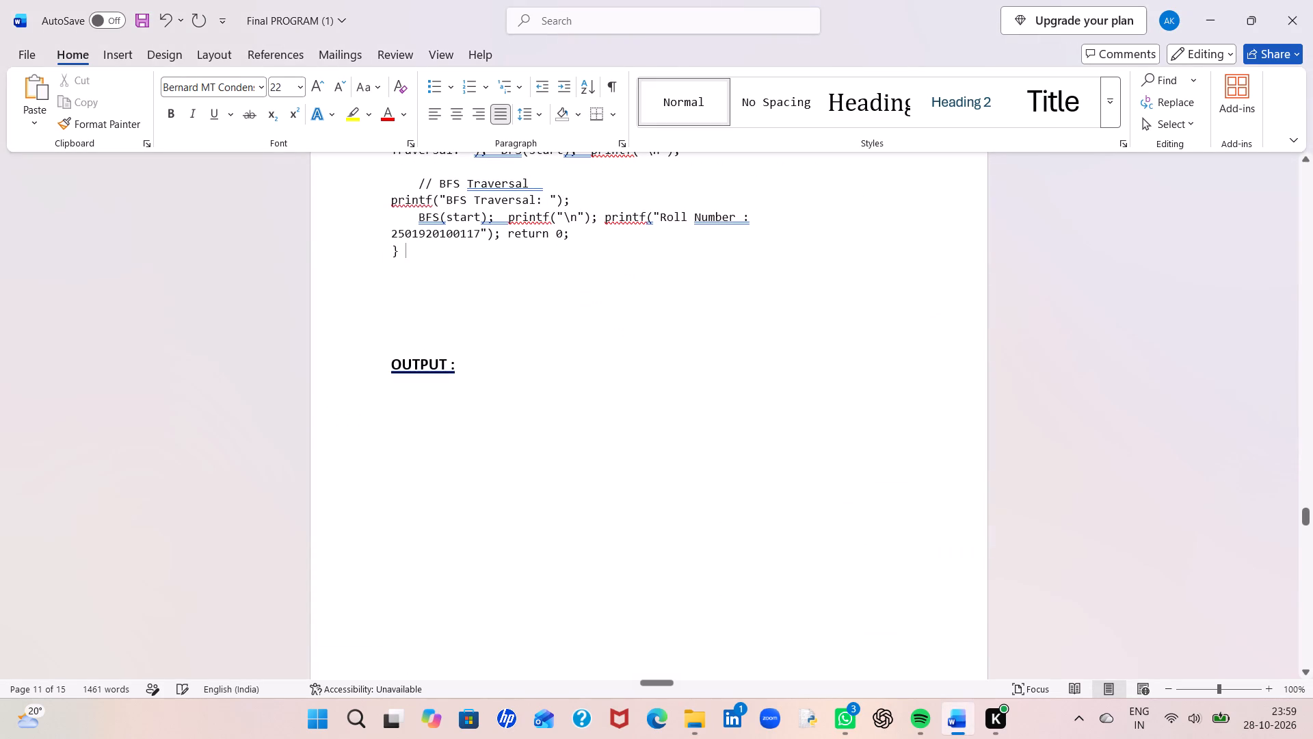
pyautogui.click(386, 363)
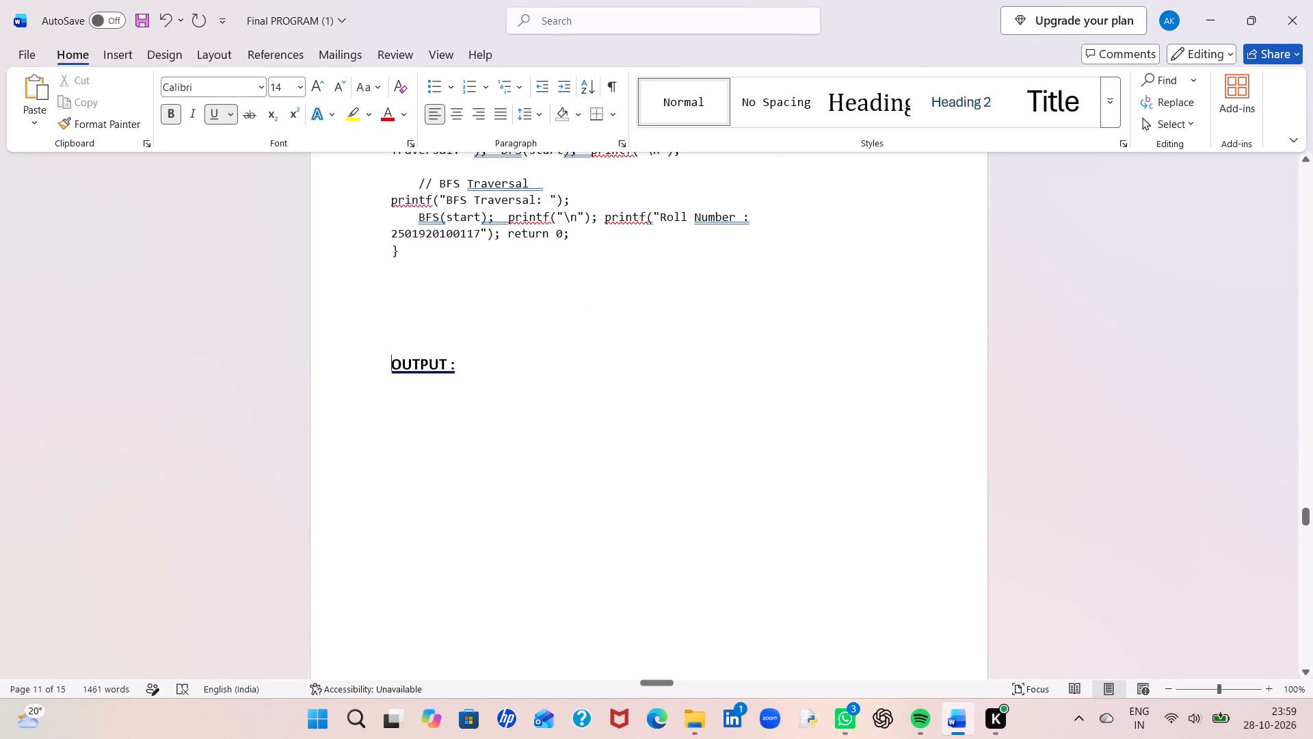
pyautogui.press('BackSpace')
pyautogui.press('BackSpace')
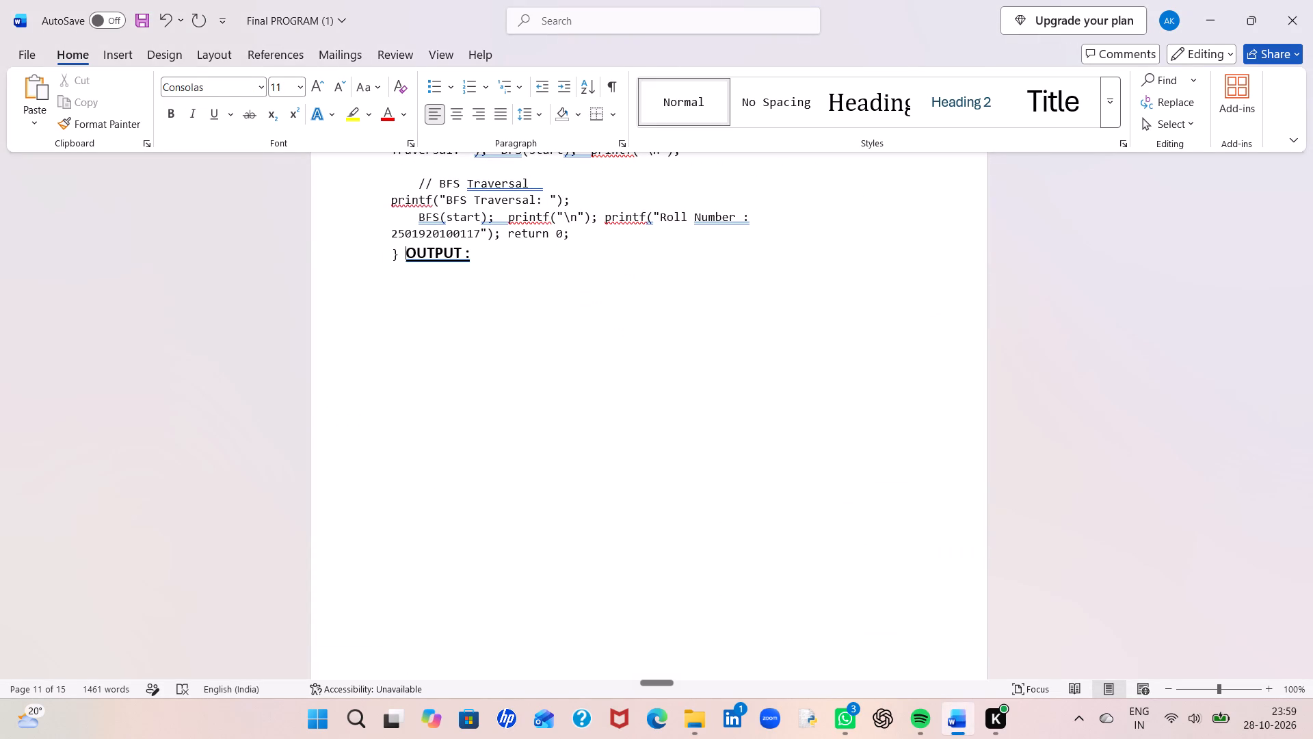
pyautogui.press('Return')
# Paste the copied screenshot at PROGRAM-17's OUTPUT label and start it on a new paragraph below the label.
pyautogui.click(432, 437)
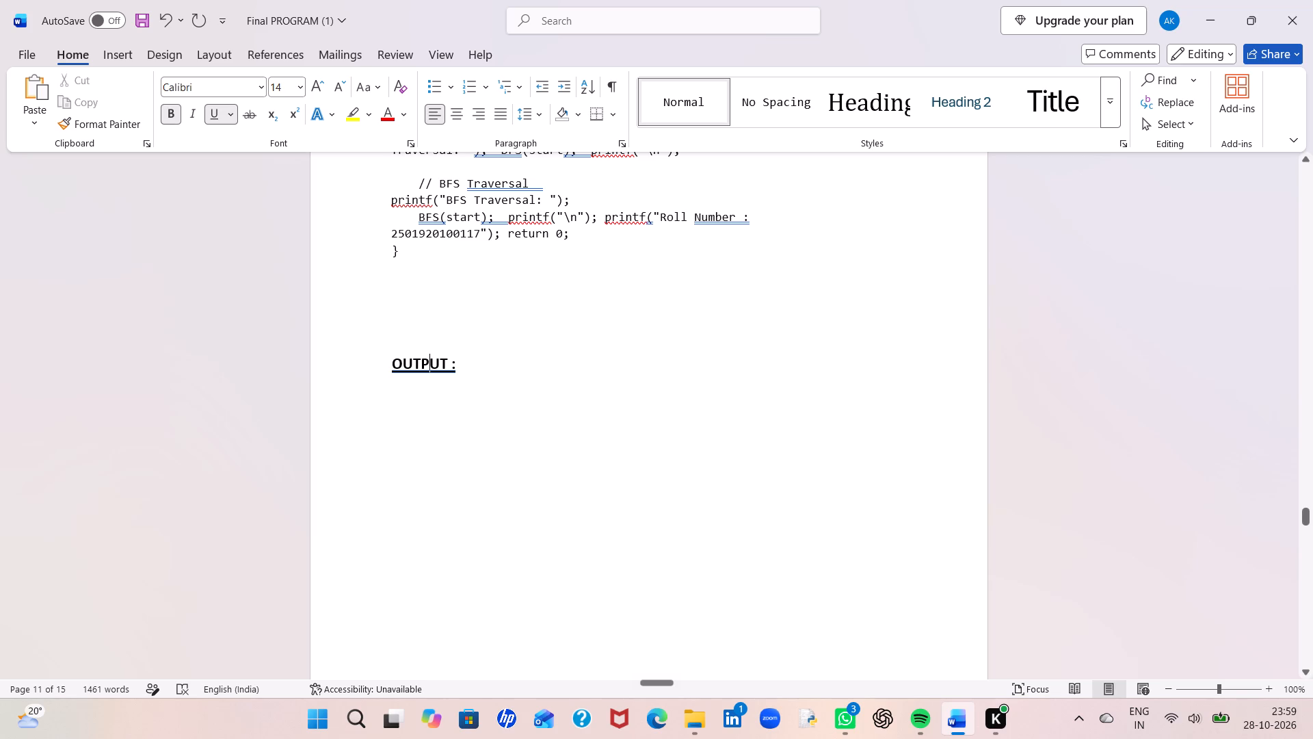
pyautogui.click(466, 361)
pyautogui.hotkey('ctrl', 'v')
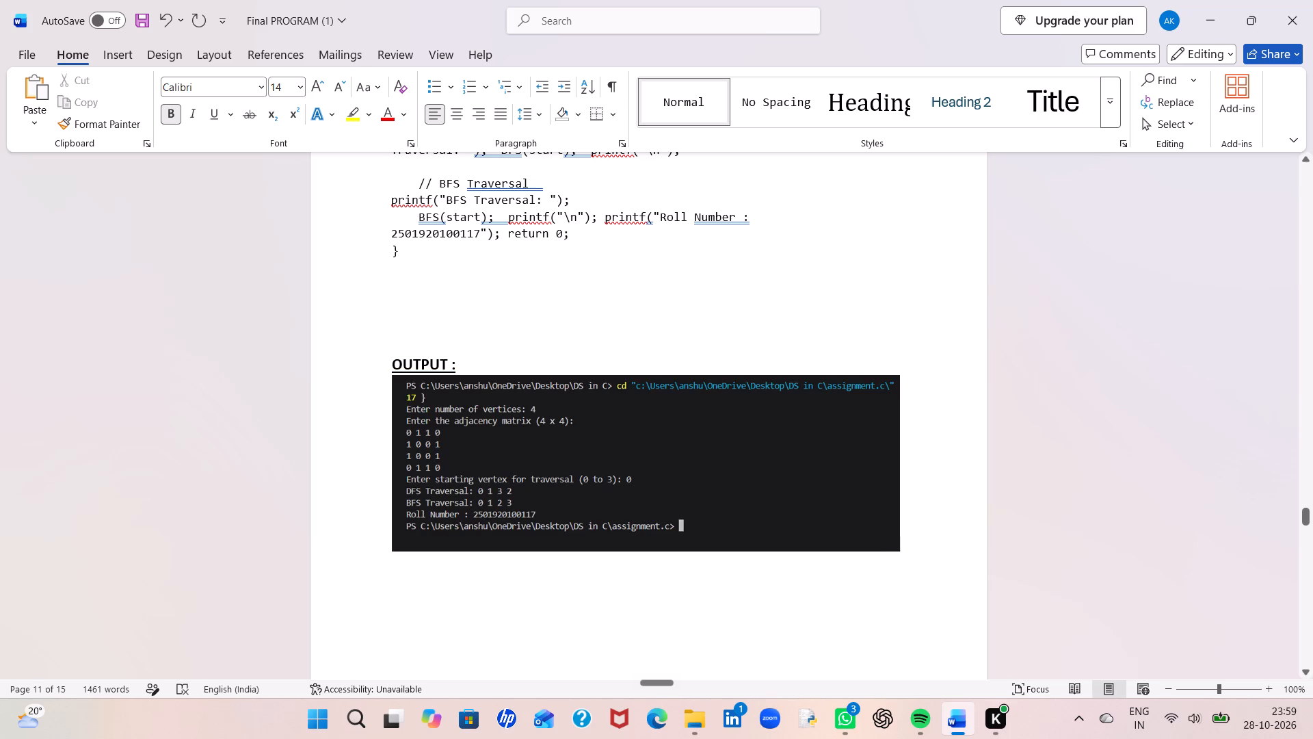
pyautogui.click(479, 368)
pyautogui.press('Return')
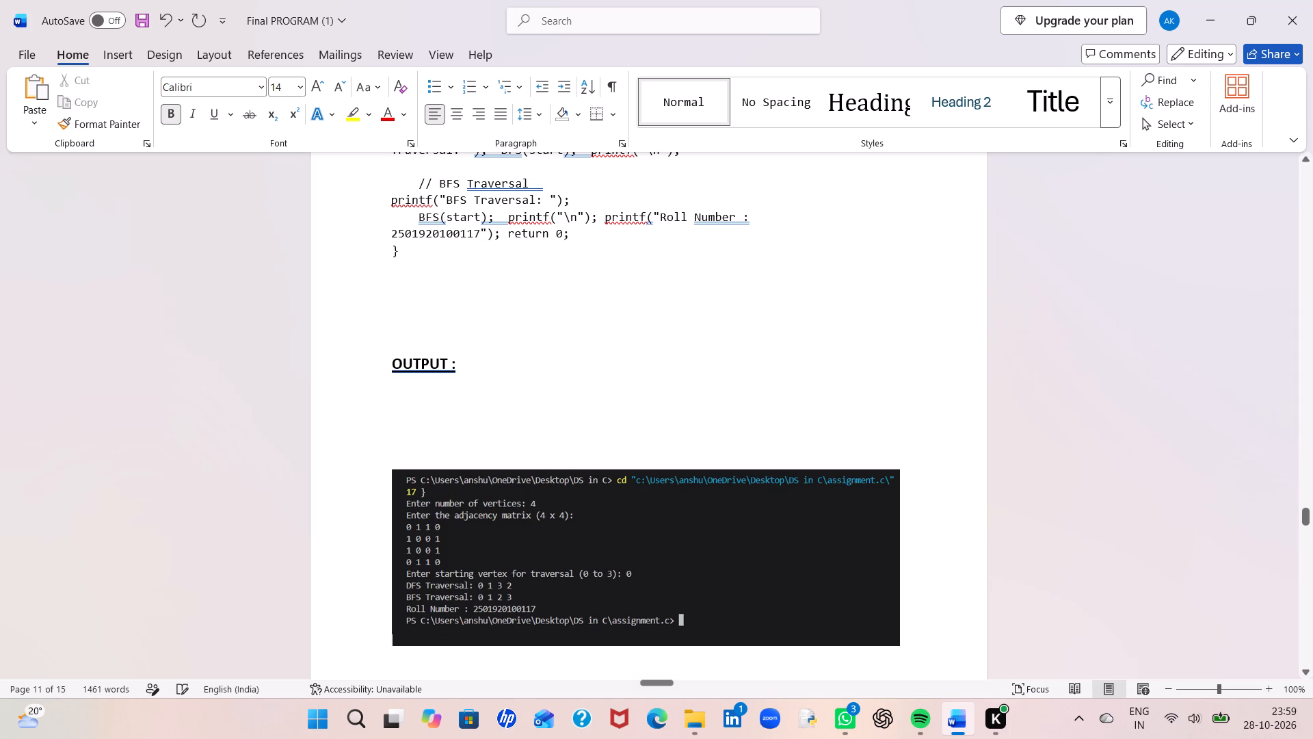
# Delete the leading spaces and blank lines before the PROGRAM-18 heading so it starts at the top of its page.
pyautogui.scroll(-1, 599, 504)
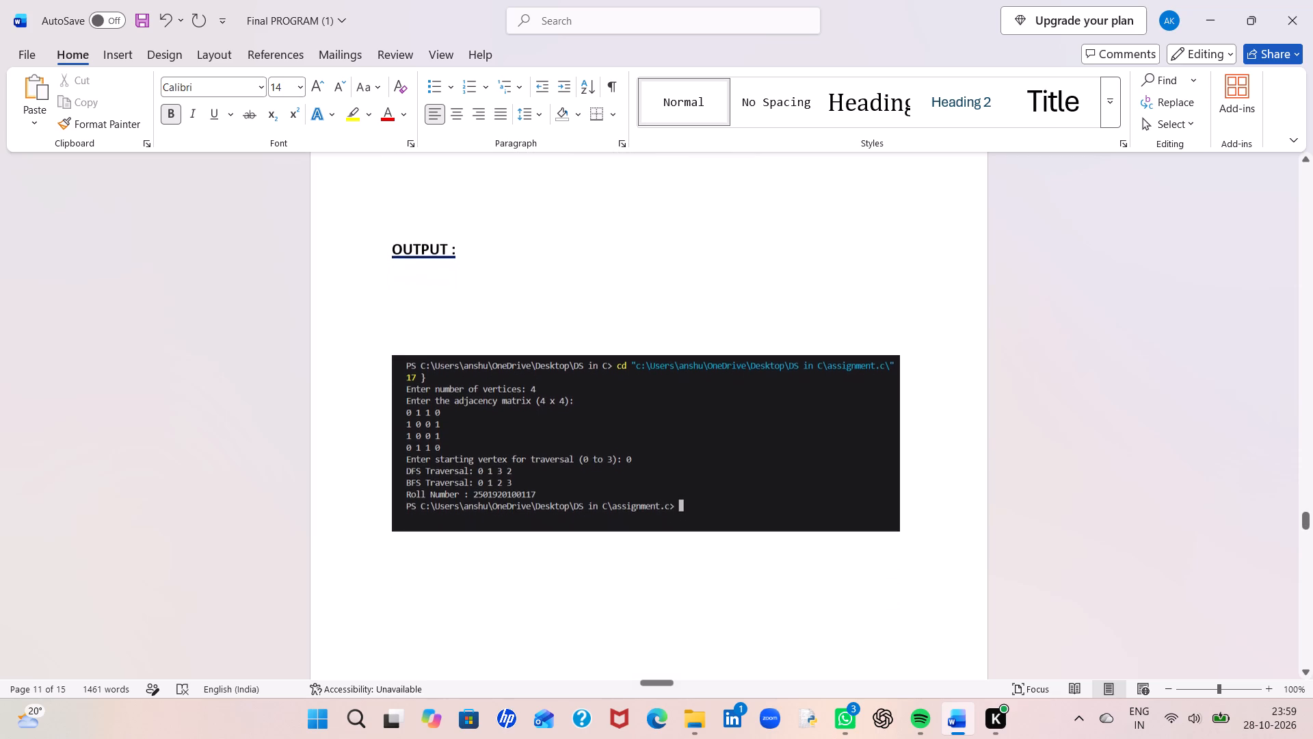
pyautogui.scroll(-2, 599, 504)
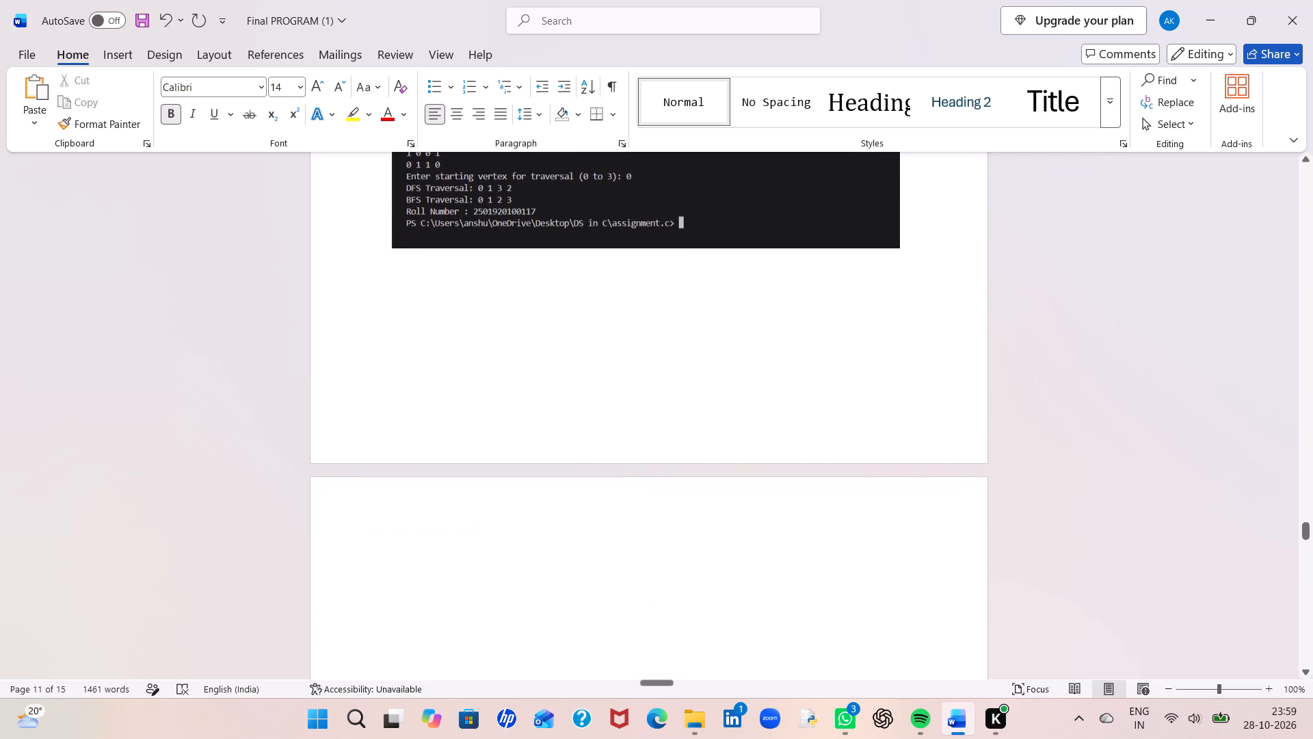
pyautogui.scroll(-2, 599, 504)
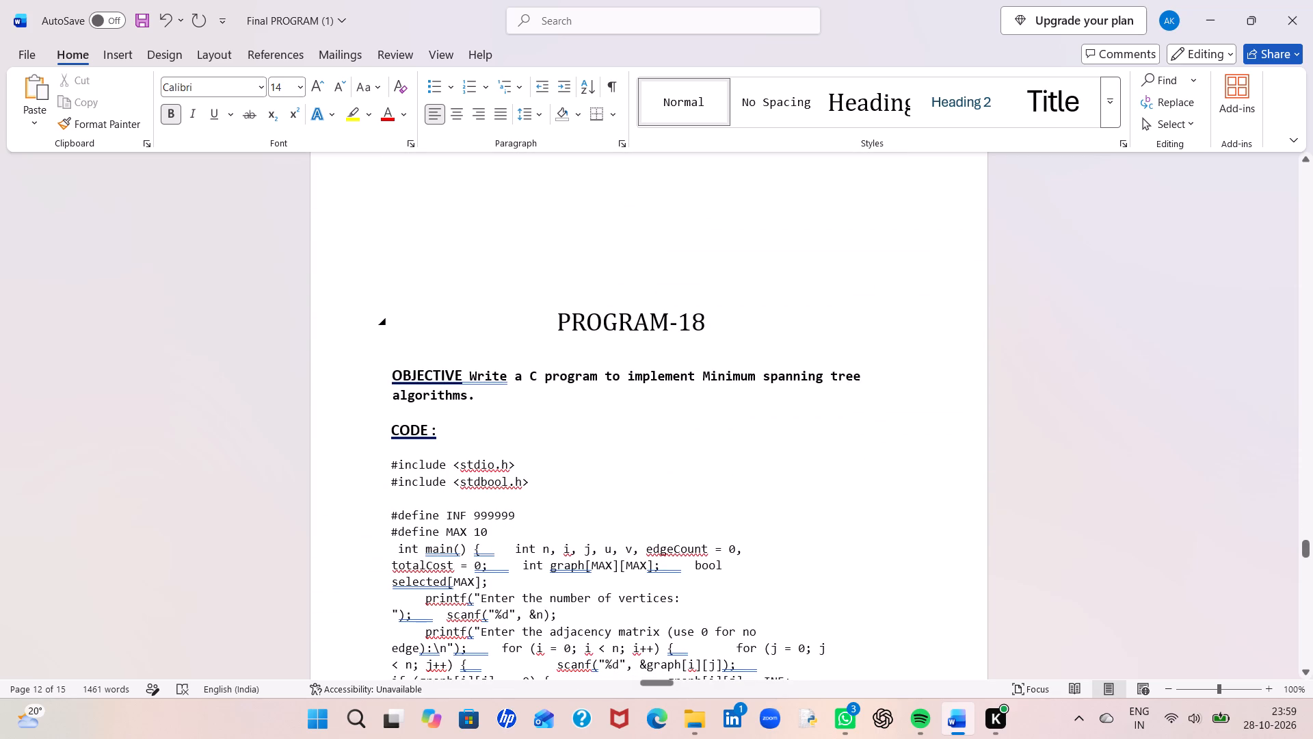
pyautogui.click(542, 320)
pyautogui.press('BackSpace')
pyautogui.press('BackSpace')
pyautogui.press('BackSpace')
pyautogui.press('BackSpace')
pyautogui.press('BackSpace')
pyautogui.press('BackSpace')
pyautogui.press('BackSpace')
pyautogui.press('BackSpace')
pyautogui.press('BackSpace')
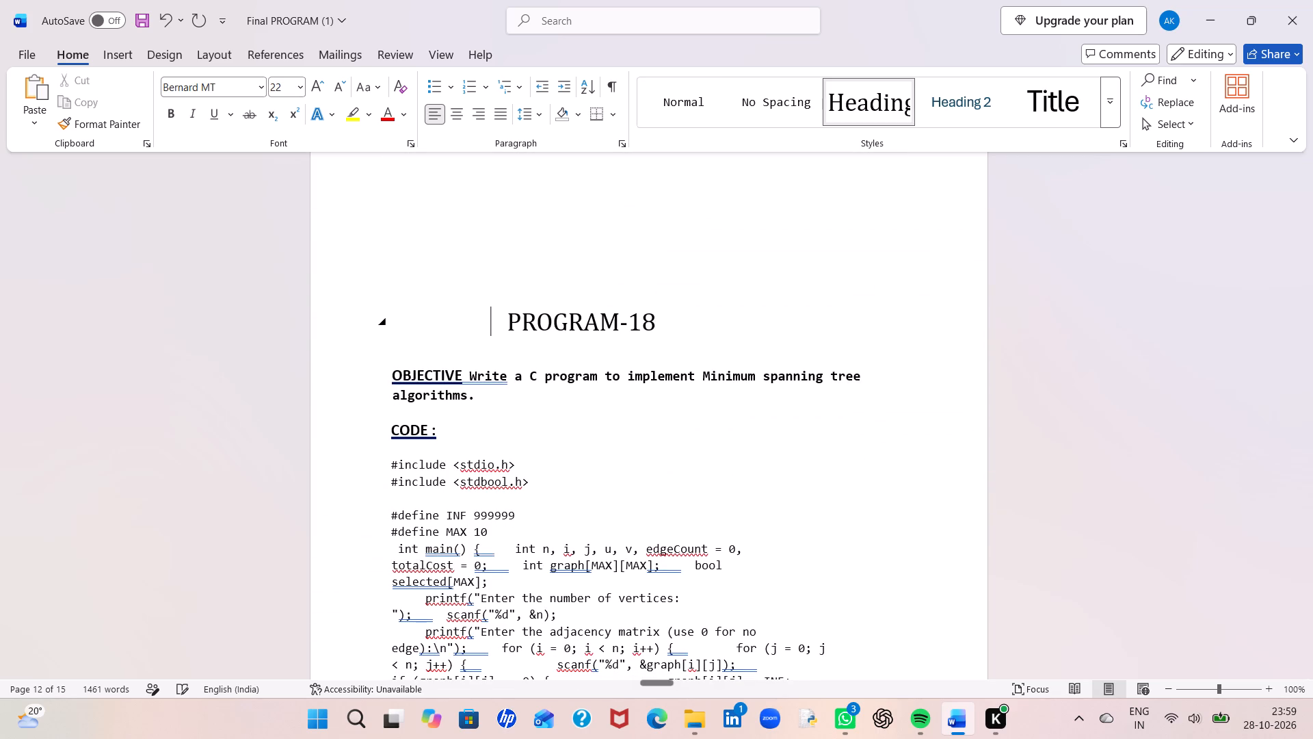
pyautogui.press('BackSpace')
pyautogui.press('BackSpace')
pyautogui.press('BackSpace')
pyautogui.press('BackSpace')
pyautogui.press('BackSpace')
pyautogui.press('BackSpace')
pyautogui.press('BackSpace')
pyautogui.press('BackSpace')
pyautogui.press('BackSpace')
pyautogui.press('BackSpace')
pyautogui.press('BackSpace')
pyautogui.press('BackSpace')
pyautogui.press('BackSpace')
pyautogui.press('BackSpace')
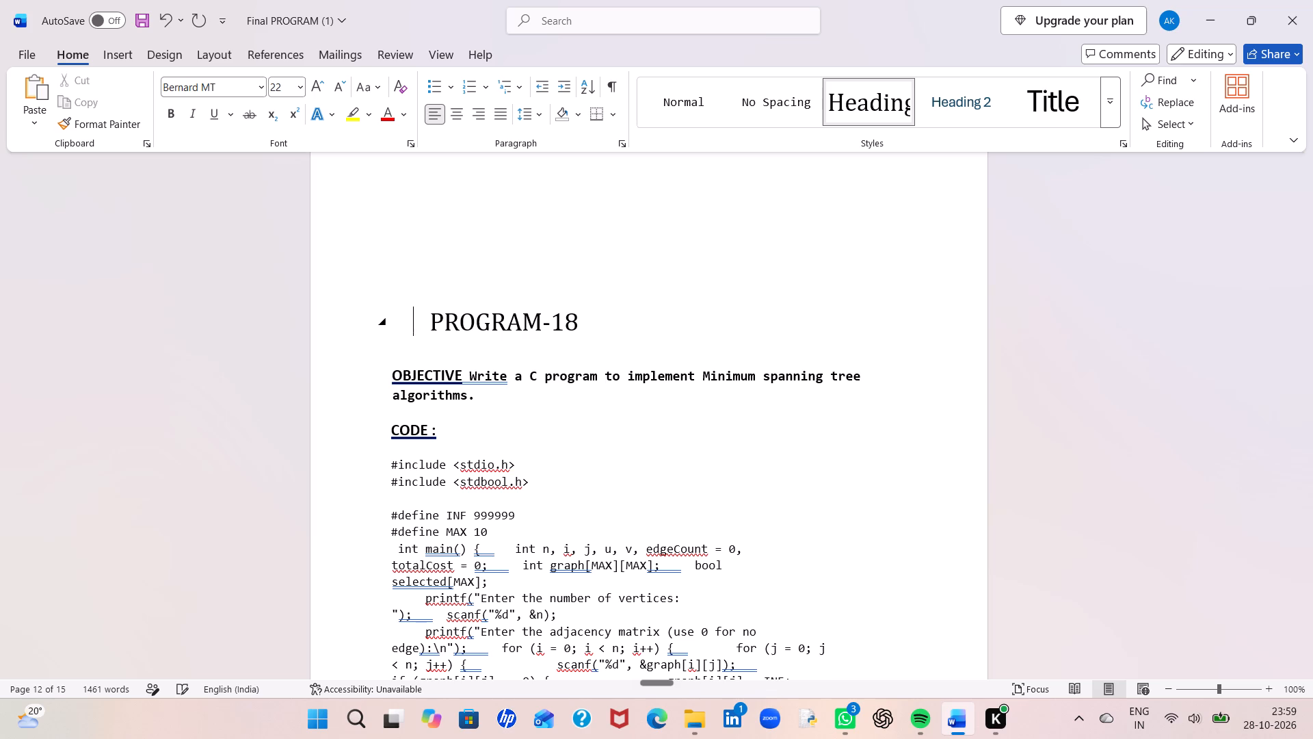
pyautogui.press('BackSpace')
pyautogui.press('BackSpace')
pyautogui.press('BackSpace')
pyautogui.press('BackSpace')
pyautogui.press('BackSpace')
pyautogui.press('BackSpace')
pyautogui.press('BackSpace')
pyautogui.press('BackSpace')
pyautogui.press('BackSpace')
pyautogui.press('BackSpace')
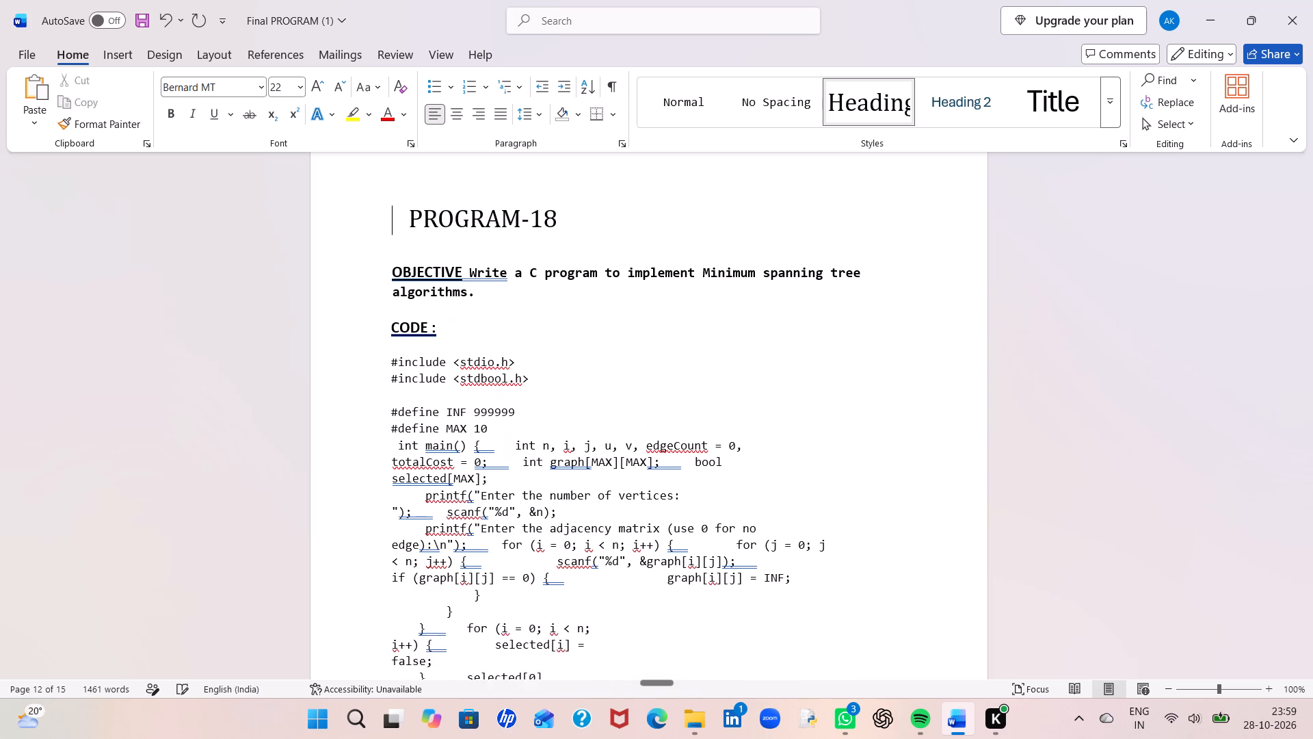
pyautogui.press('BackSpace')
pyautogui.press('BackSpace')
pyautogui.scroll(1, 542, 320)
pyautogui.press('BackSpace')
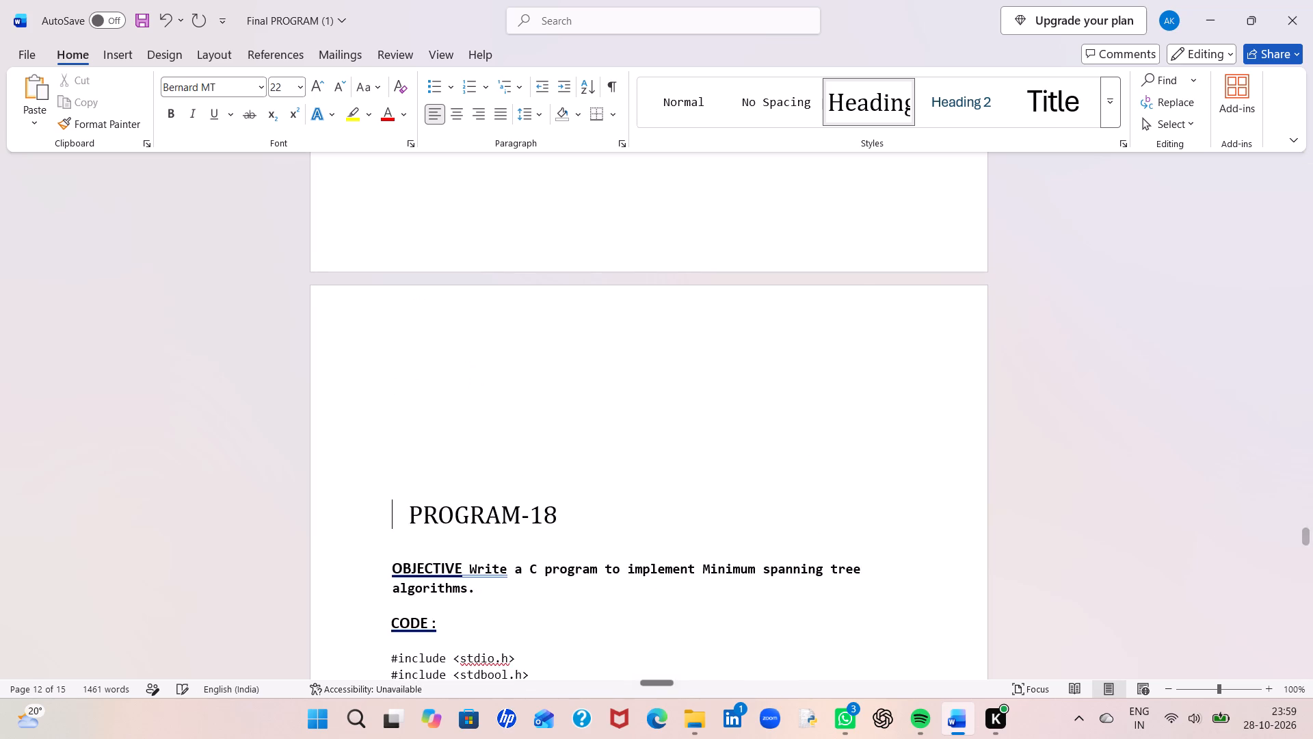
pyautogui.press('BackSpace')
pyautogui.press('BackSpace')
pyautogui.press('BackSpace')
pyautogui.press('BackSpace')
pyautogui.press('BackSpace')
pyautogui.press('BackSpace')
pyautogui.press('BackSpace')
pyautogui.press('BackSpace')
pyautogui.press('BackSpace')
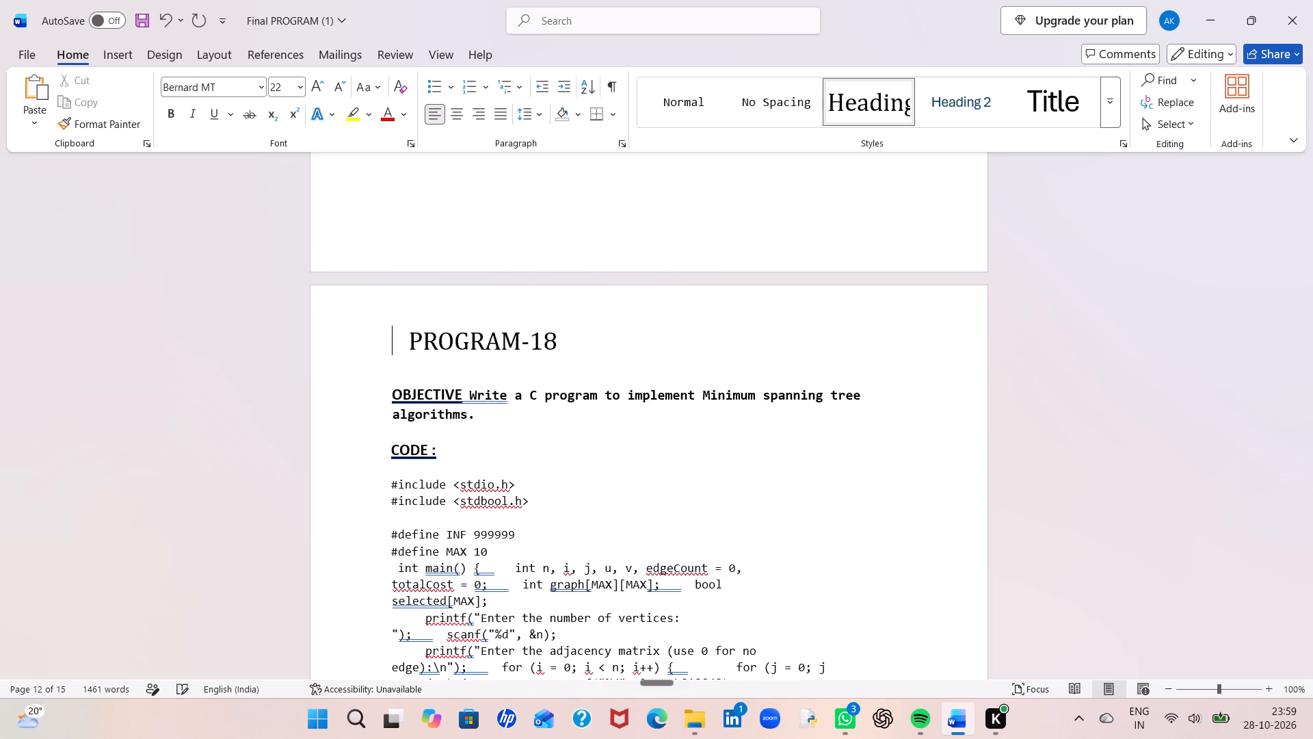
# Insert 18 spaces before the PROGRAM-18 heading to shift it toward the centre of the line.
pyautogui.press('space')
pyautogui.press('space')
pyautogui.press('space')
pyautogui.press('space')
pyautogui.press('space')
pyautogui.press('space')
pyautogui.press('space')
pyautogui.press('space')
pyautogui.press('space')
pyautogui.press('space')
pyautogui.press('space')
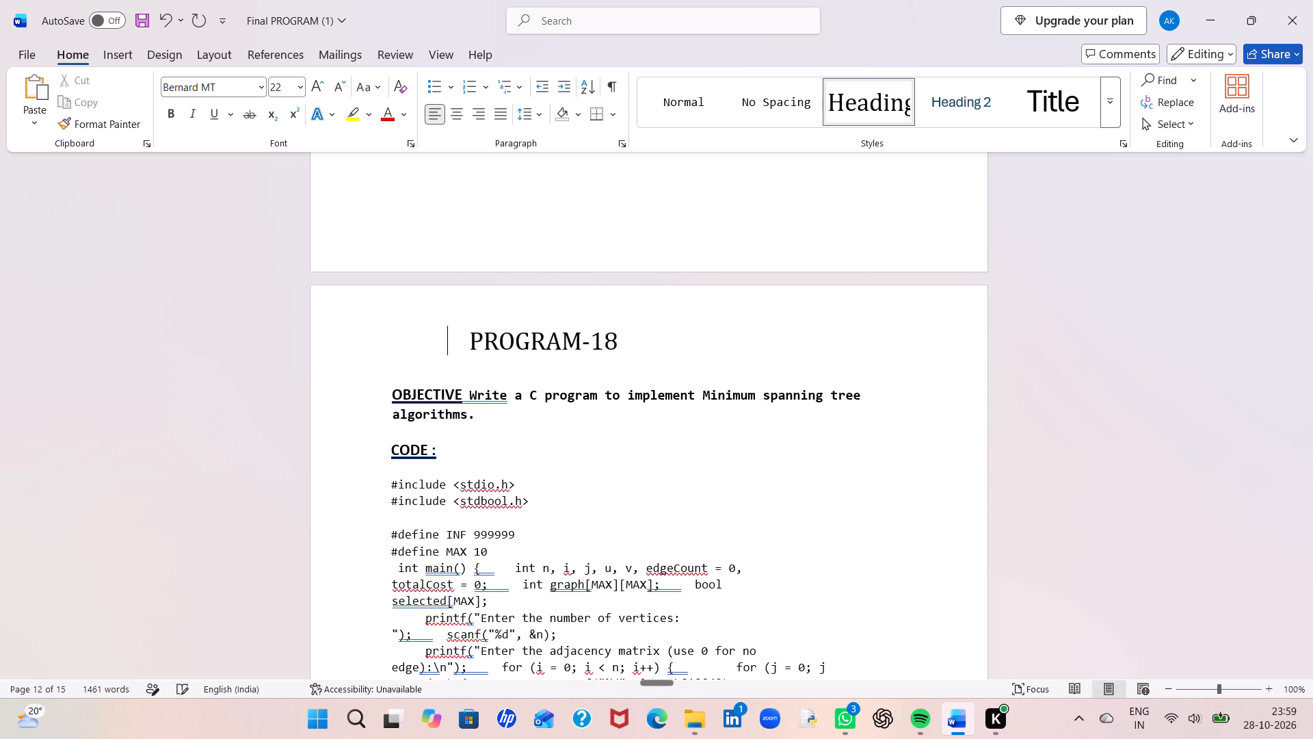
pyautogui.press('space')
pyautogui.press('space')
pyautogui.press('space')
pyautogui.press('space')
pyautogui.press('space')
pyautogui.press('space')
pyautogui.press('space')
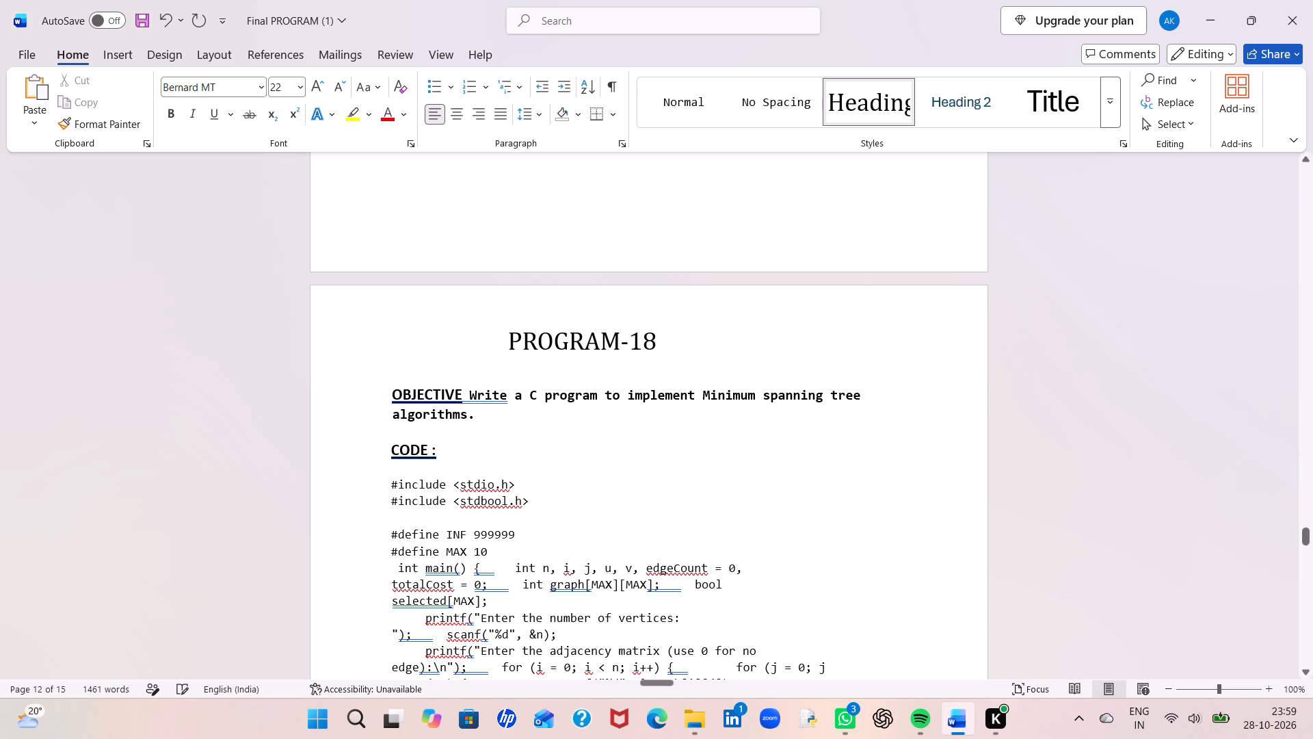
# Copy the minimum spanning tree output screenshot for PROGRAM-18 from the File Explorer Gallery and return to the Word document.
pyautogui.scroll(-2, 543, 324)
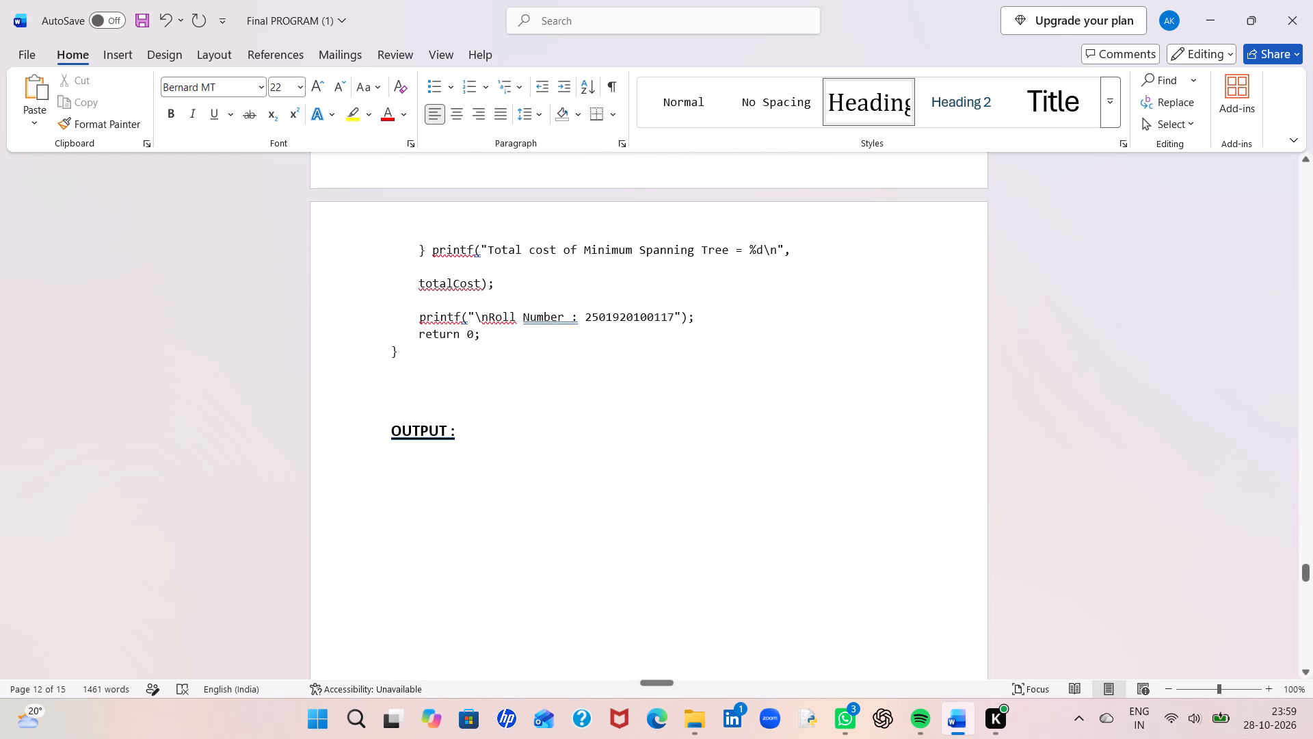
pyautogui.click(701, 727)
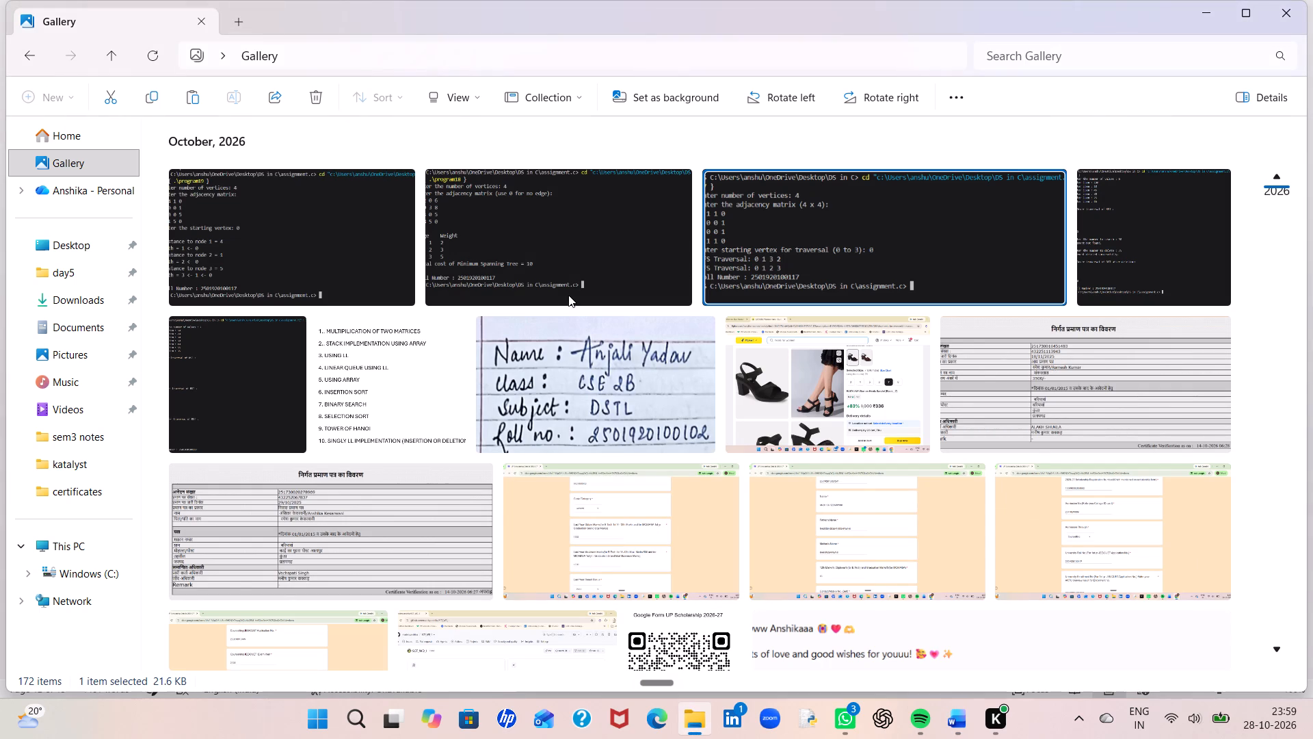
pyautogui.rightClick(563, 265)
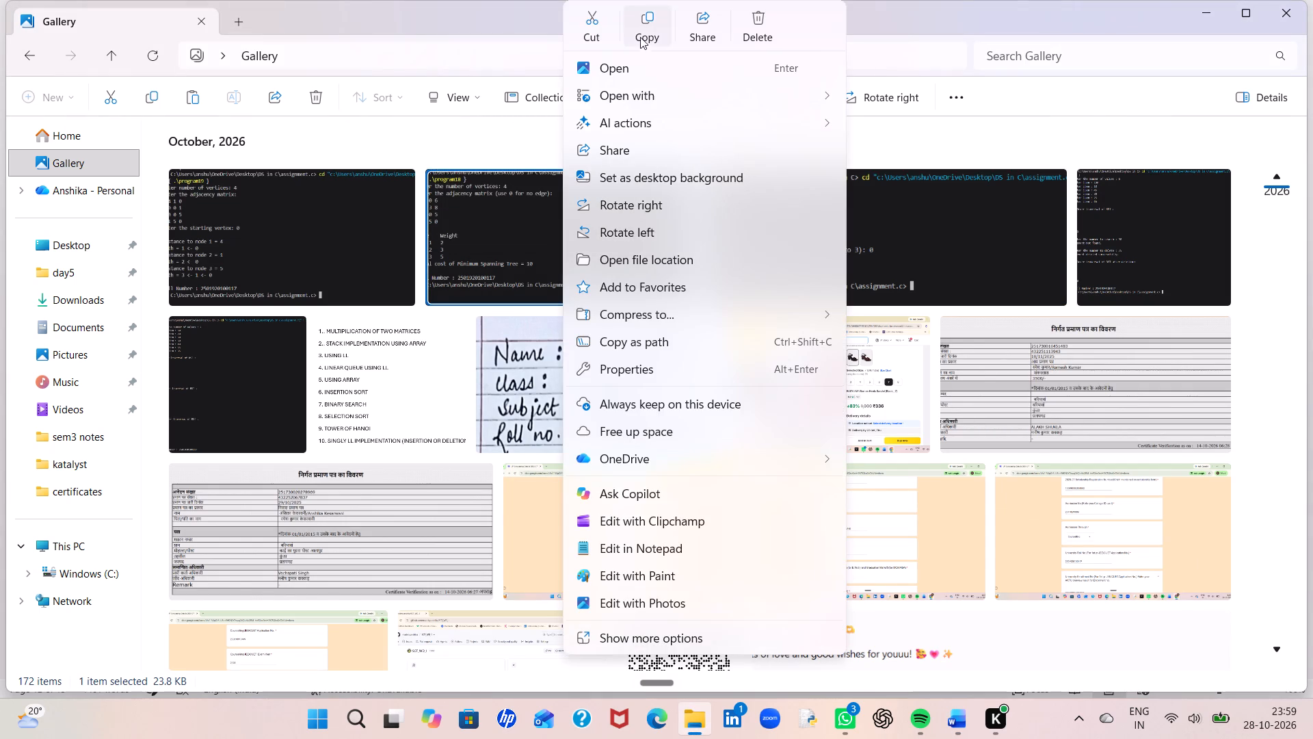
pyautogui.click(640, 30)
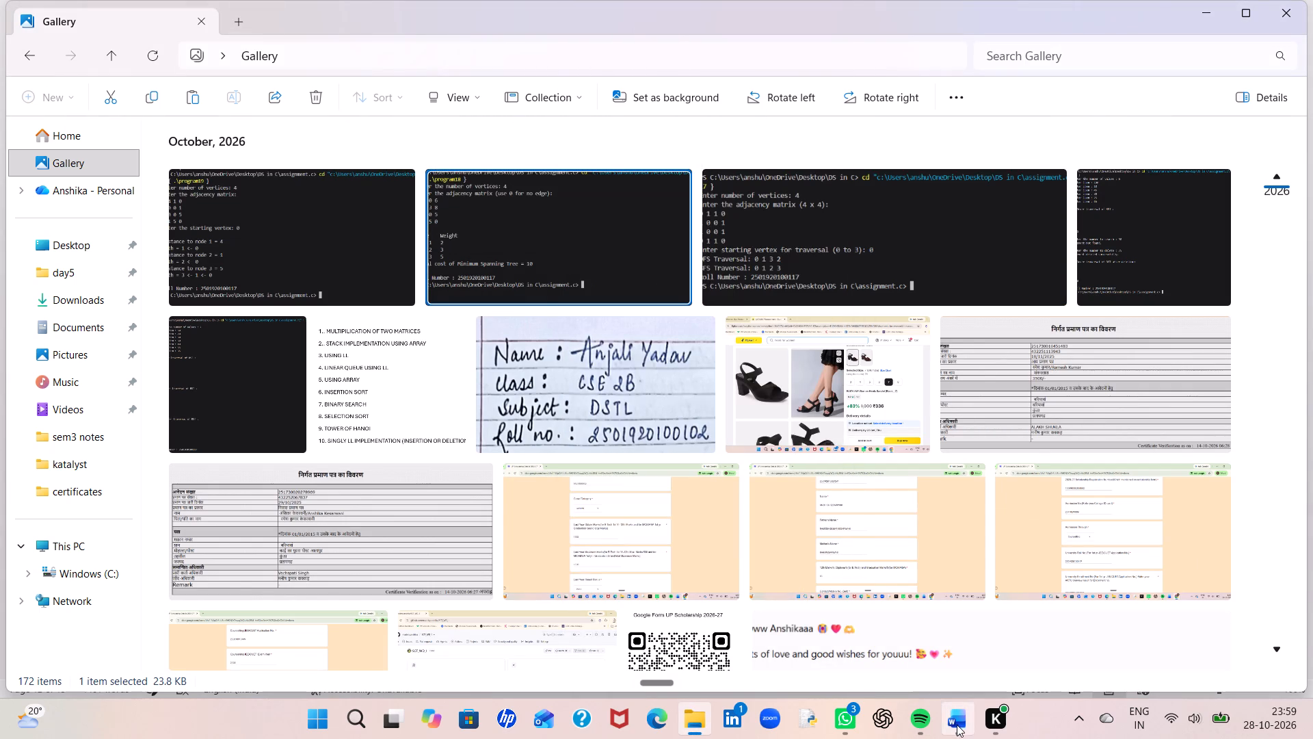
pyautogui.click(957, 725)
# Paste the copied screenshot at PROGRAM-18's OUTPUT label and start it on a new paragraph below the label.
pyautogui.click(466, 479)
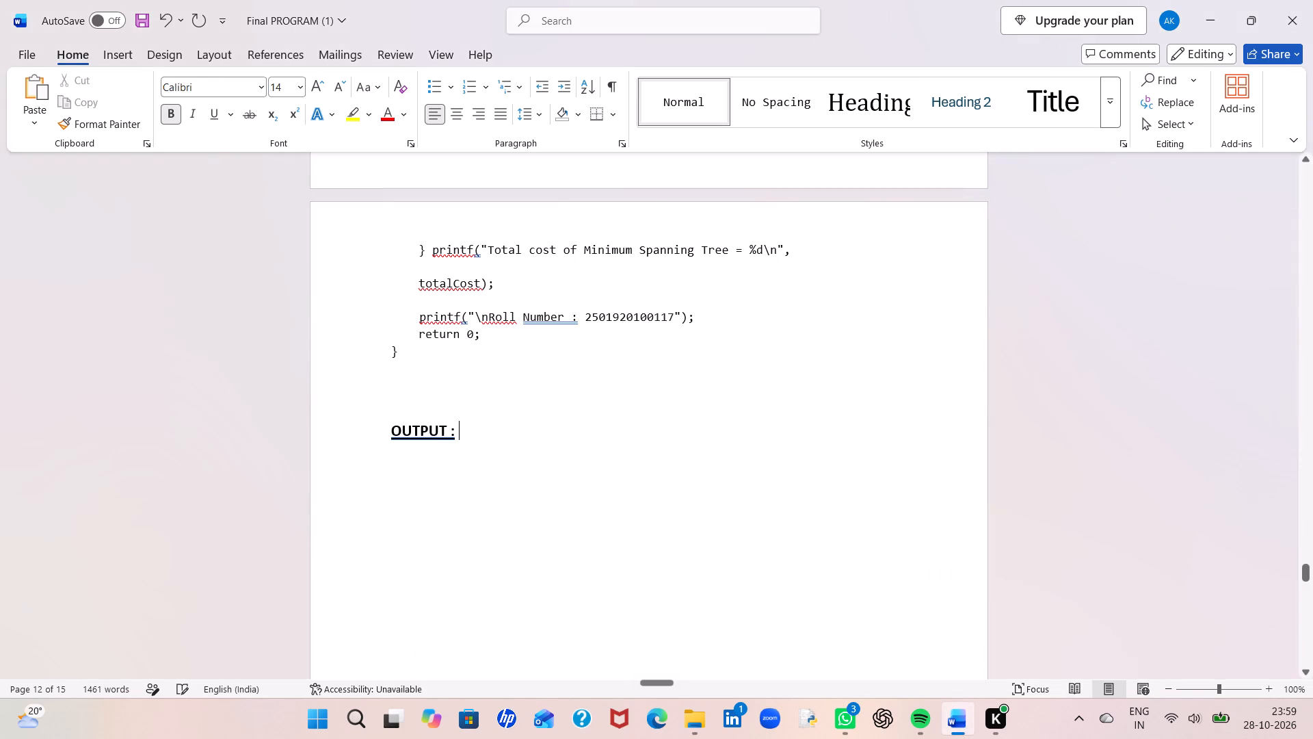
pyautogui.hotkey('ctrl', 'v')
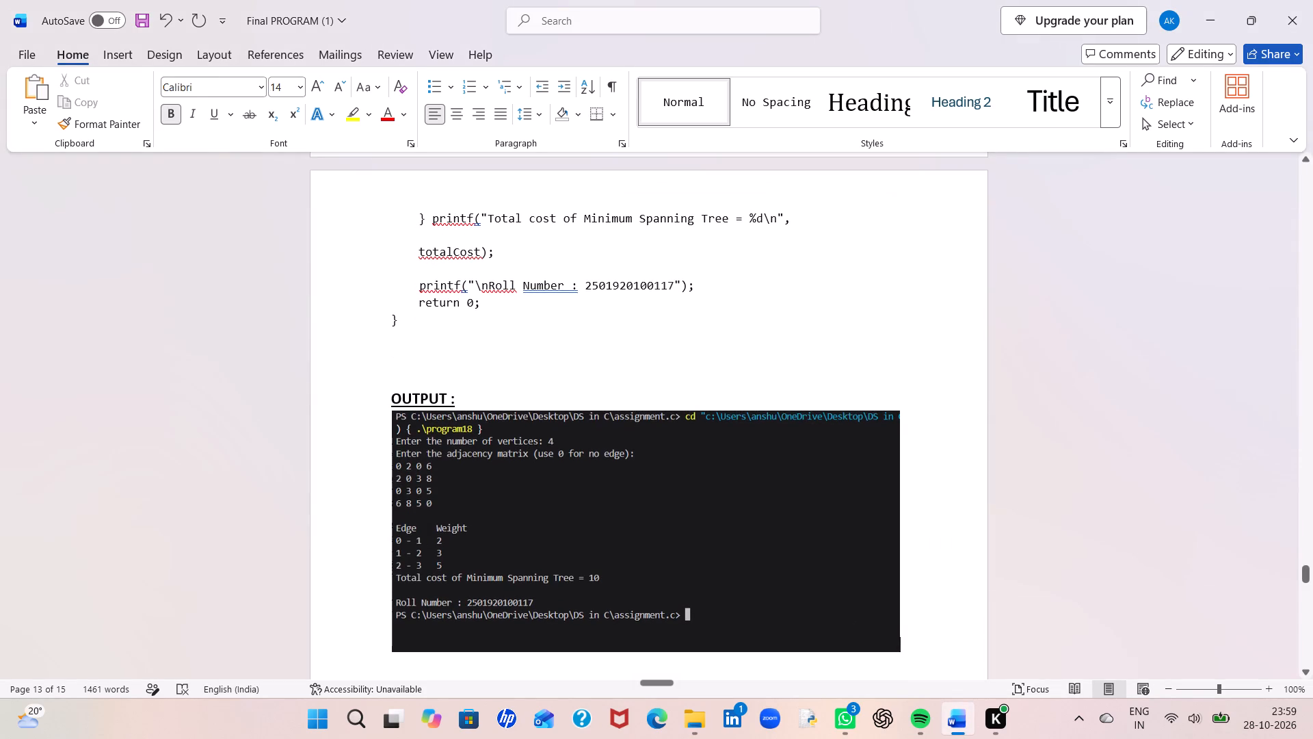
pyautogui.click(479, 400)
pyautogui.press('Return')
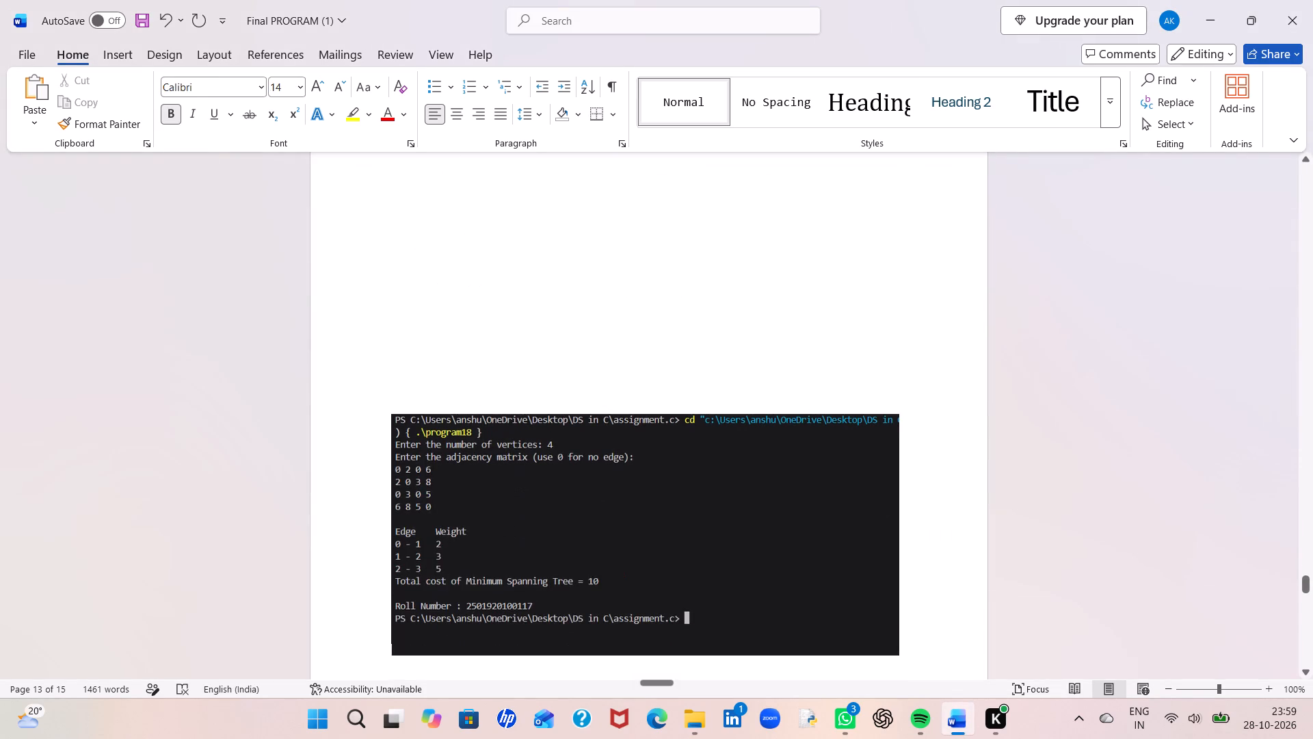
pyautogui.scroll(1, 489, 446)
pyautogui.scroll(-1, 444, 583)
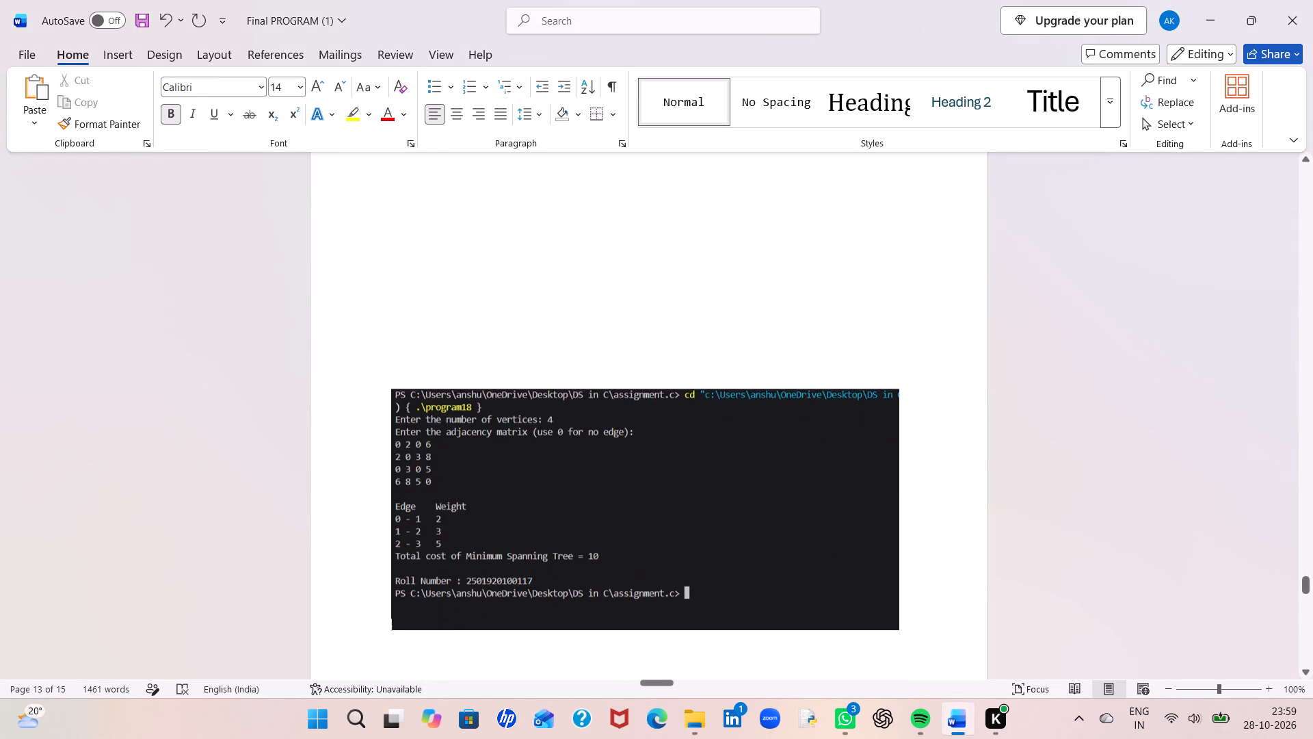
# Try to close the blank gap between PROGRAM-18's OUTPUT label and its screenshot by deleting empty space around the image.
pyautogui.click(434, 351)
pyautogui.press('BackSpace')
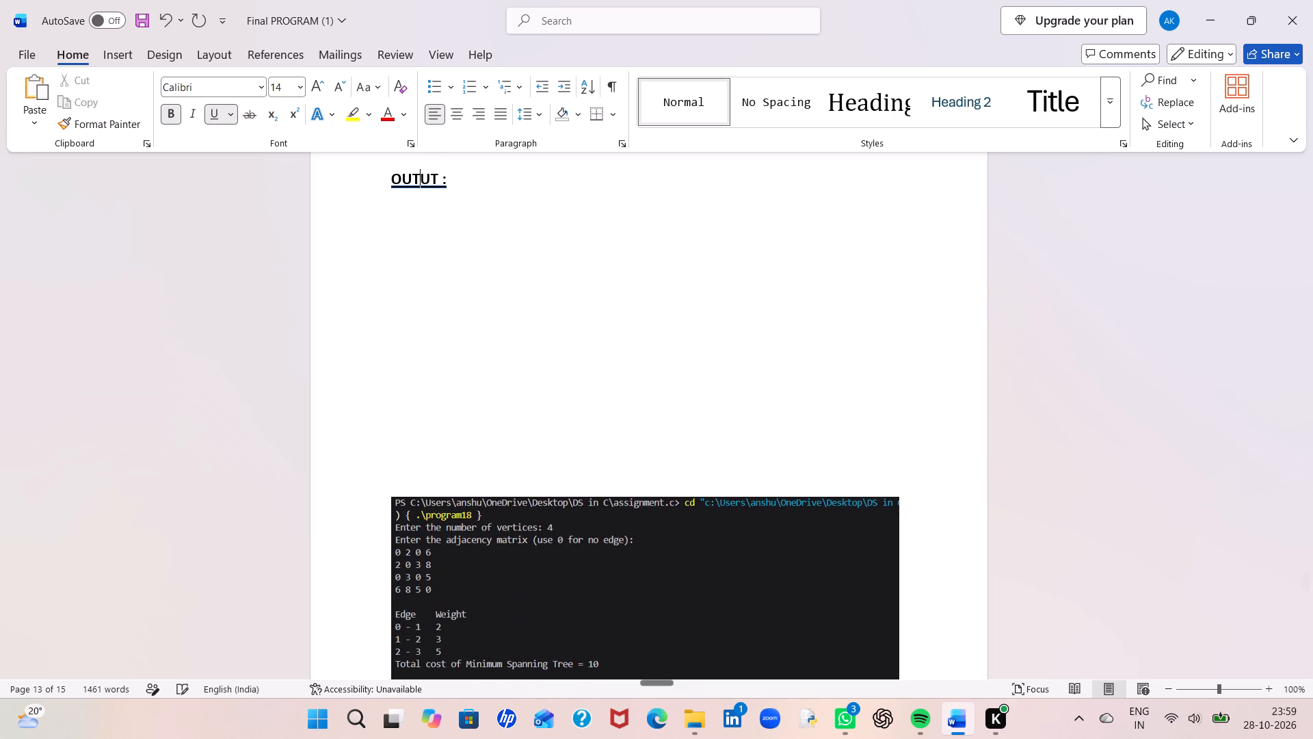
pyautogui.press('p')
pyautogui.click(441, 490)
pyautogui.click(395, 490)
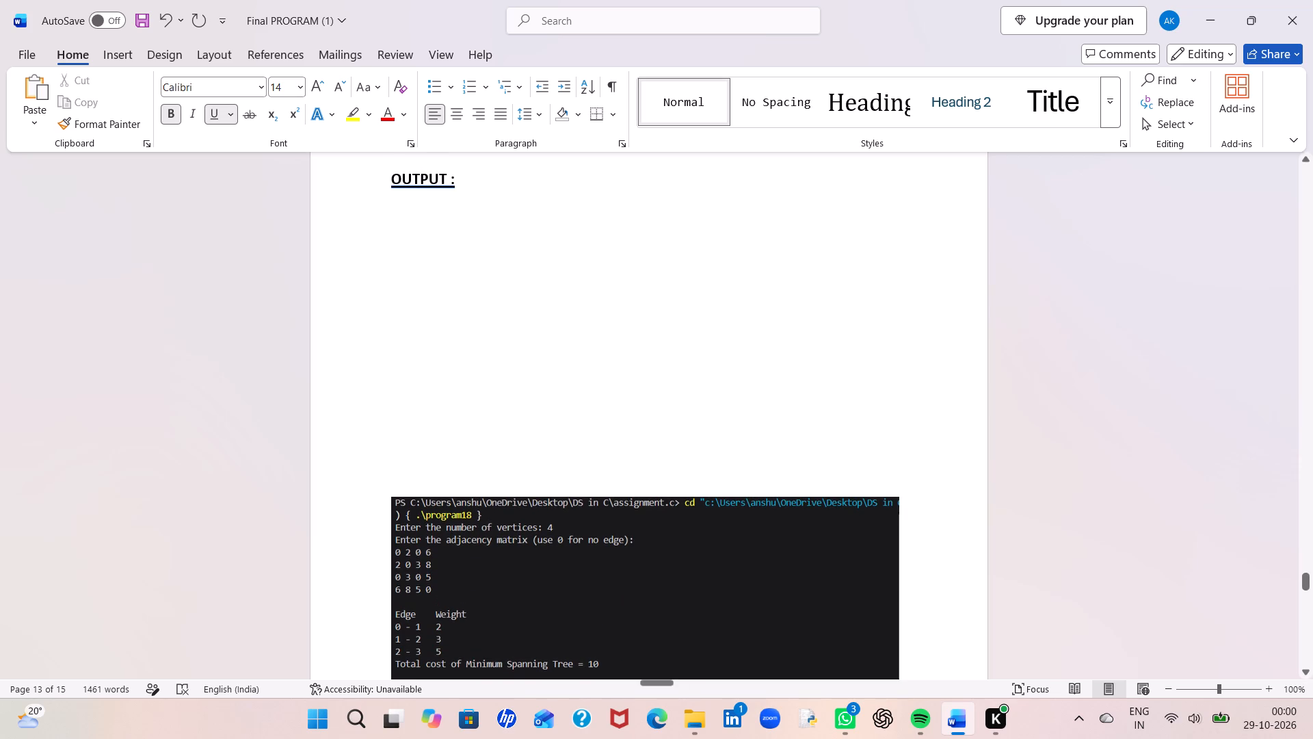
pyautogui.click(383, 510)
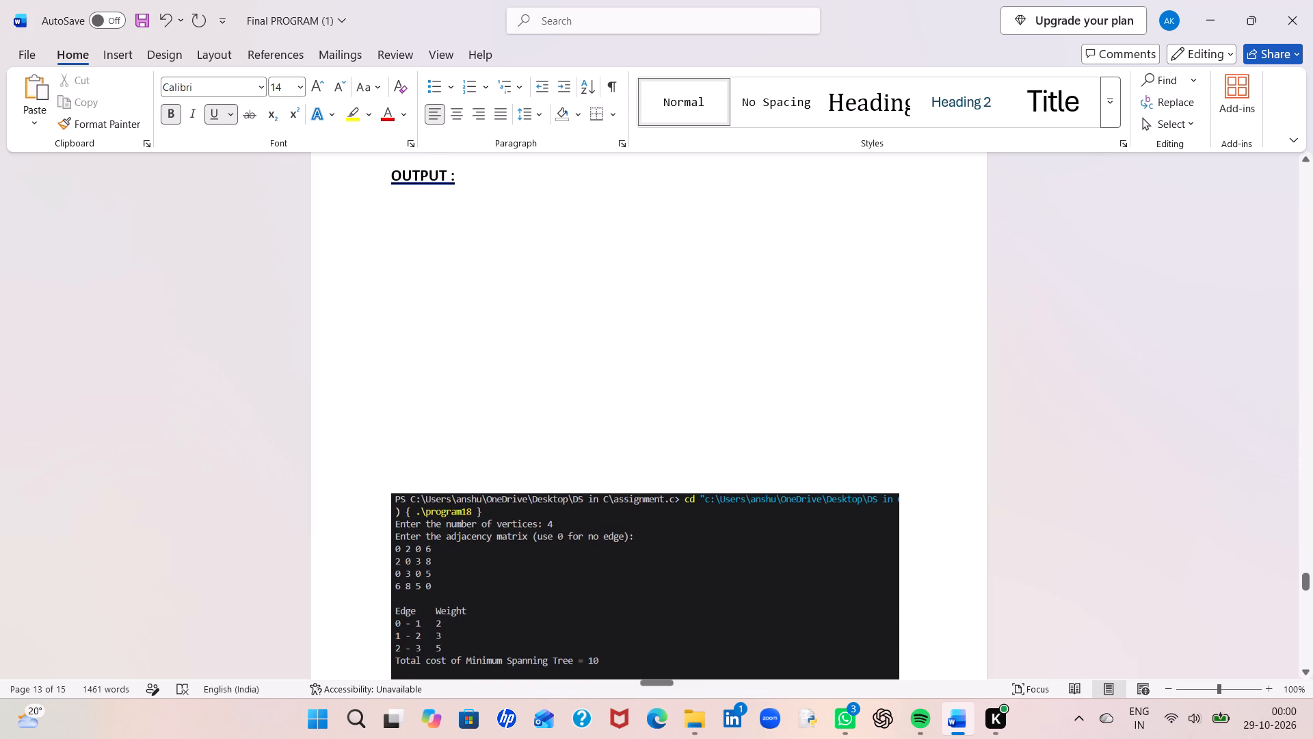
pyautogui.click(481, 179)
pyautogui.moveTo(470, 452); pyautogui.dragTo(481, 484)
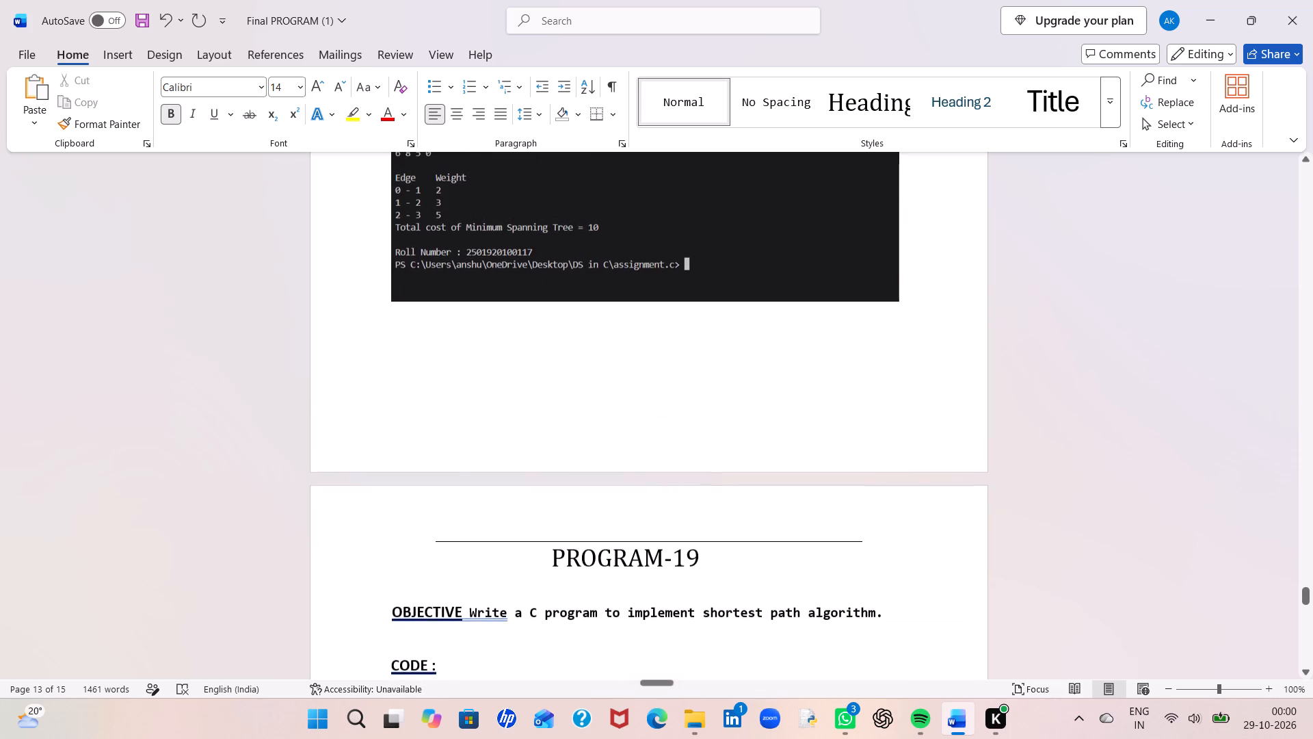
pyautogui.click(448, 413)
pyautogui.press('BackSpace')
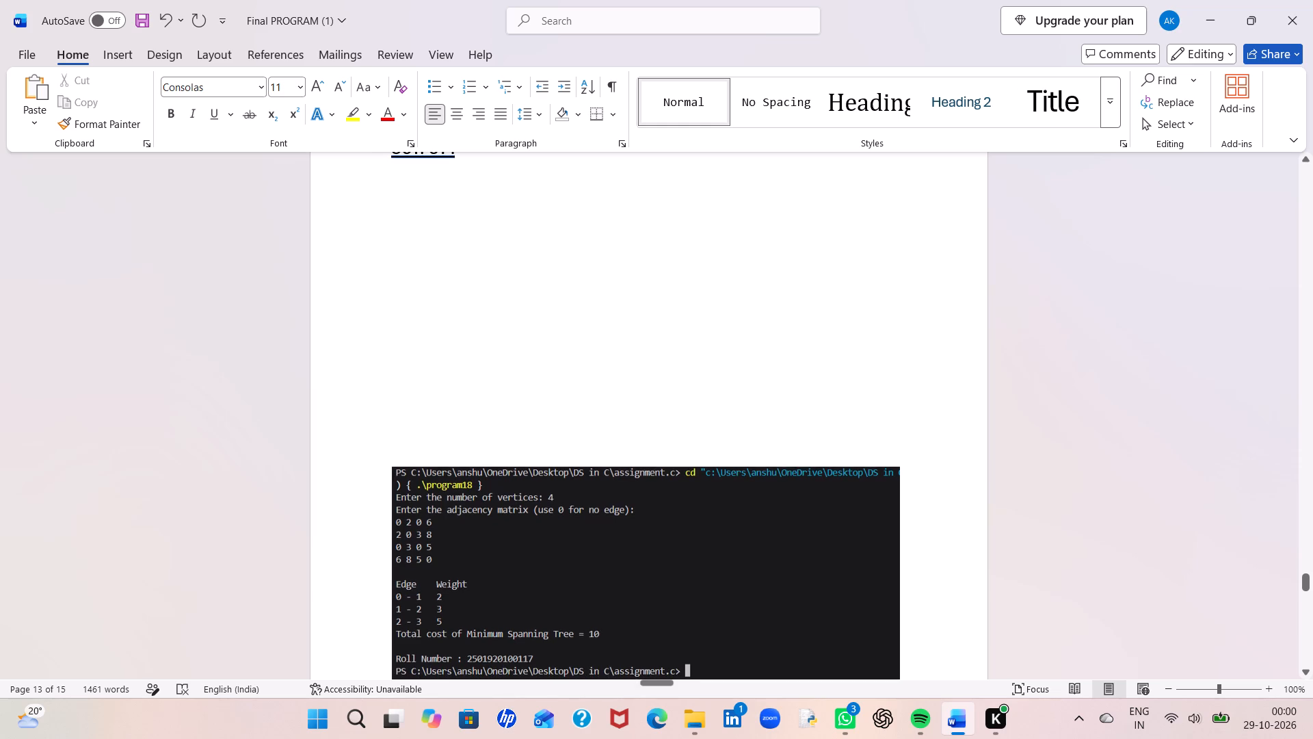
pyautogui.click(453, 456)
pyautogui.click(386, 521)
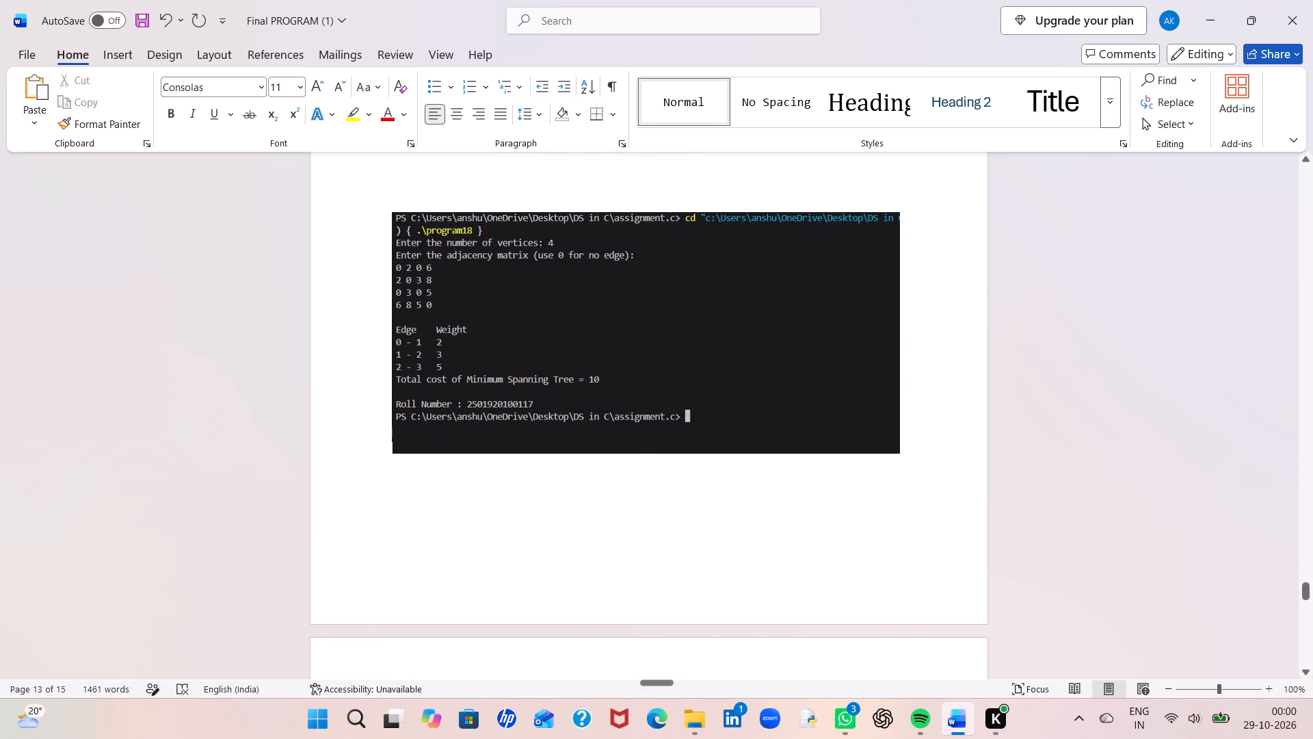
# Cut the PROGRAM-18 screenshot from its place far below the OUTPUT label and paste it back right at the label.
pyautogui.rightClick(555, 374)
pyautogui.click(596, 236)
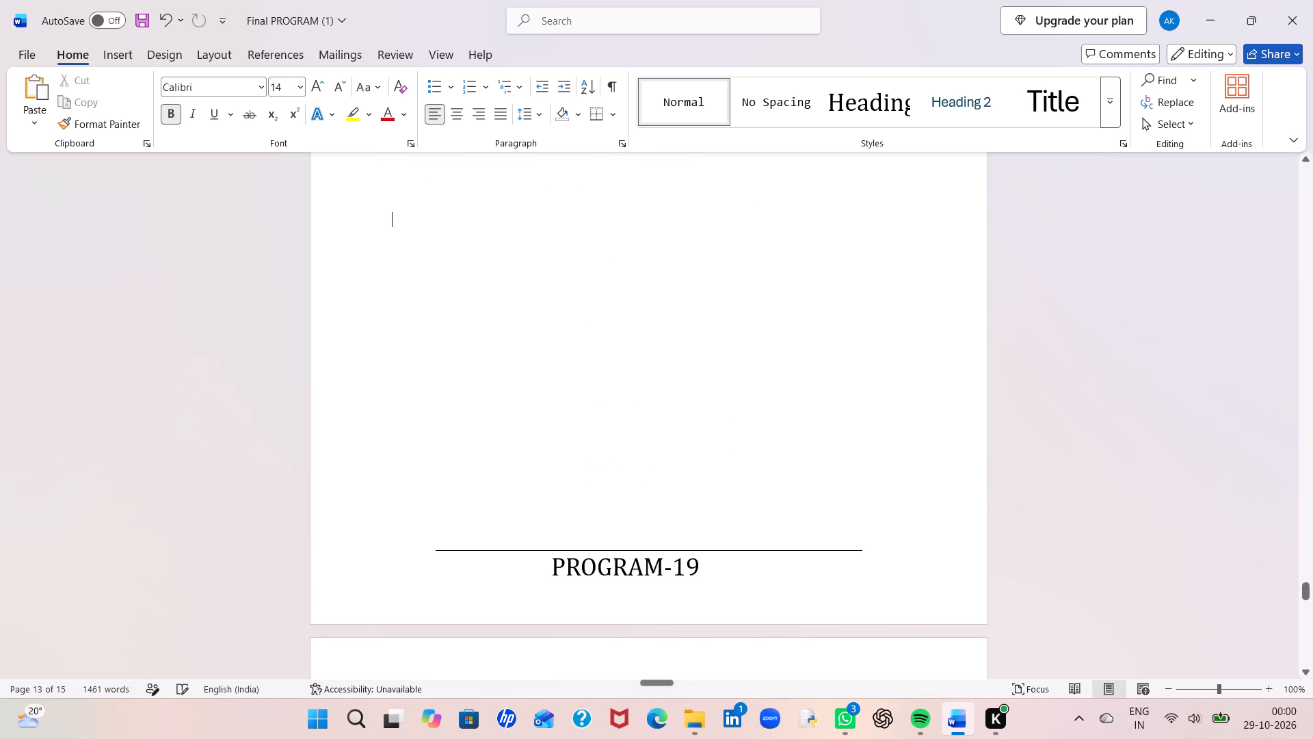
pyautogui.scroll(1, 596, 236)
pyautogui.click(475, 445)
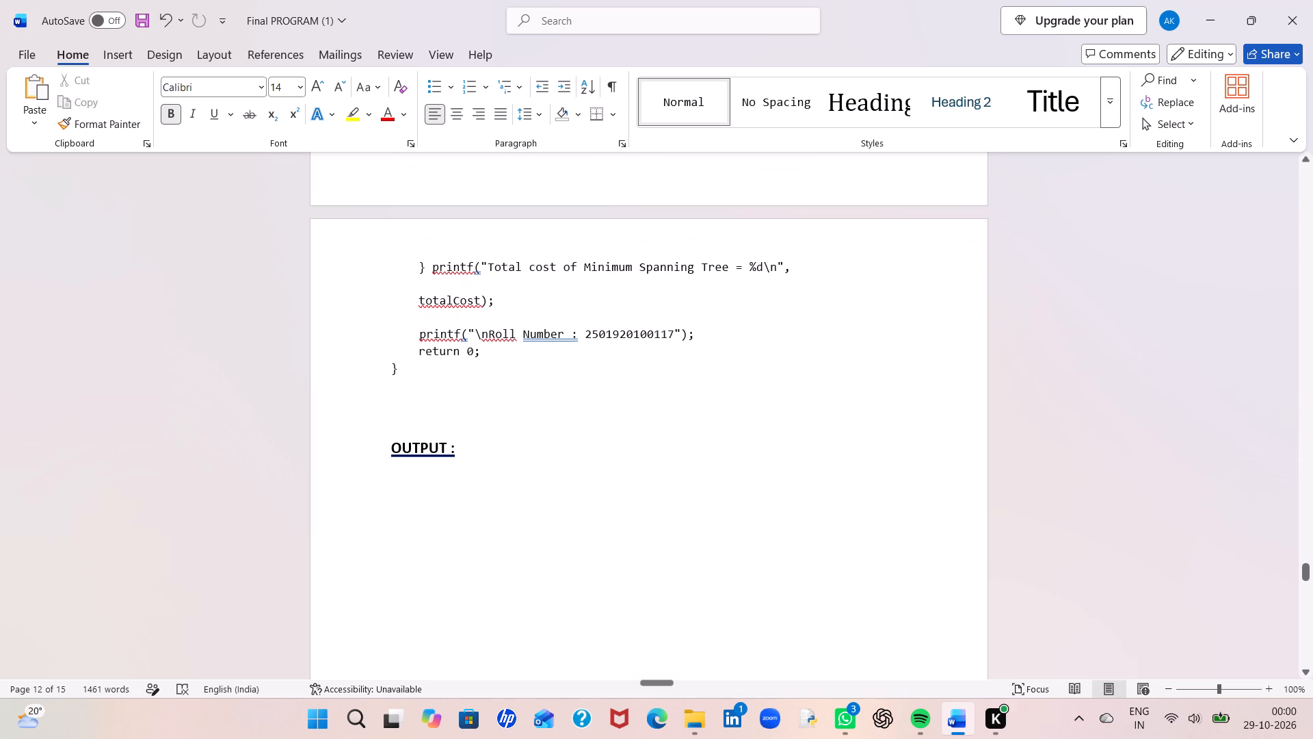
pyautogui.hotkey('ctrl', 'v')
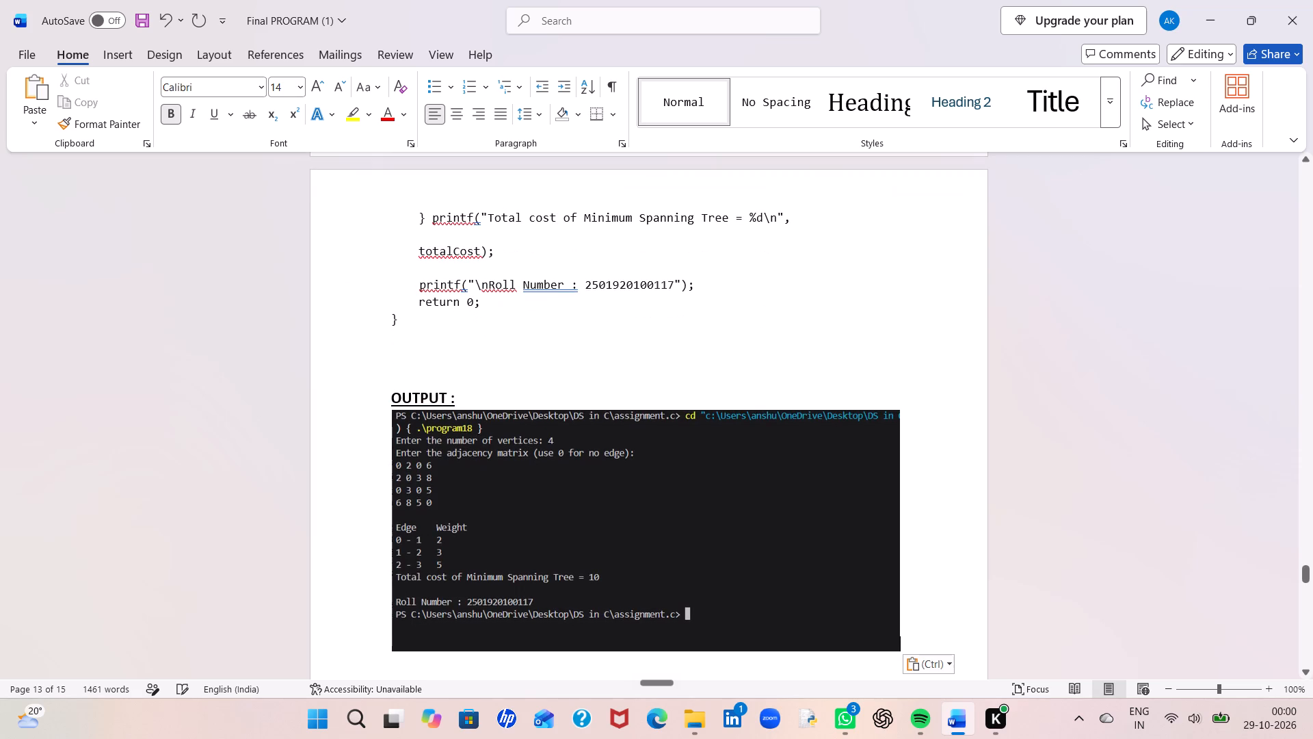
# Find PROGRAM-19's OUTPUT label and copy the shortest path output screenshot for it from the File Explorer Gallery.
pyautogui.hscroll(2, 535, 458)
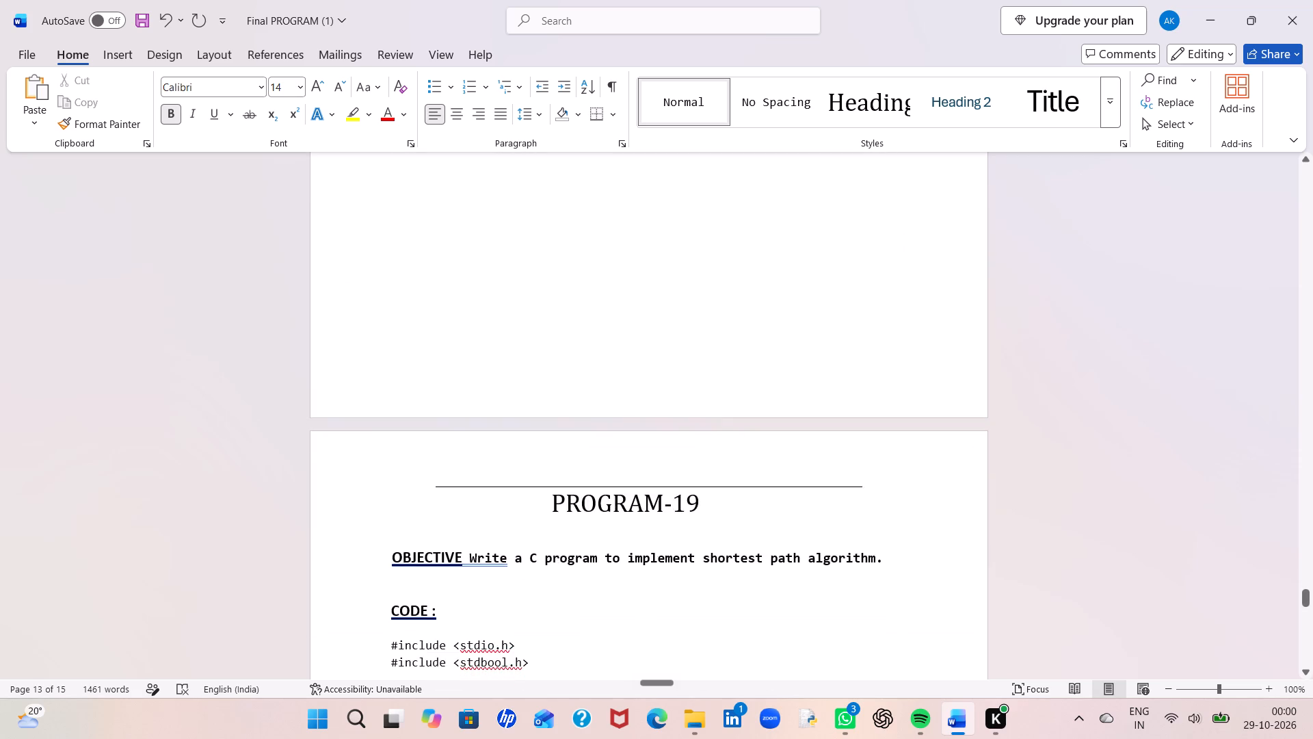
pyautogui.hscroll(1, 535, 458)
pyautogui.scroll(1, 535, 444)
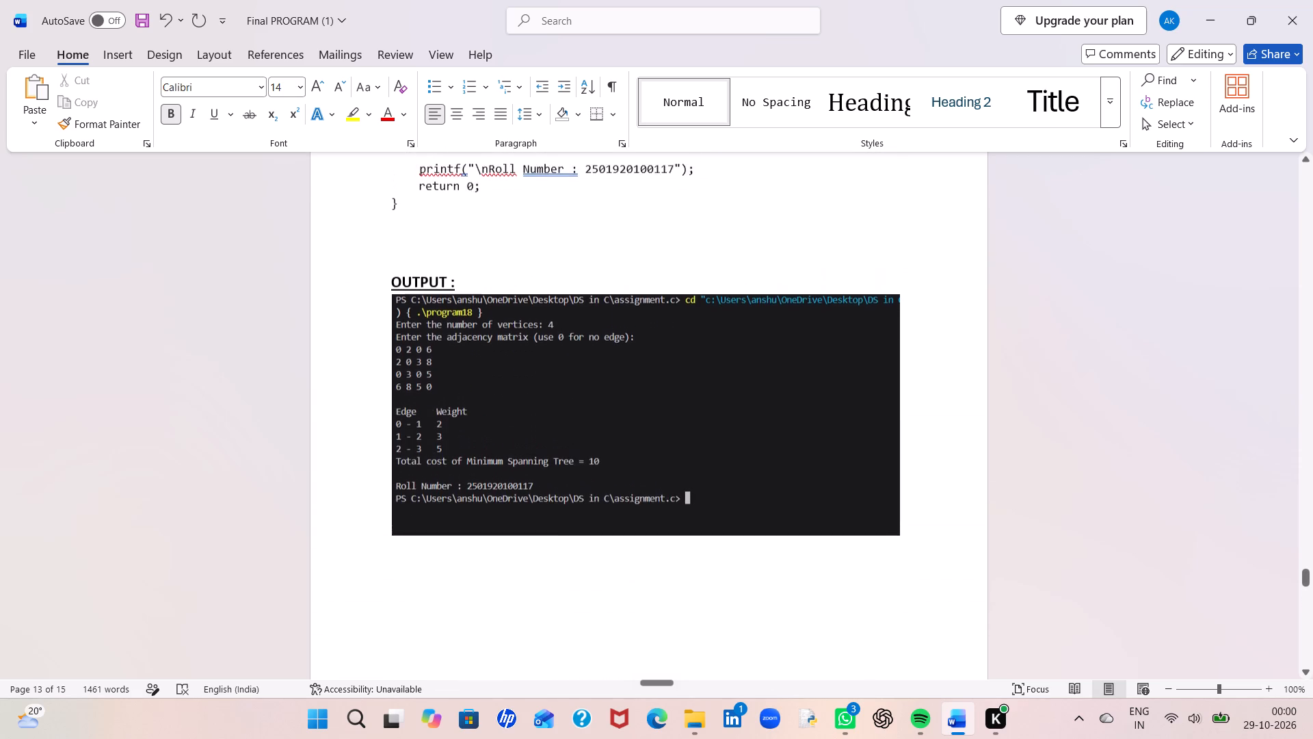
pyautogui.scroll(1, 535, 444)
pyautogui.scroll(-2, 574, 494)
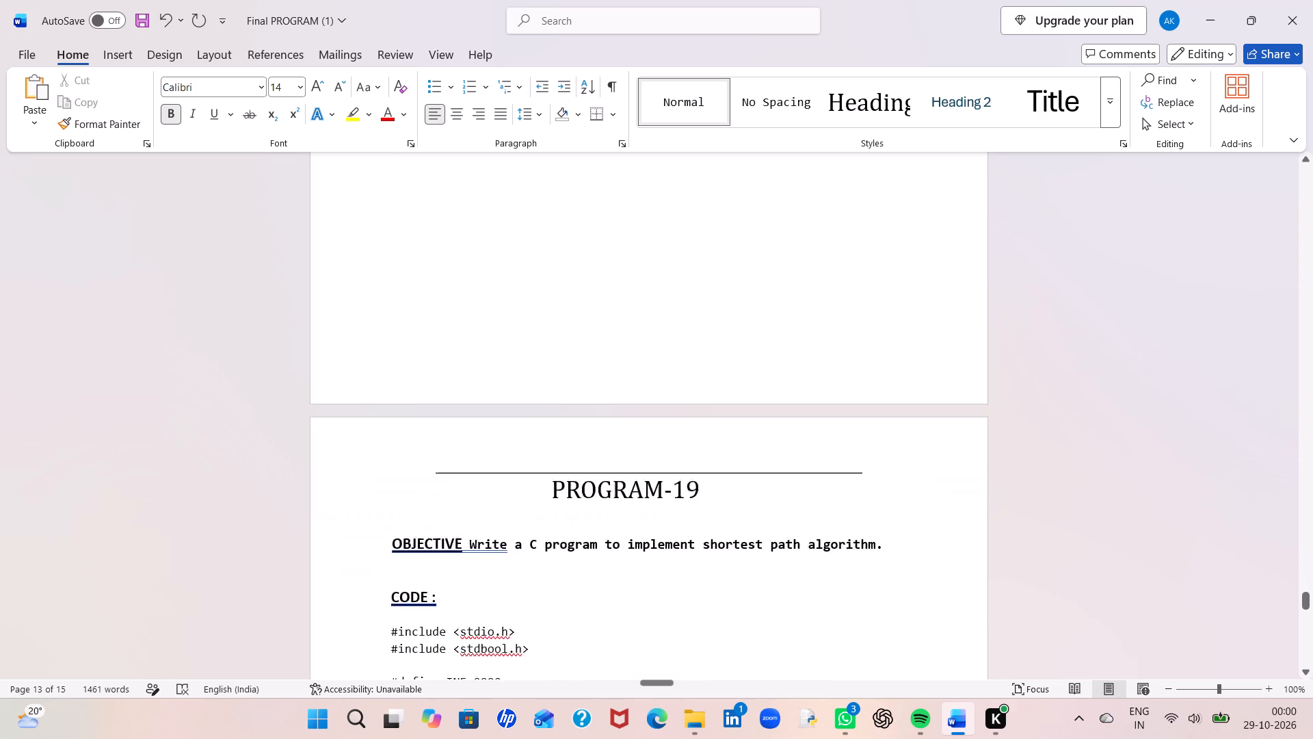
pyautogui.scroll(-4, 574, 494)
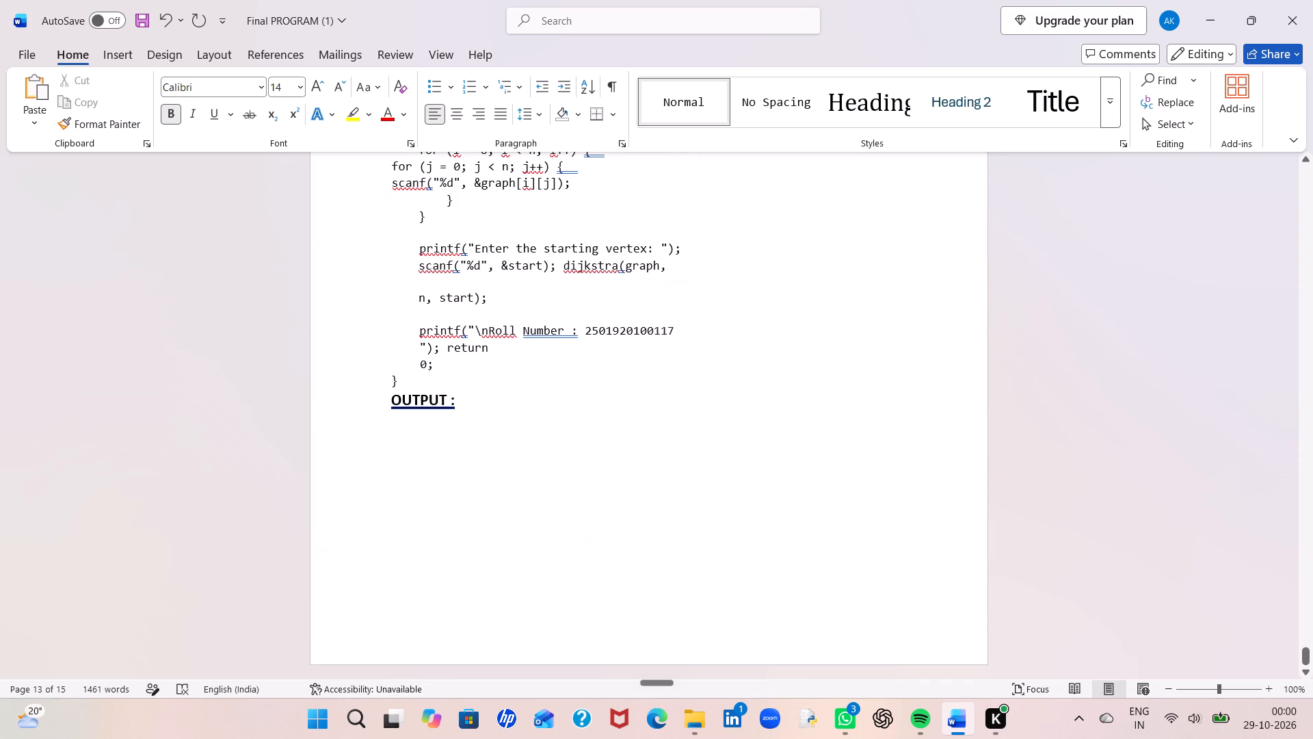
pyautogui.click(684, 718)
pyautogui.rightClick(352, 218)
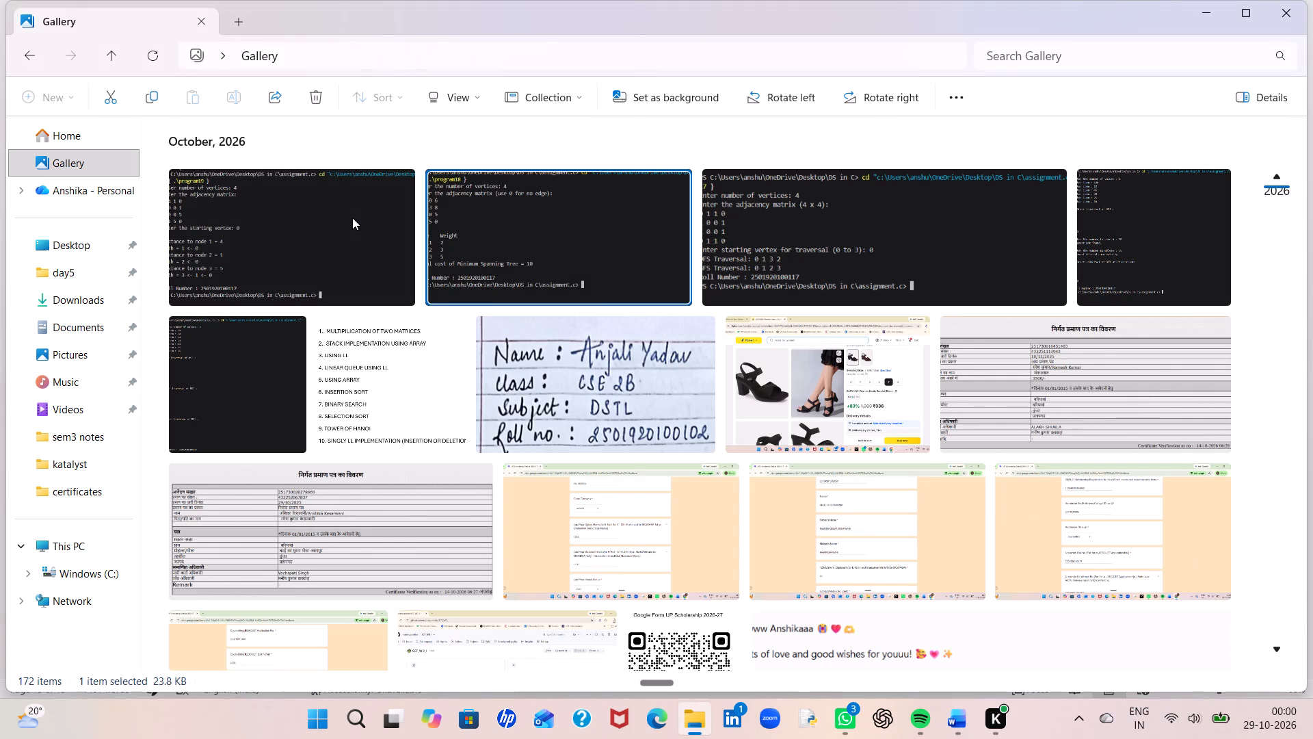
pyautogui.click(431, 13)
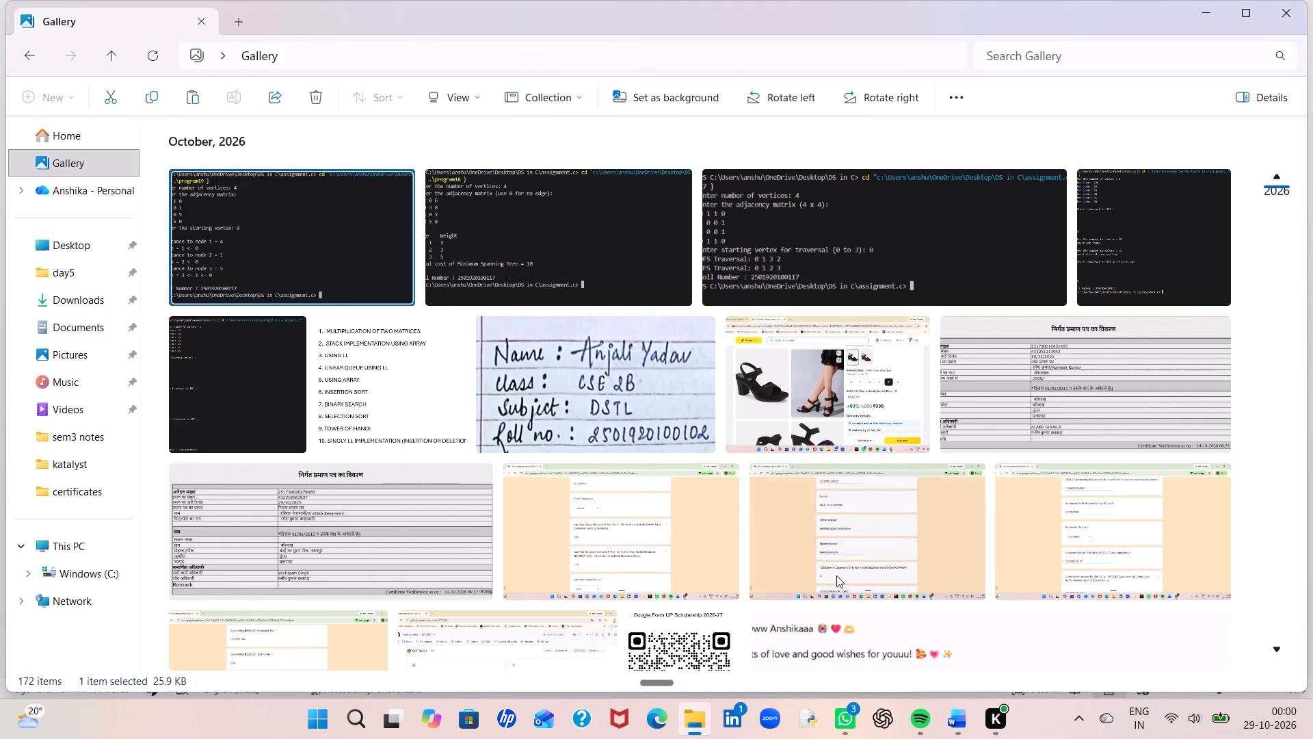
# Switch to Word and paste the copied shortest path screenshot at PROGRAM-19's OUTPUT label, checking its placement through the document's end.
pyautogui.click(956, 721)
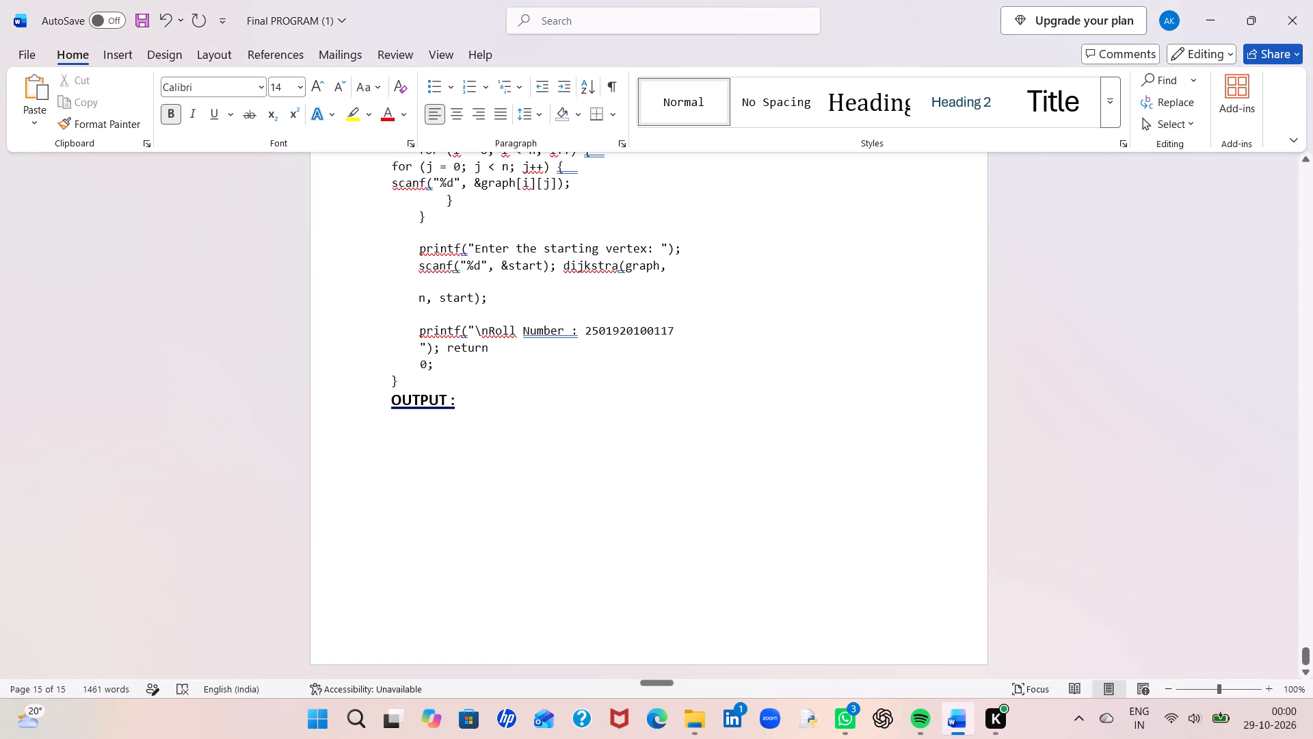
pyautogui.click(481, 476)
pyautogui.hotkey('ctrl', 'v')
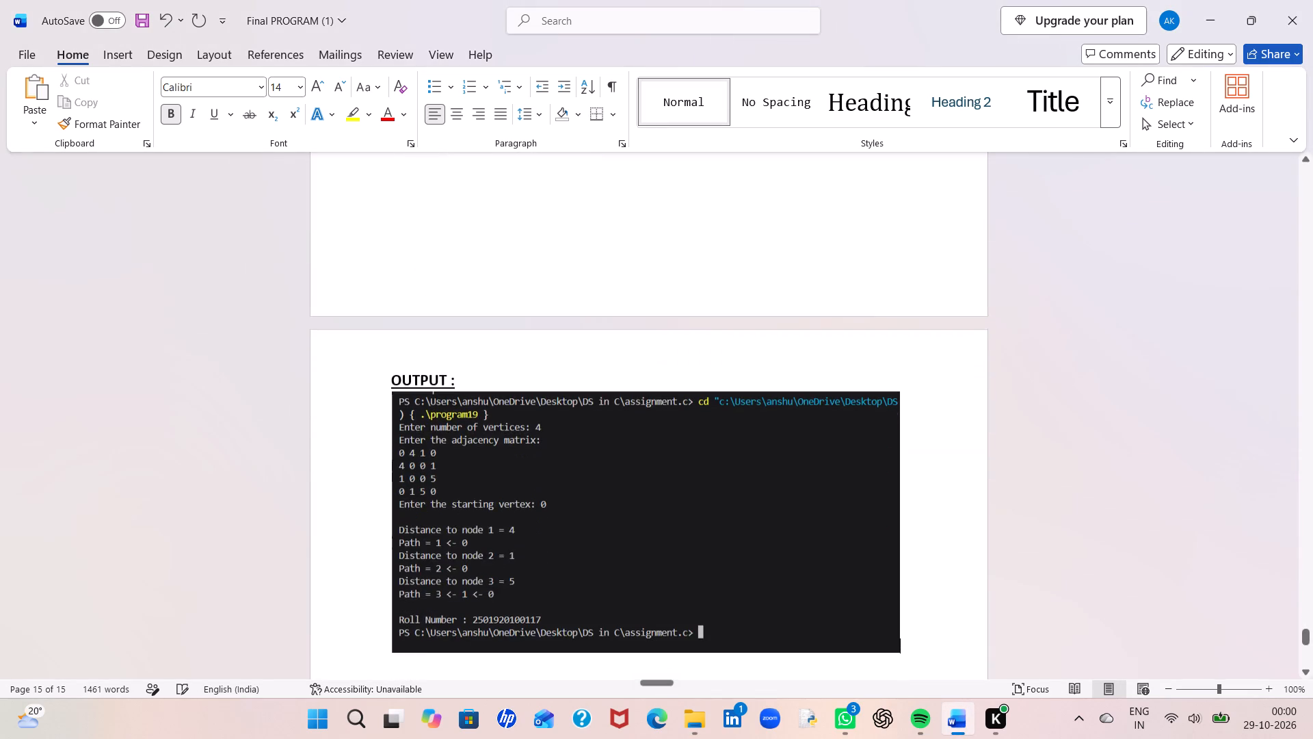
pyautogui.scroll(-1, 476, 417)
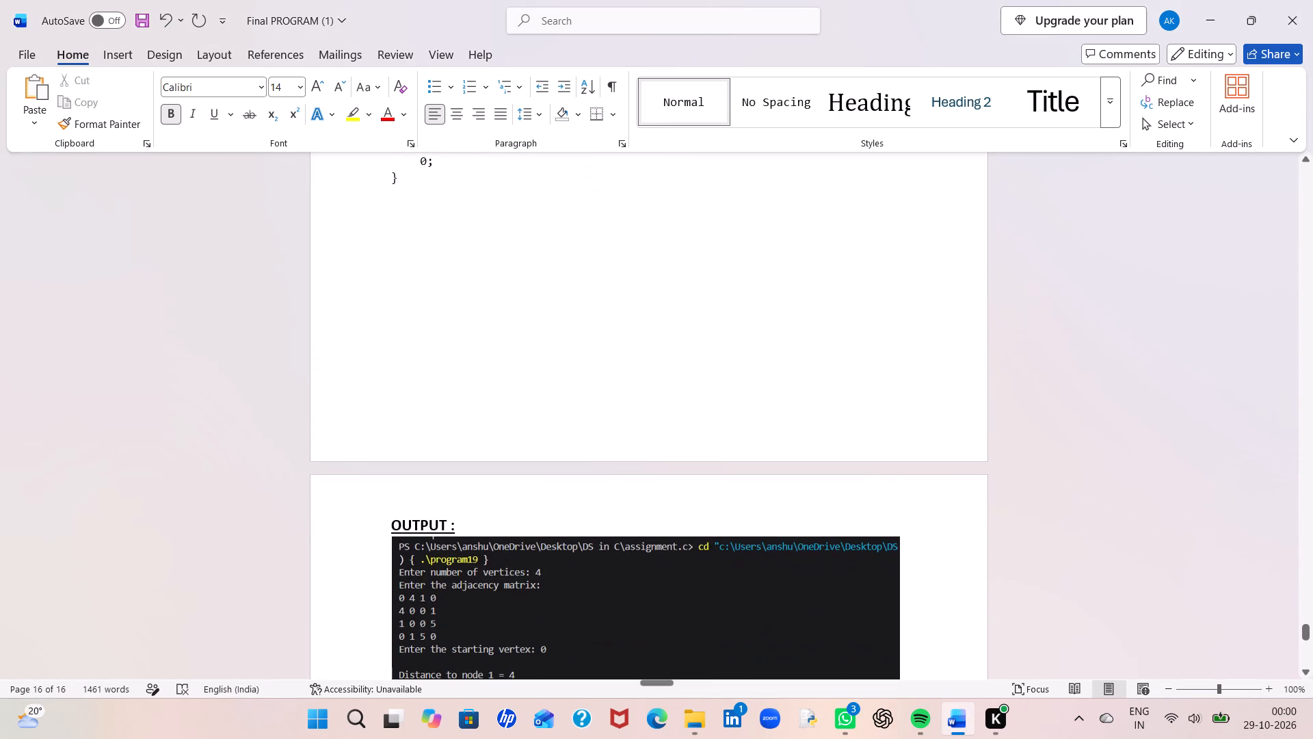
pyautogui.scroll(-5, 476, 417)
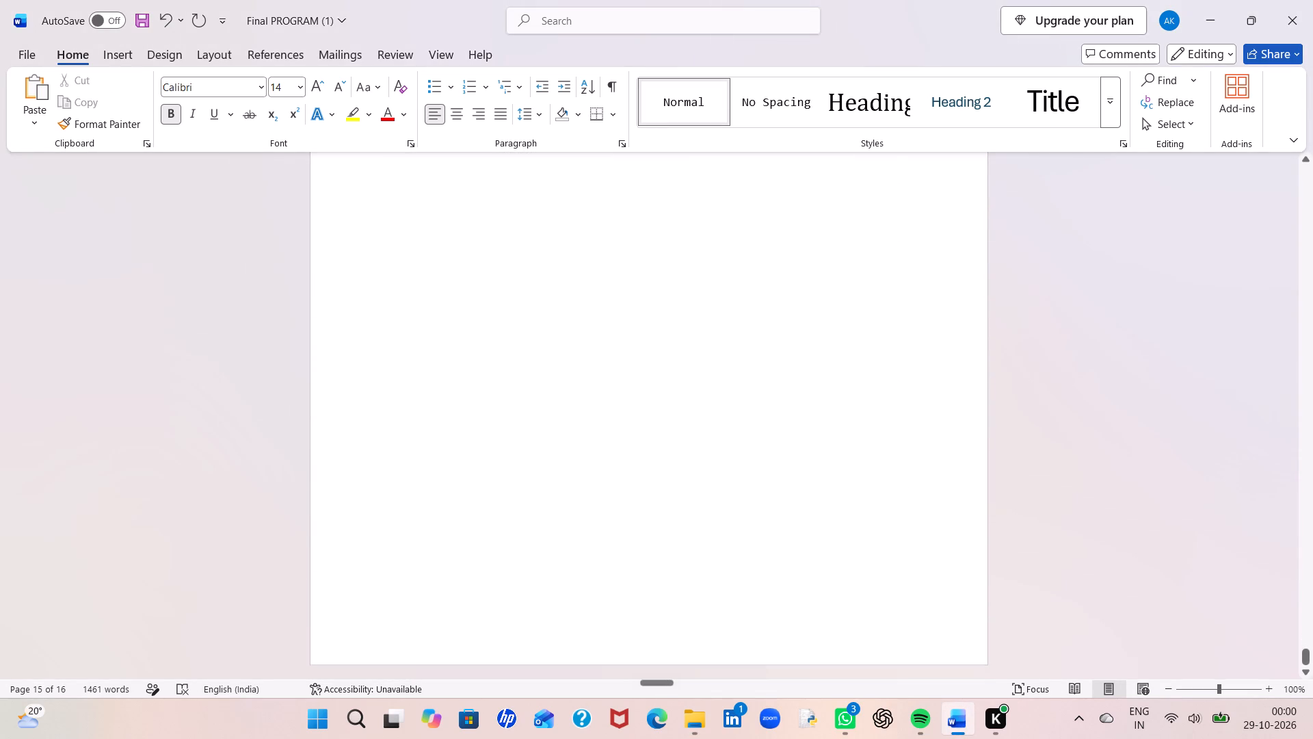
pyautogui.scroll(-3, 476, 417)
# Turn on AutoSave for the document by uploading a copy to the personal OneDrive.
pyautogui.click(118, 19)
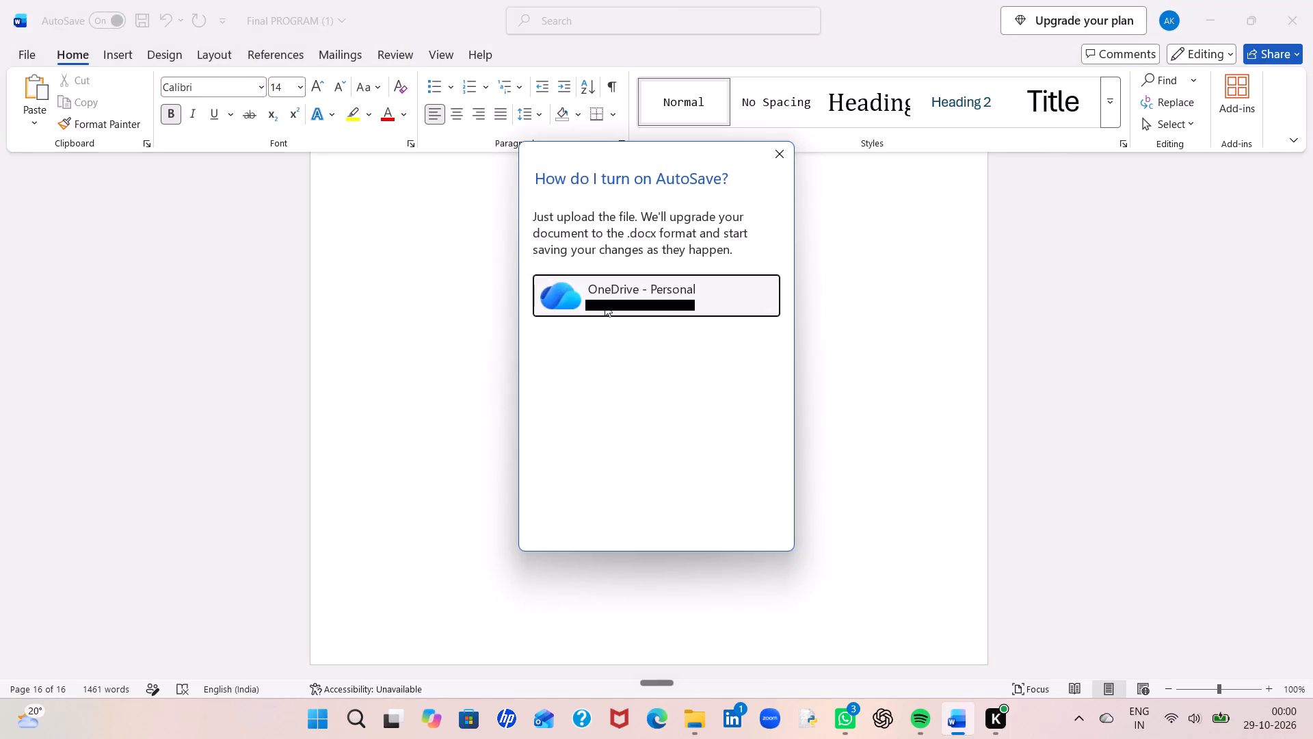
pyautogui.click(659, 298)
pyautogui.click(23, 53)
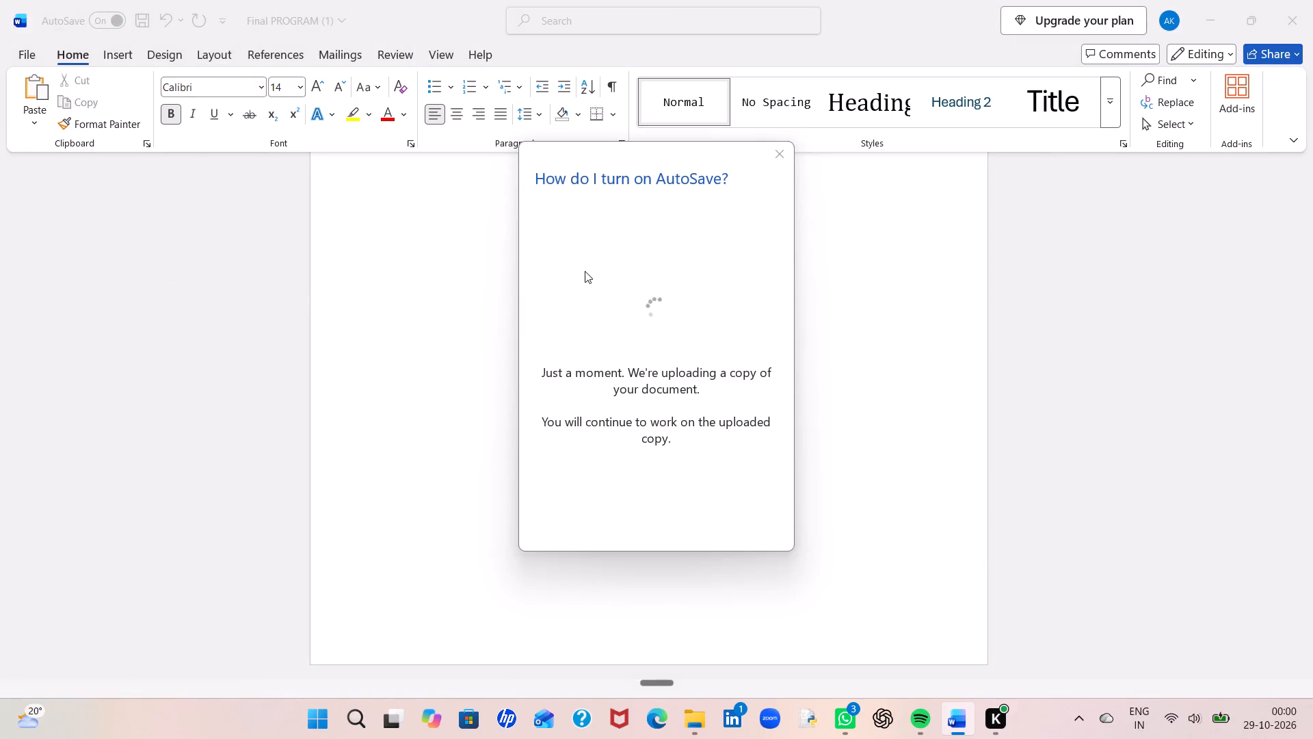
pyautogui.click(780, 161)
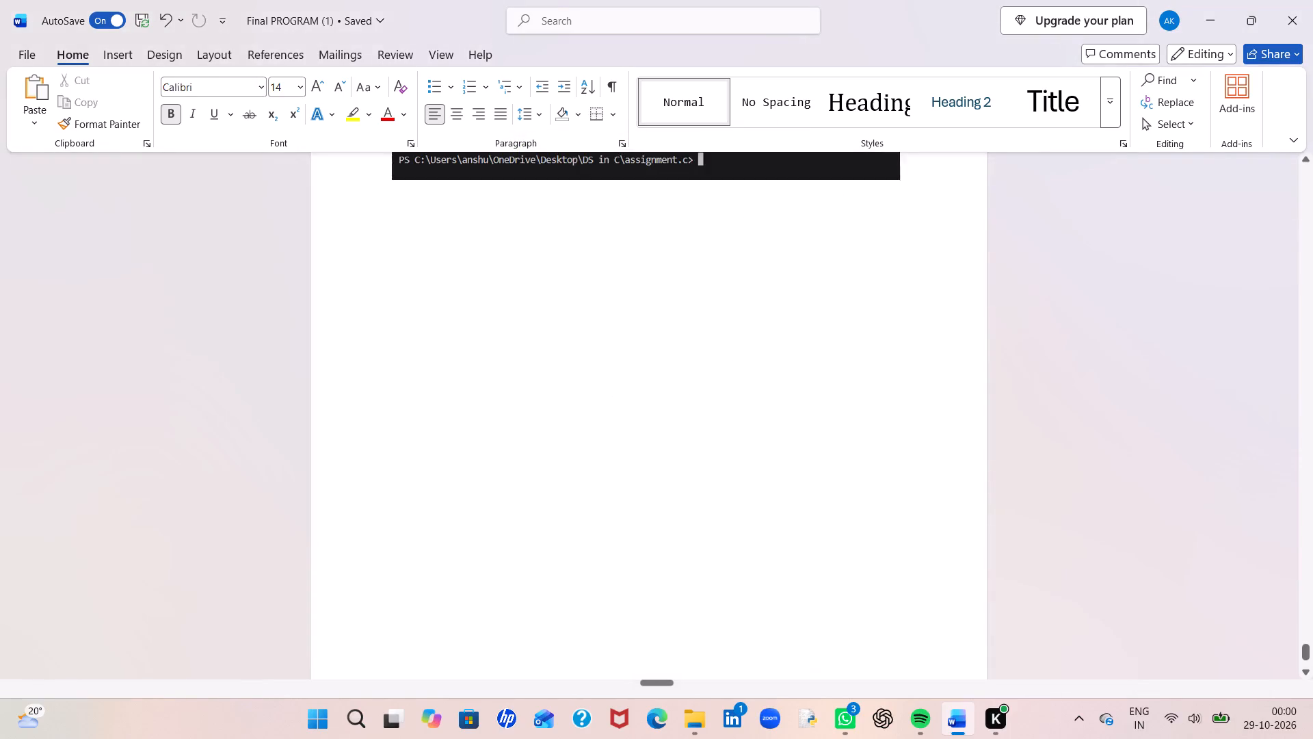
# Close the Final PROGRAM (1) document in Word.
pyautogui.click(14, 59)
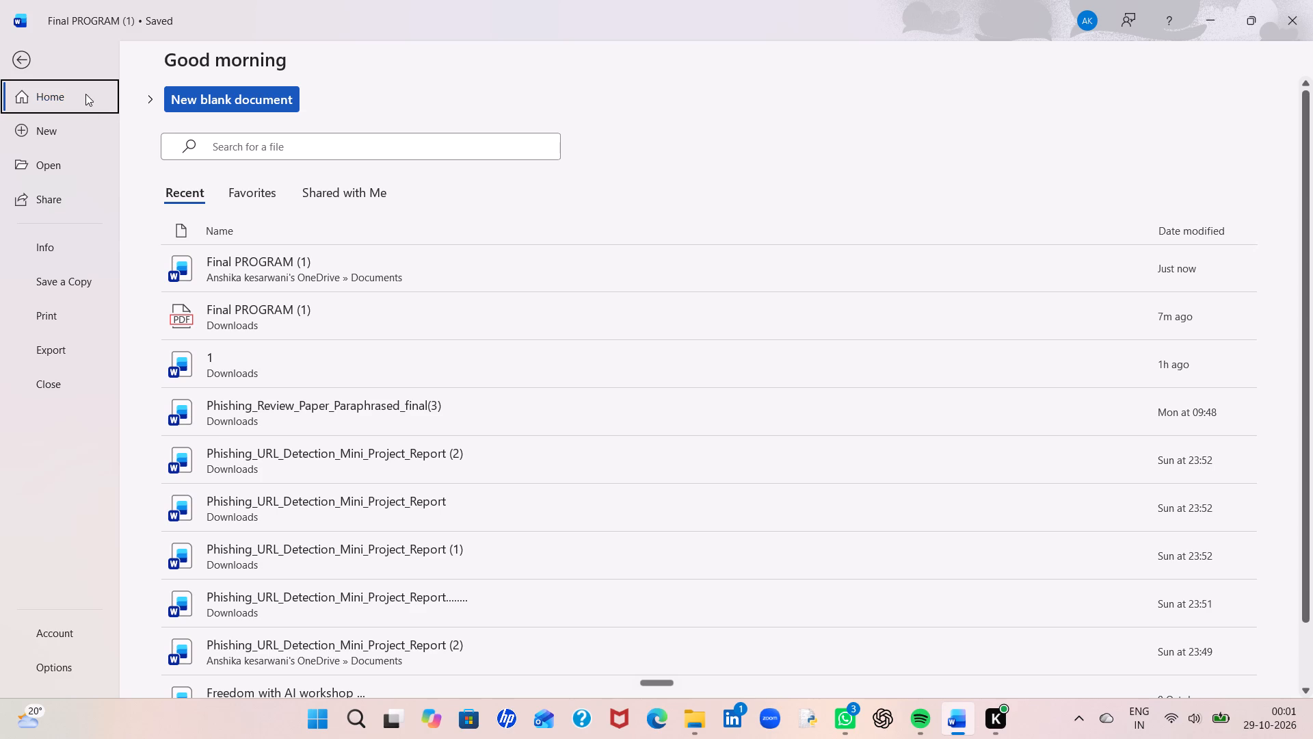
pyautogui.click(1312, 3)
pyautogui.click(1312, 3)
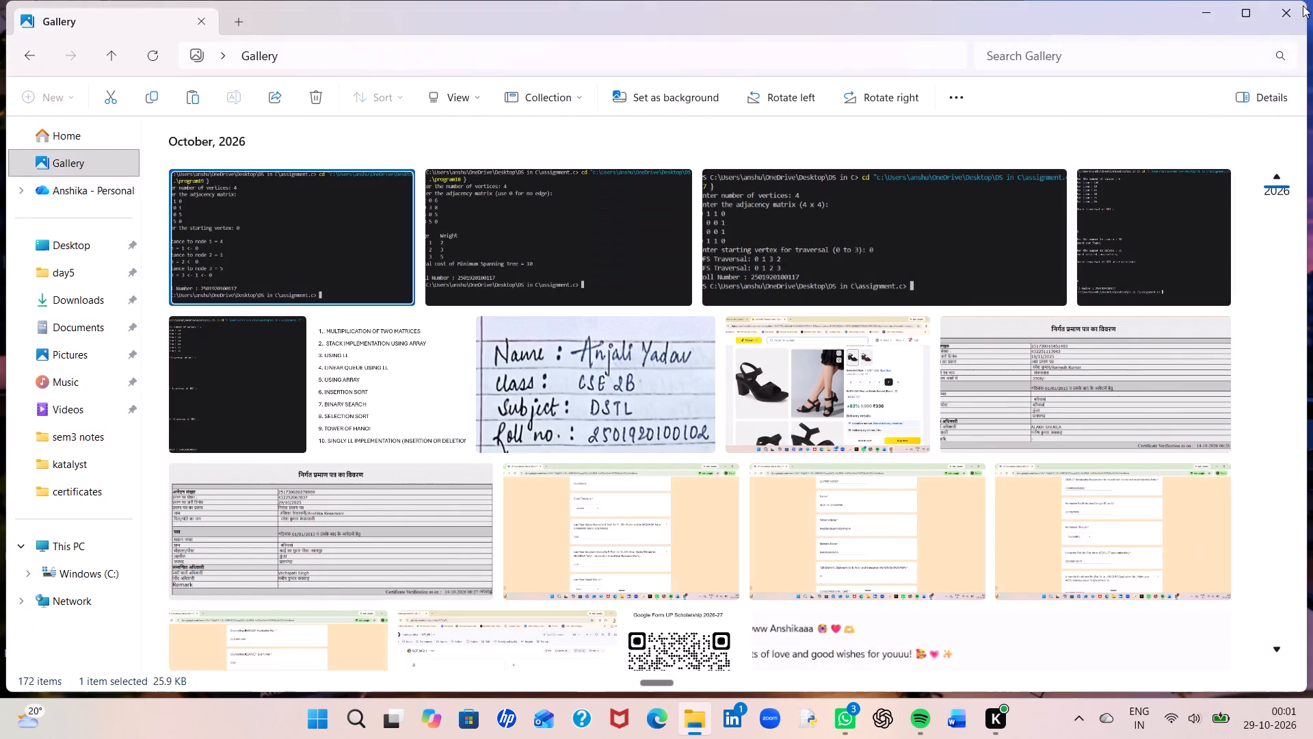
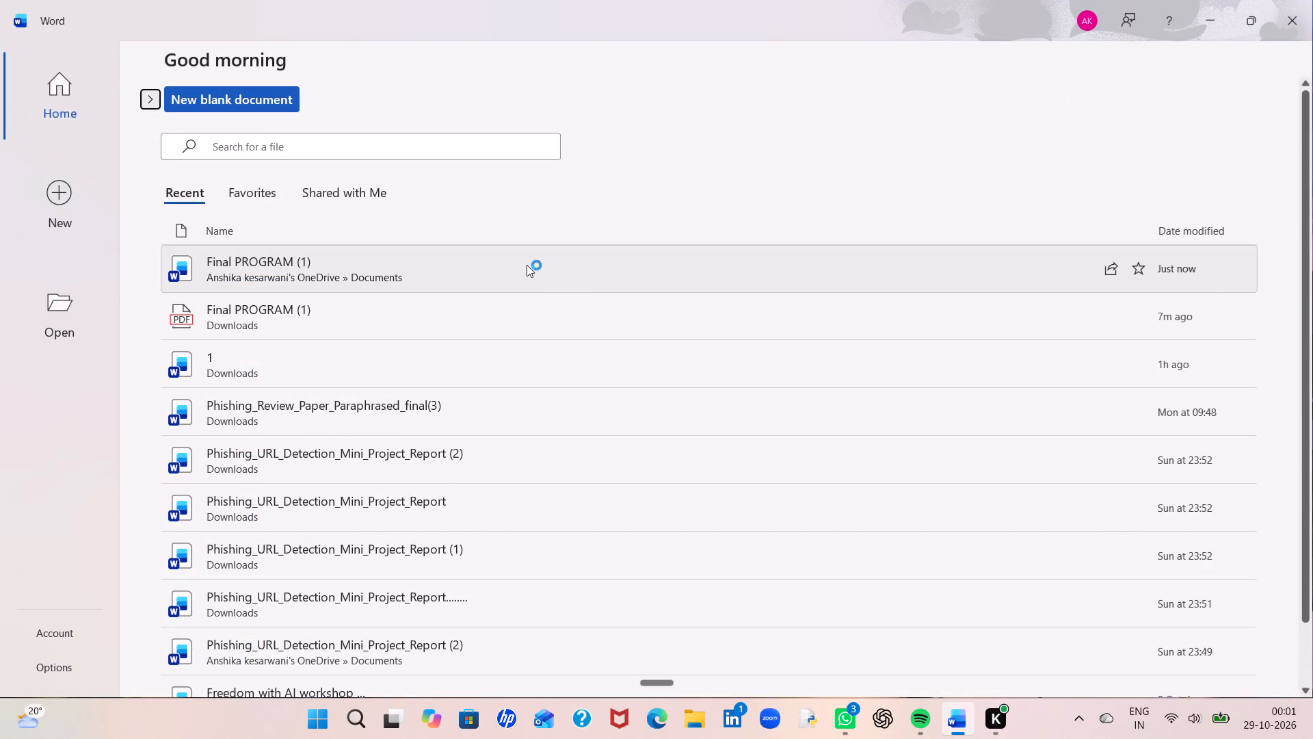
# Open the Final PROGRAM (1) Word document stored in OneDrive Documents from the recent files.
pyautogui.doubleClick(524, 265)
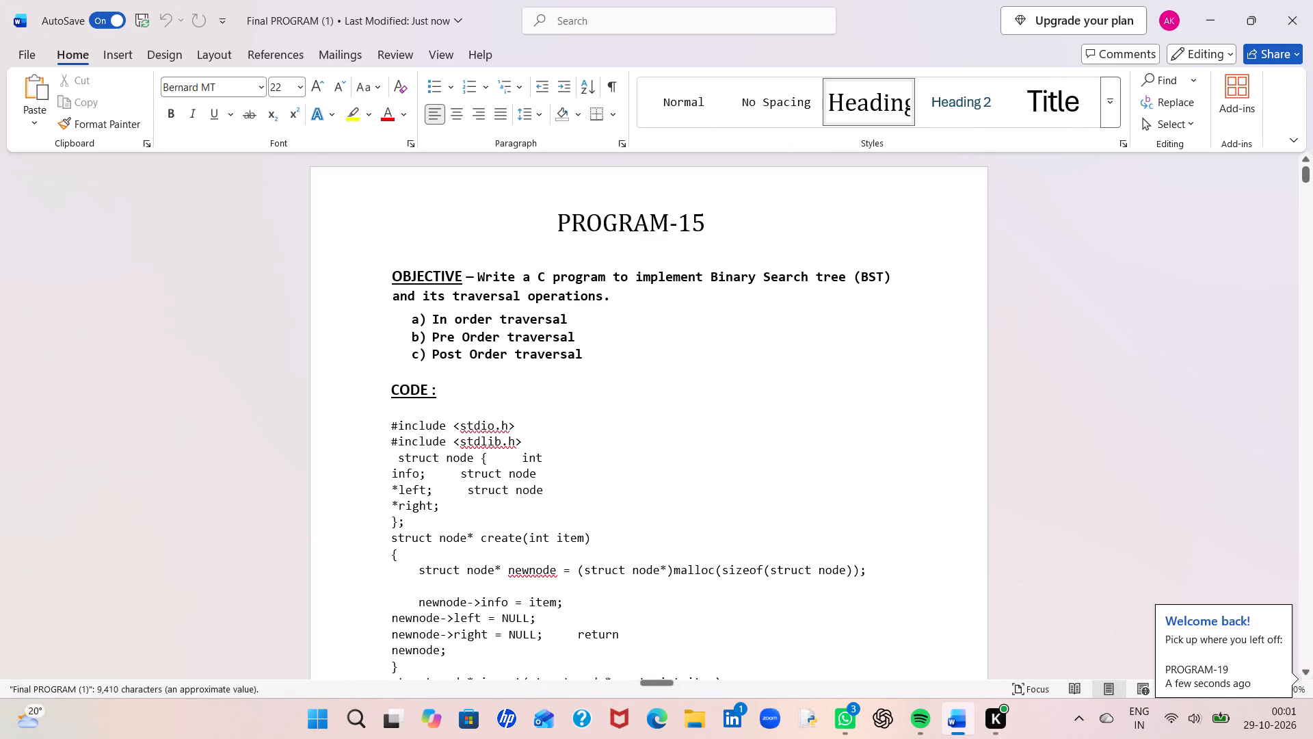
# Review the saved document from PROGRAM-15 through the end of PROGRAM-19, checking headings, code layout and output screenshots.
pyautogui.scroll(-2, 652, 350)
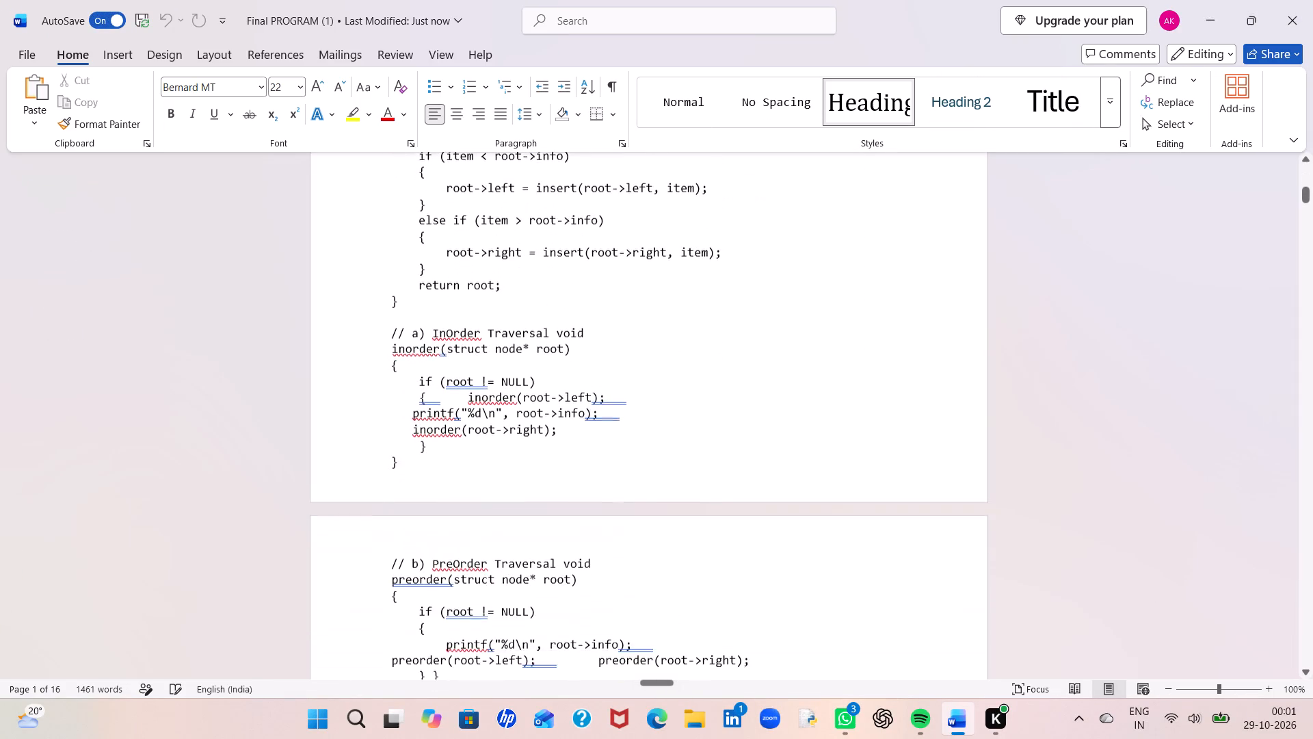
pyautogui.scroll(-7, 652, 350)
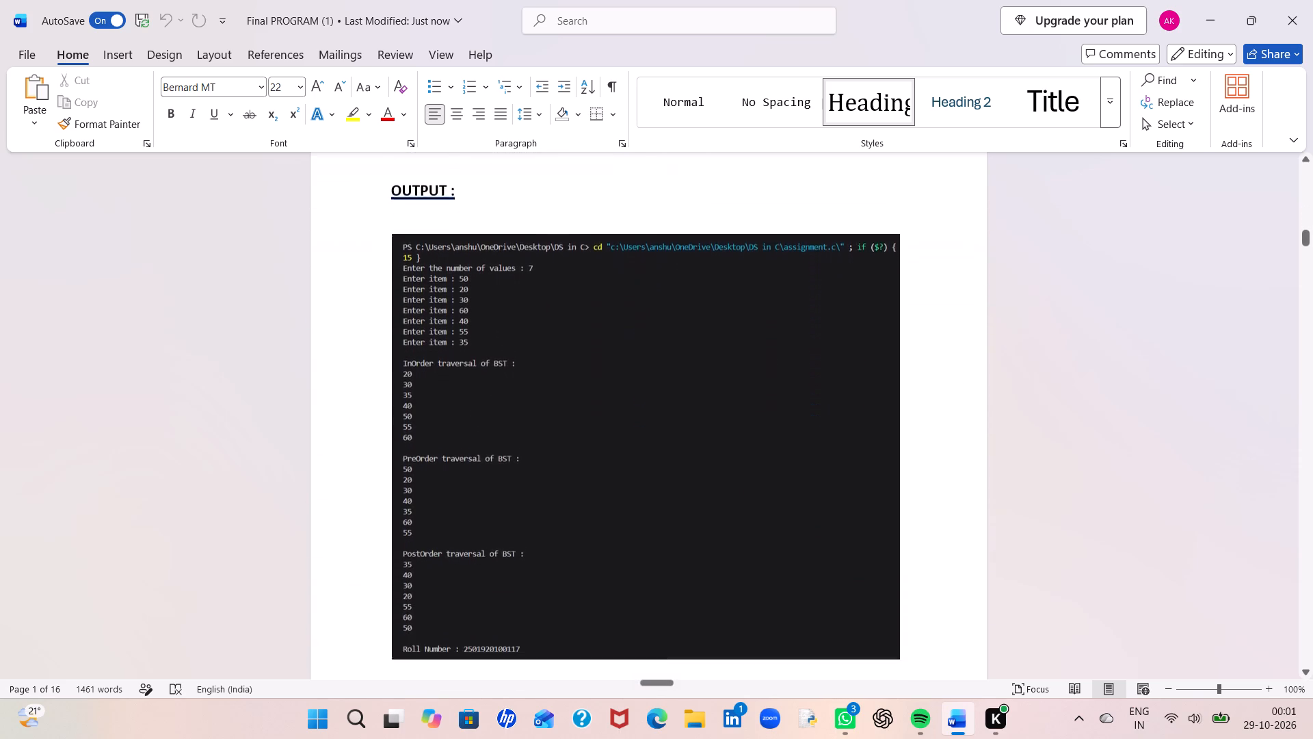
pyautogui.scroll(-2, 652, 350)
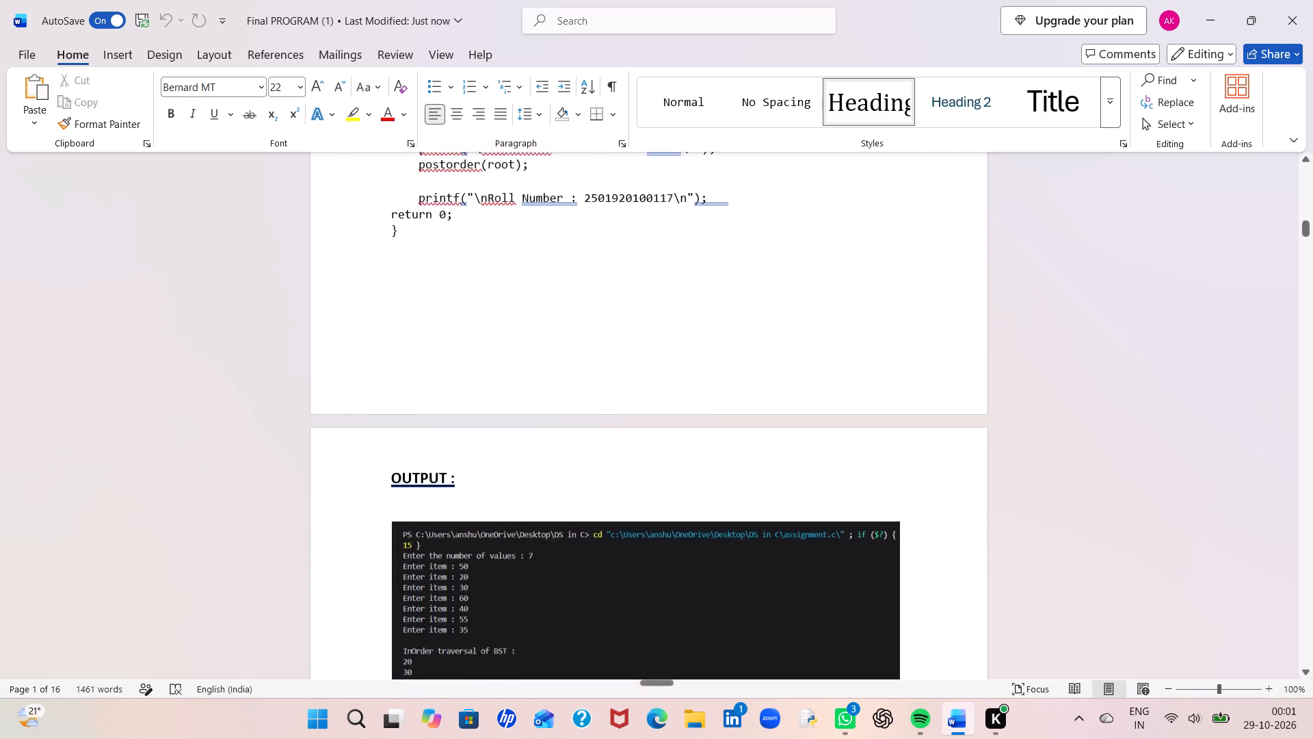
pyautogui.scroll(-2, 652, 350)
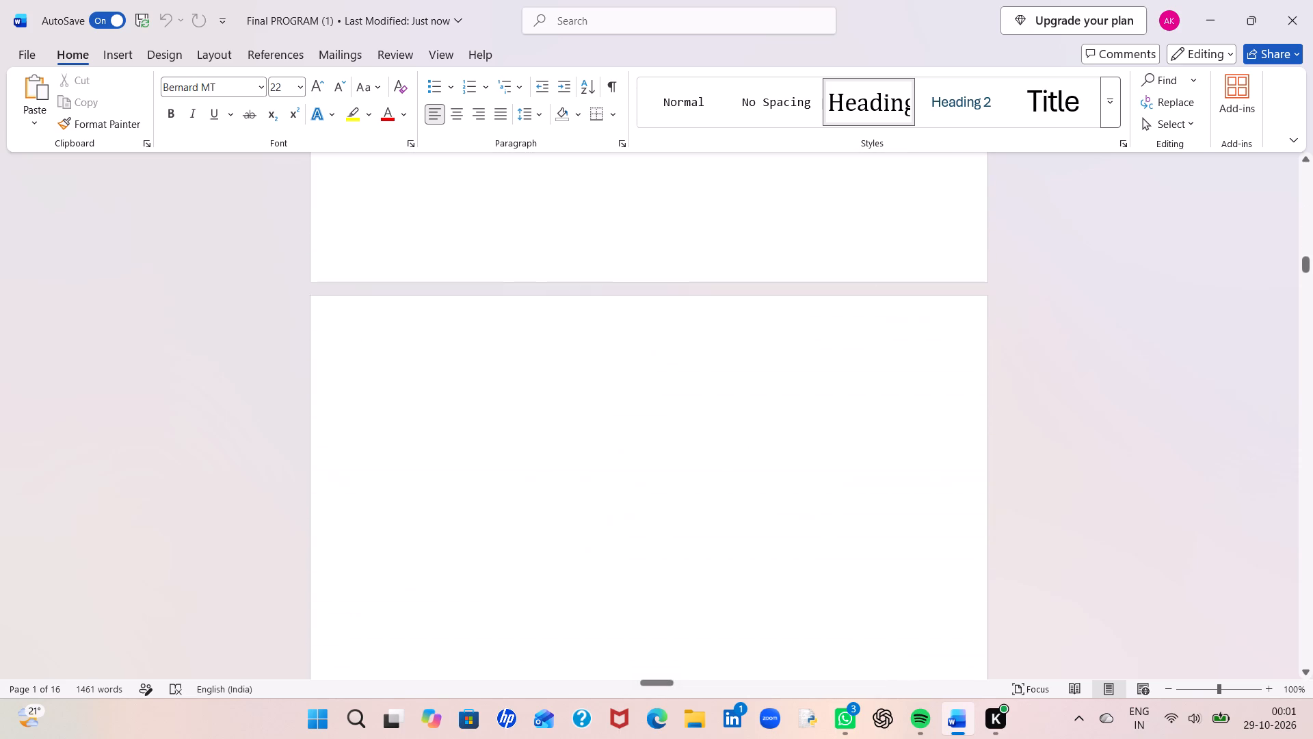
pyautogui.scroll(-2, 652, 350)
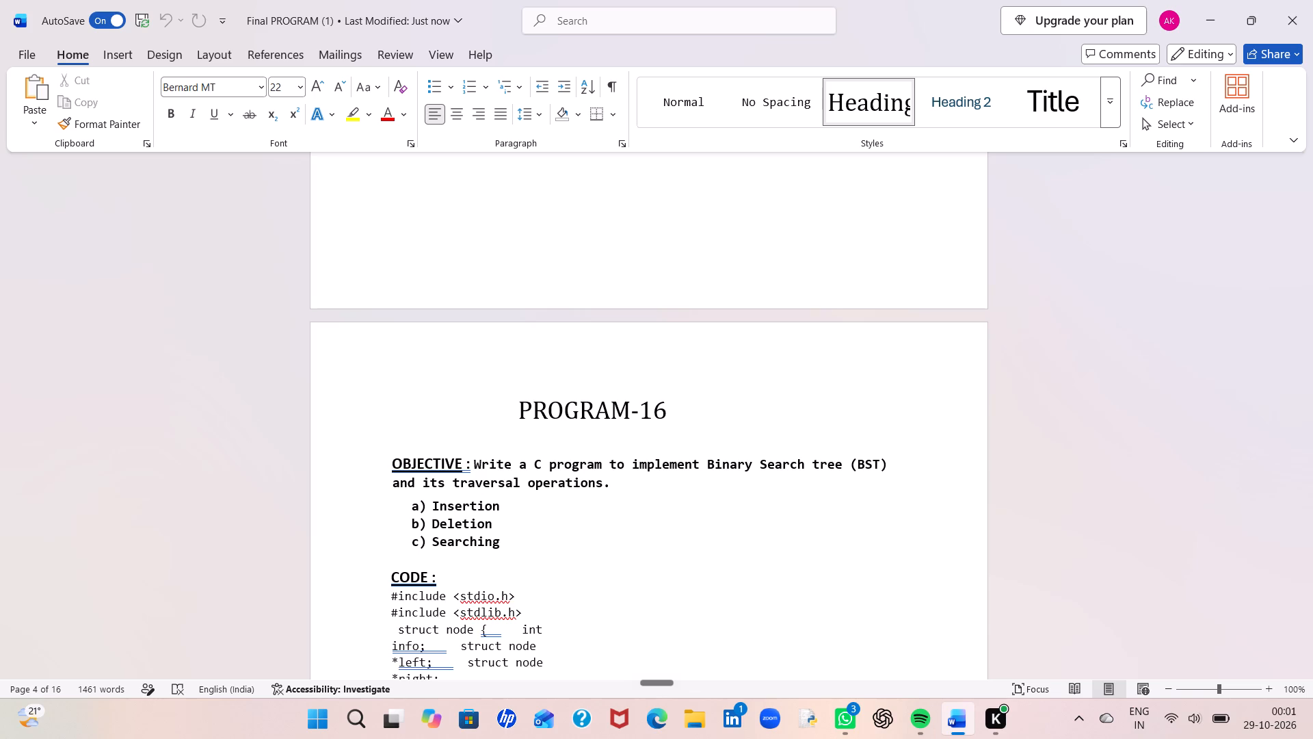
pyautogui.scroll(-1, 652, 350)
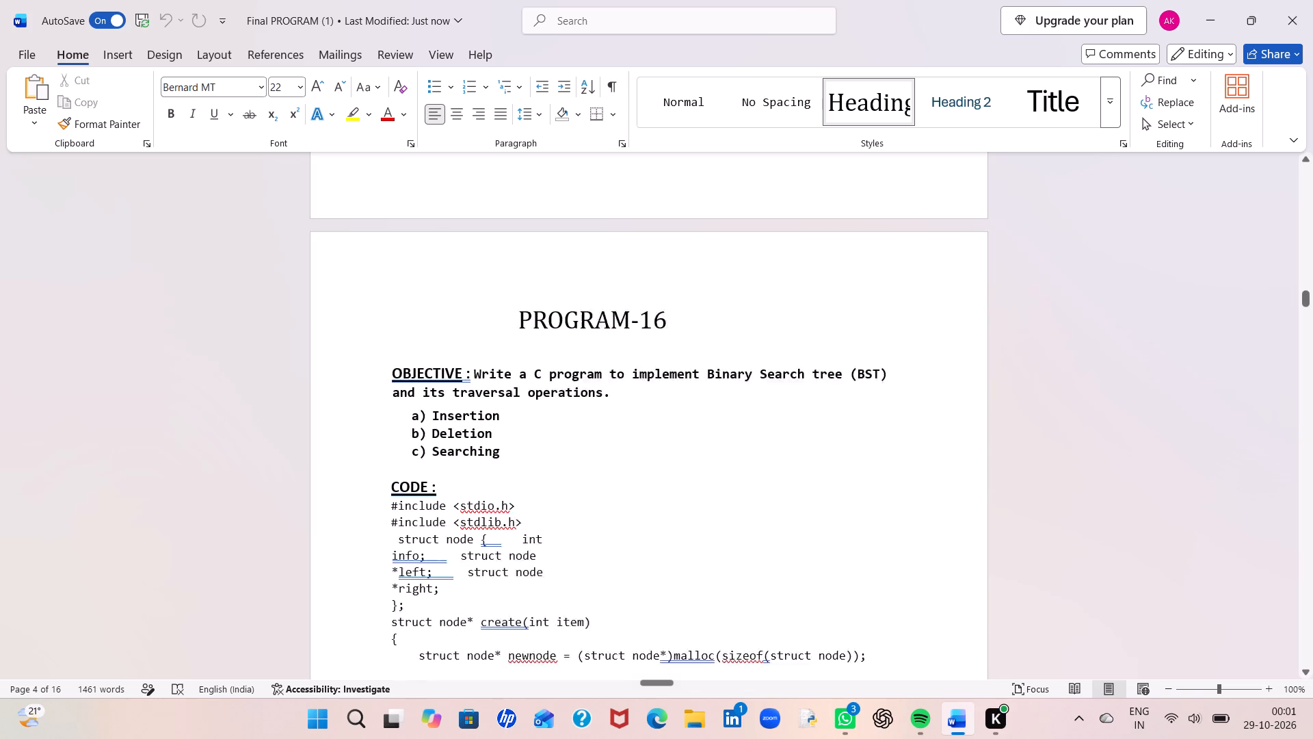
pyautogui.scroll(-2, 652, 350)
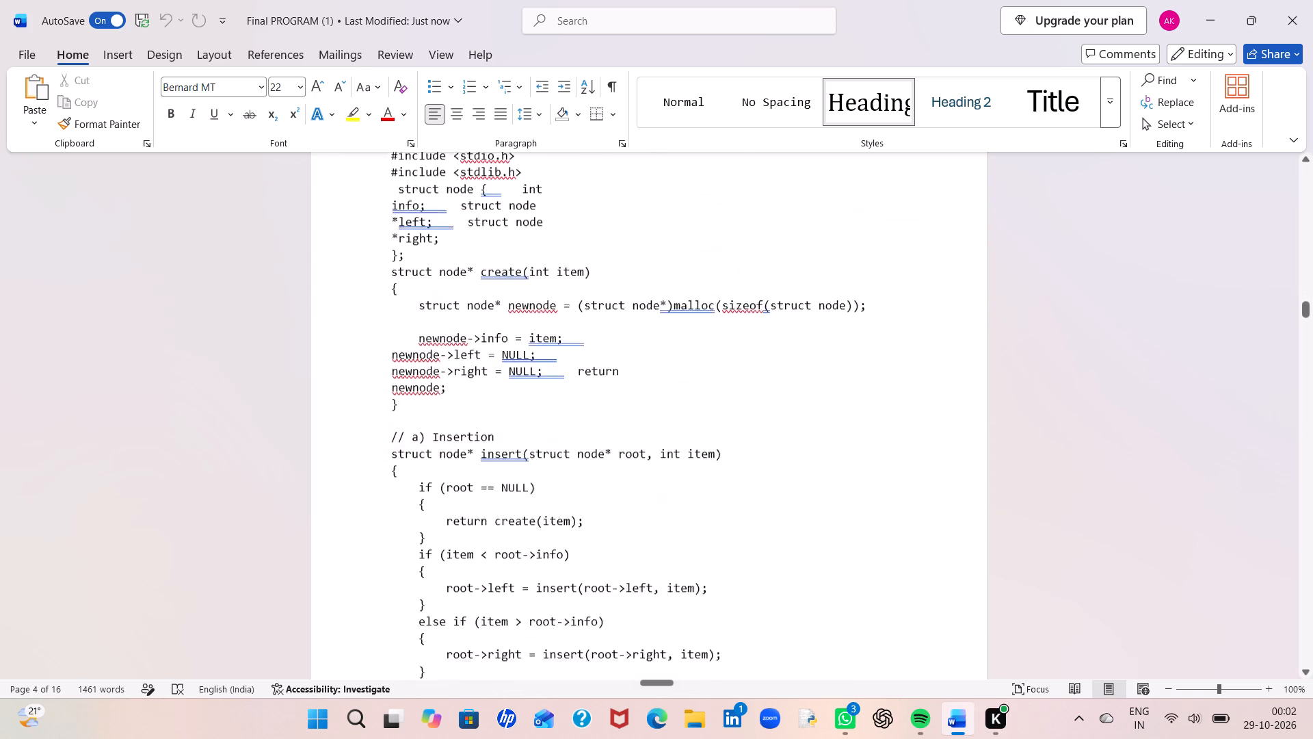
pyautogui.scroll(-5, 652, 350)
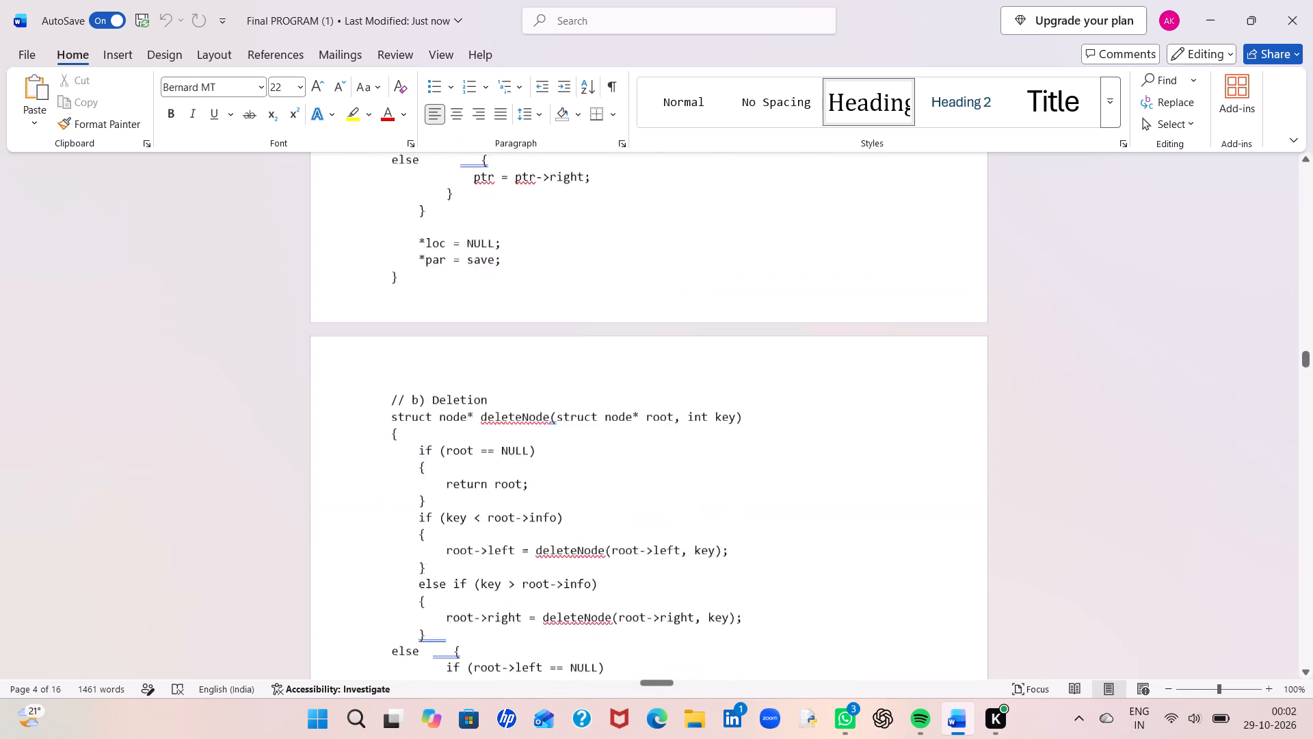
pyautogui.scroll(-3, 652, 350)
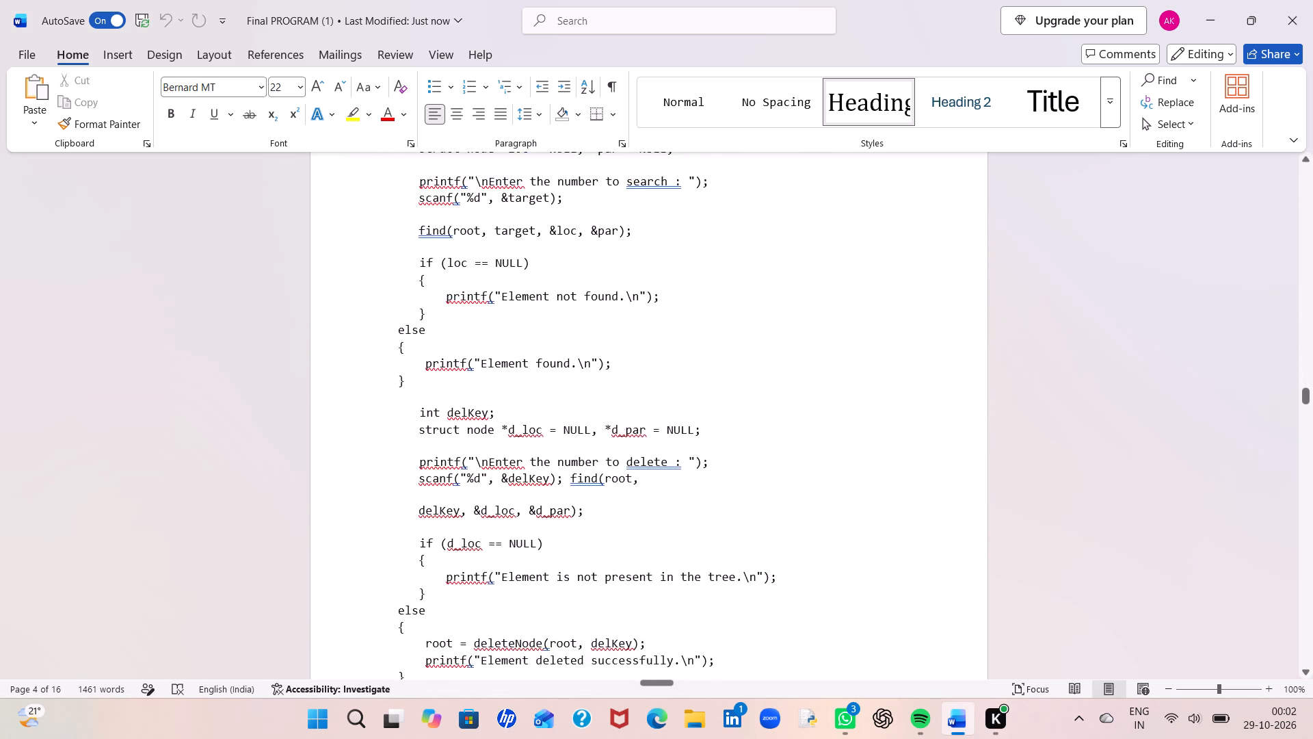
pyautogui.scroll(-3, 652, 350)
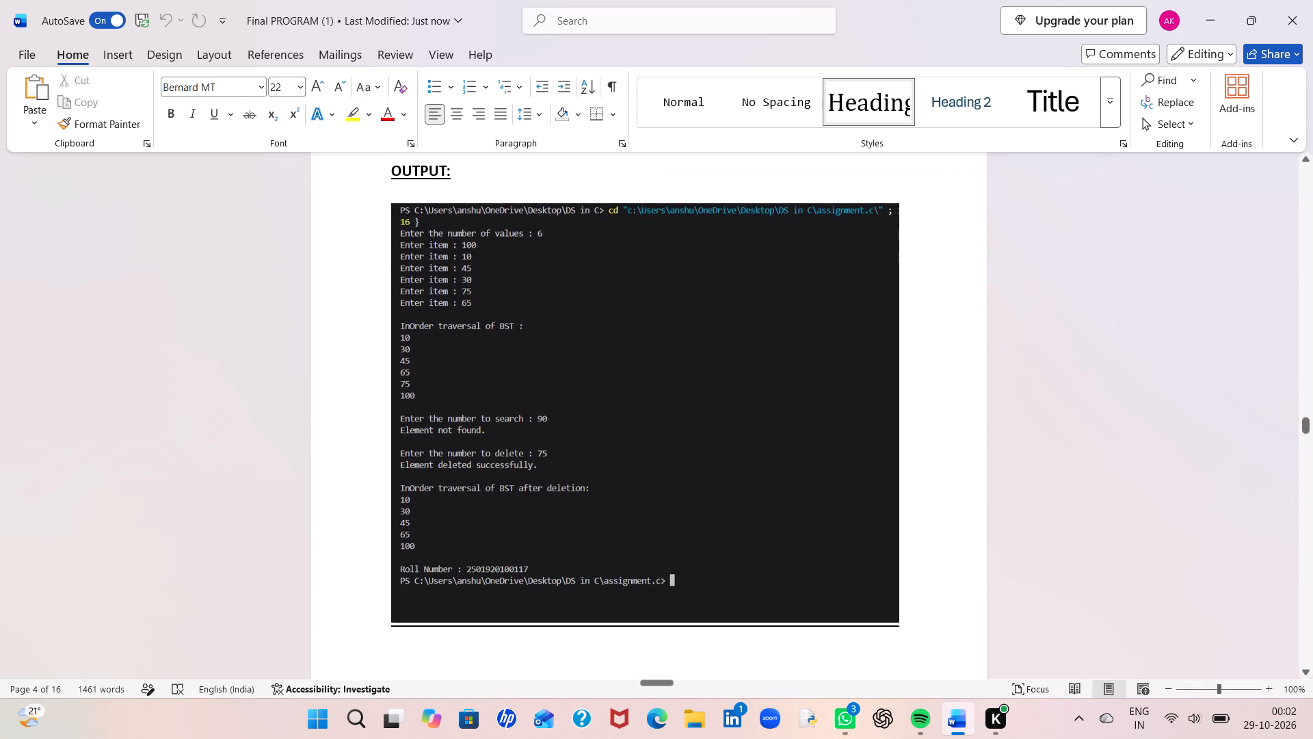
pyautogui.scroll(-1, 652, 350)
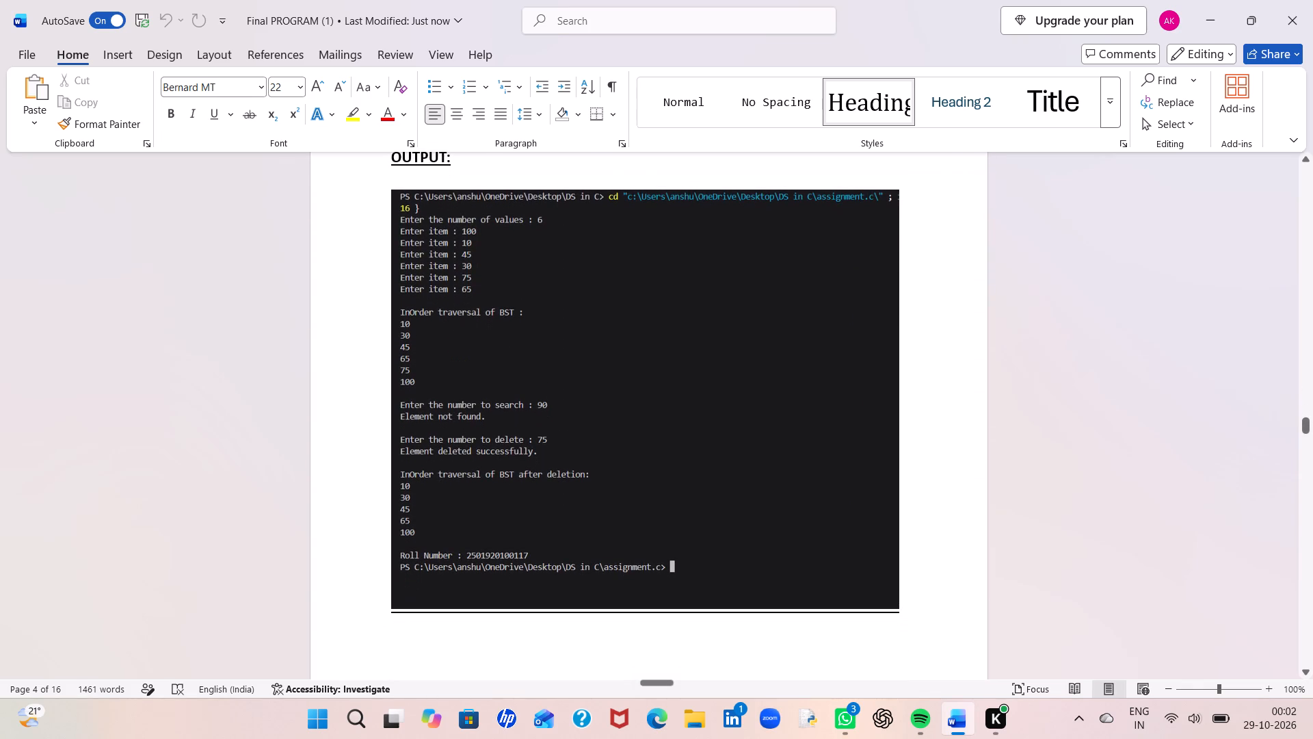
pyautogui.scroll(-1, 652, 350)
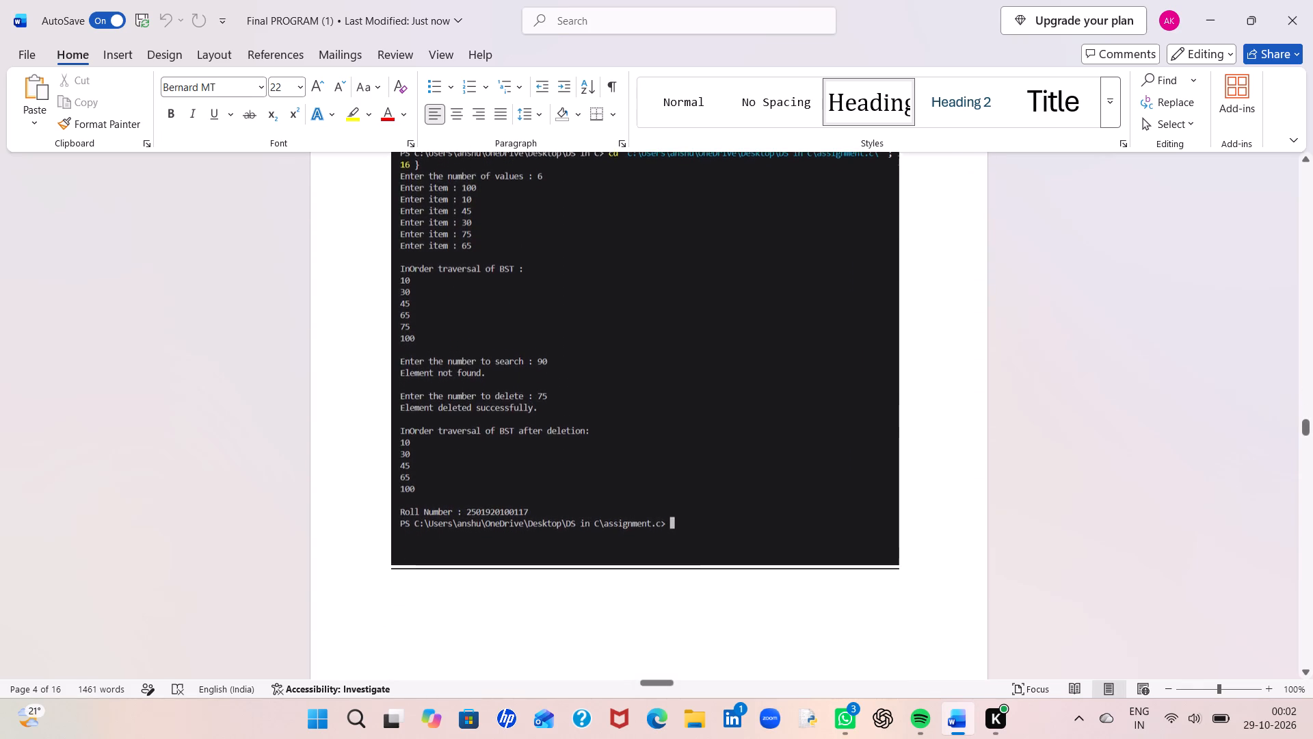
pyautogui.scroll(-2, 652, 350)
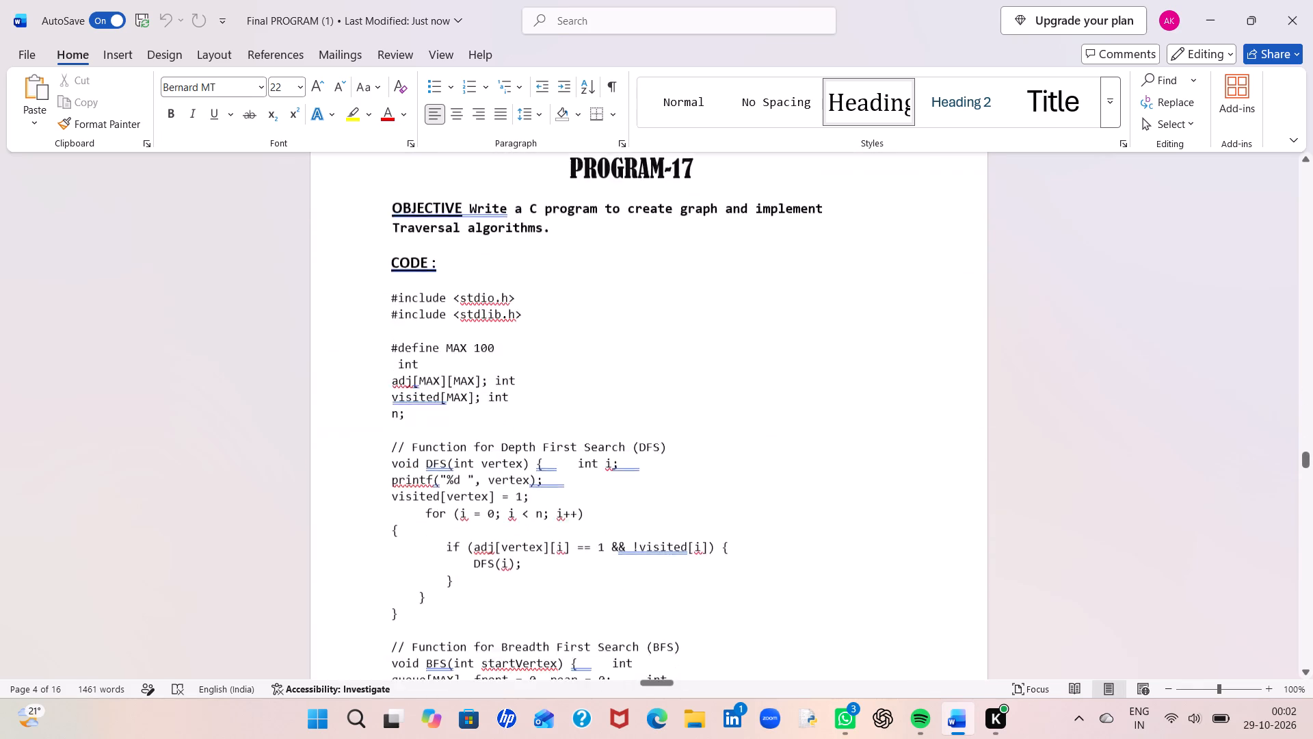
pyautogui.scroll(-4, 652, 350)
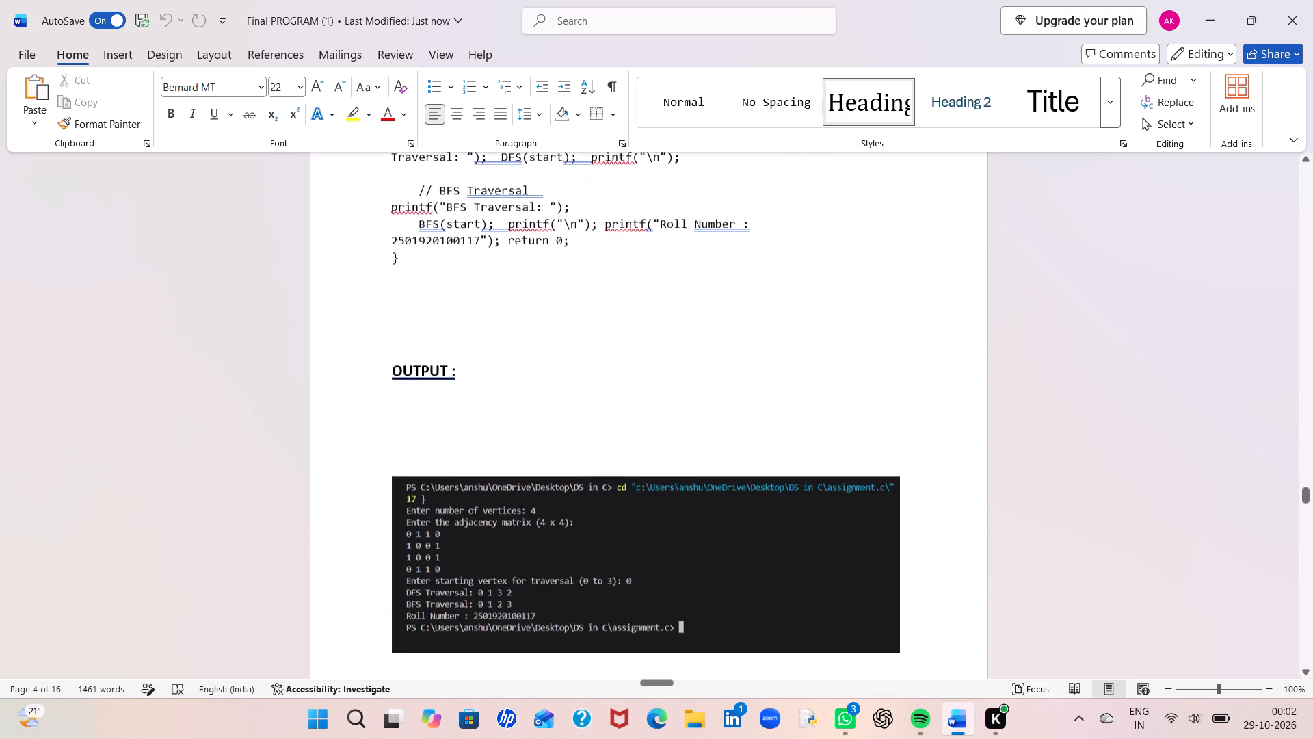
pyautogui.scroll(-4, 652, 350)
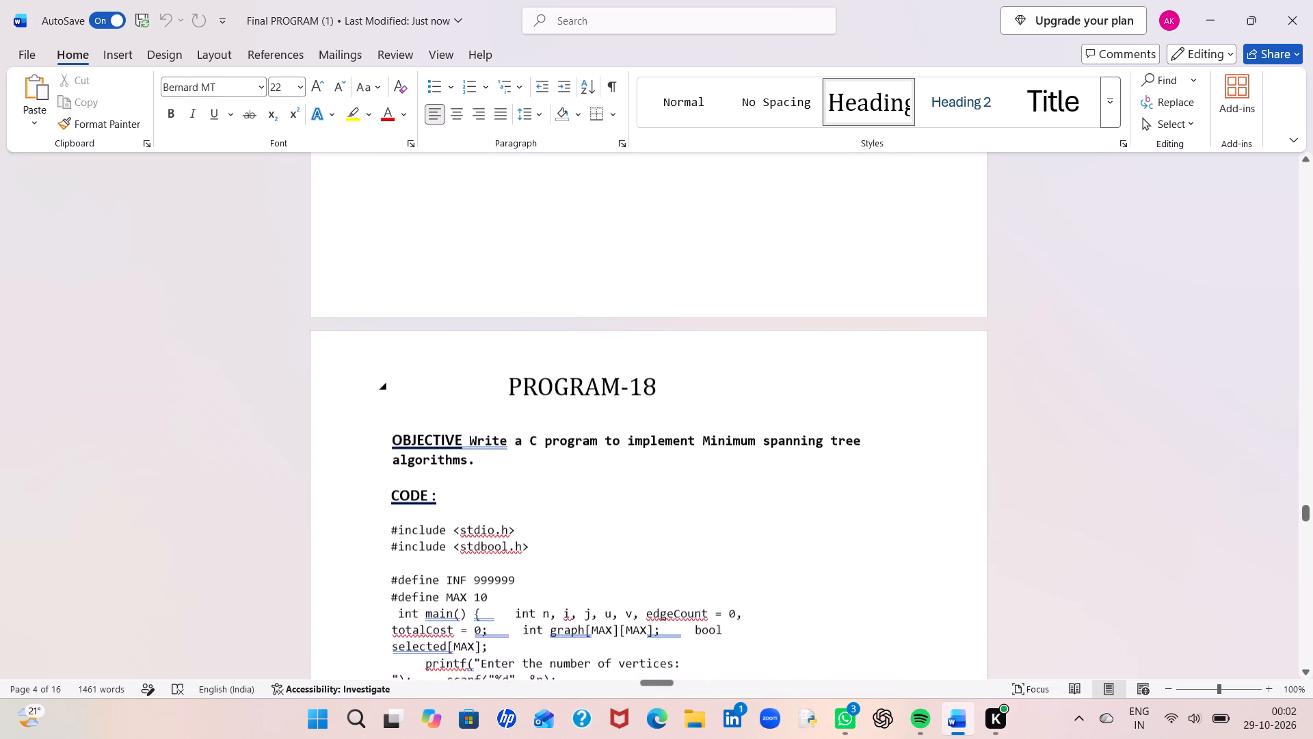
pyautogui.scroll(-5, 652, 350)
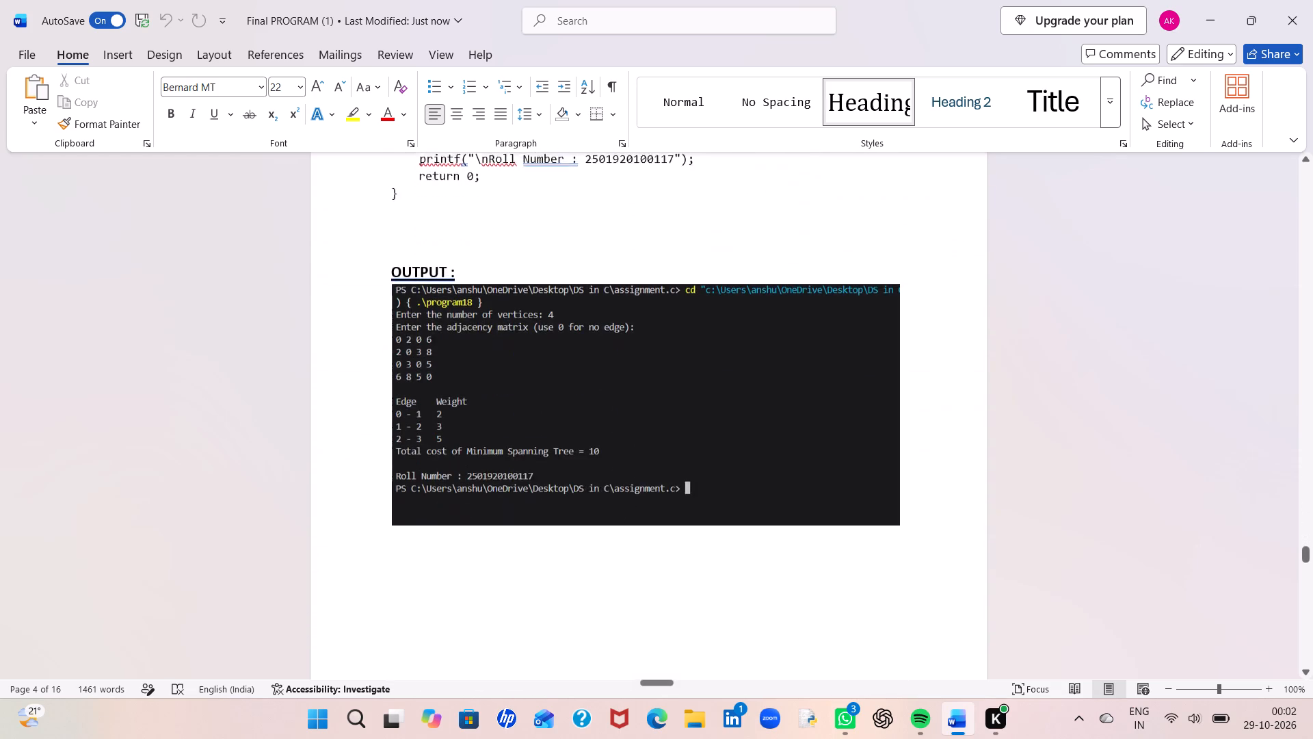
pyautogui.scroll(-4, 652, 350)
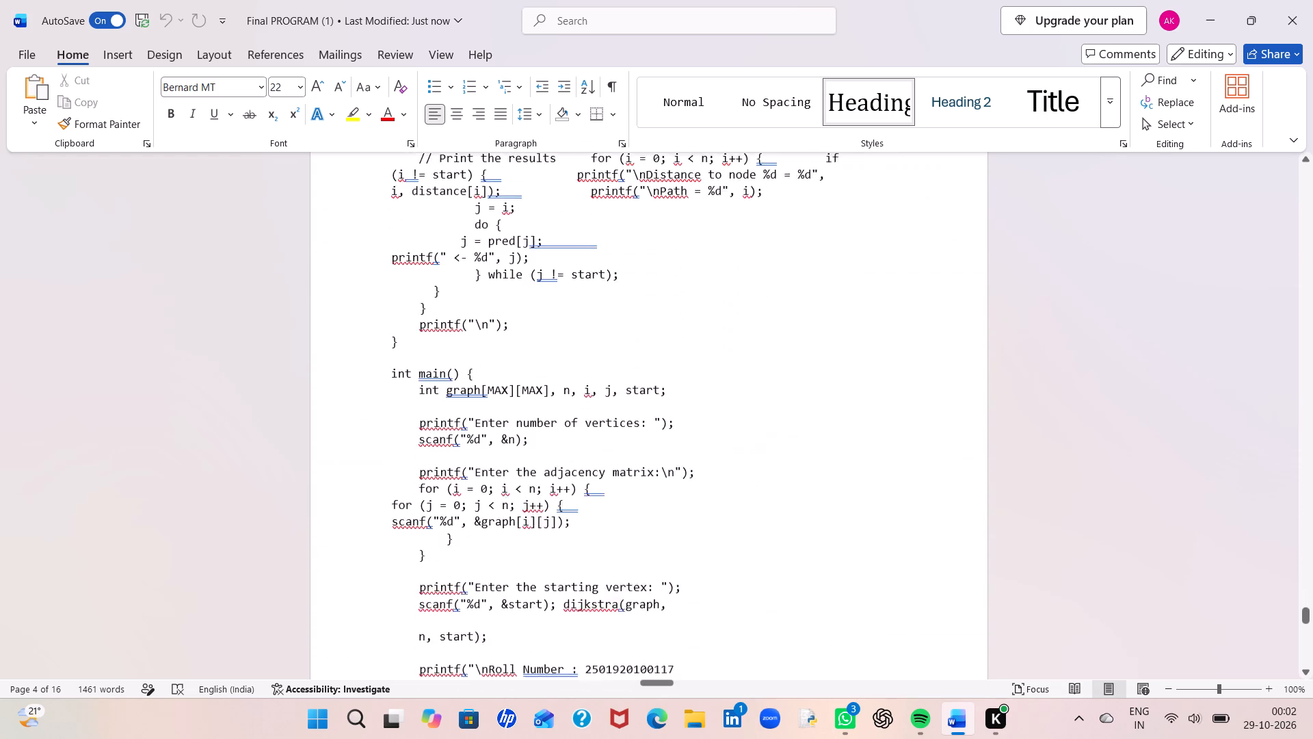
pyautogui.scroll(-4, 652, 350)
pyautogui.scroll(1, 652, 350)
pyautogui.scroll(-2, 652, 350)
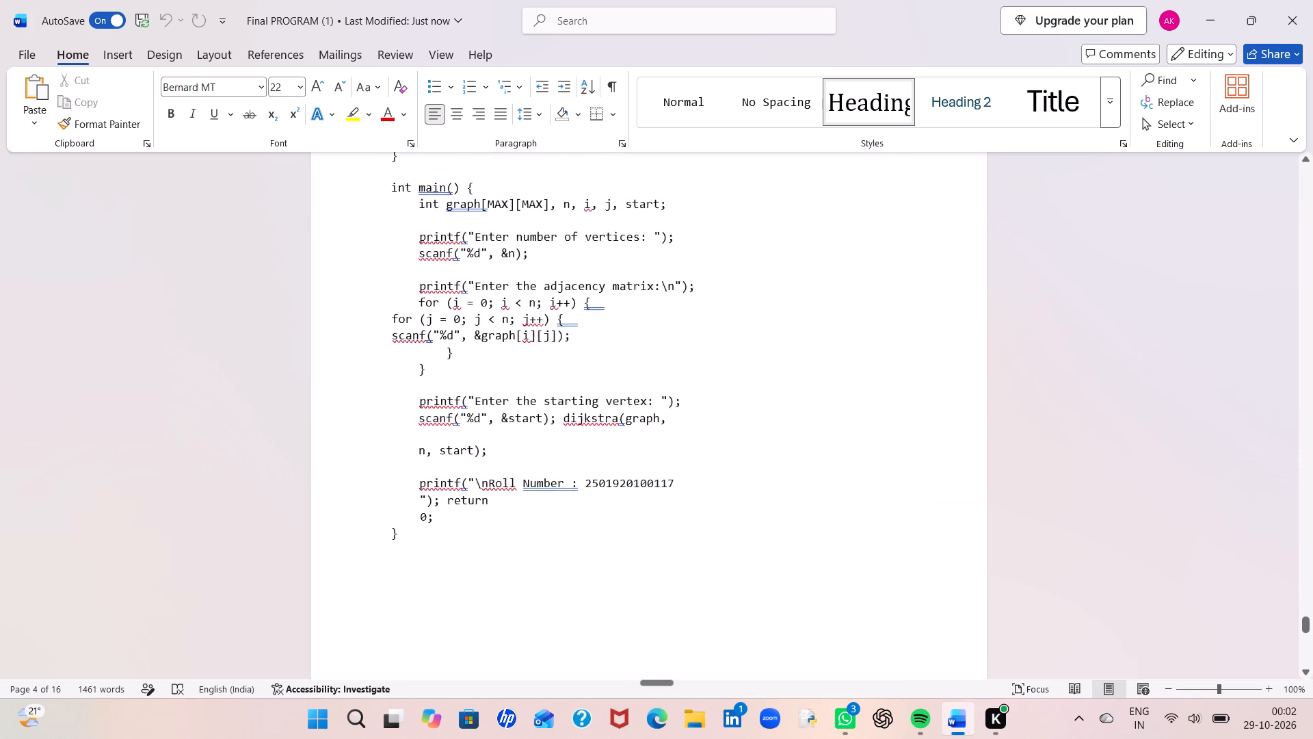
pyautogui.scroll(-4, 652, 350)
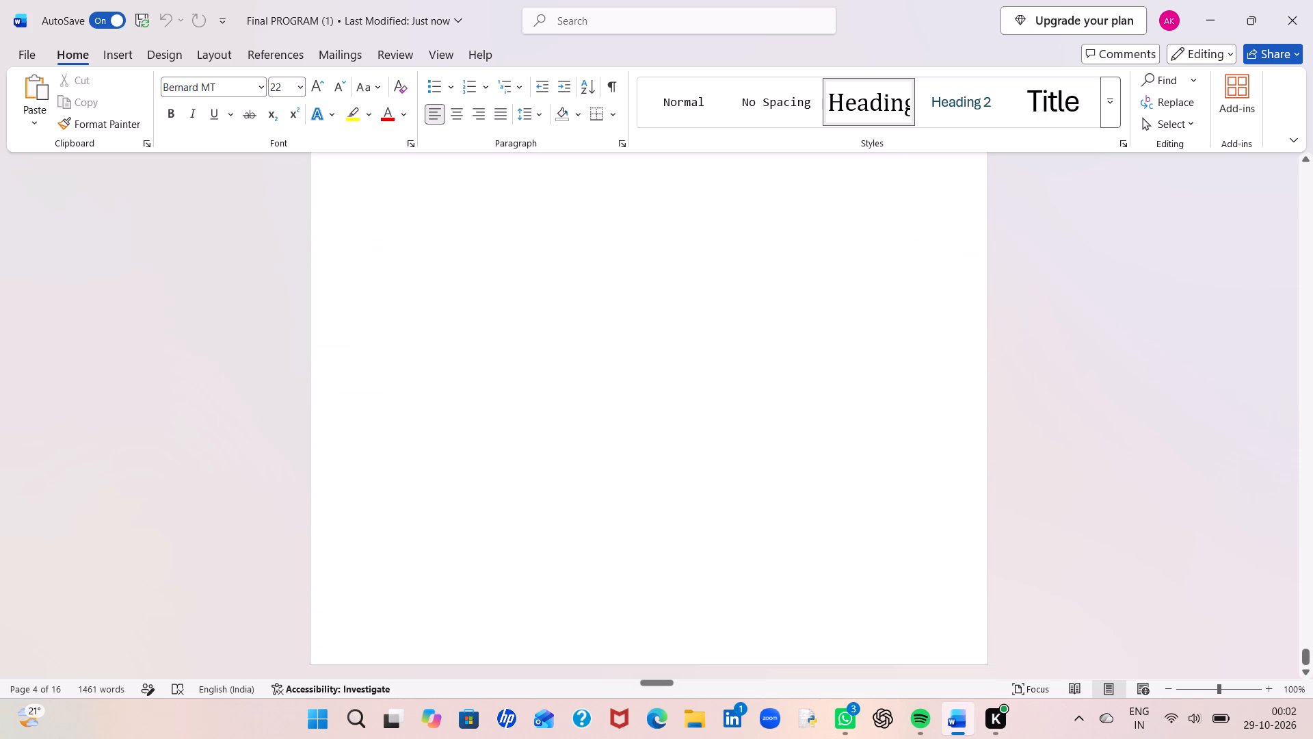
# Close the Final PROGRAM (1) document.
pyautogui.click(1305, 0)
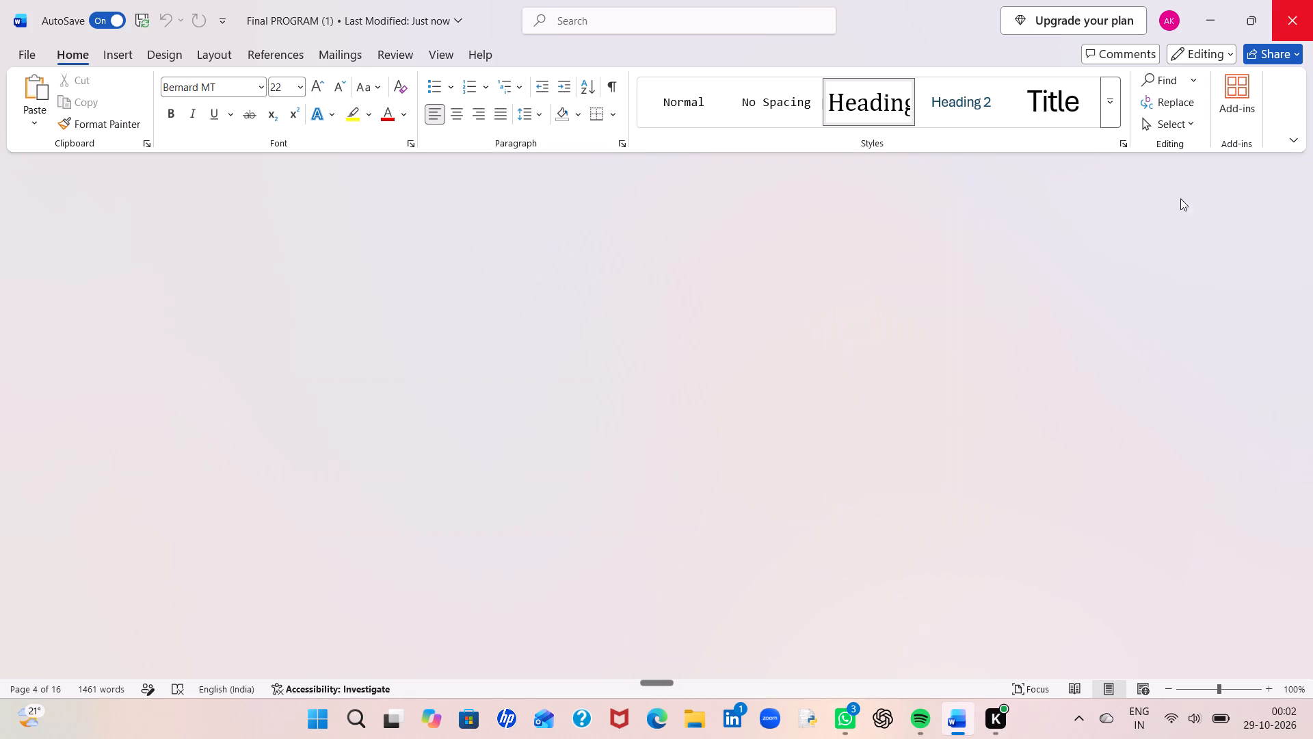
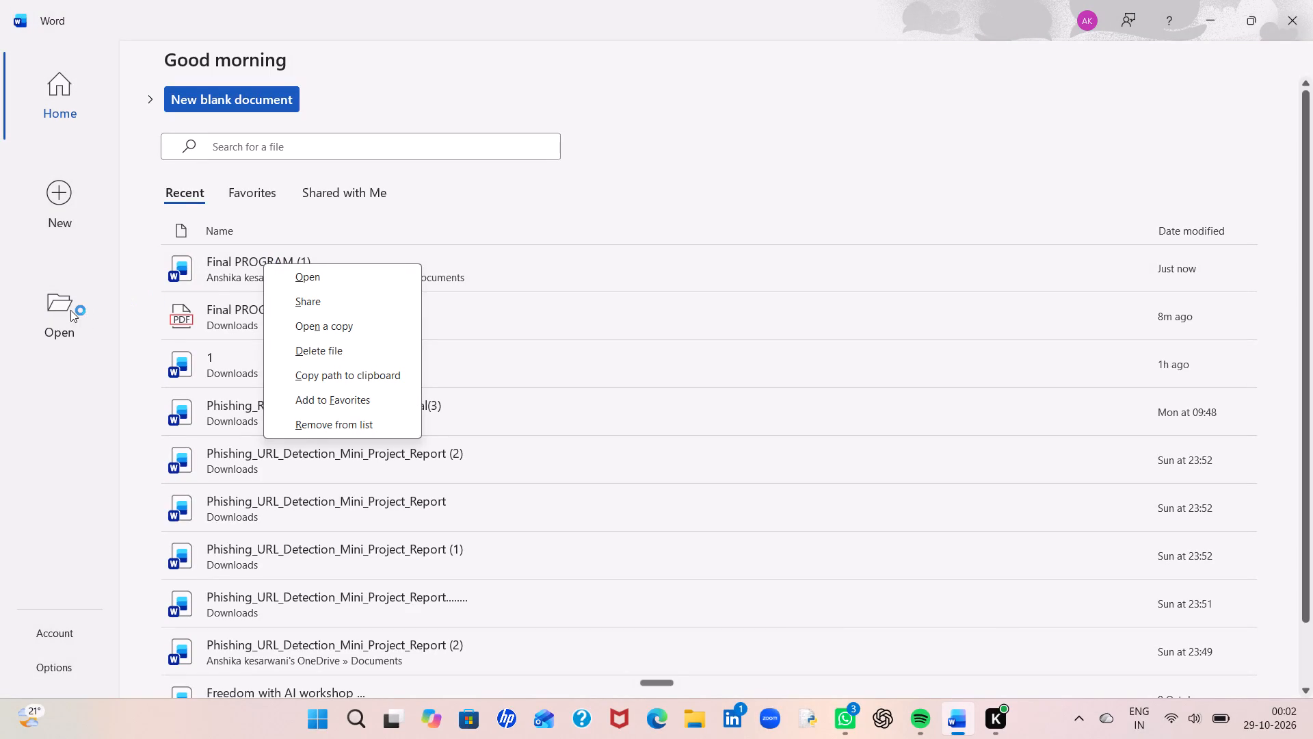
# Reopen the Final PROGRAM (1) Word document stored in OneDrive Documents from the recent files.
pyautogui.click(77, 493)
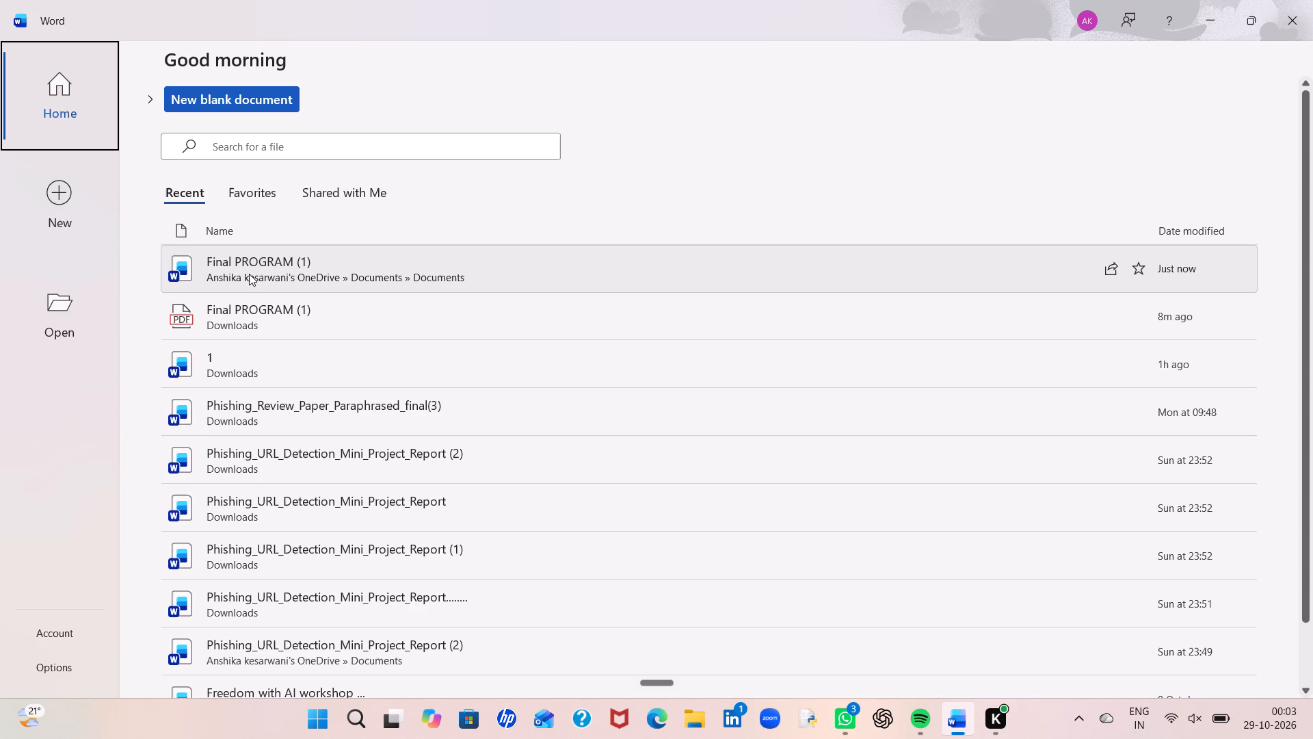
pyautogui.doubleClick(249, 274)
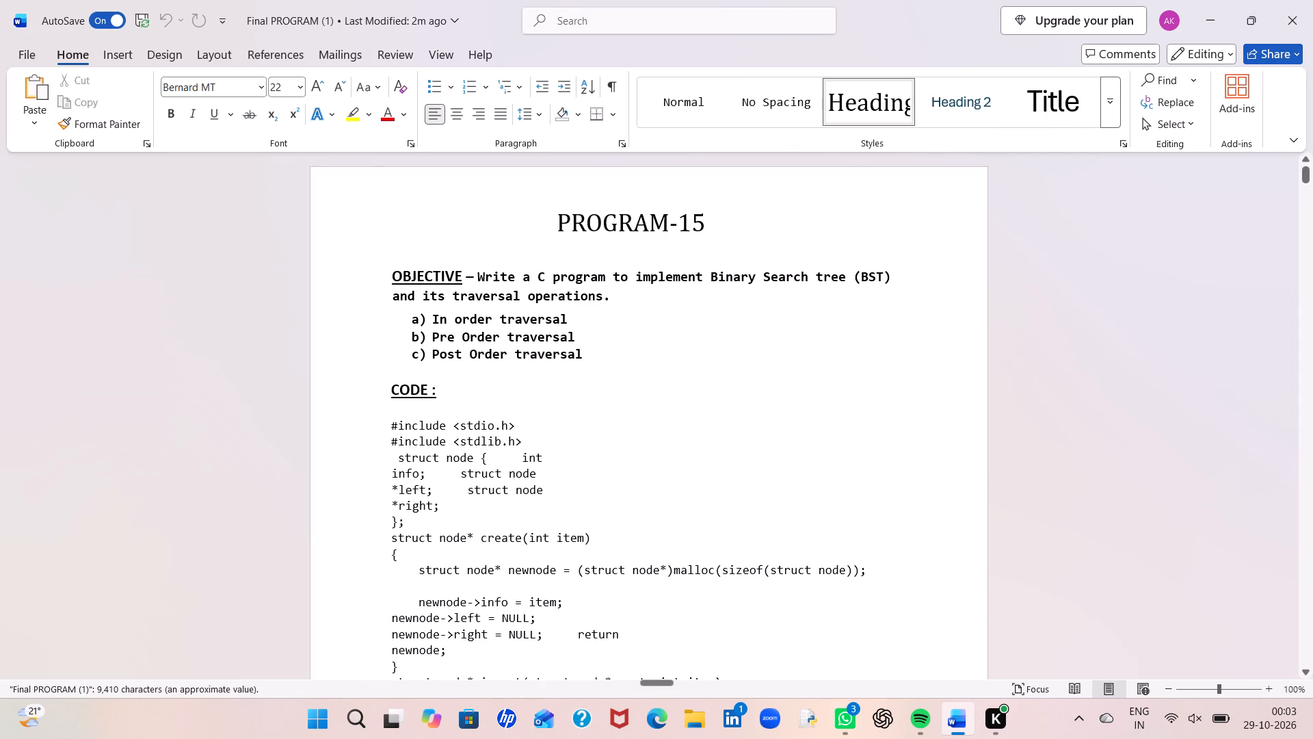
# Open the original Final PROGRAM (1) PDF from File Explorer's recent files, check its last page, and close it.
pyautogui.click(696, 721)
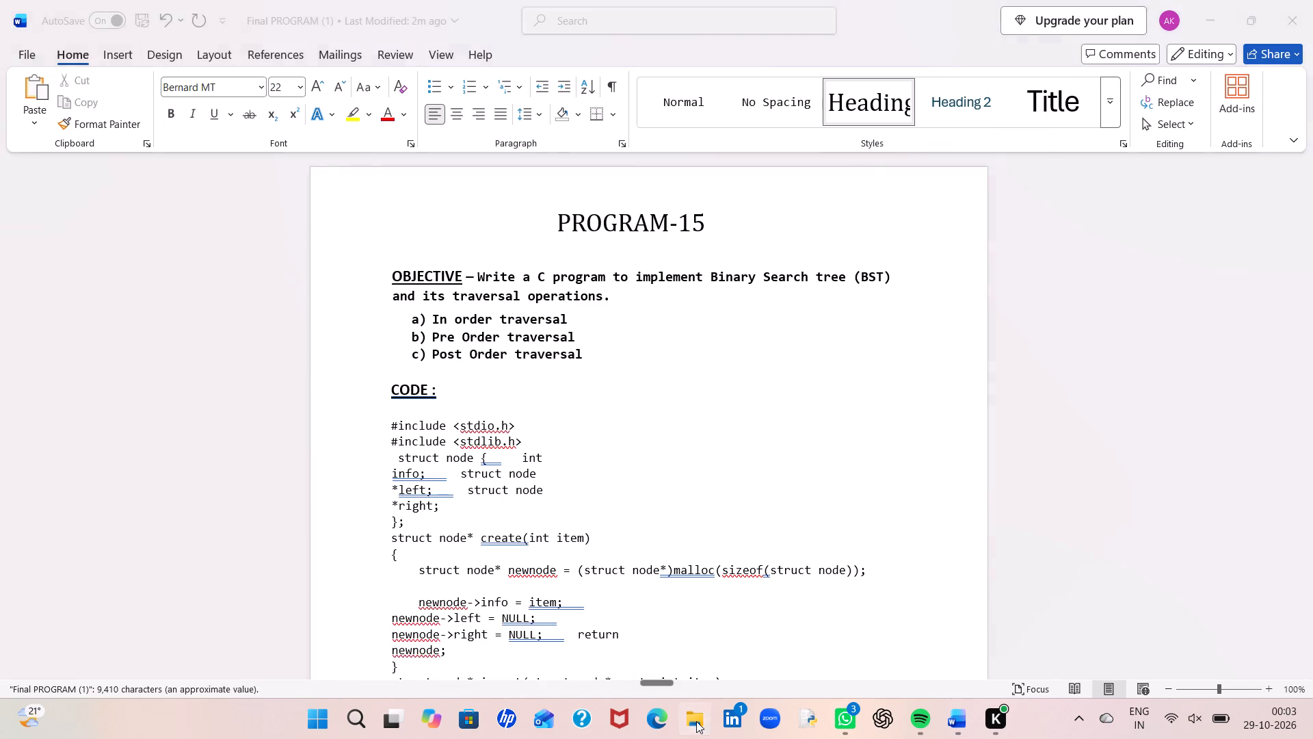
pyautogui.doubleClick(368, 426)
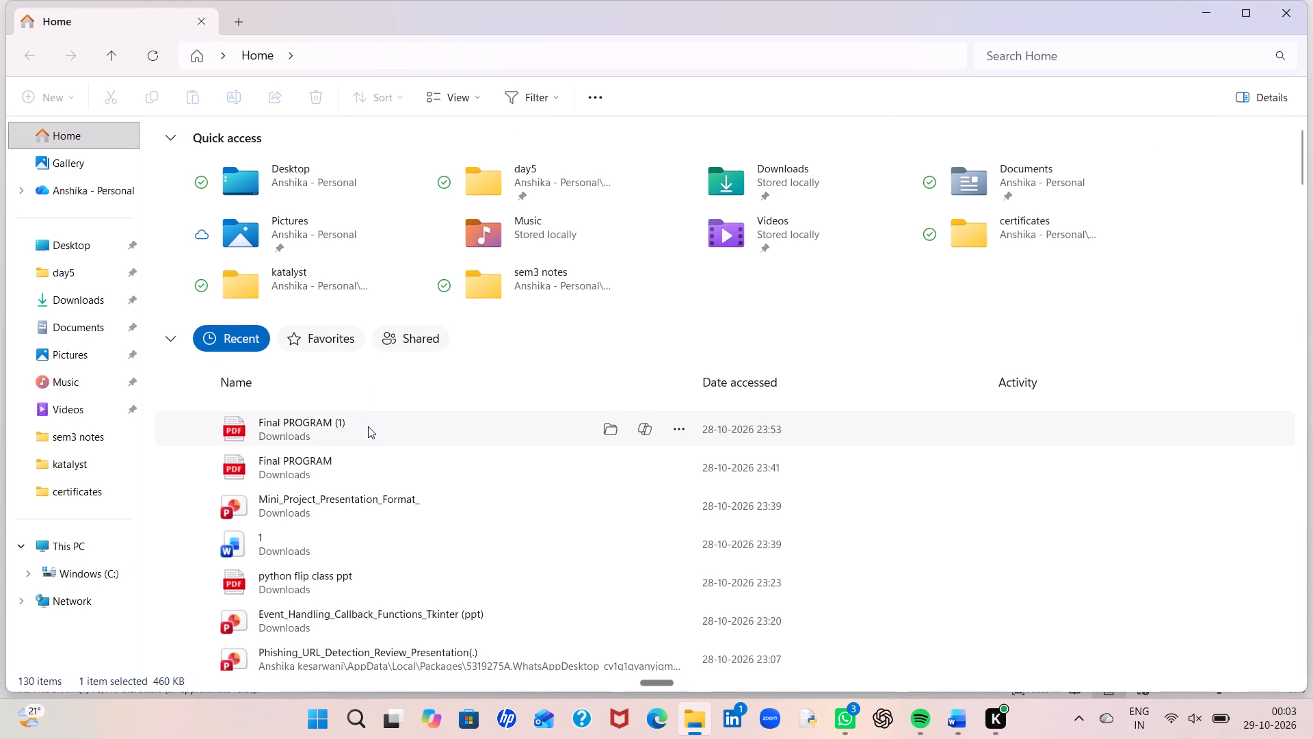
pyautogui.scroll(-1, 1007, 443)
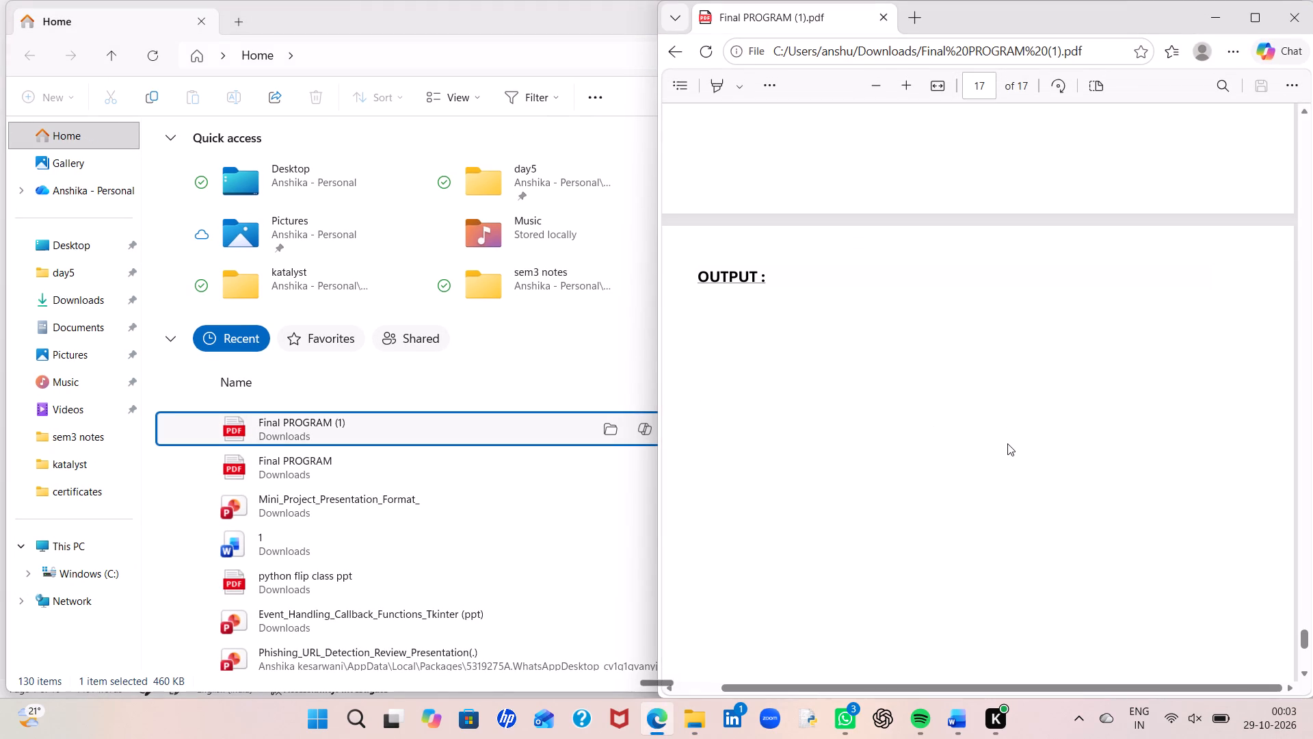
pyautogui.click(1290, 15)
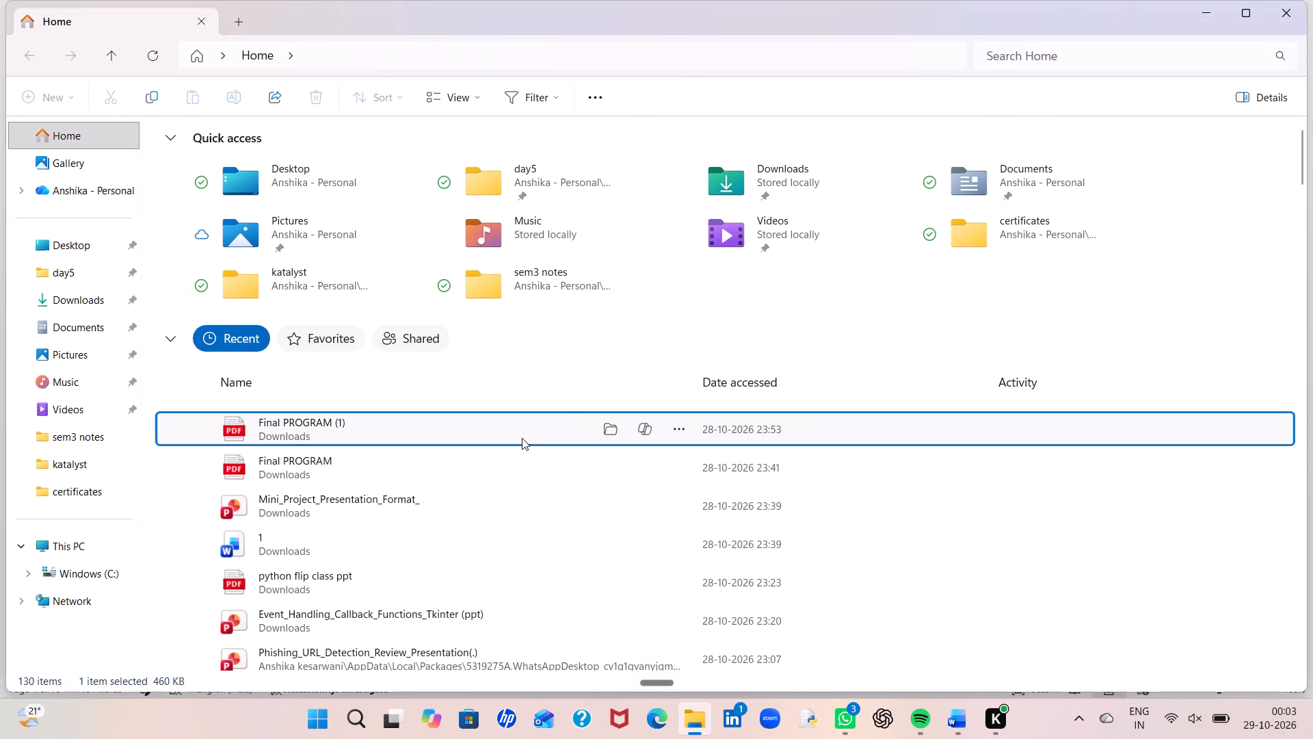
# Delete the original Final PROGRAM (1) PDF from the Downloads folder.
pyautogui.rightClick(522, 438)
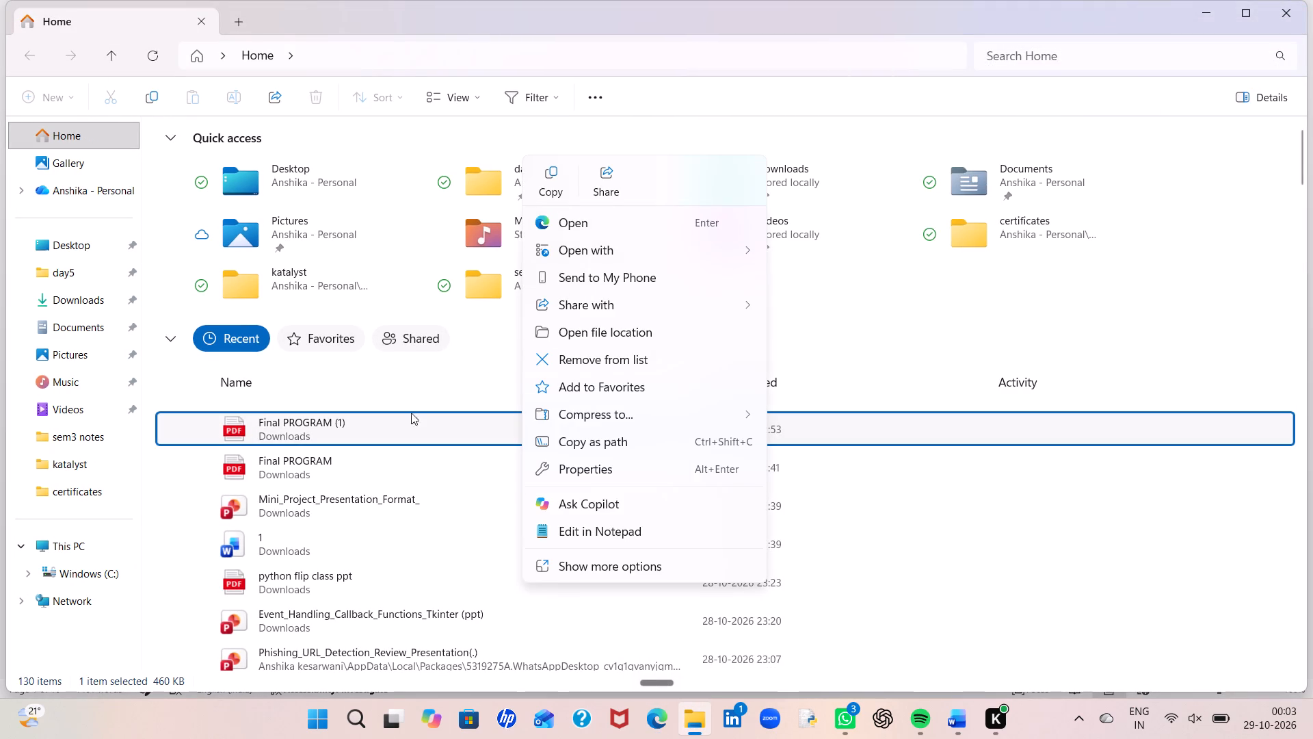
pyautogui.click(57, 294)
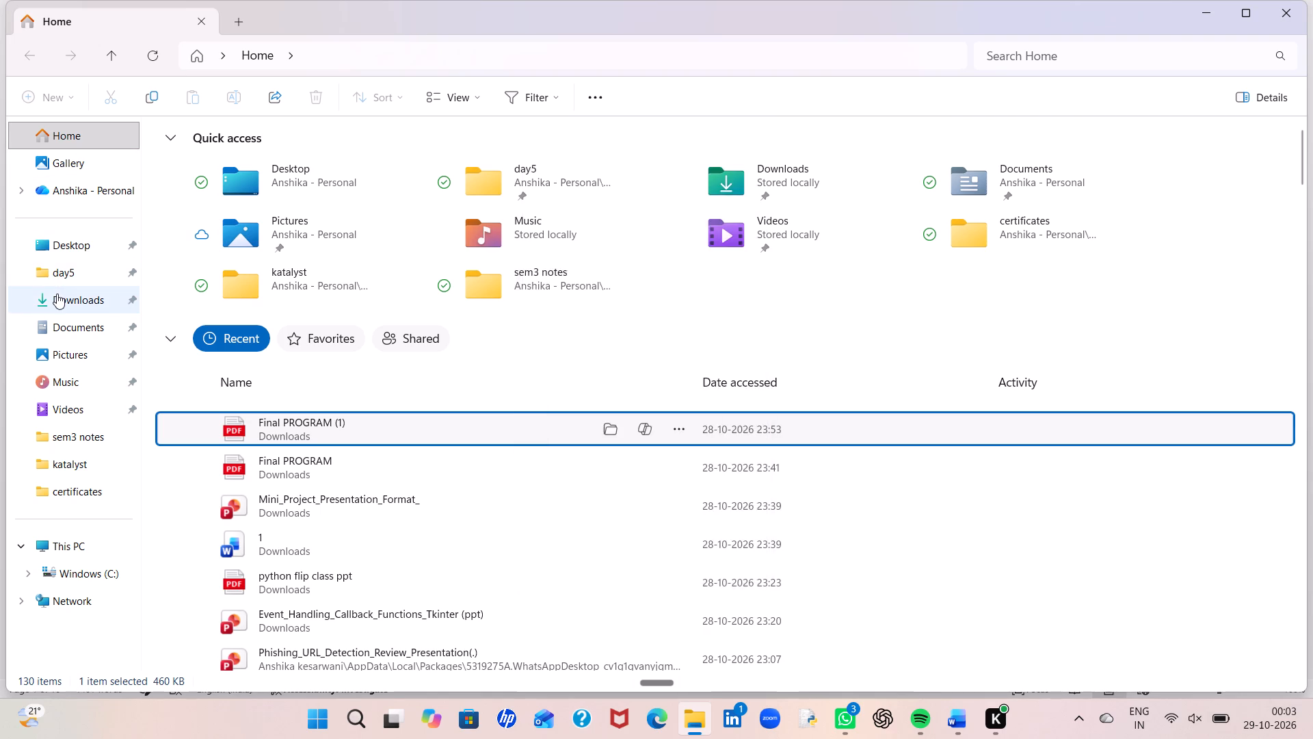
pyautogui.rightClick(255, 172)
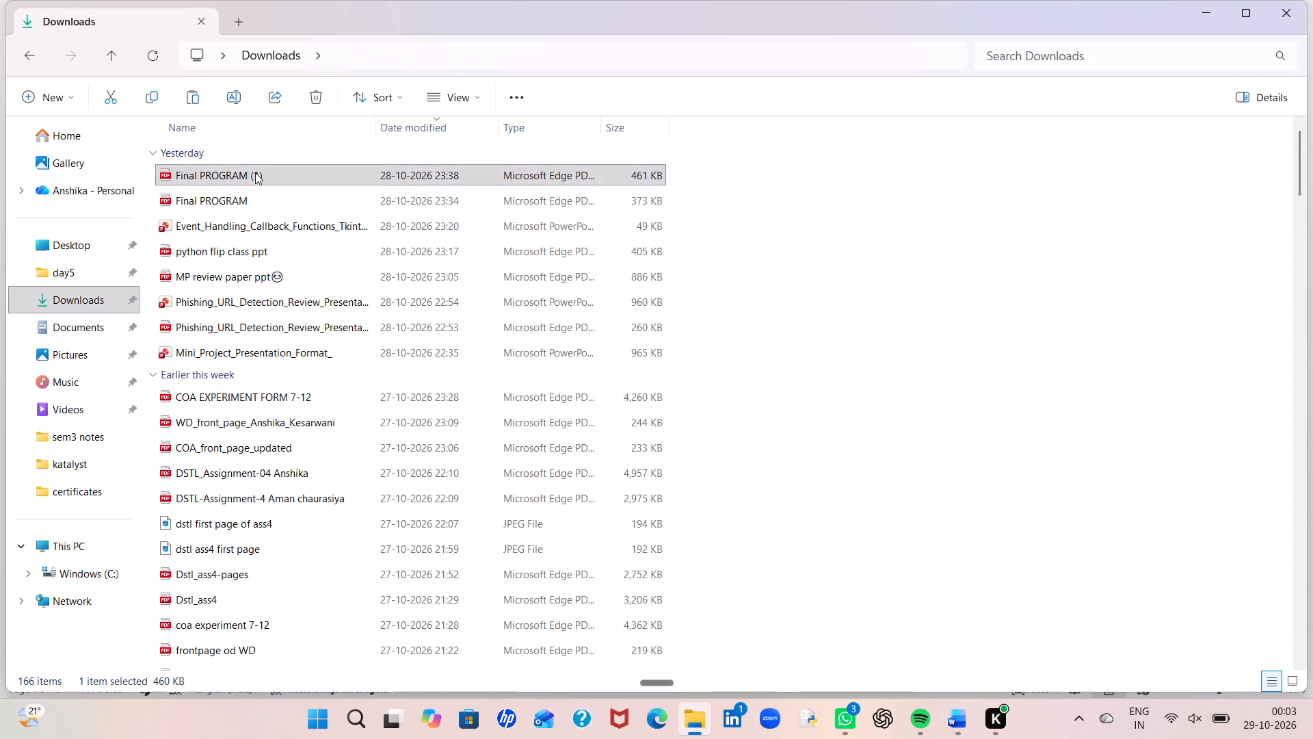
pyautogui.click(496, 201)
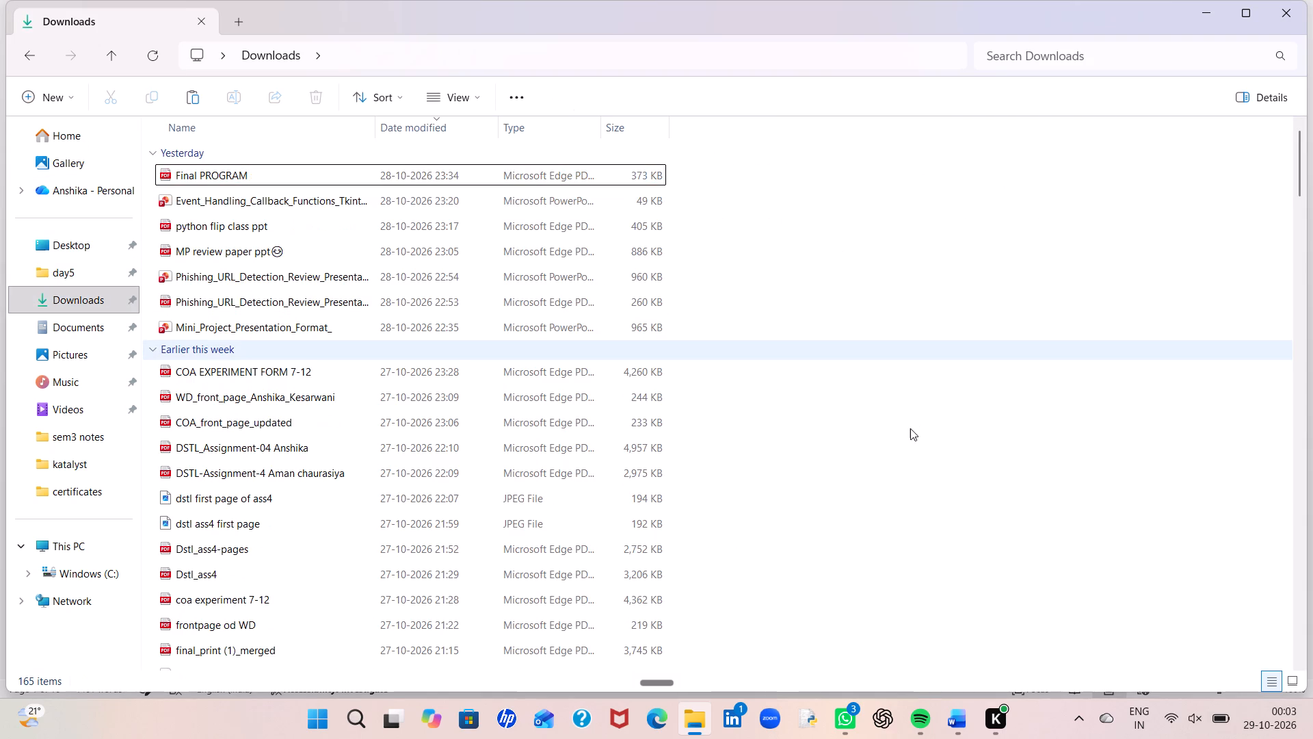
# Switch back to Word, look over the start of the document, and preview its print layout.
pyautogui.click(949, 723)
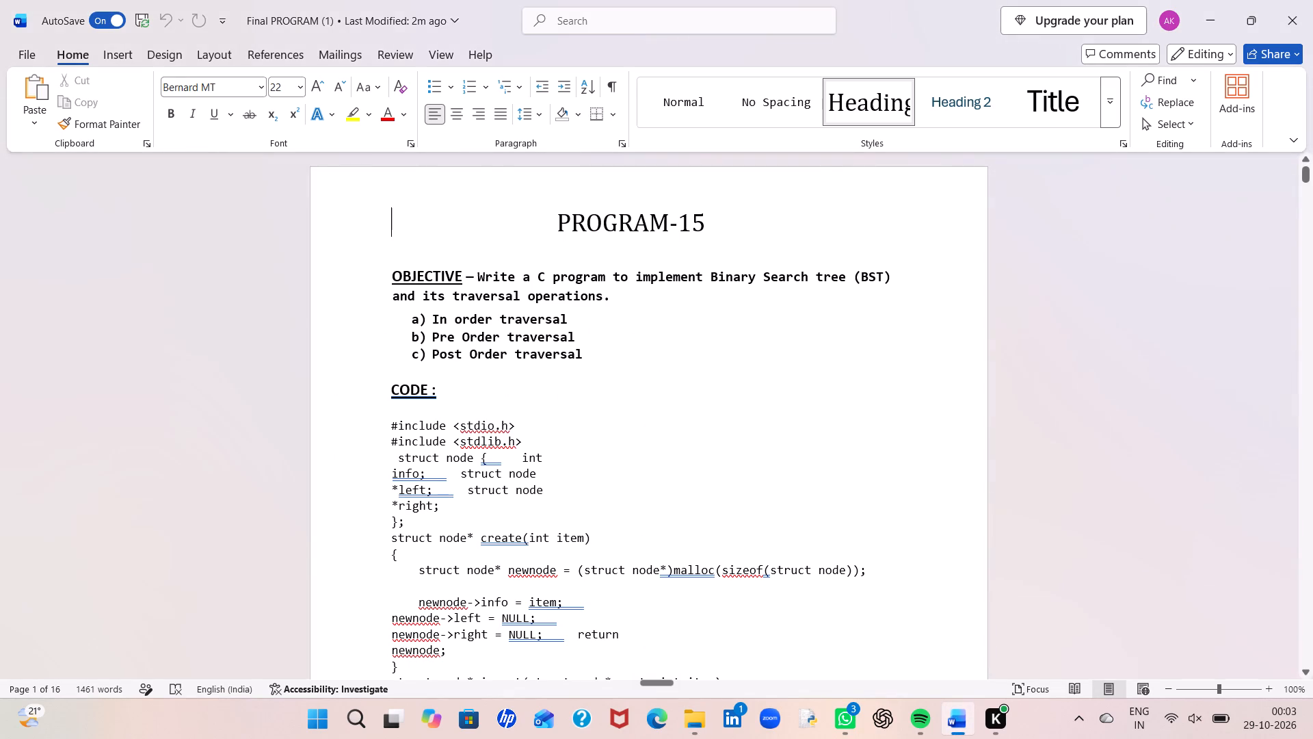
pyautogui.scroll(5, 587, 422)
pyautogui.scroll(-6, 587, 422)
pyautogui.scroll(1, 587, 422)
pyautogui.scroll(-1, 587, 422)
pyautogui.scroll(2, 587, 422)
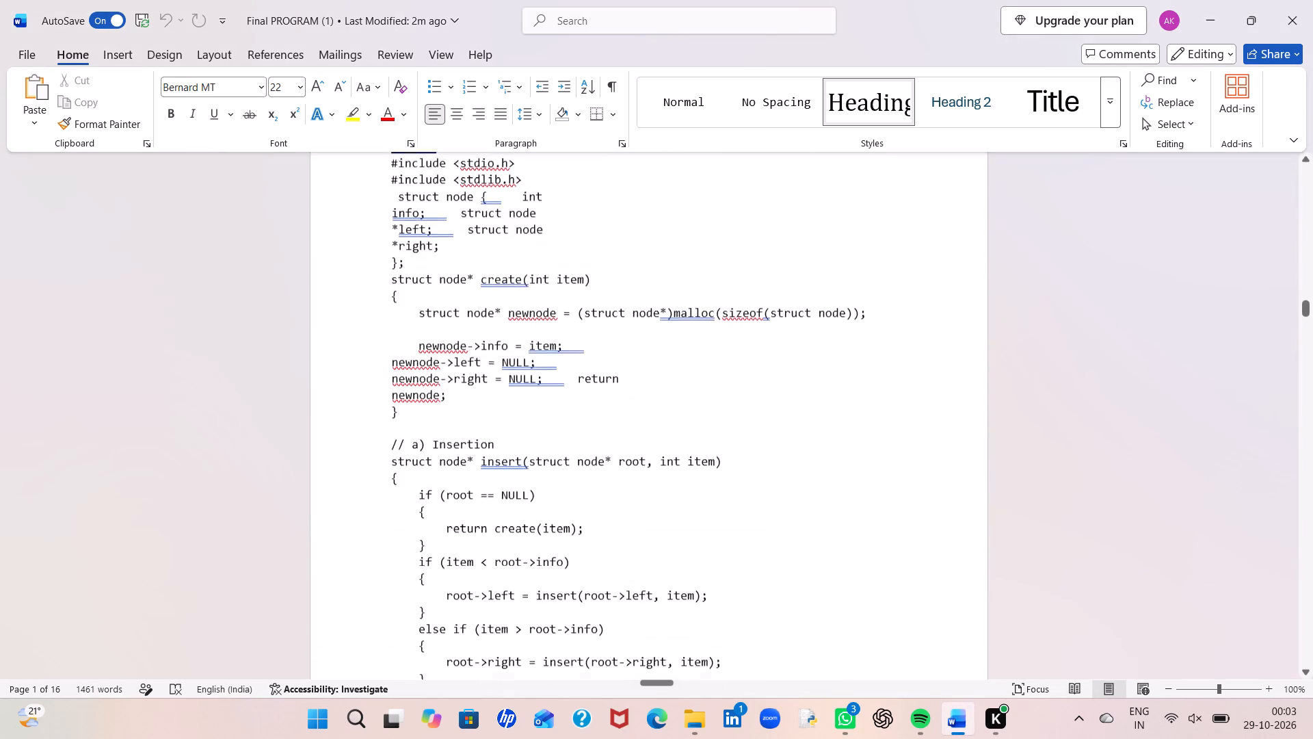
pyautogui.scroll(1, 587, 422)
pyautogui.click(19, 53)
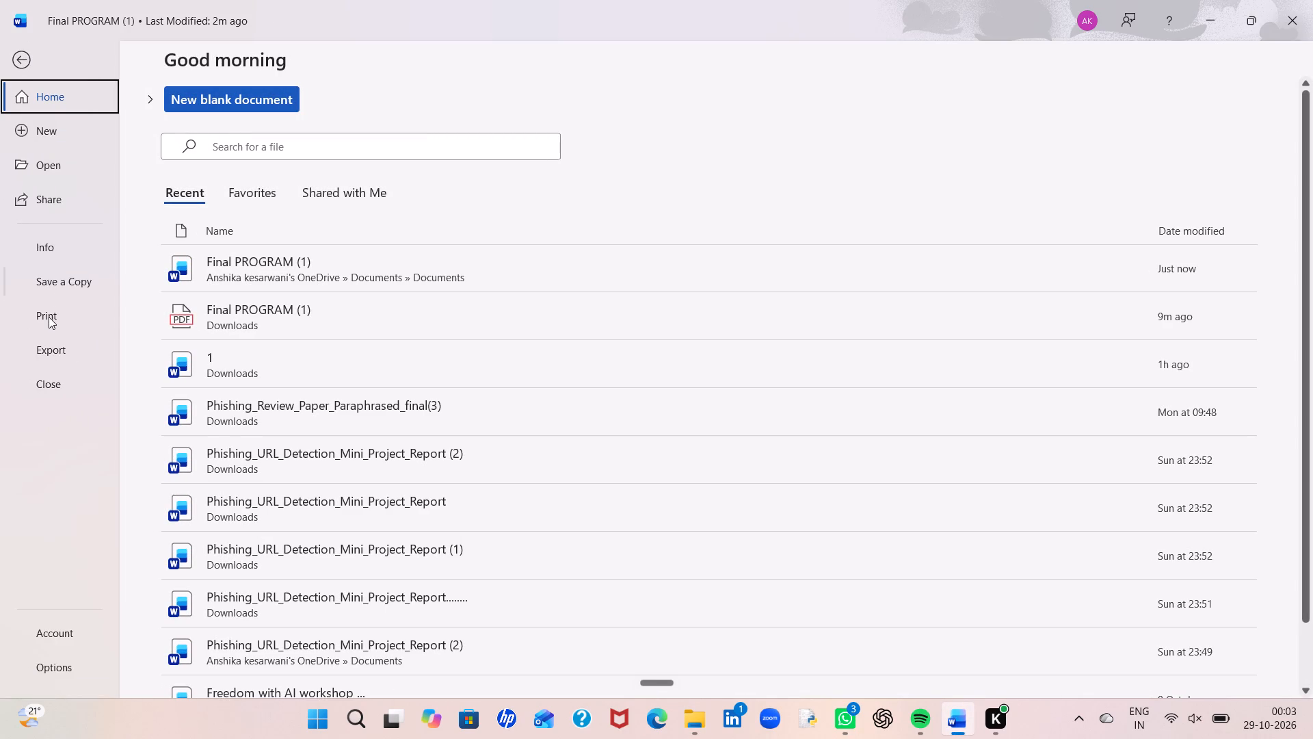
pyautogui.click(49, 317)
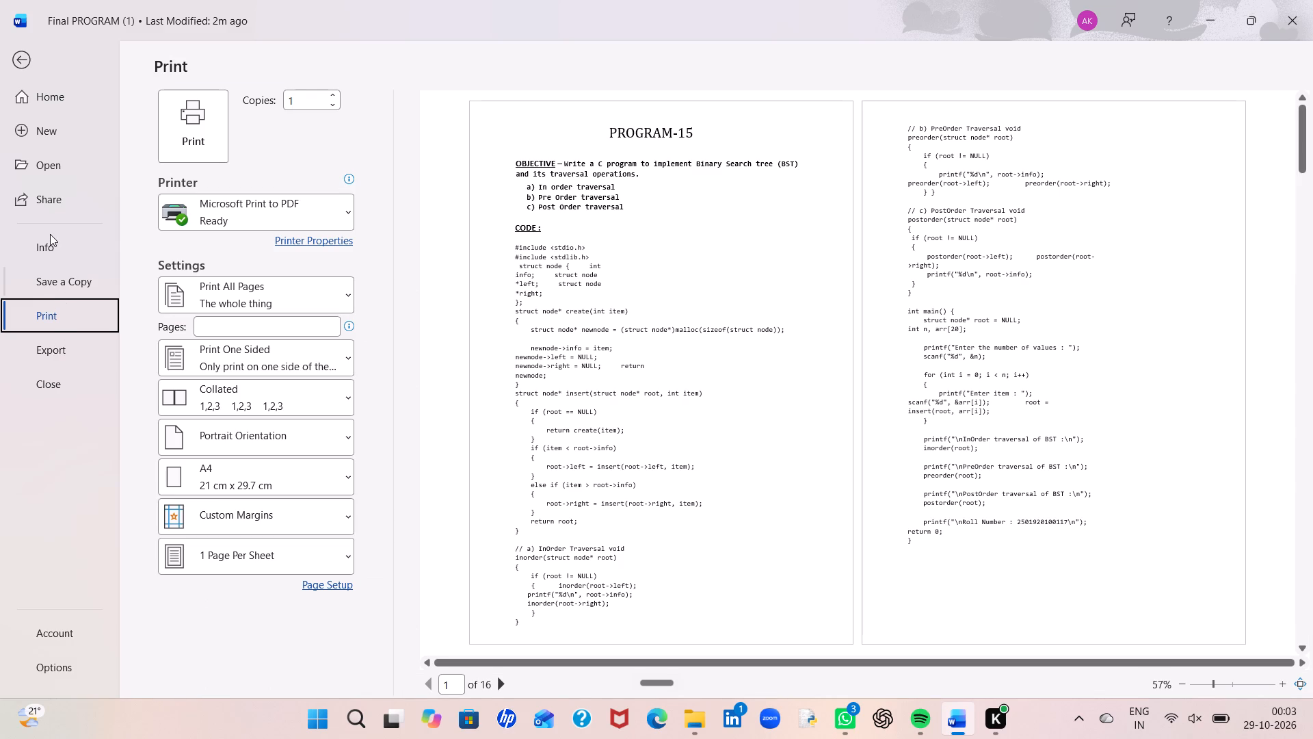
pyautogui.click(13, 57)
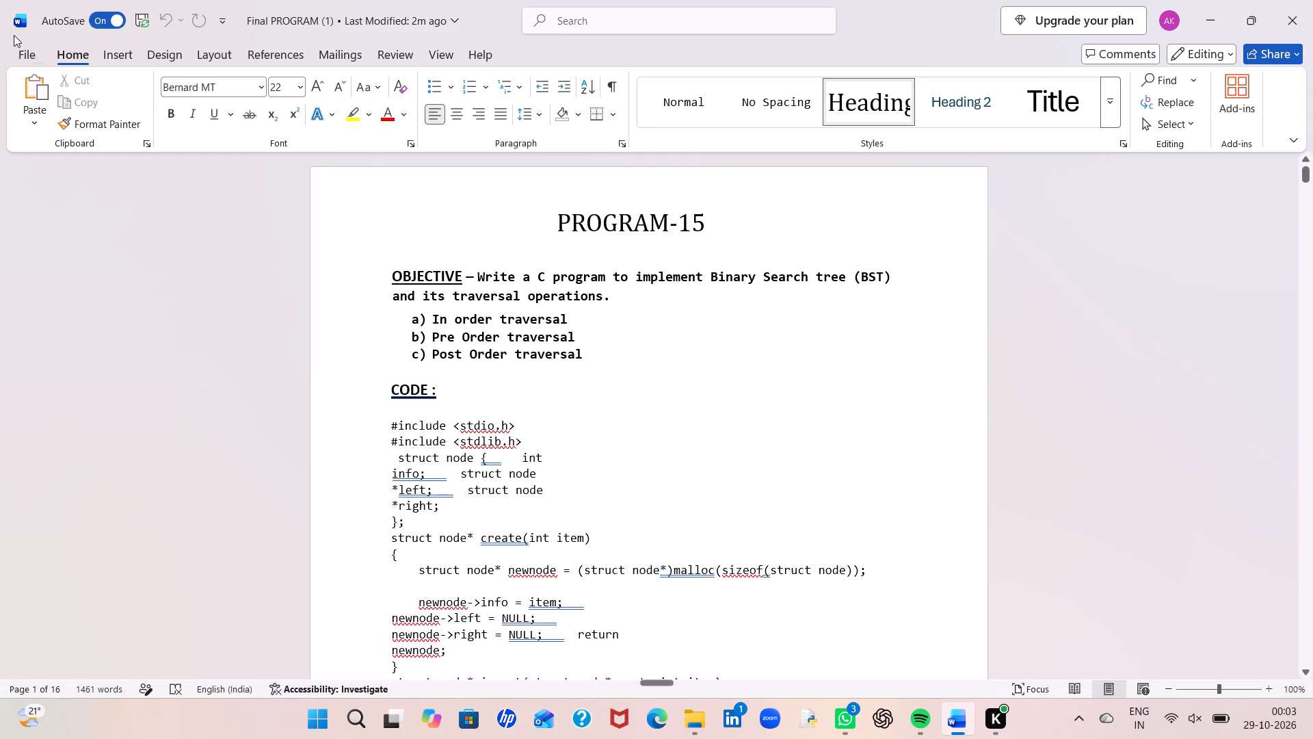
# Set up a copy of the document named Final PROGRAM (1) in the Documents folder, with PDF as the file type.
pyautogui.click(21, 54)
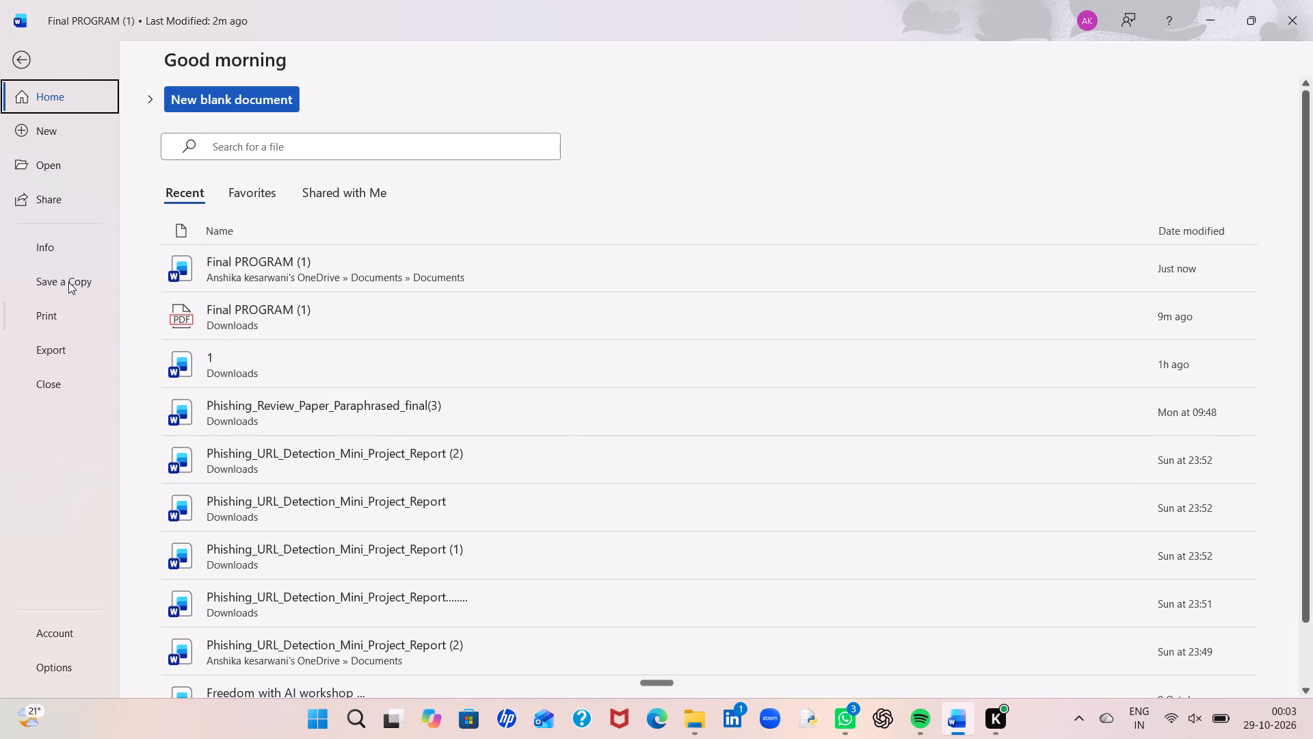
pyautogui.click(68, 282)
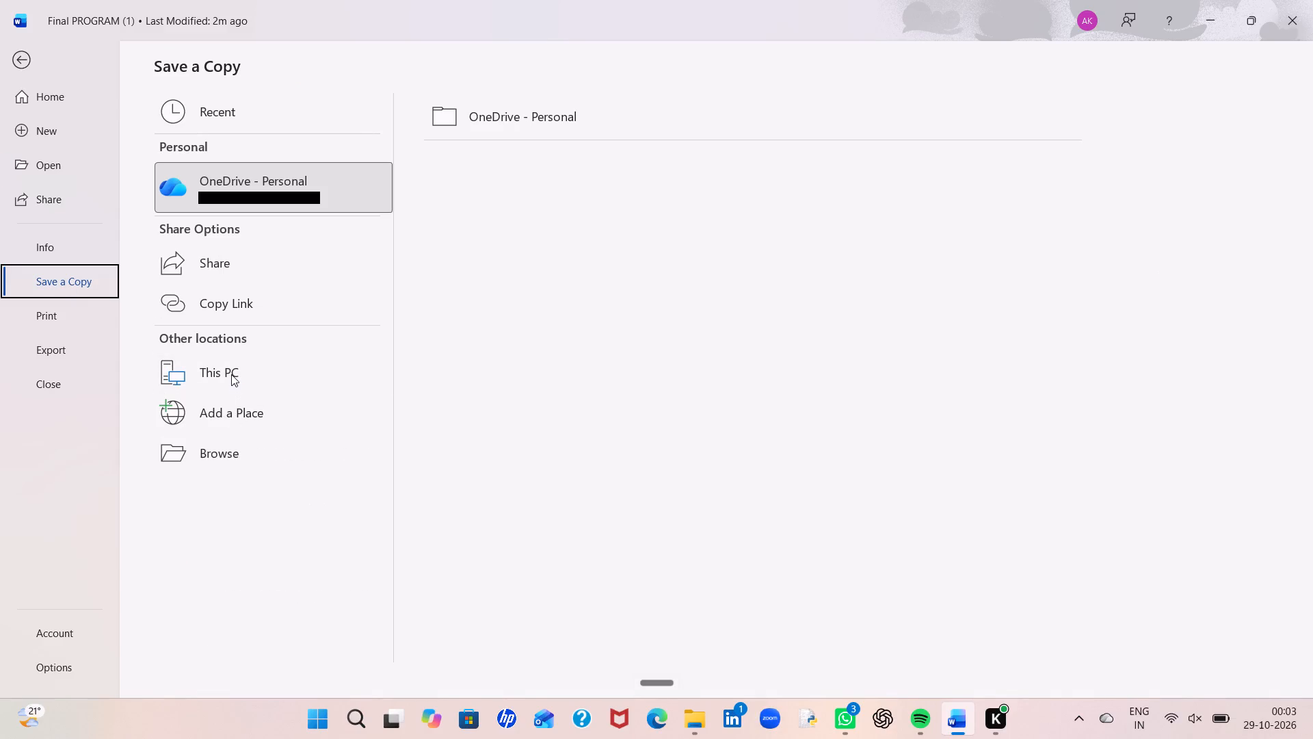
pyautogui.click(222, 448)
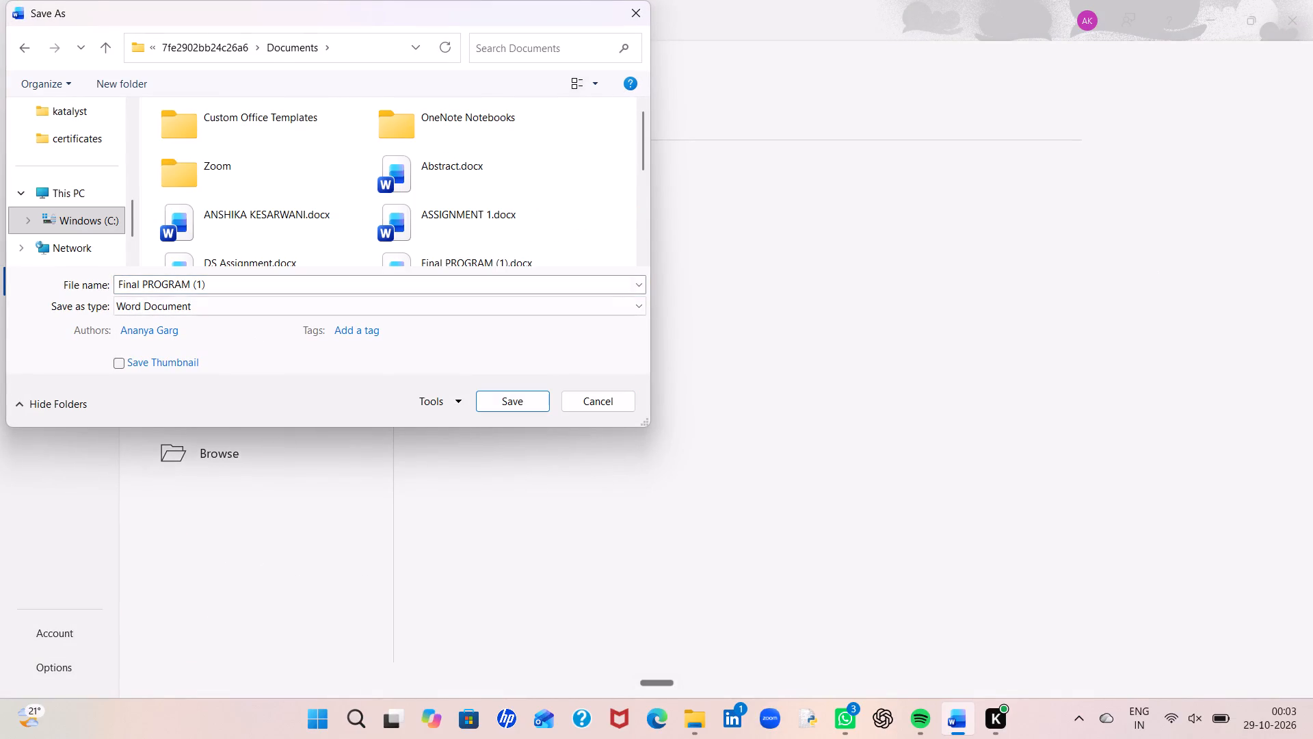
pyautogui.click(290, 309)
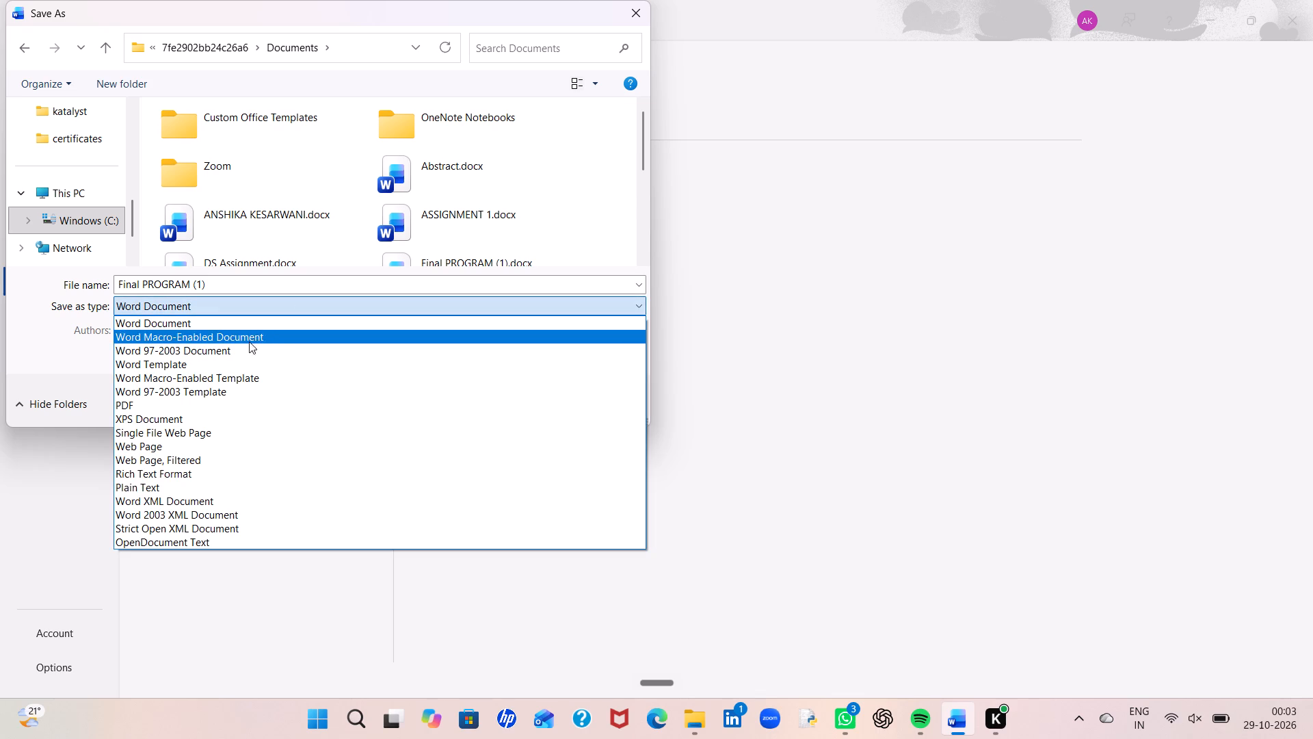
pyautogui.click(168, 402)
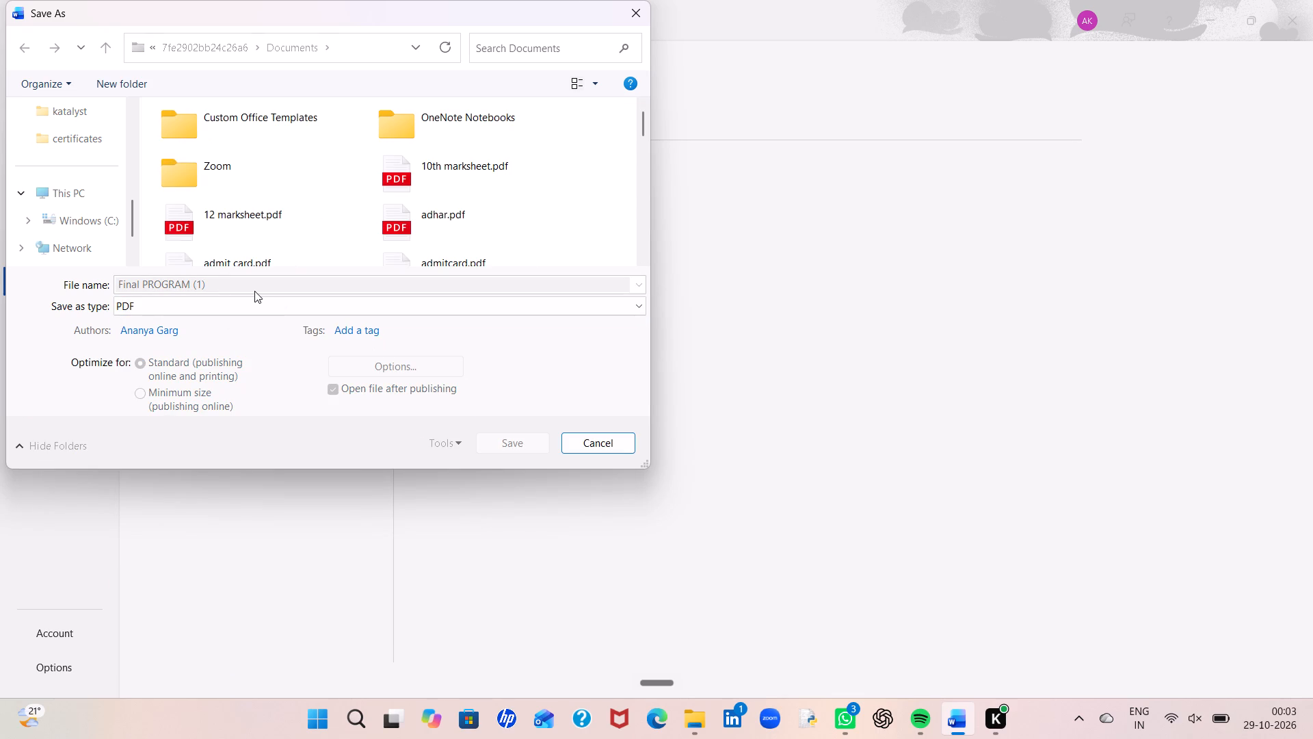
pyautogui.click(332, 312)
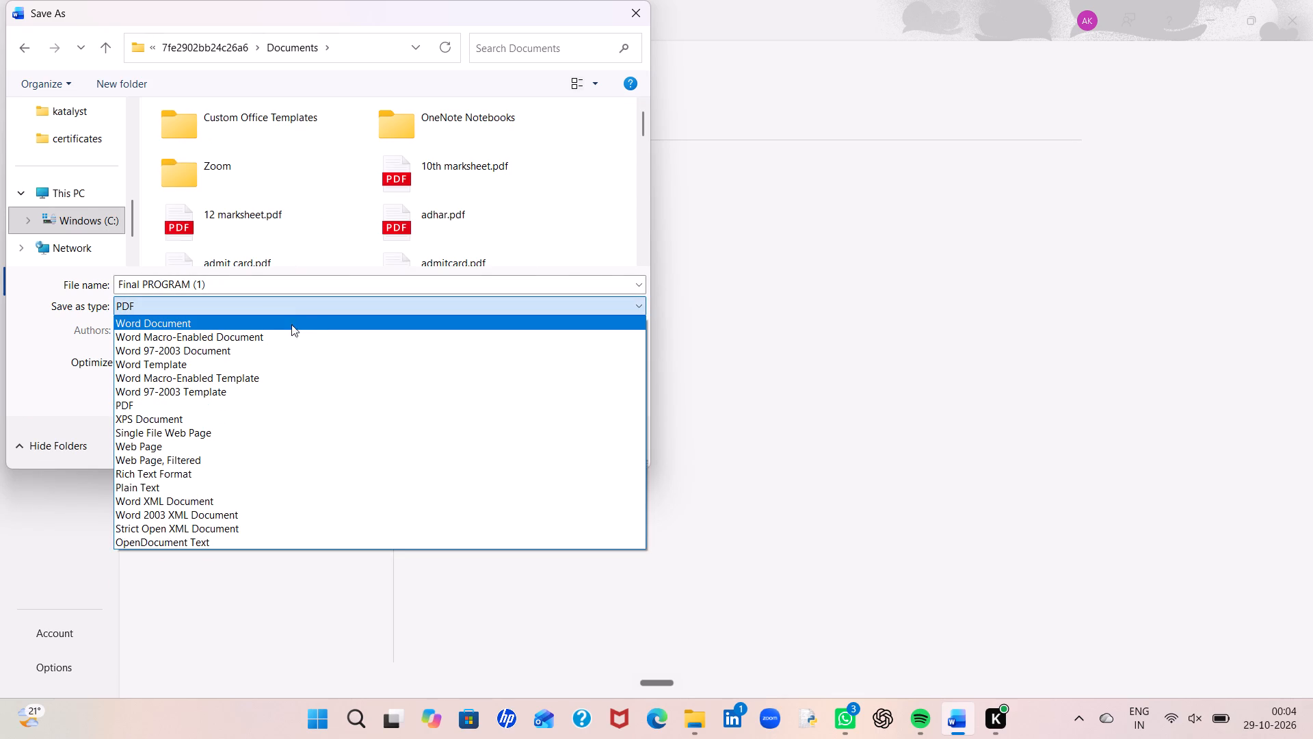
pyautogui.click(283, 308)
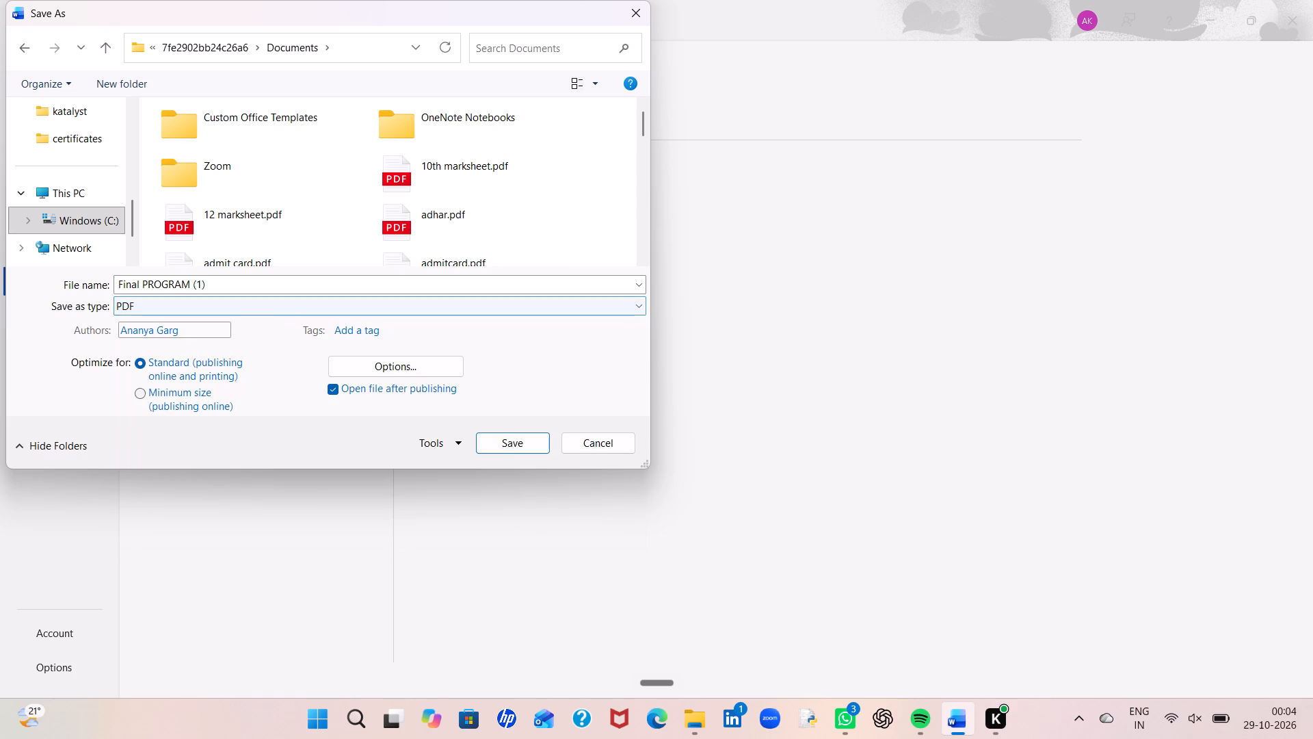
# Replace the listed author with the document owner's first name and save the PDF copy.
pyautogui.click(195, 333)
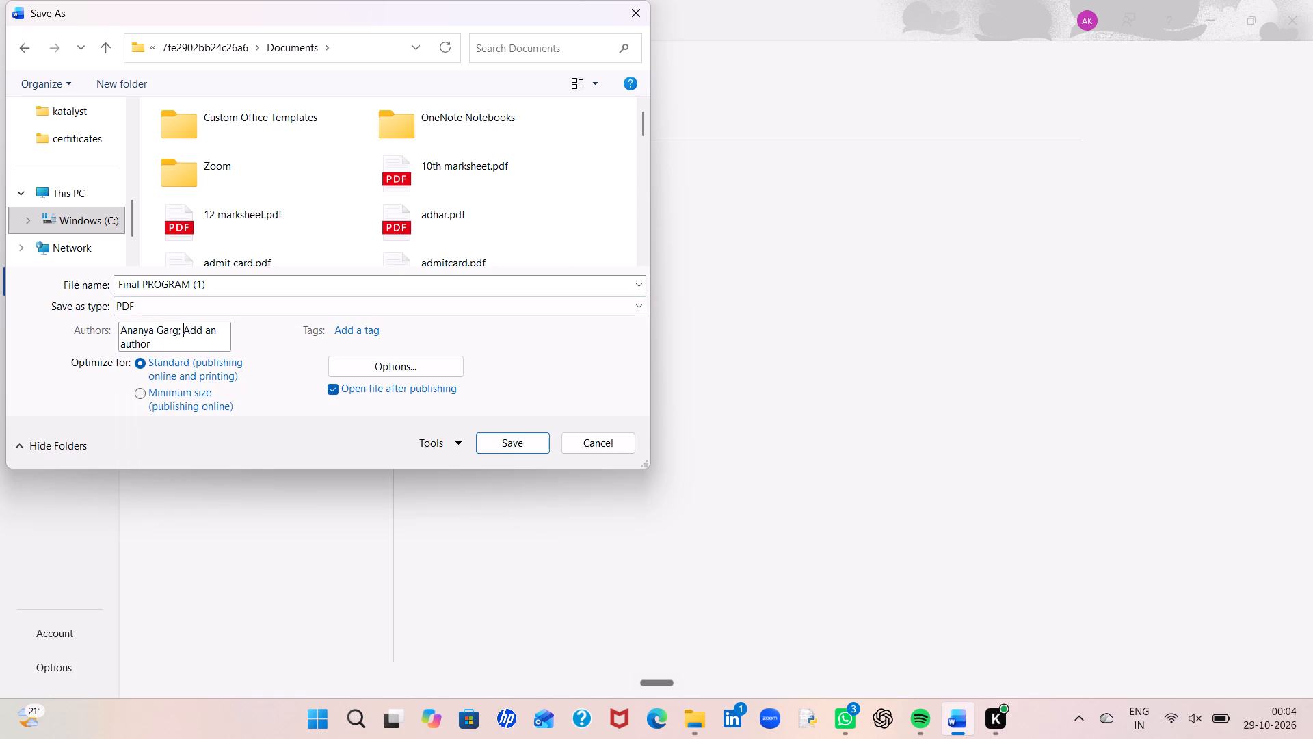
pyautogui.press('BackSpace')
pyautogui.press('BackSpace')
pyautogui.press('BackSpace')
pyautogui.press('BackSpace')
pyautogui.press('BackSpace')
pyautogui.press('BackSpace')
pyautogui.press('BackSpace')
pyautogui.press('BackSpace')
pyautogui.press('BackSpace')
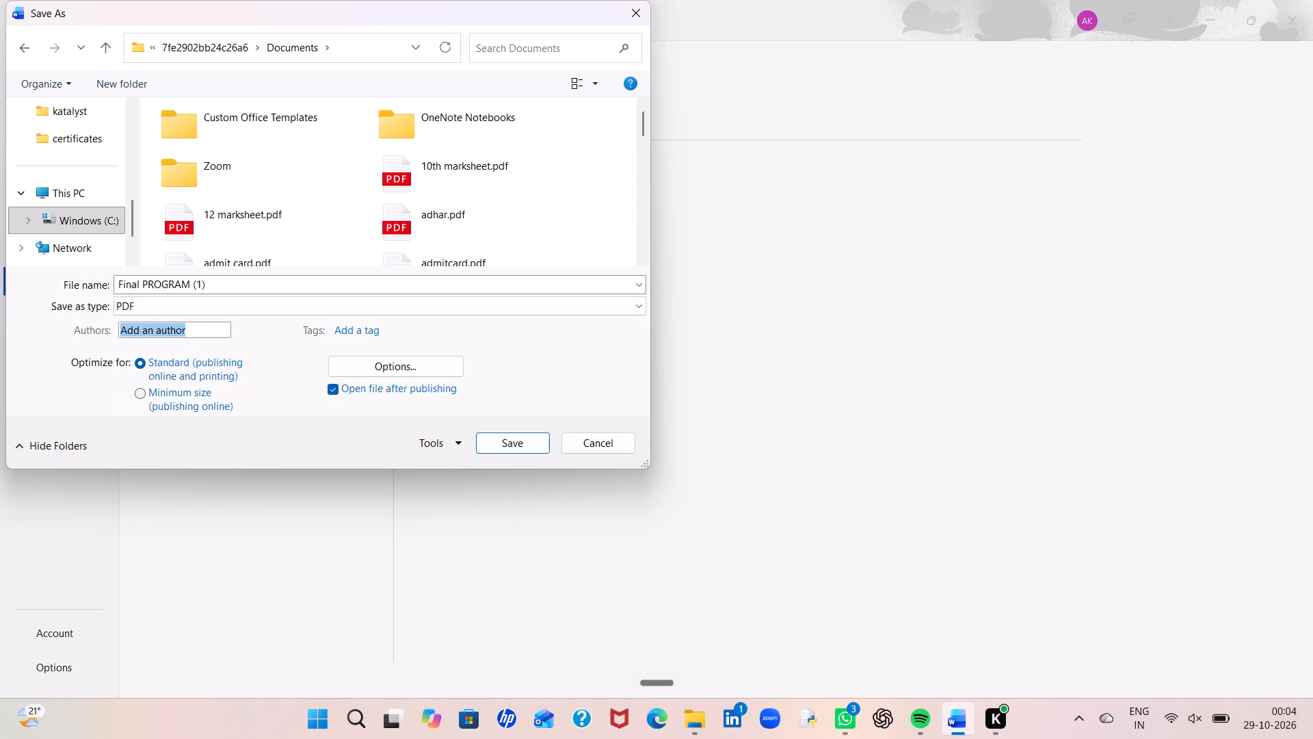
pyautogui.press('a')
pyautogui.write('nshika')
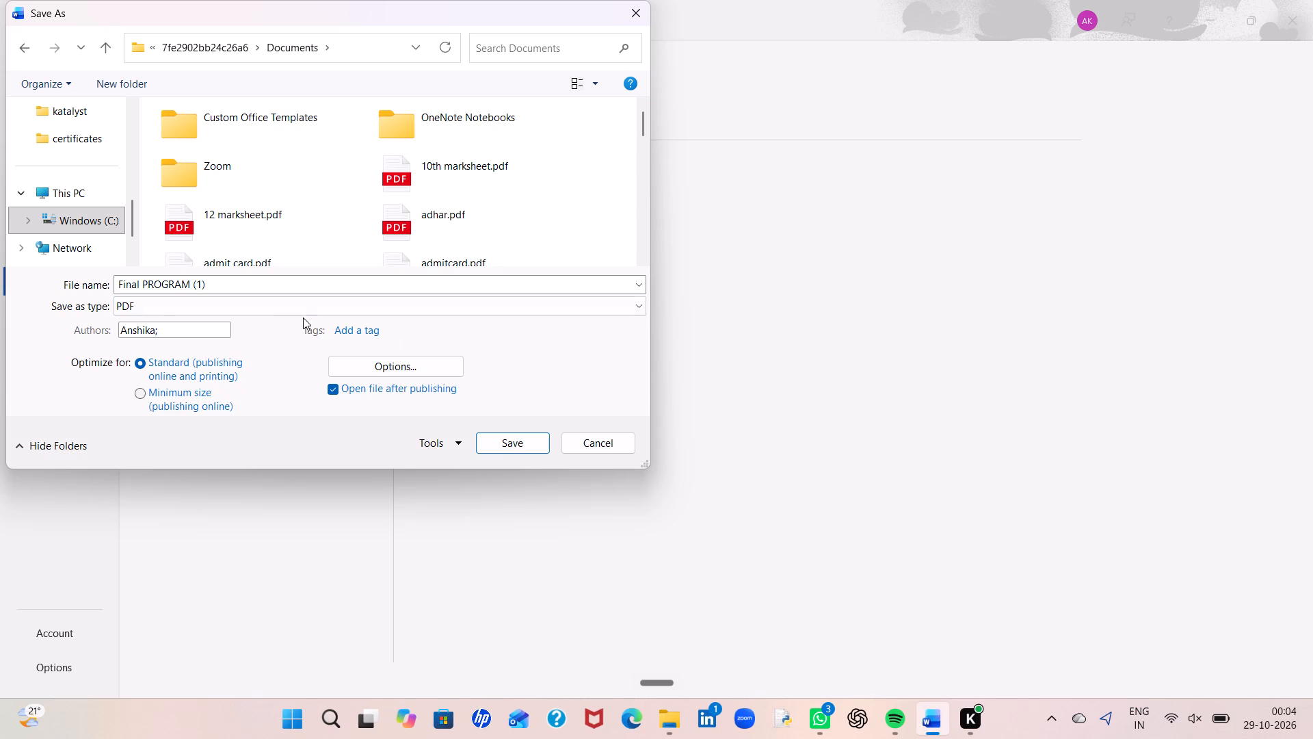
pyautogui.click(493, 443)
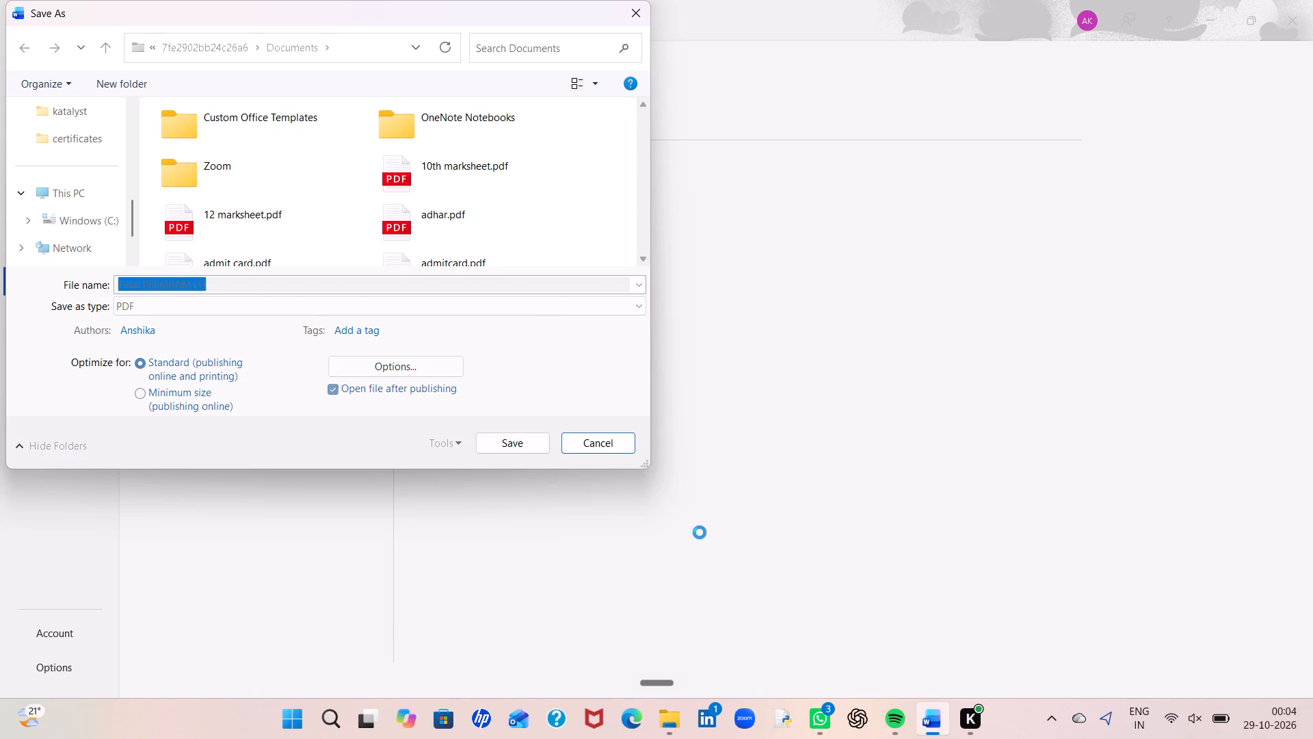
# Switch to File Explorer and look for the new PDF copy among the recent files.
pyautogui.click(685, 727)
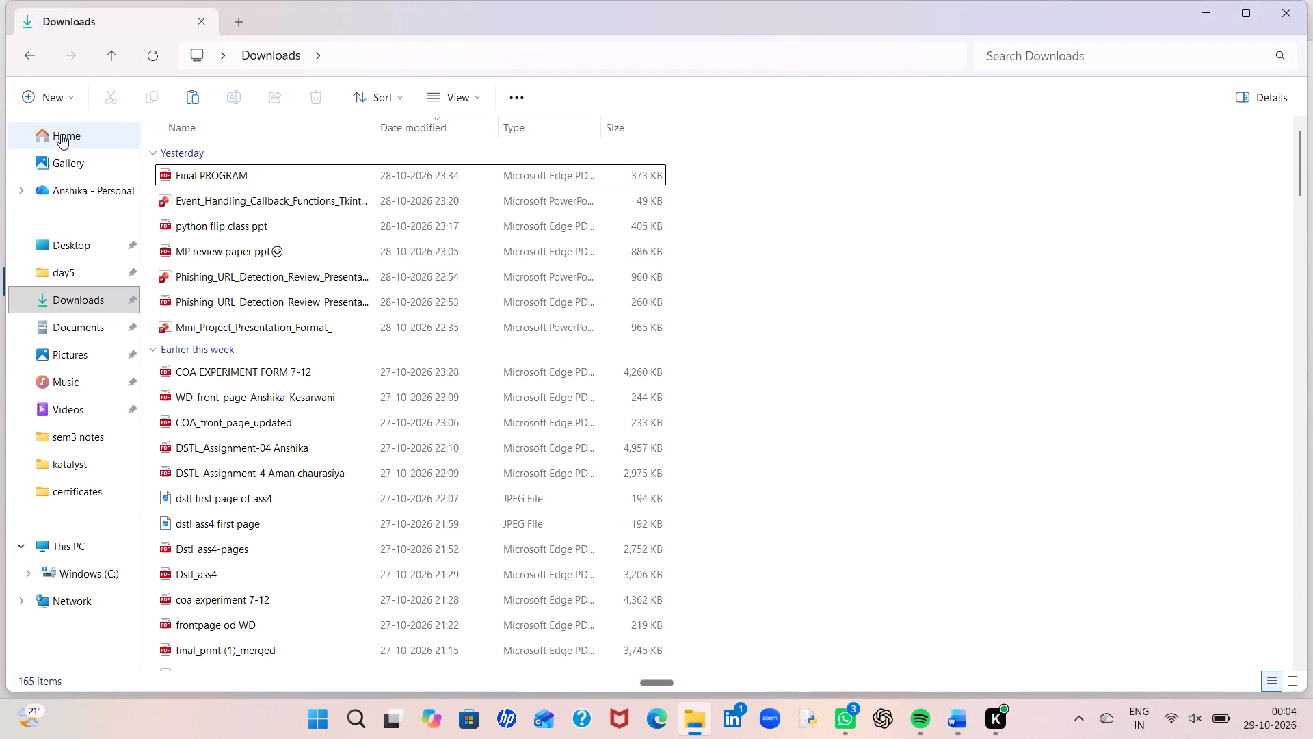
pyautogui.click(65, 132)
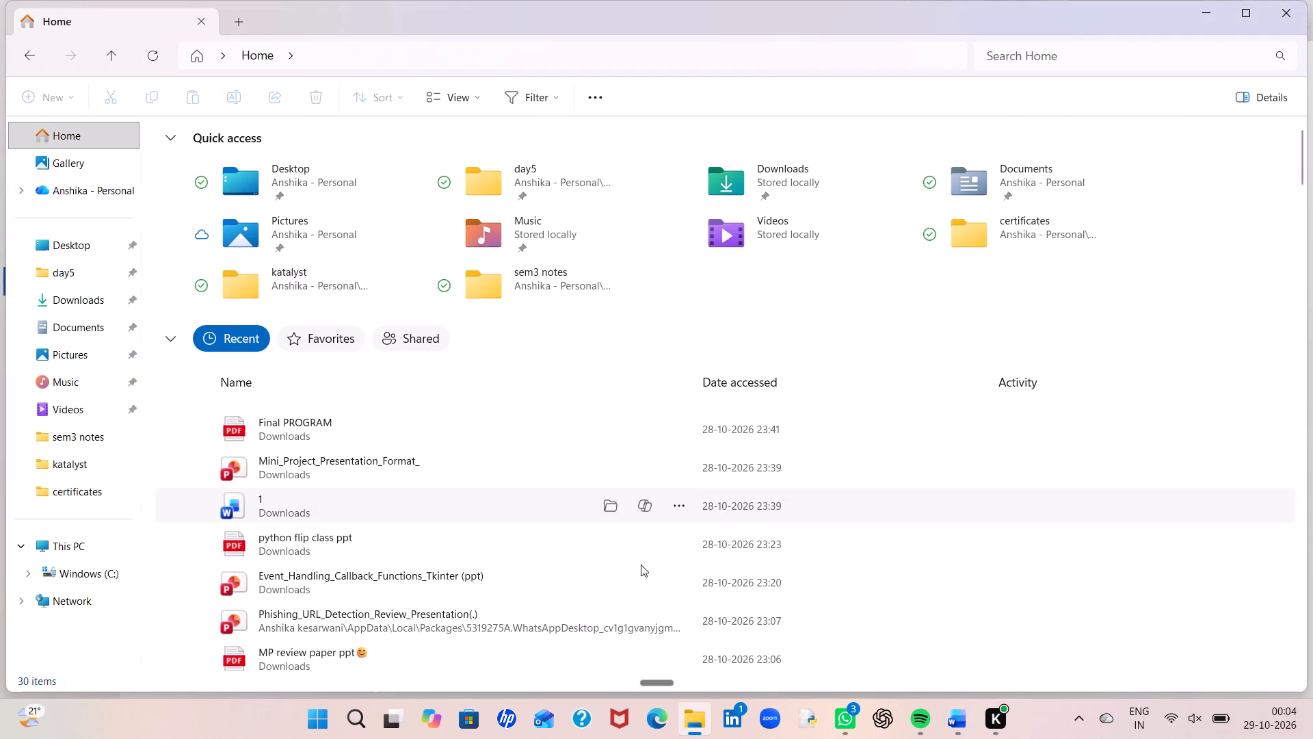
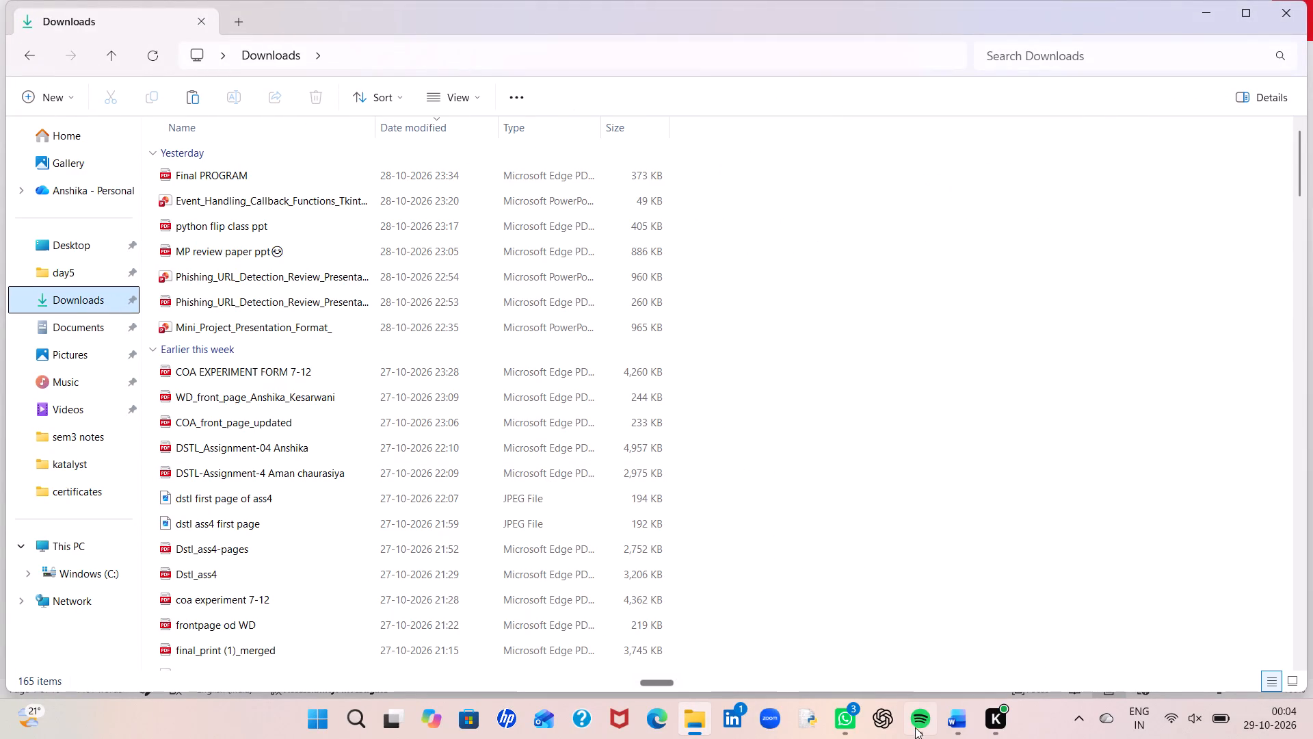
# Switch to Word and save a copy of the document as a PDF named Final PROGRAM (1) in the Downloads folder.
pyautogui.click(949, 737)
pyautogui.scroll(4, 530, 426)
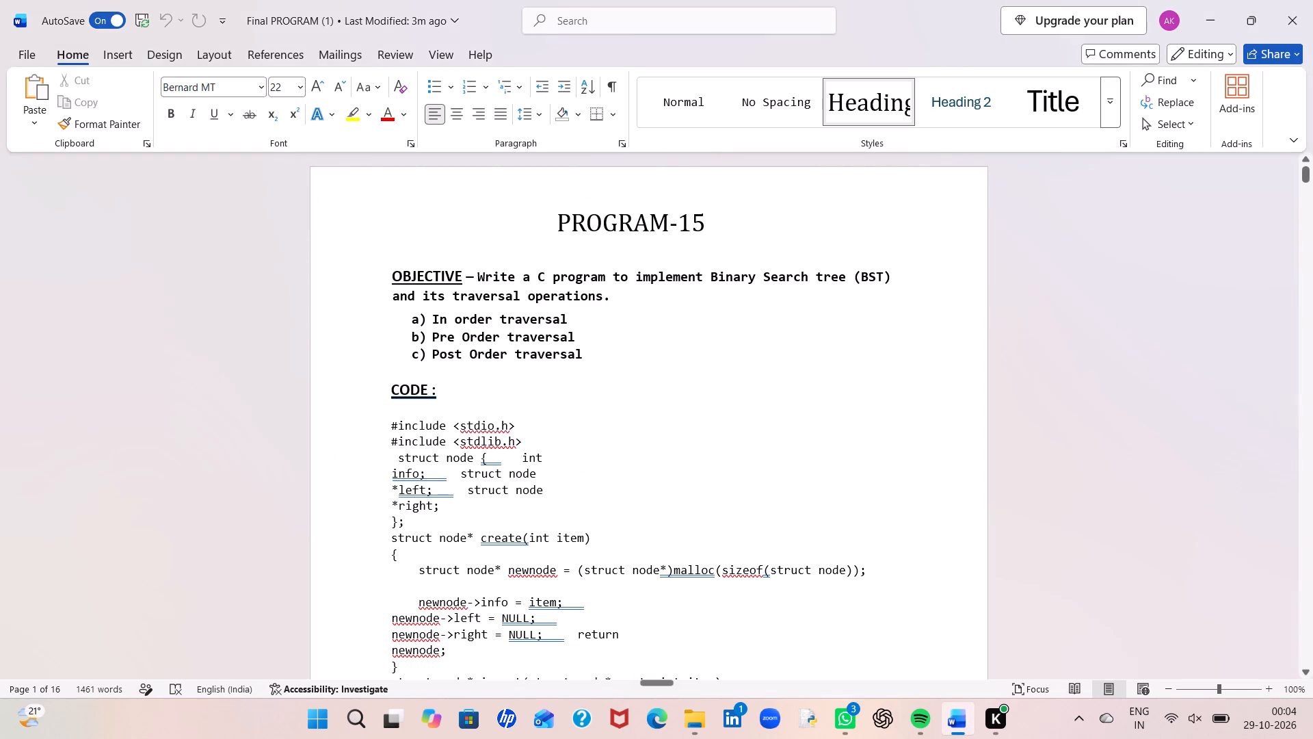
pyautogui.scroll(1, 530, 426)
pyautogui.click(27, 55)
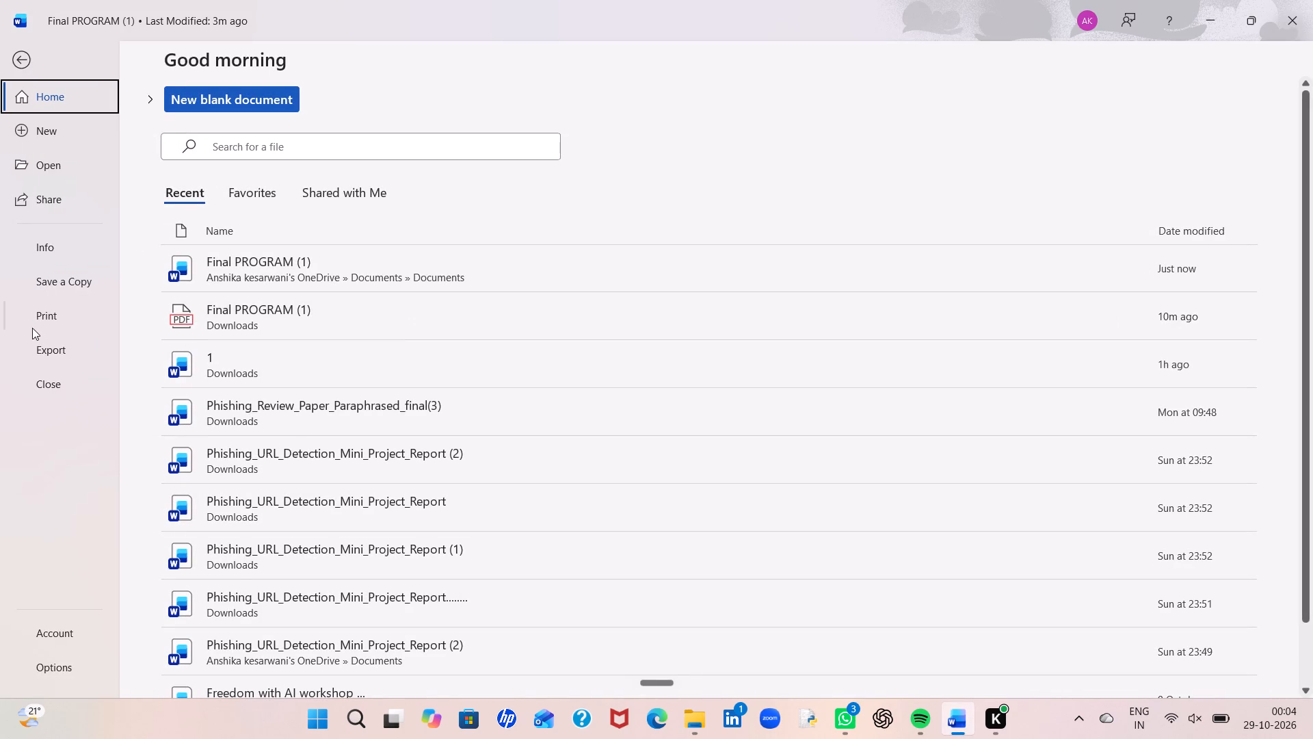
pyautogui.click(53, 279)
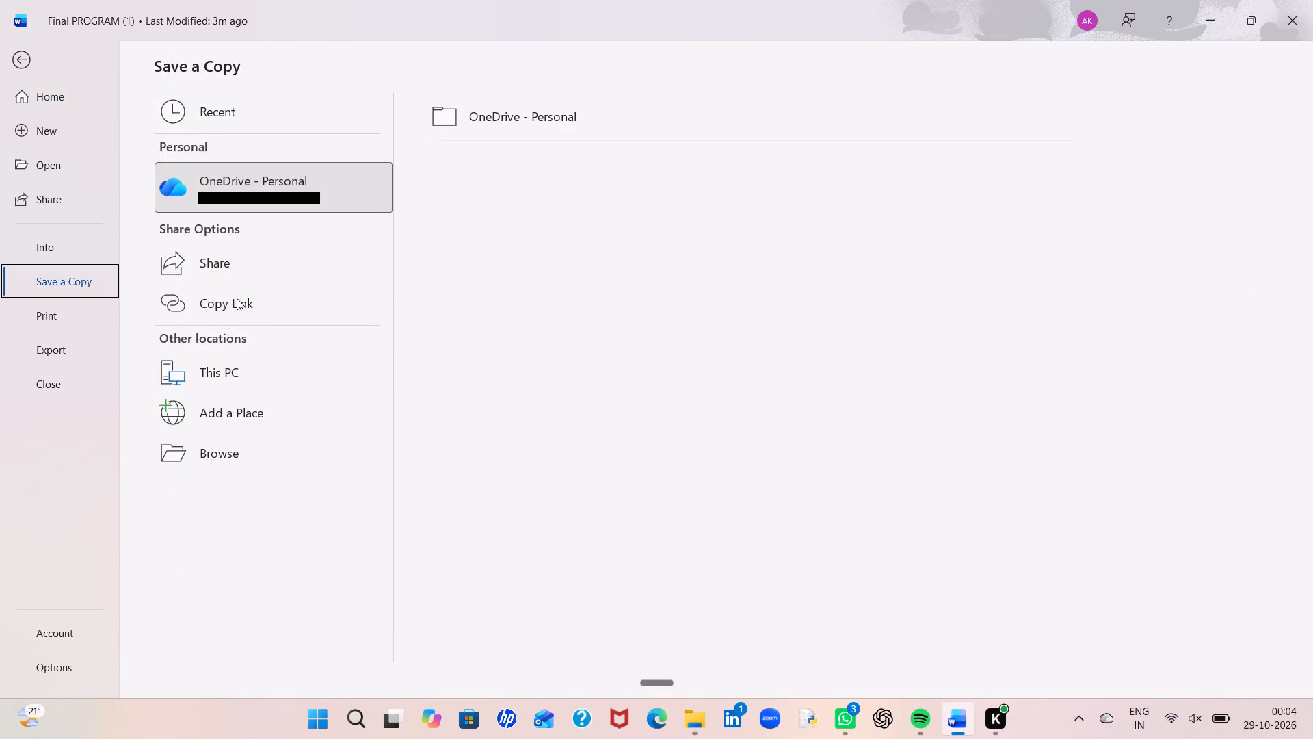
pyautogui.click(218, 380)
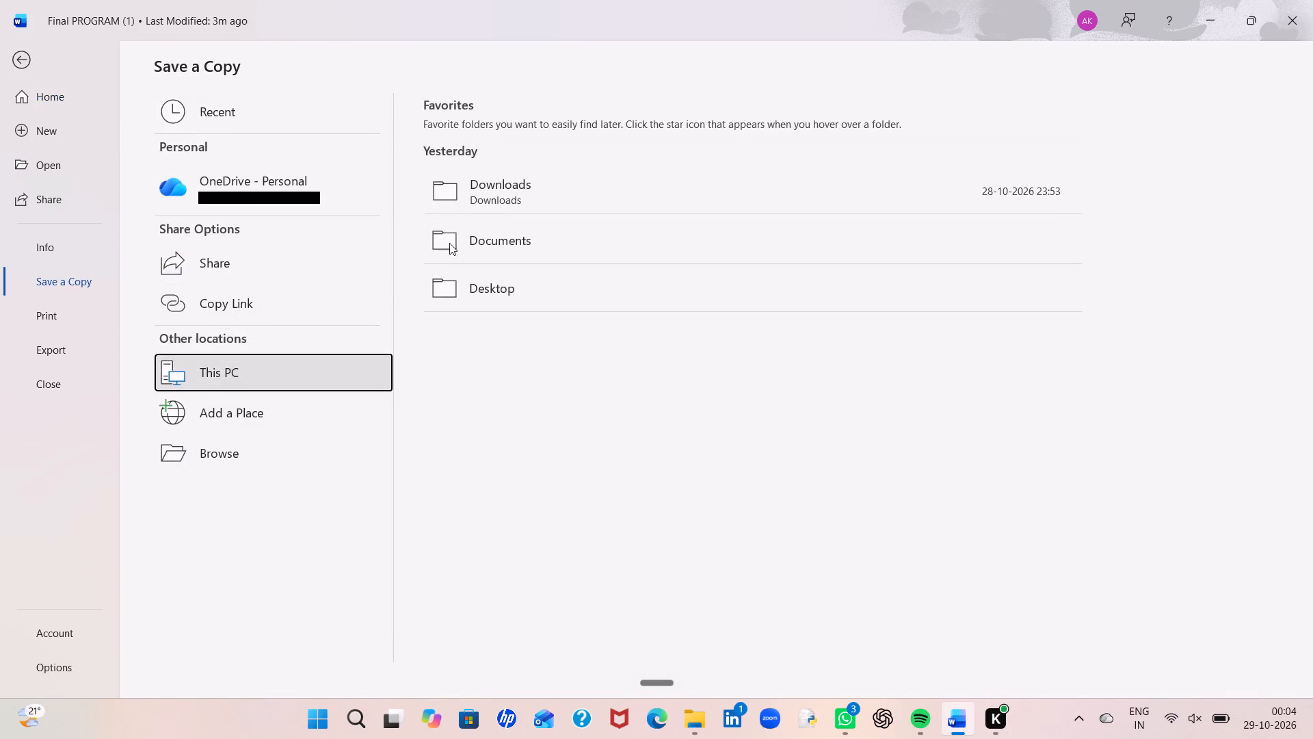
pyautogui.click(486, 209)
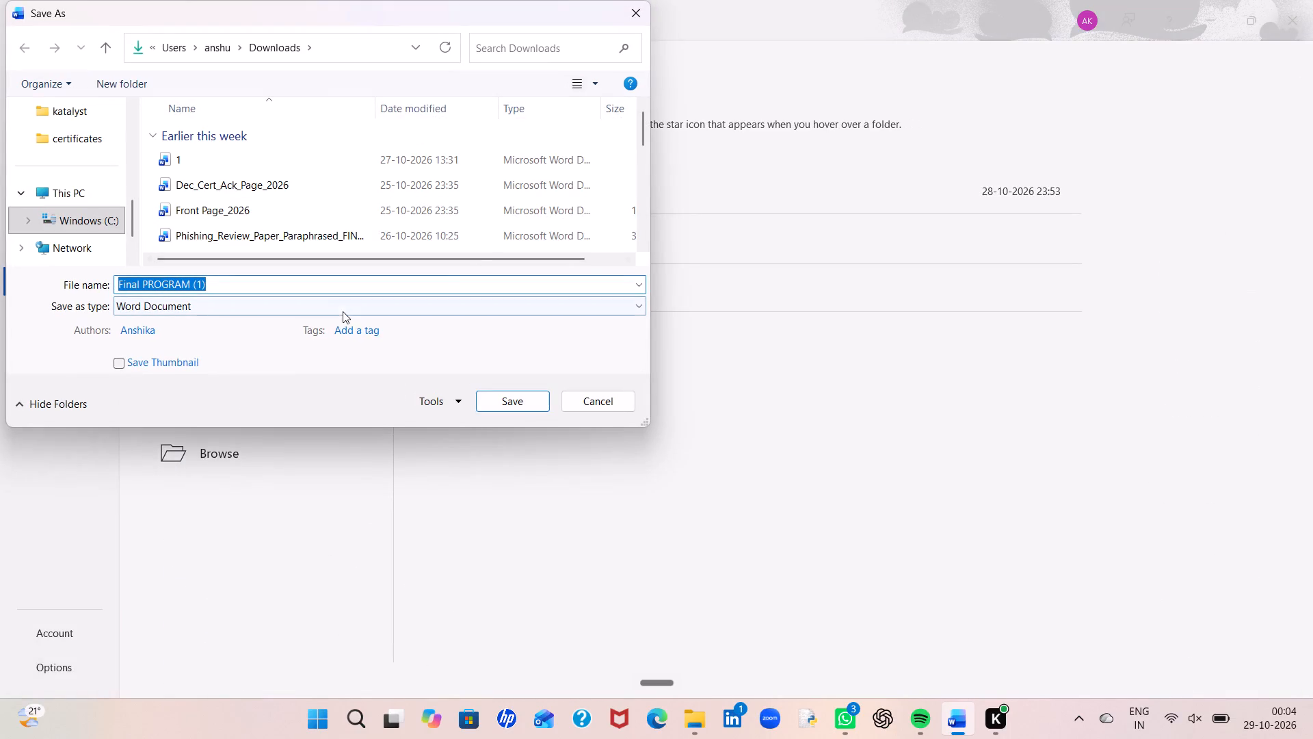
pyautogui.click(343, 313)
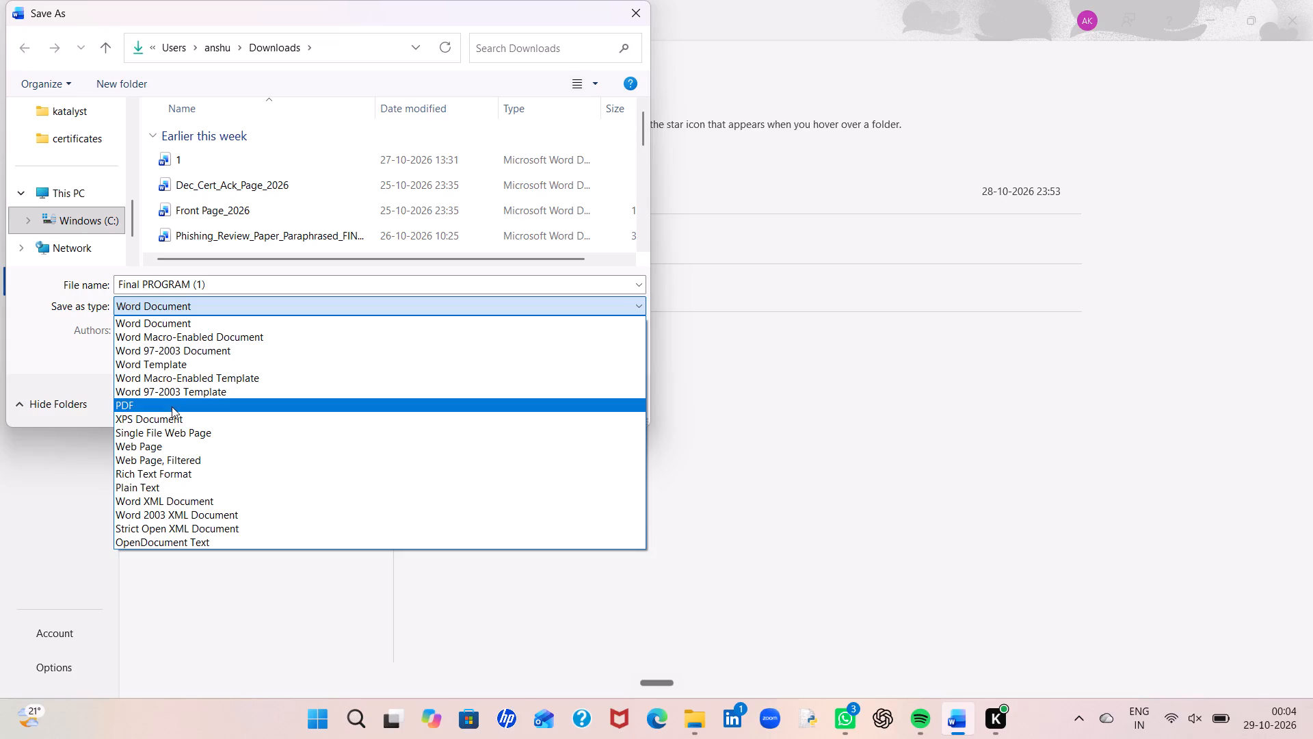
pyautogui.click(172, 406)
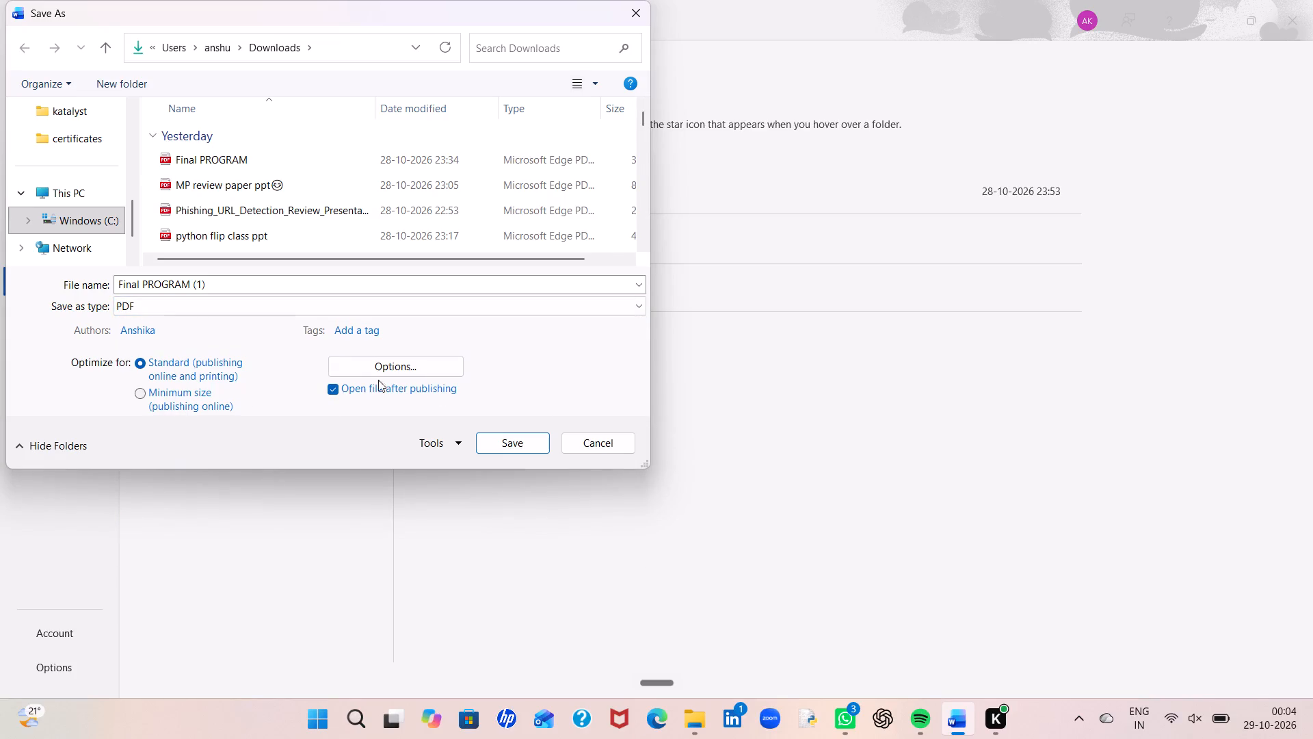
pyautogui.click(509, 439)
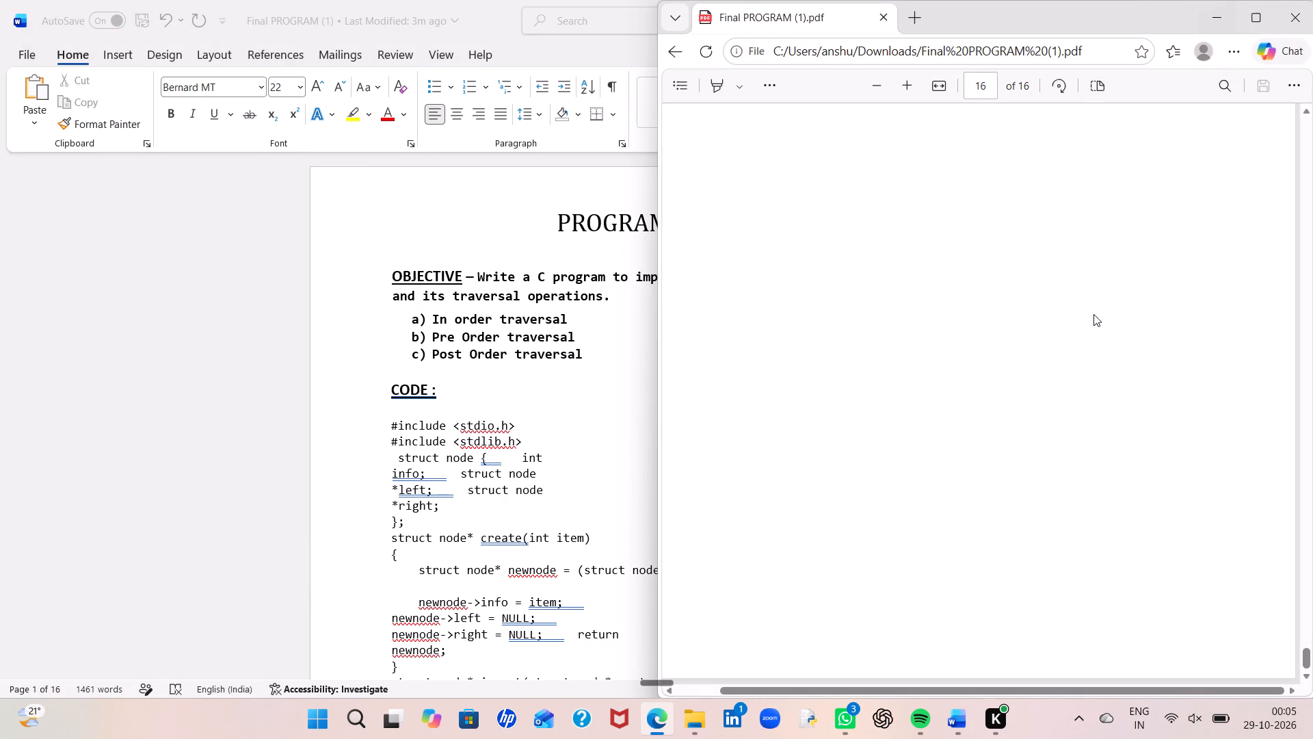
# Switch to File Explorer, open the Final PROGRAM (1) PDF from Downloads, and maximize its window.
pyautogui.click(684, 731)
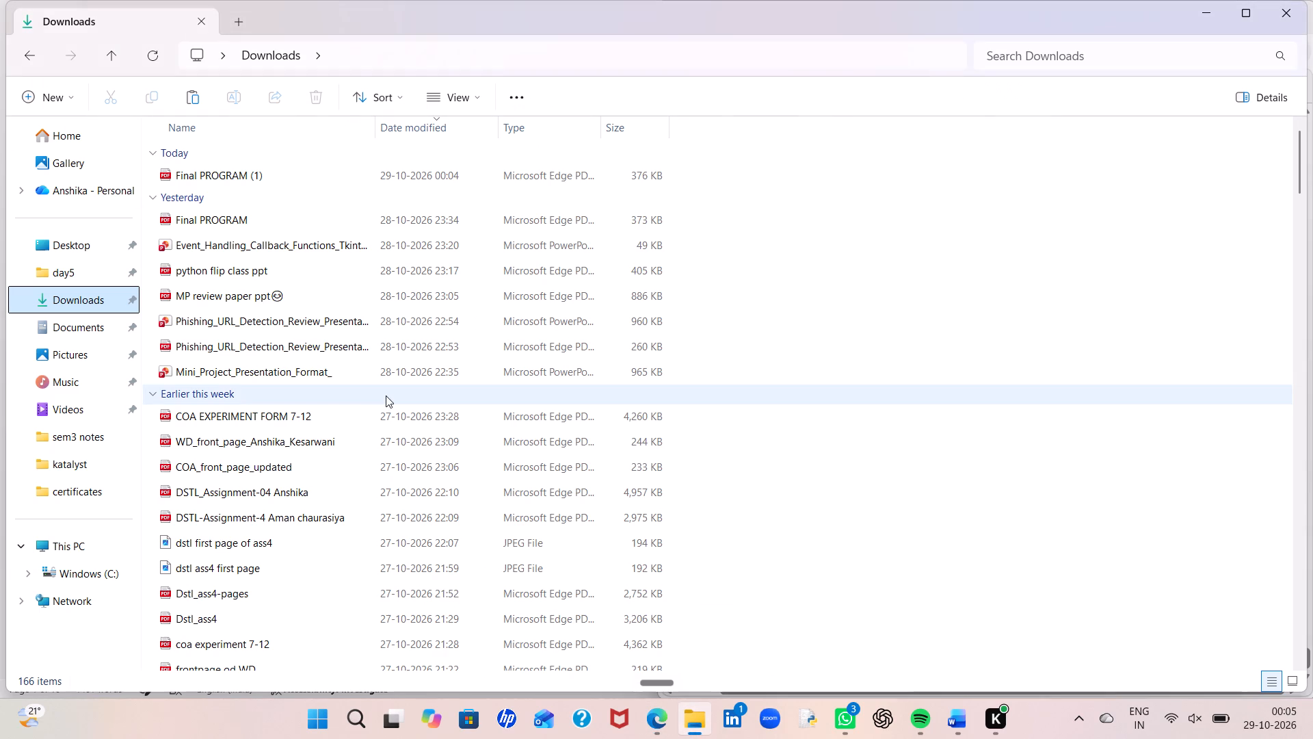
pyautogui.click(60, 289)
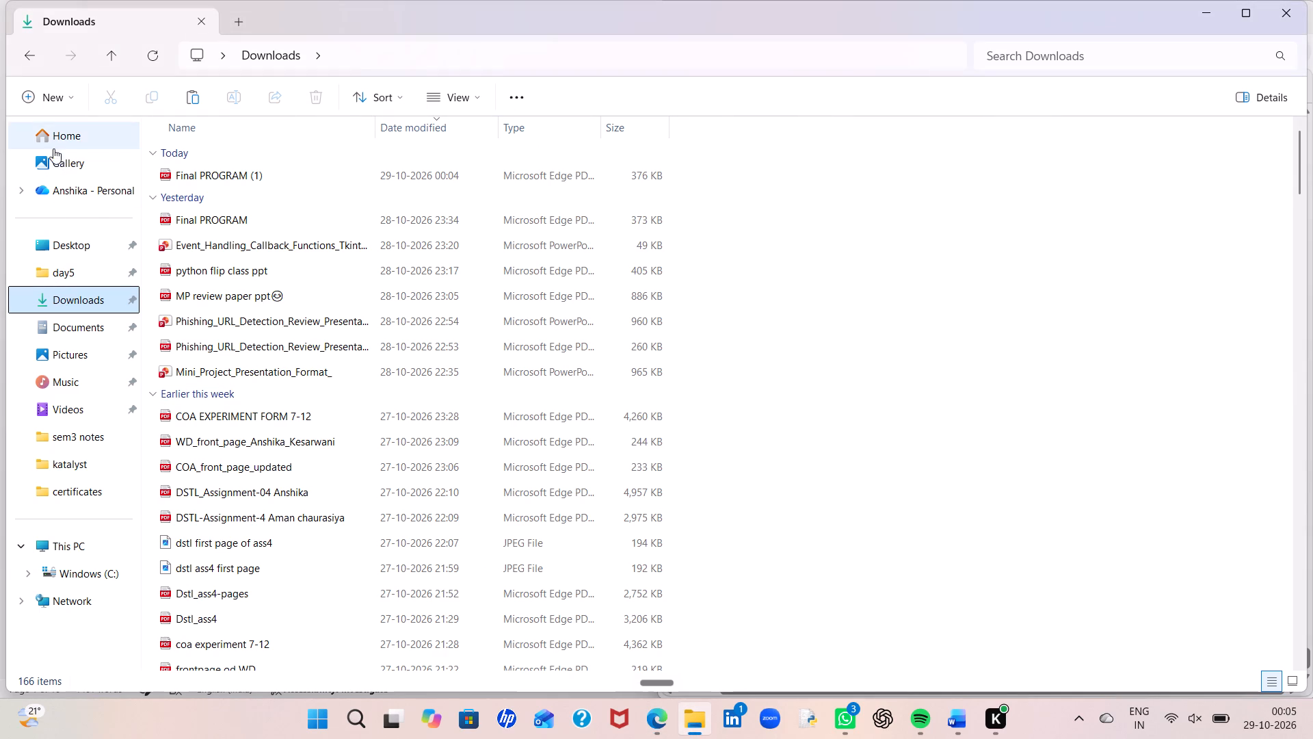
pyautogui.doubleClick(196, 172)
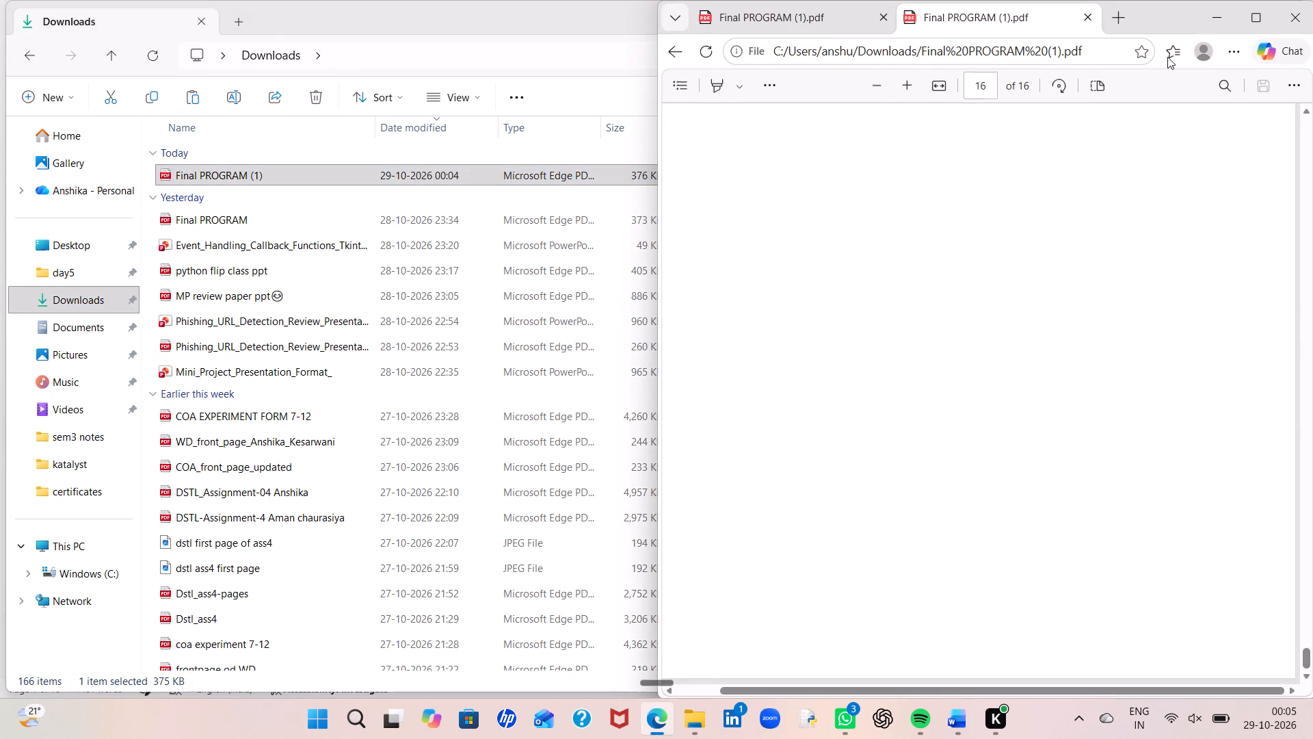
pyautogui.click(1256, 16)
# Look through the exported PDF from the PROGRAM-15 page onward to the PROGRAM-18 code, checking the layout of each program.
pyautogui.scroll(2, 627, 319)
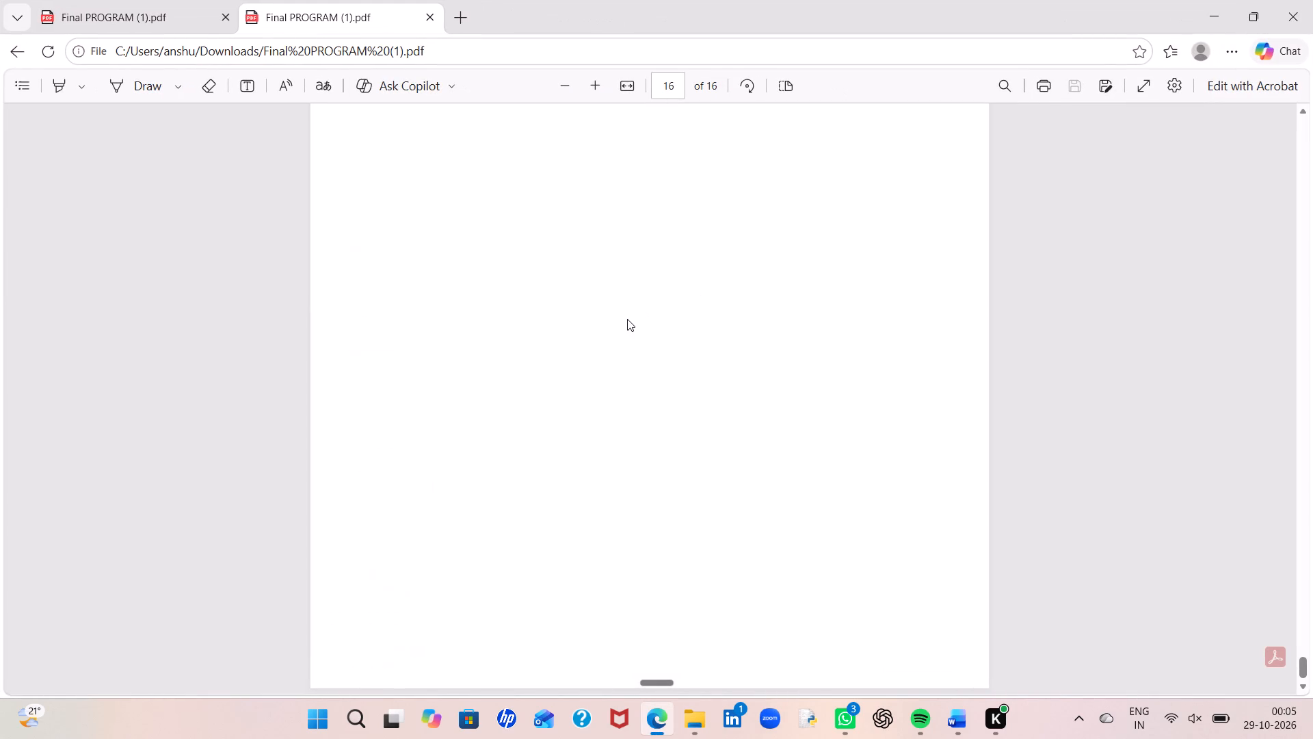
pyautogui.scroll(20, 627, 319)
pyautogui.scroll(20, 627, 319)
pyautogui.scroll(14, 627, 319)
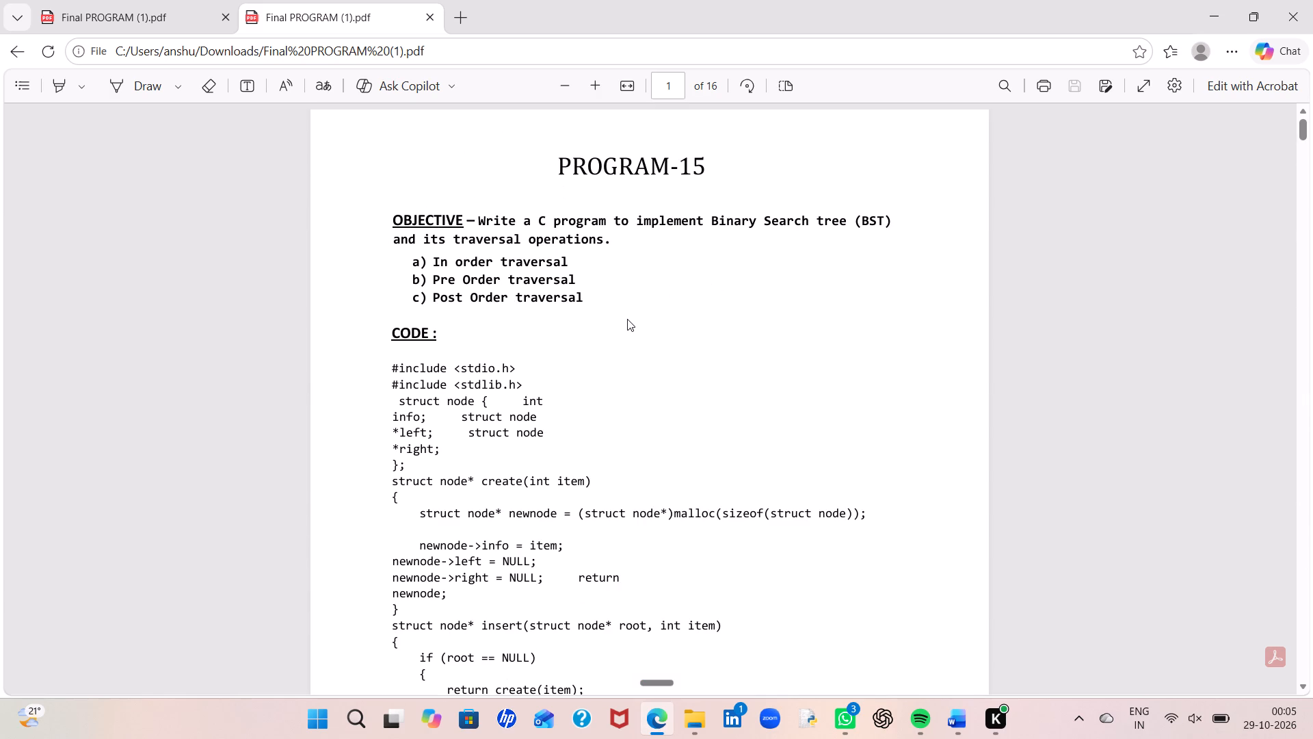
pyautogui.scroll(-11, 627, 319)
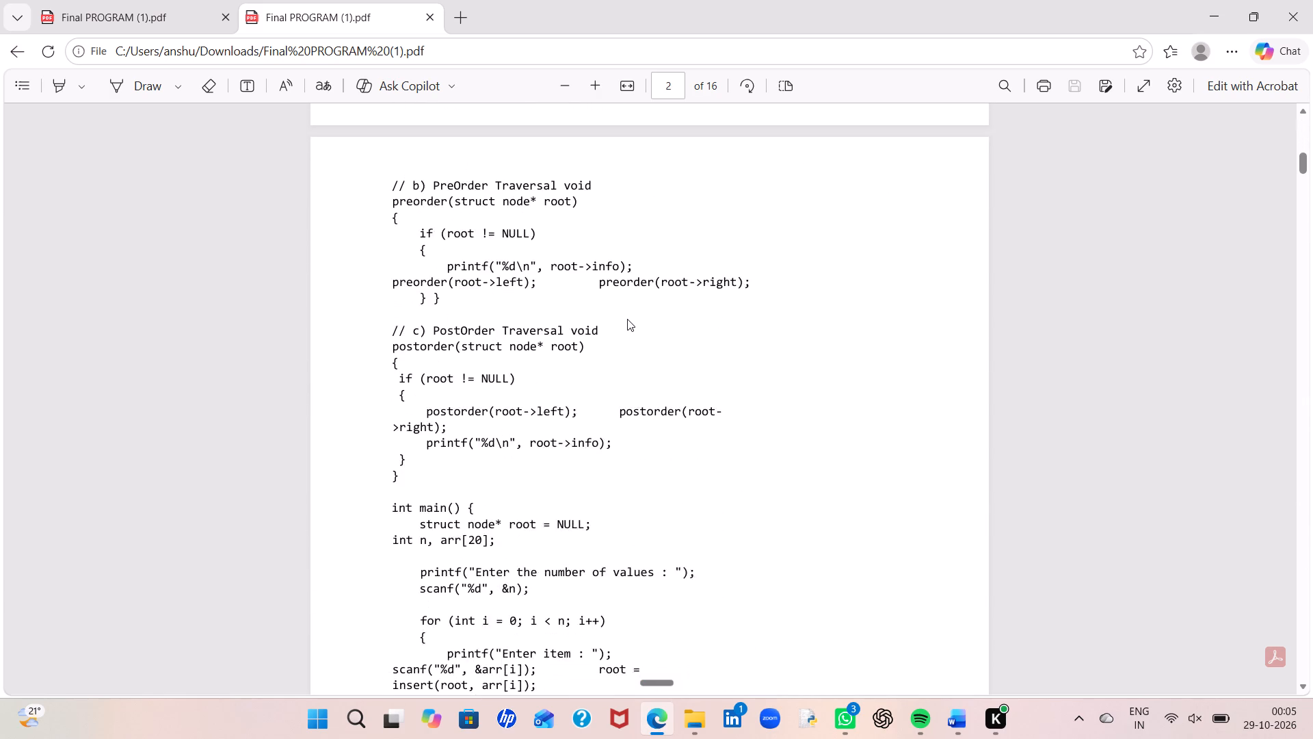
pyautogui.scroll(-10, 627, 319)
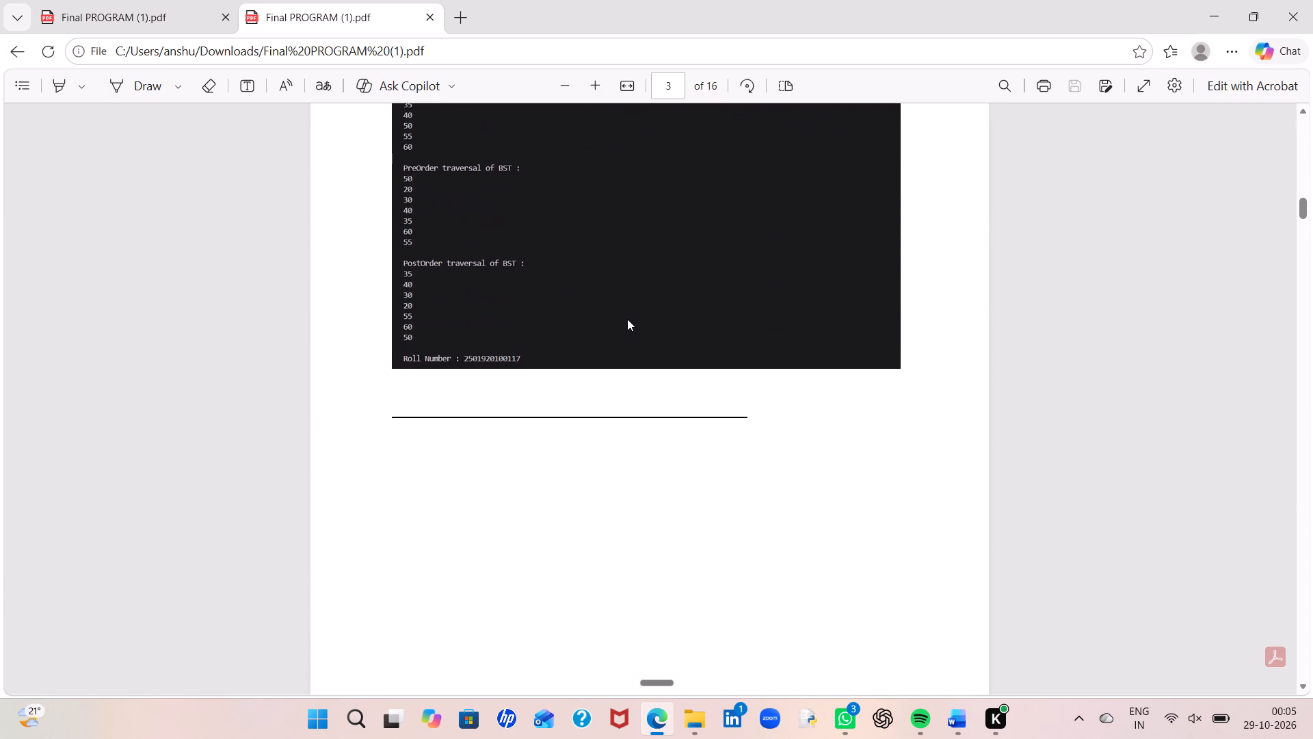
pyautogui.scroll(-10, 627, 319)
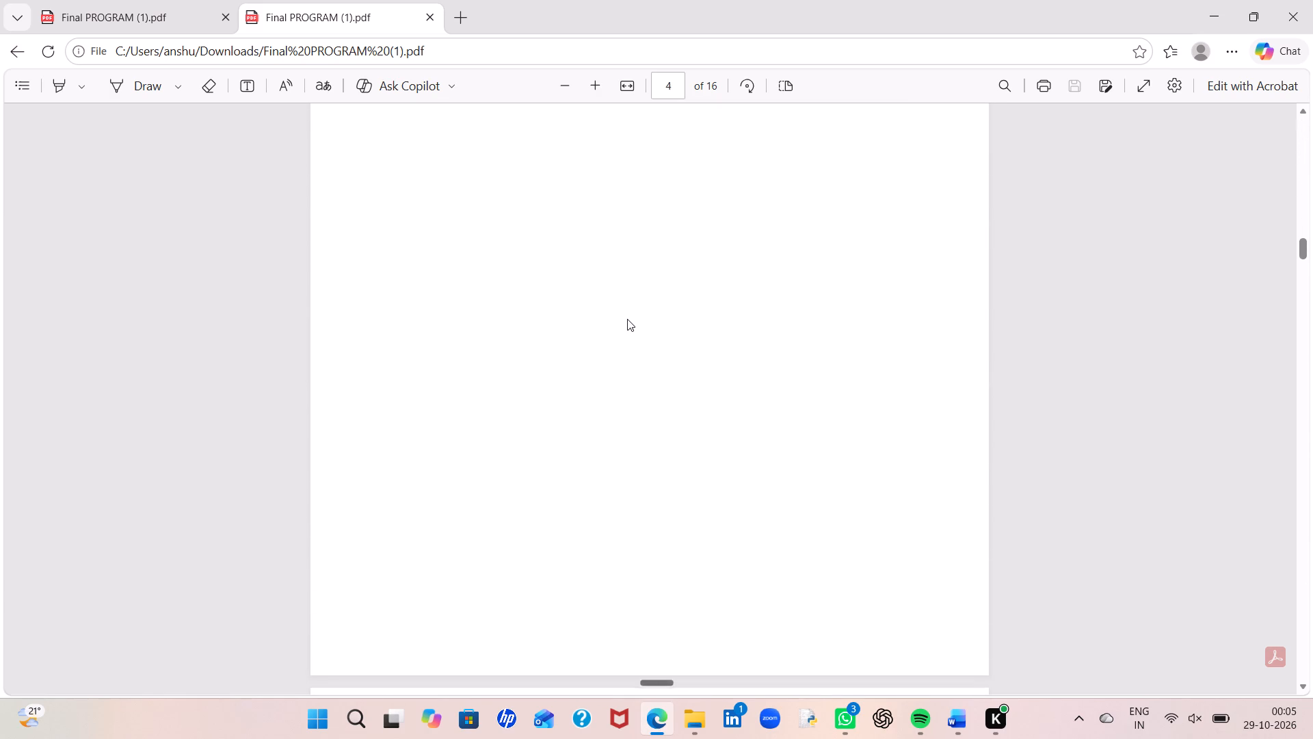
pyautogui.scroll(-7, 627, 319)
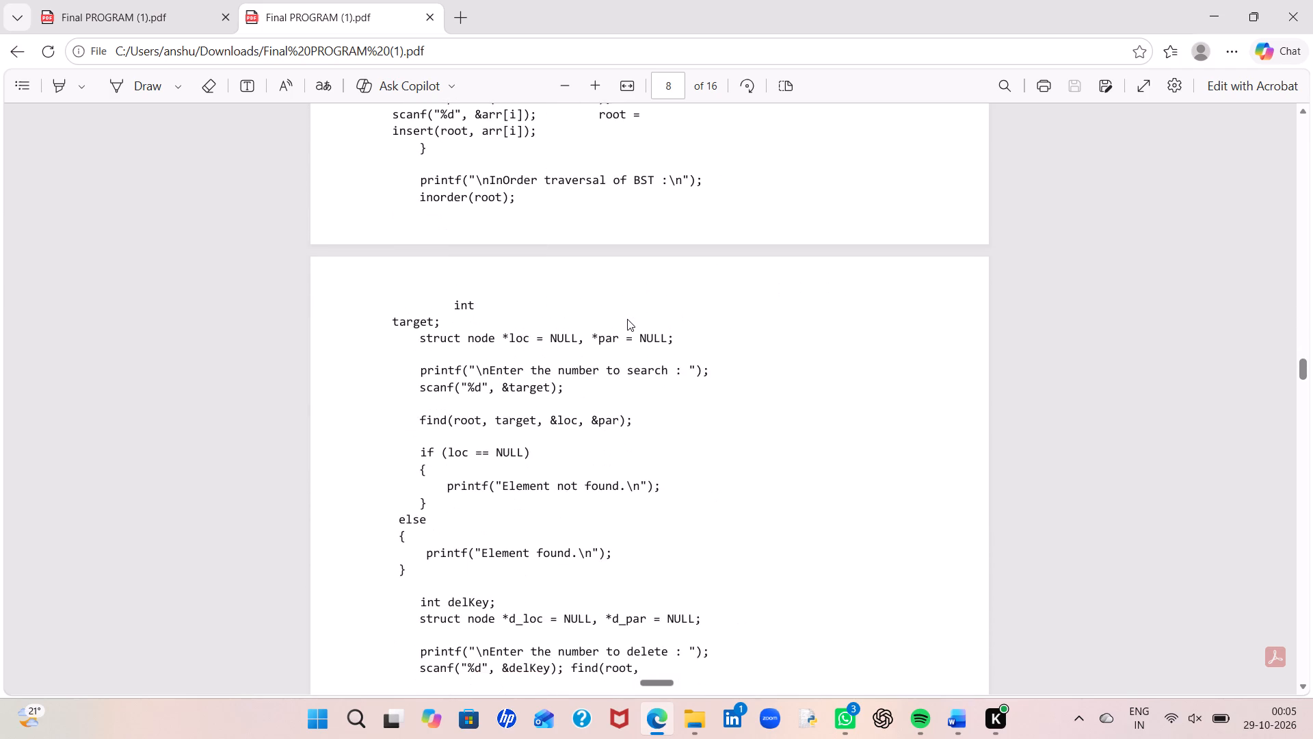
pyautogui.scroll(-7, 627, 319)
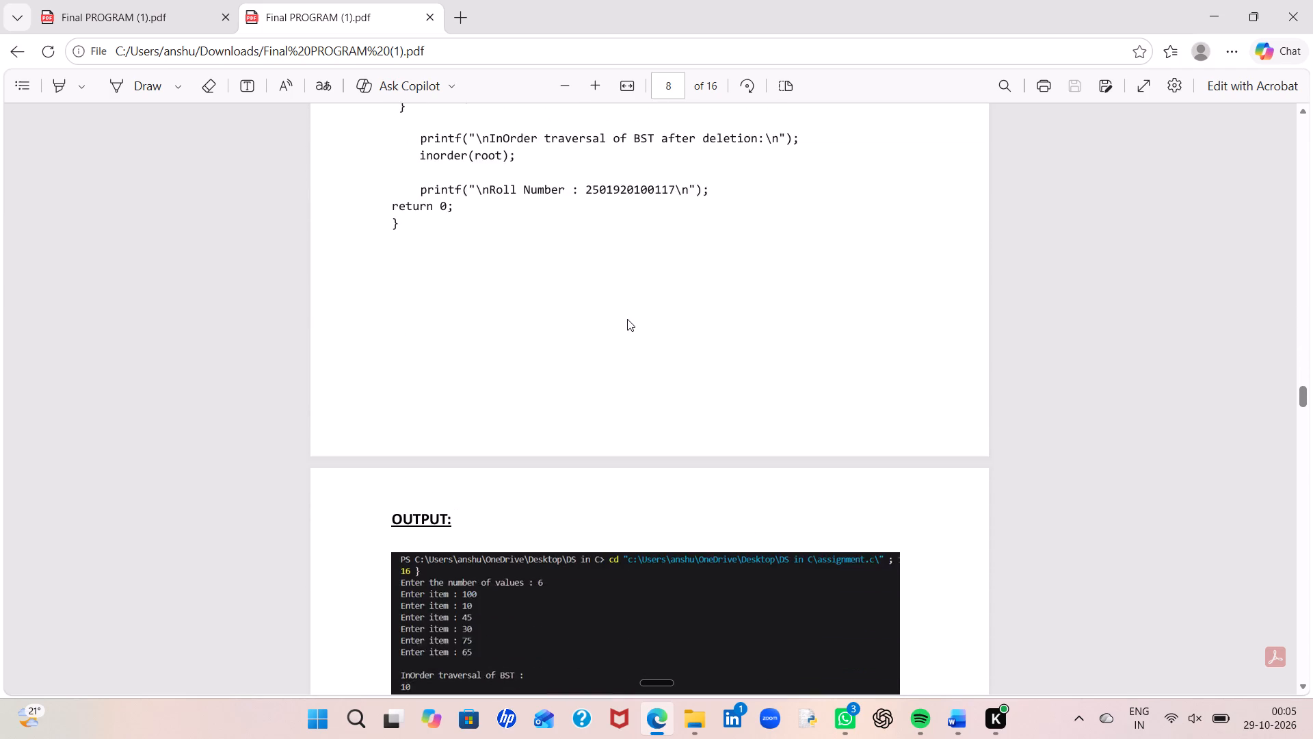
pyautogui.scroll(-14, 627, 319)
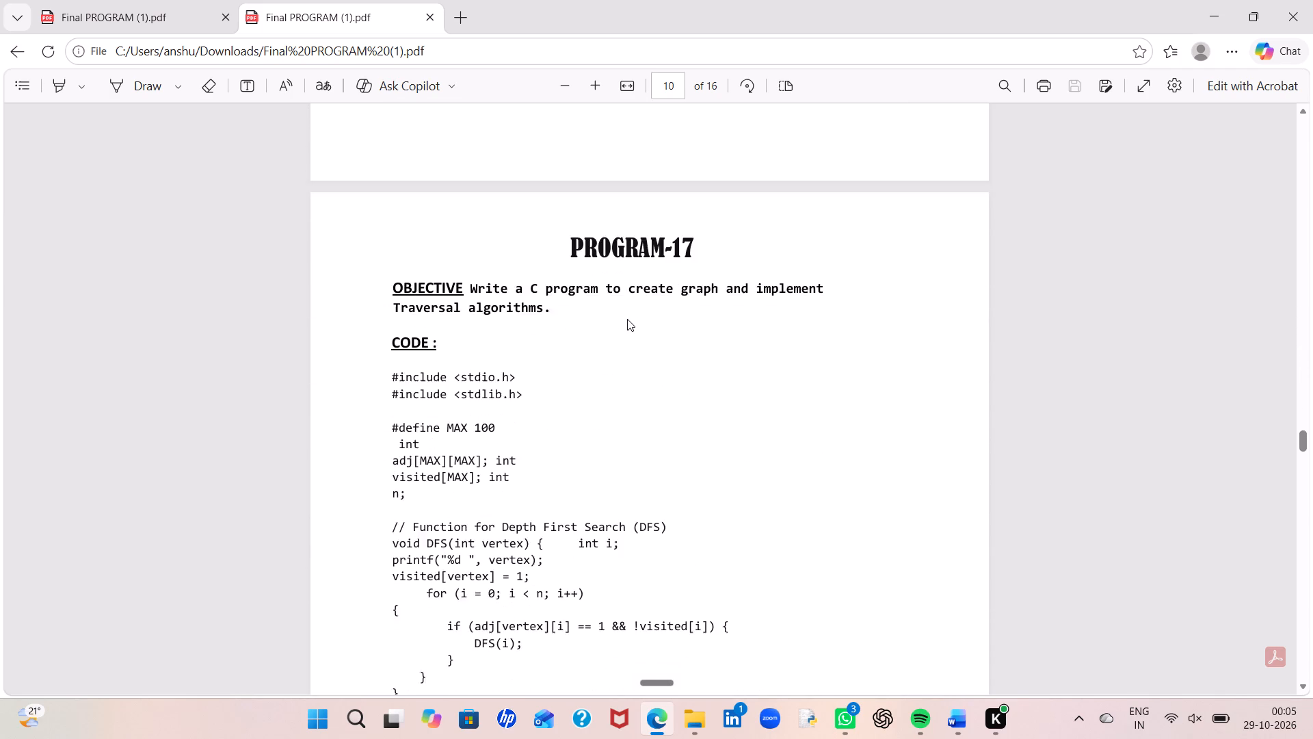
pyautogui.scroll(-14, 627, 319)
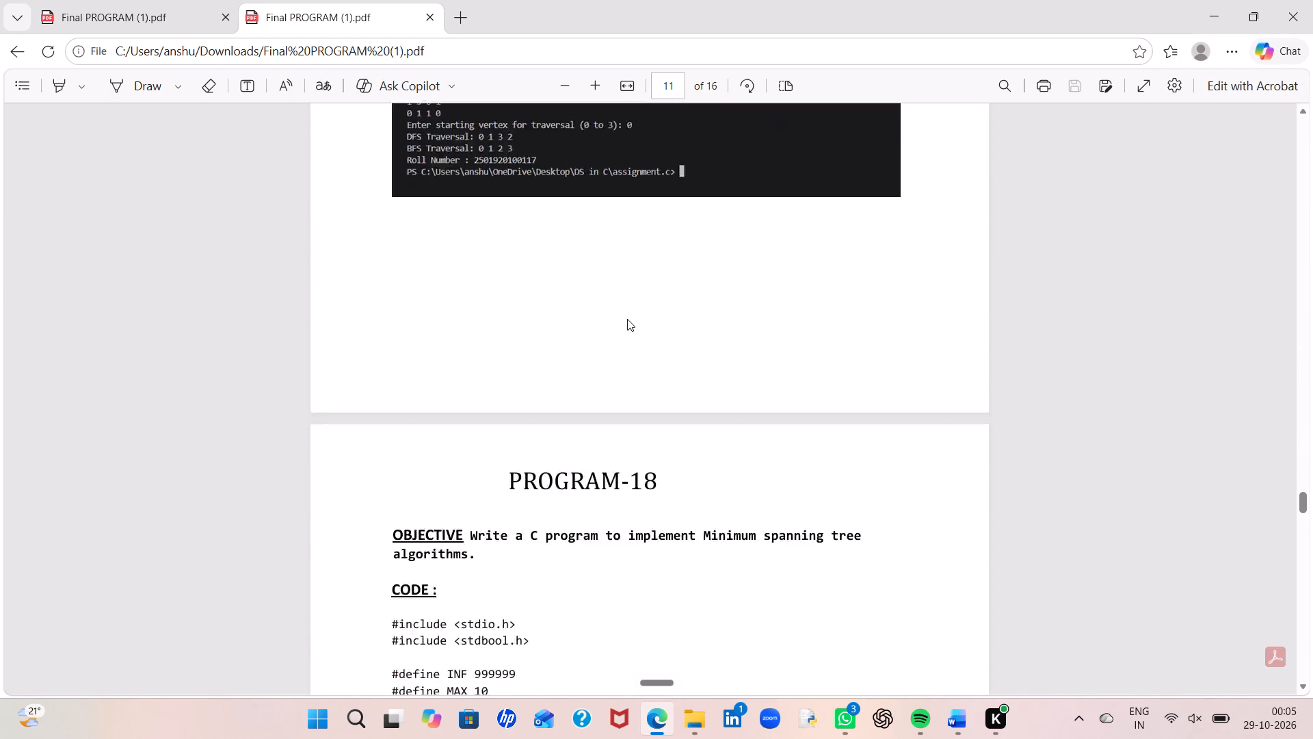
pyautogui.scroll(-4, 627, 319)
# Review the PDF pages in reverse from the PROGRAM-18 code back to the first page, checking code, outputs and page breaks.
pyautogui.scroll(1, 627, 319)
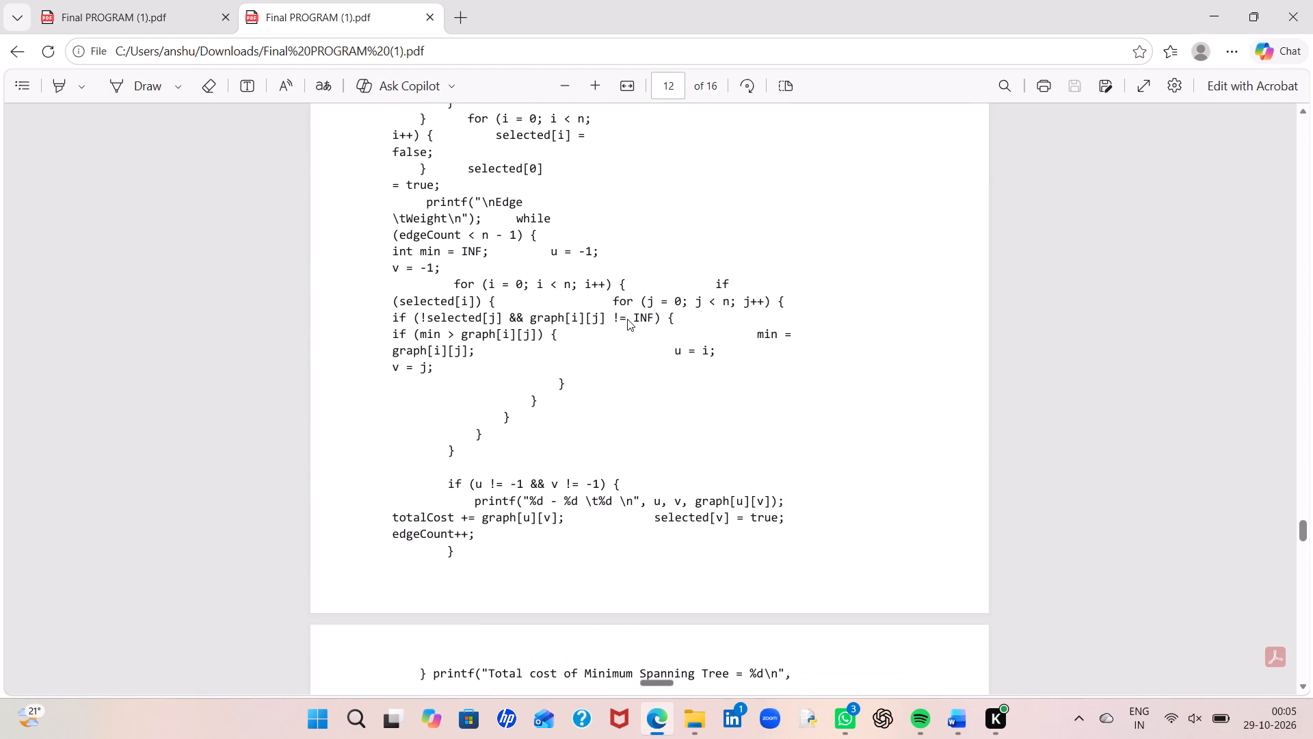
pyautogui.scroll(2, 627, 319)
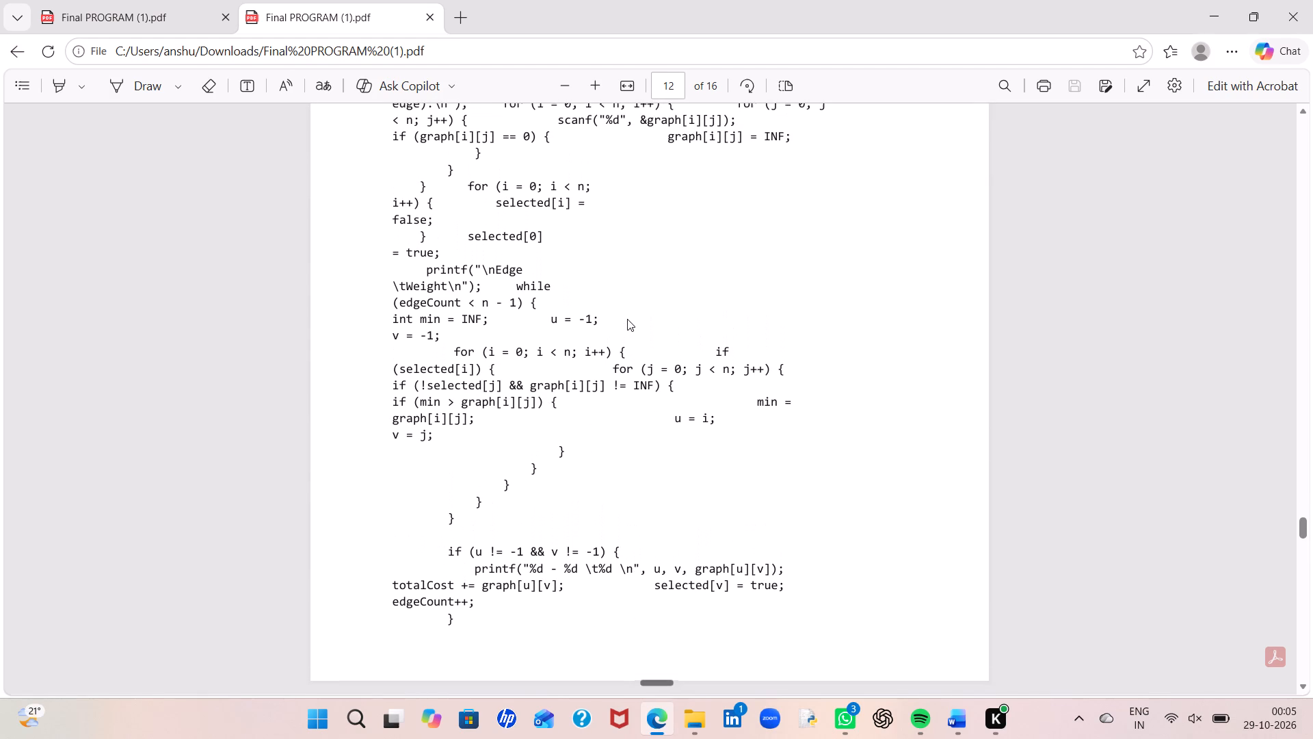
pyautogui.scroll(1, 627, 319)
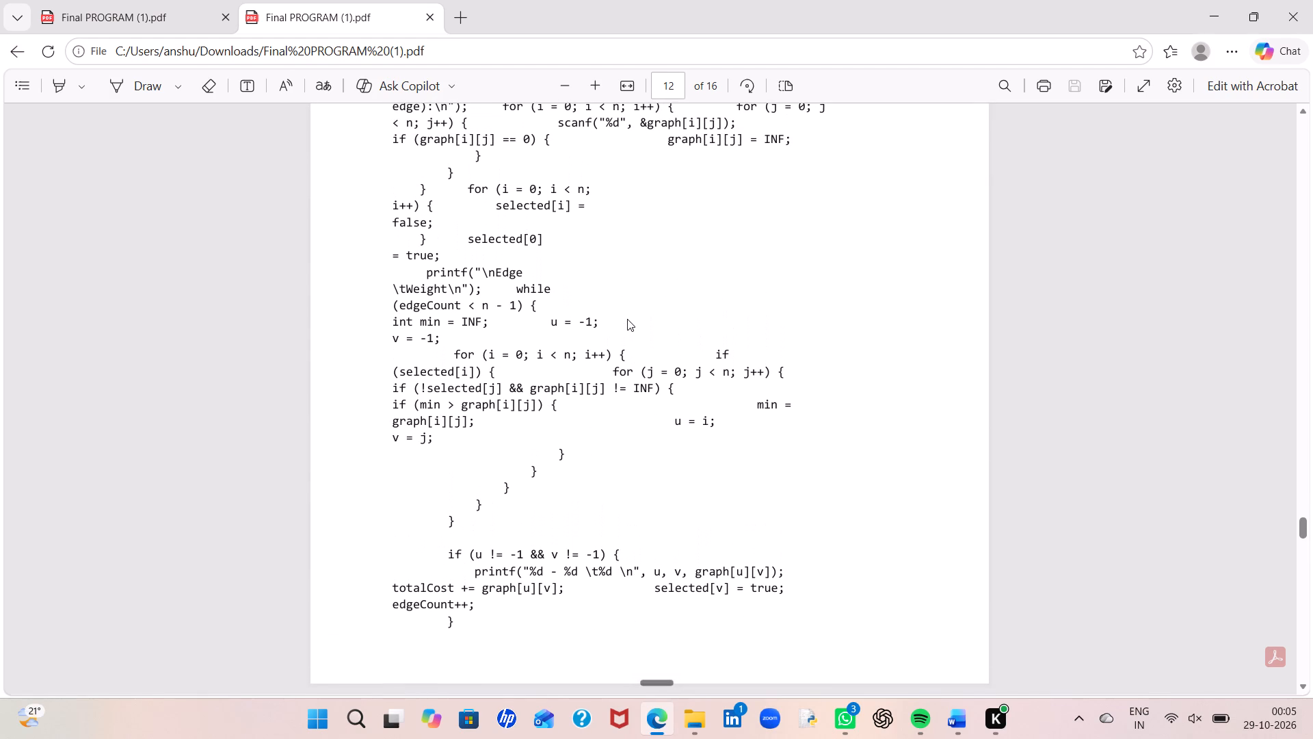
pyautogui.scroll(7, 627, 319)
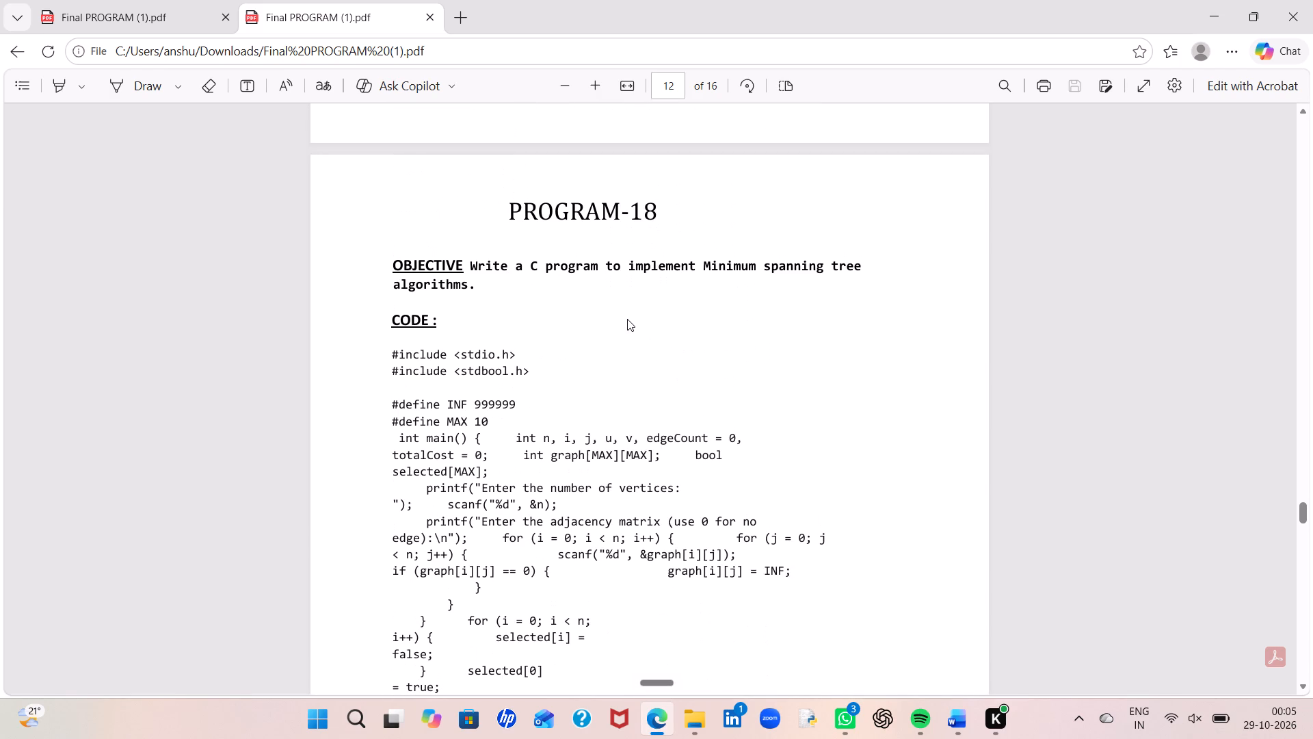
pyautogui.scroll(1, 627, 319)
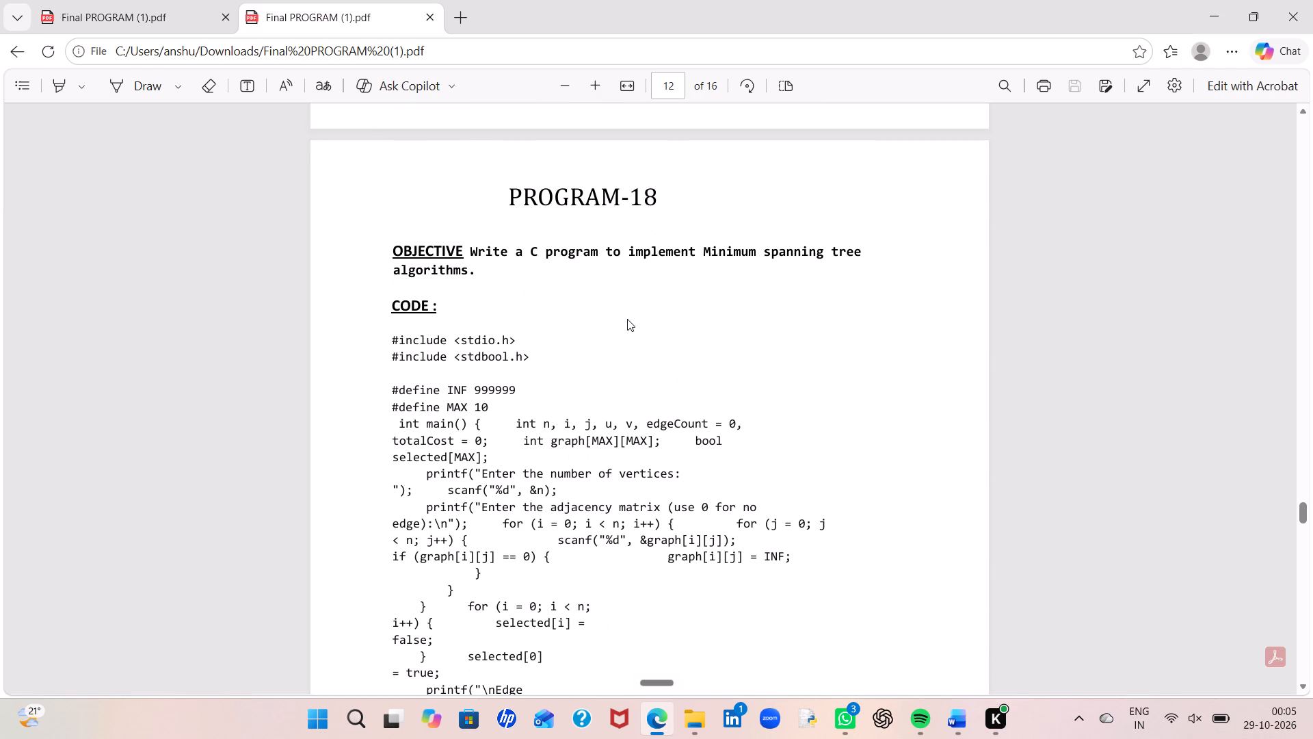
pyautogui.scroll(3, 627, 319)
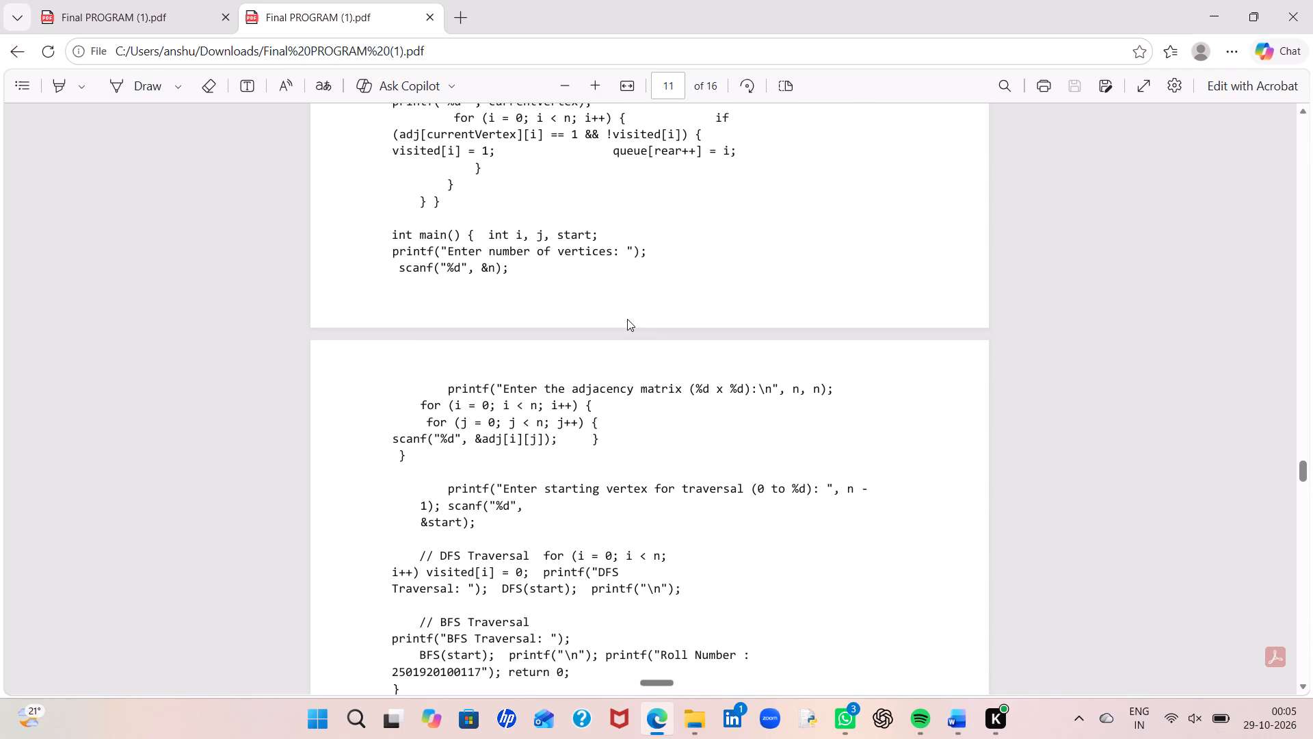
pyautogui.scroll(2, 627, 319)
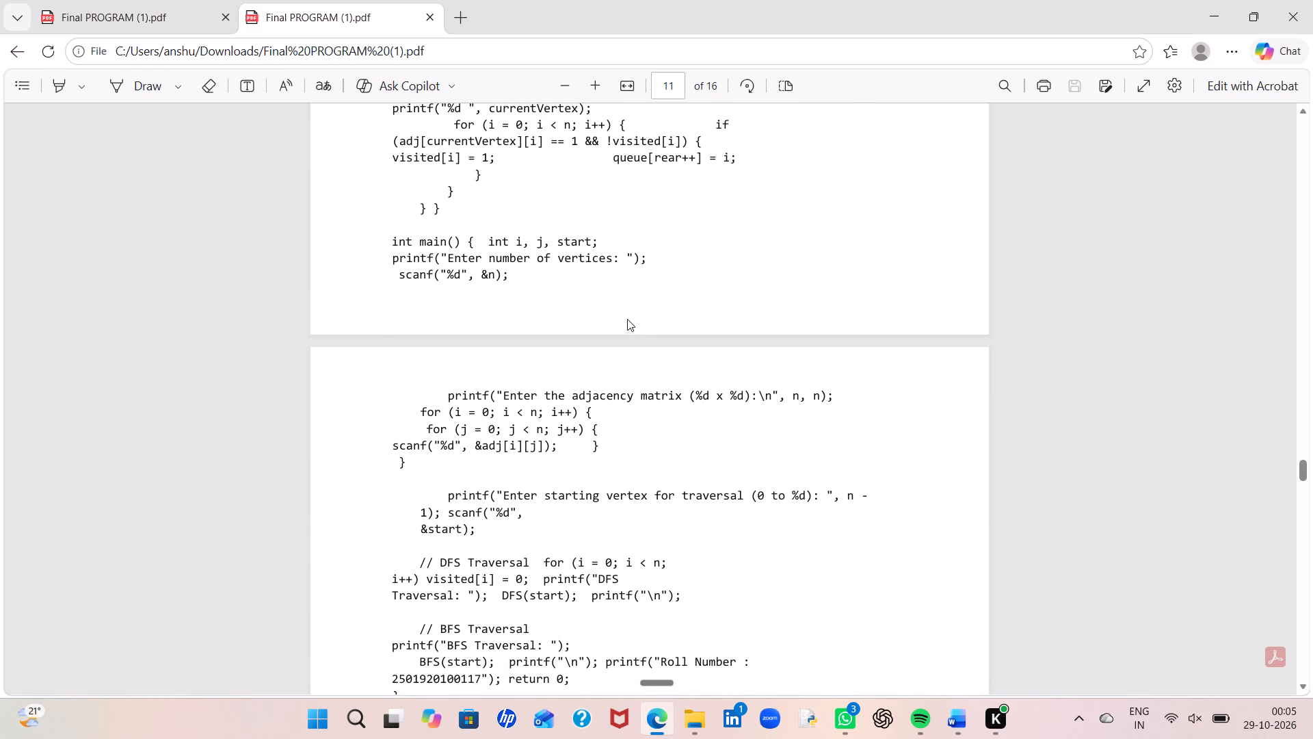
pyautogui.scroll(1, 627, 319)
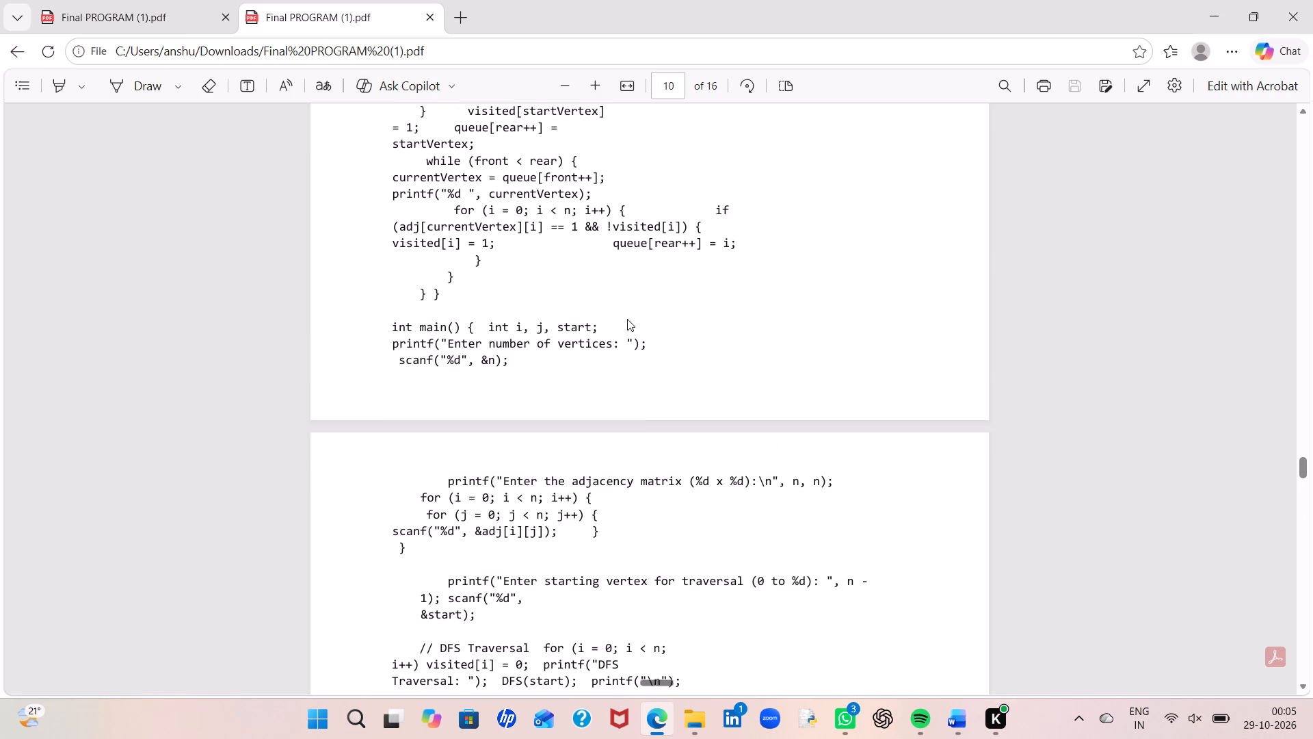
pyautogui.scroll(3, 627, 319)
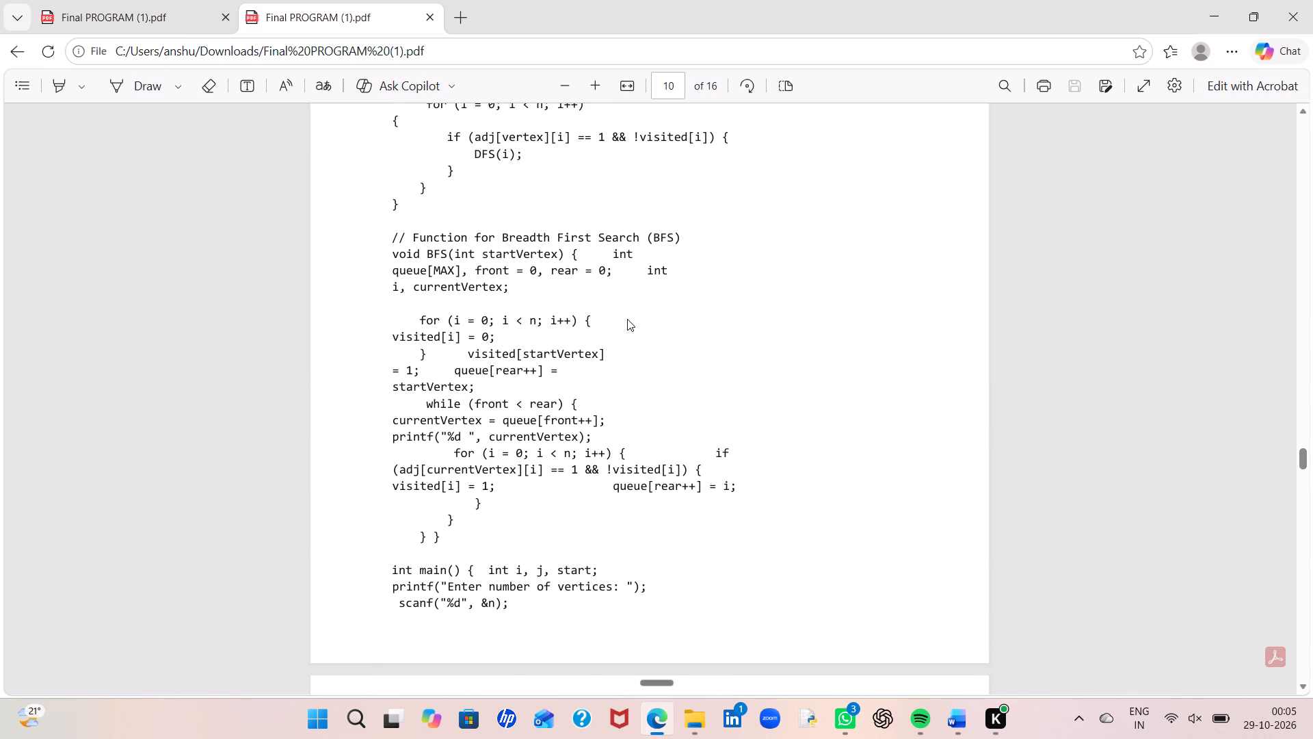
pyautogui.scroll(7, 627, 319)
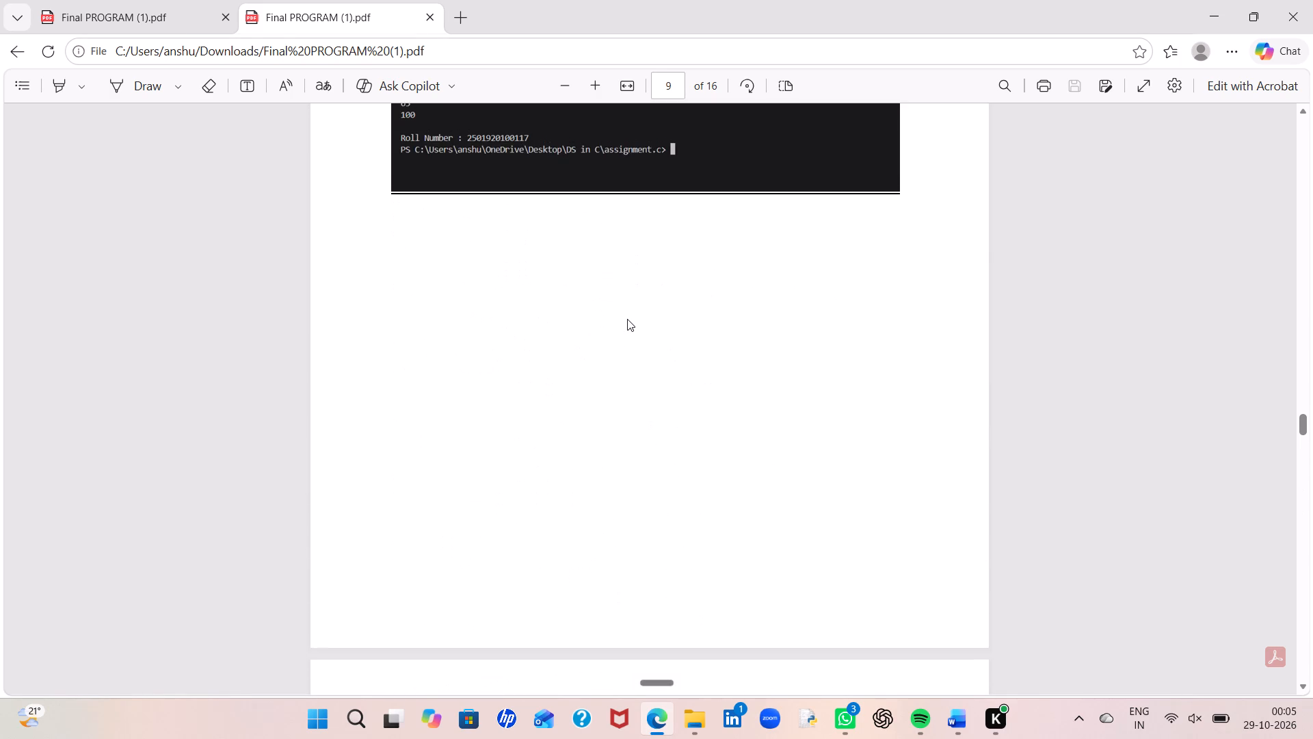
pyautogui.scroll(-5, 627, 319)
pyautogui.scroll(5, 627, 319)
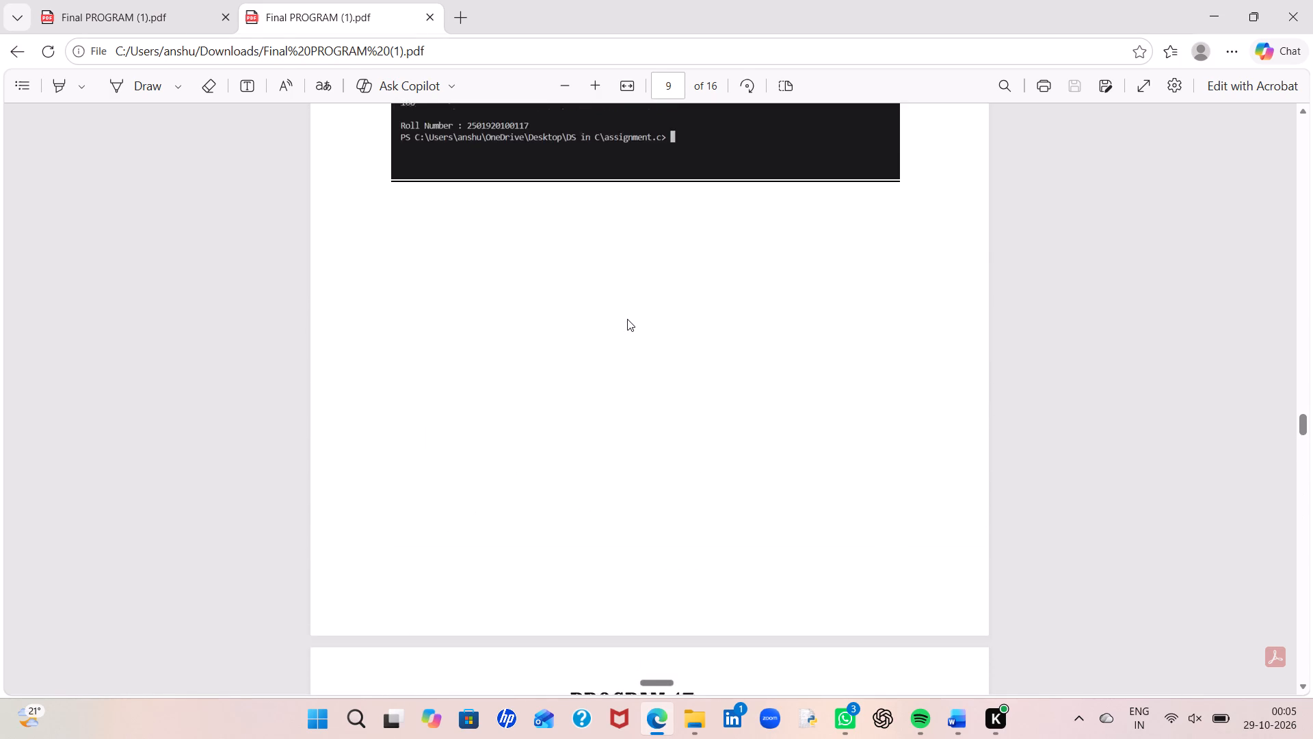
pyautogui.scroll(8, 627, 319)
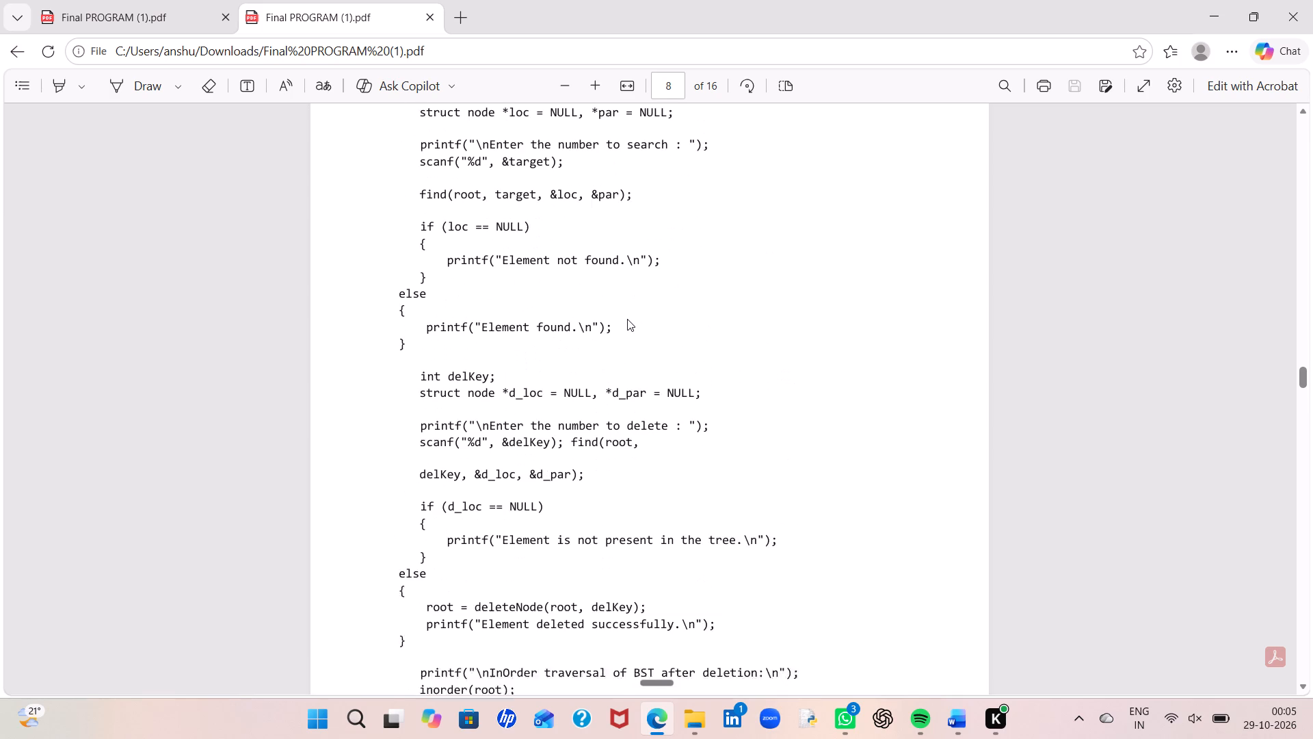
pyautogui.scroll(5, 627, 319)
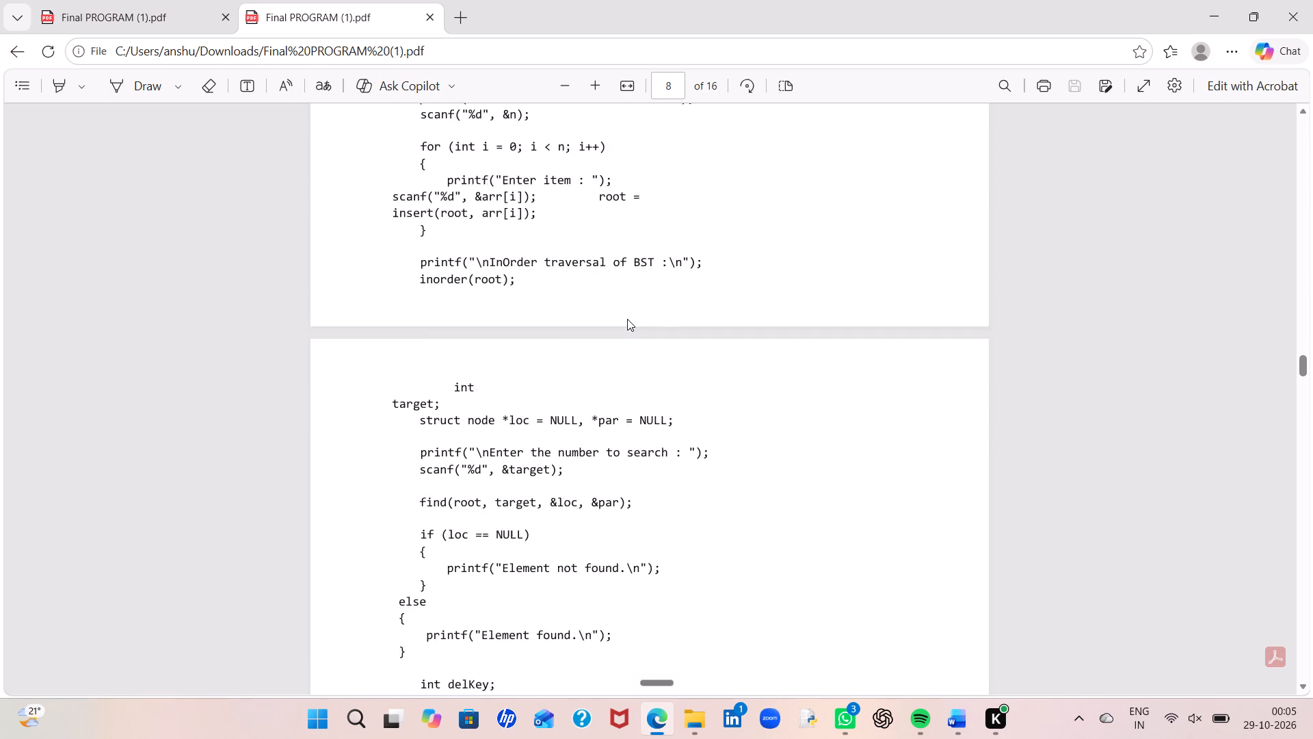
pyautogui.scroll(15, 627, 319)
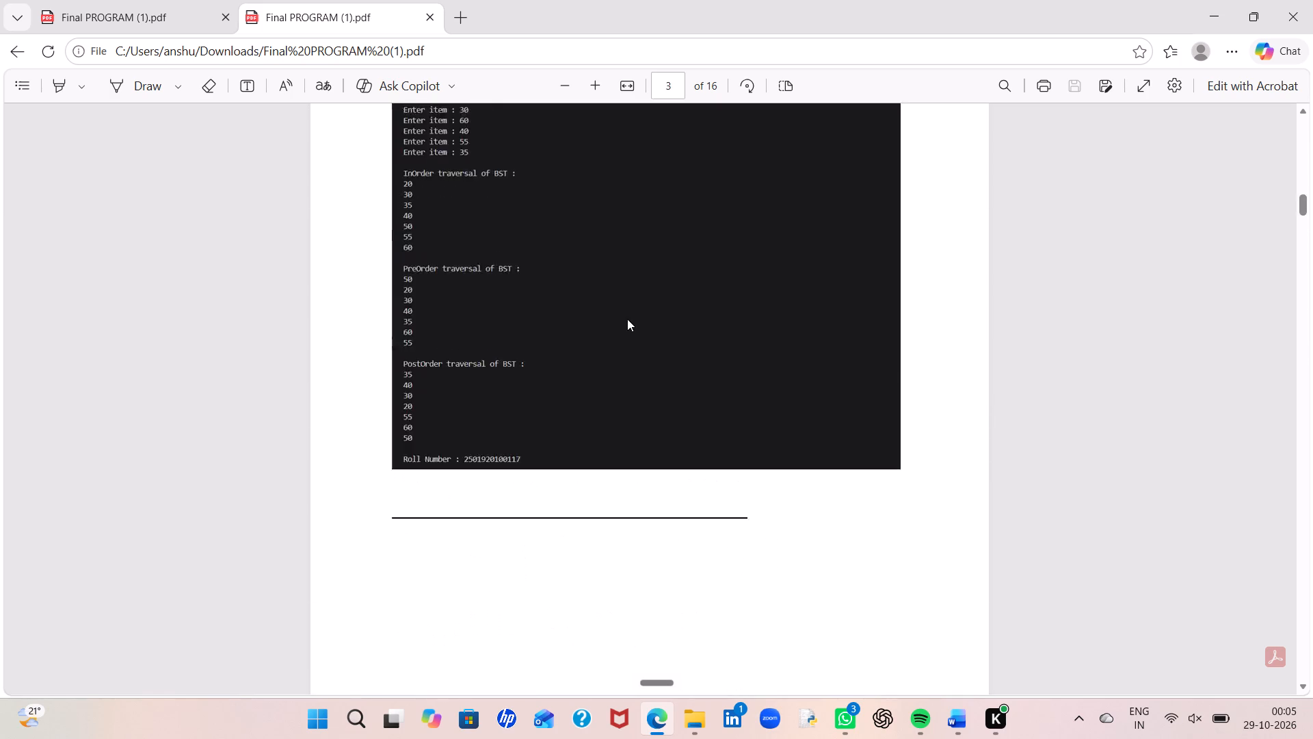
pyautogui.scroll(6, 627, 319)
pyautogui.scroll(-2, 627, 319)
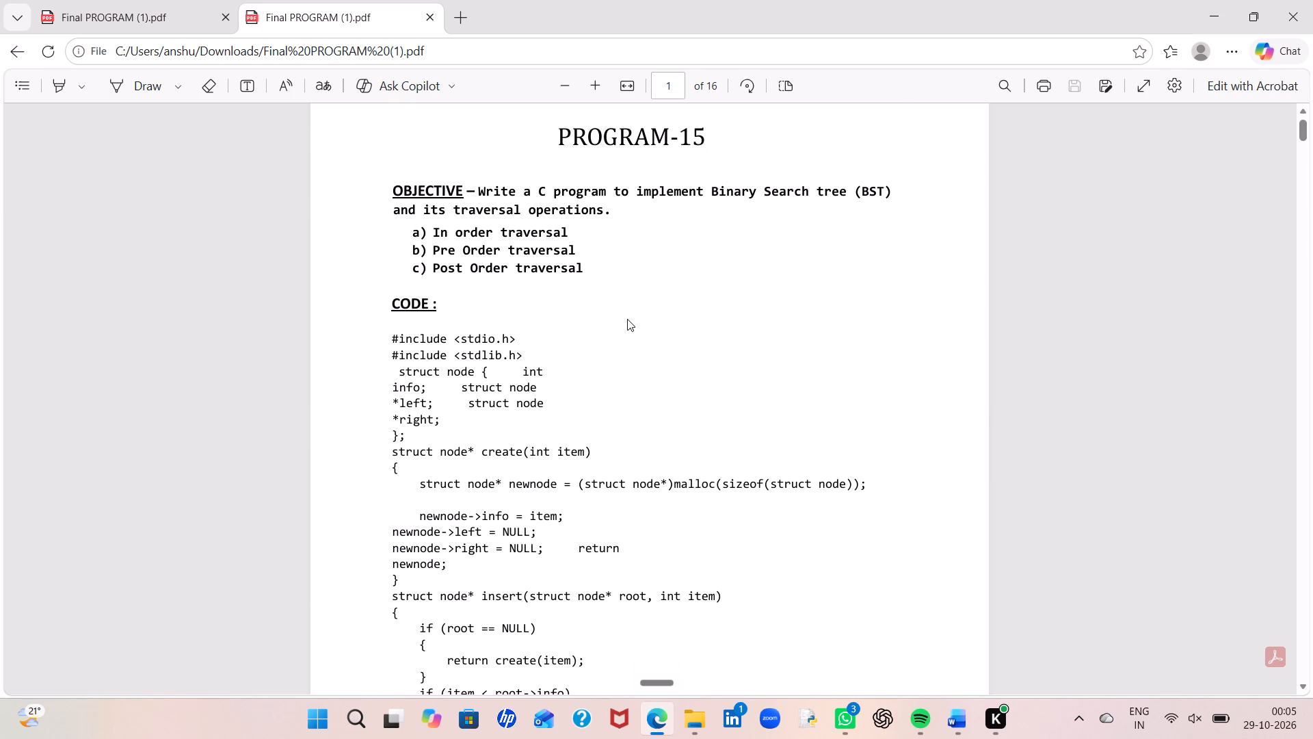
# Look through the exported PDF again from the PROGRAM-15 code to the blank last page, and close the PDF window.
pyautogui.scroll(-3, 627, 319)
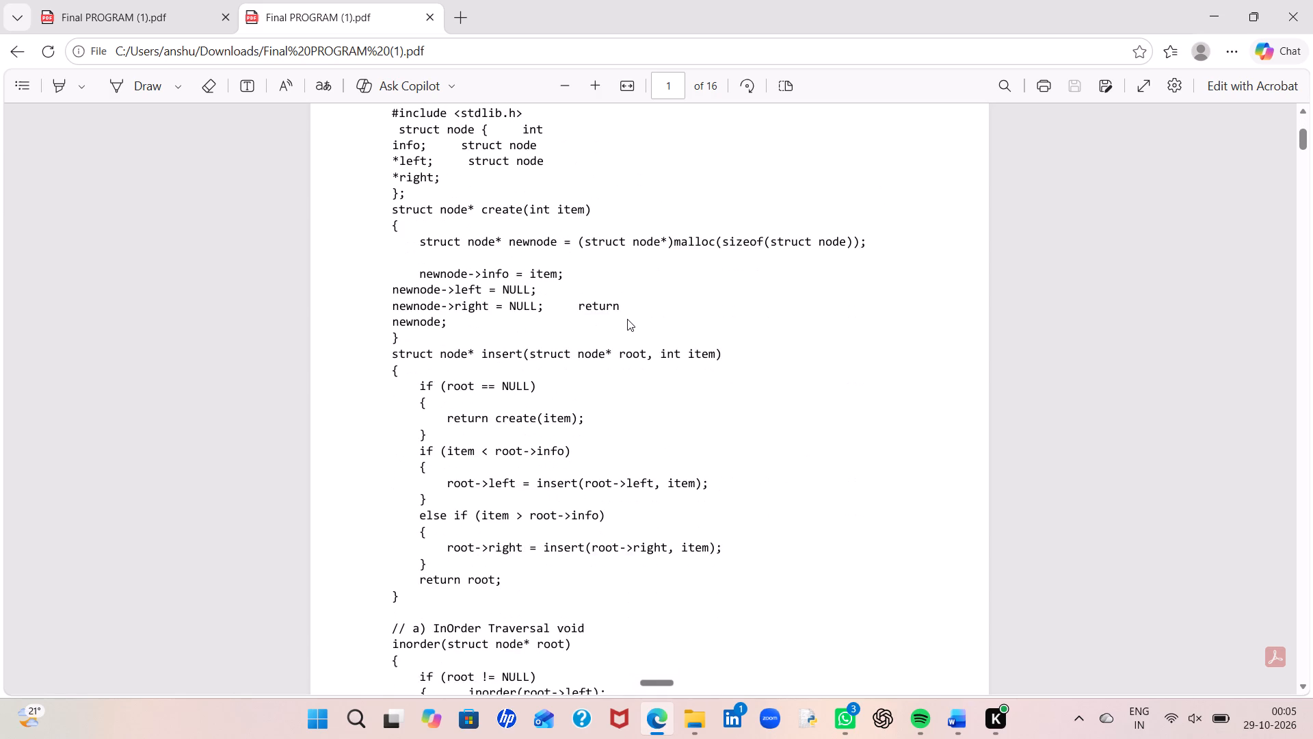
pyautogui.scroll(-5, 627, 319)
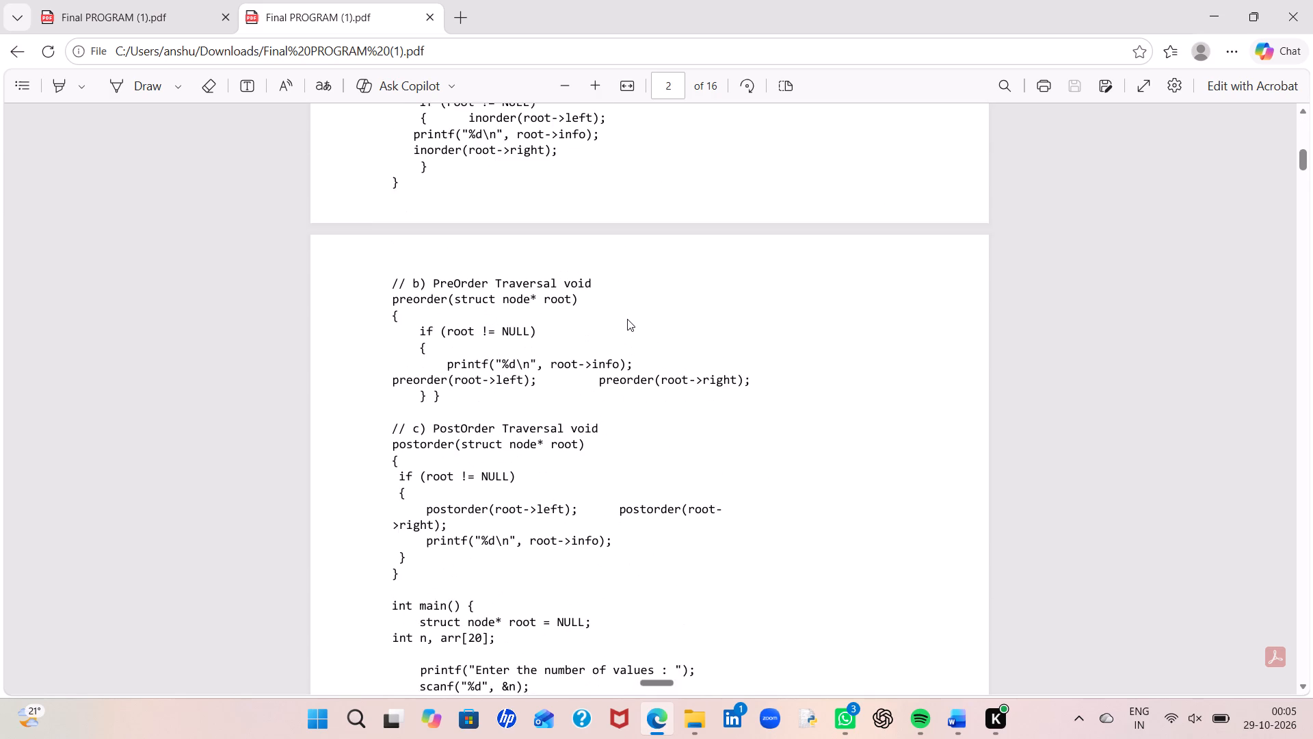
pyautogui.scroll(-5, 627, 319)
pyautogui.scroll(10, 627, 319)
pyautogui.scroll(-13, 732, 333)
pyautogui.scroll(-20, 732, 333)
pyautogui.scroll(-18, 732, 333)
pyautogui.scroll(-6, 732, 333)
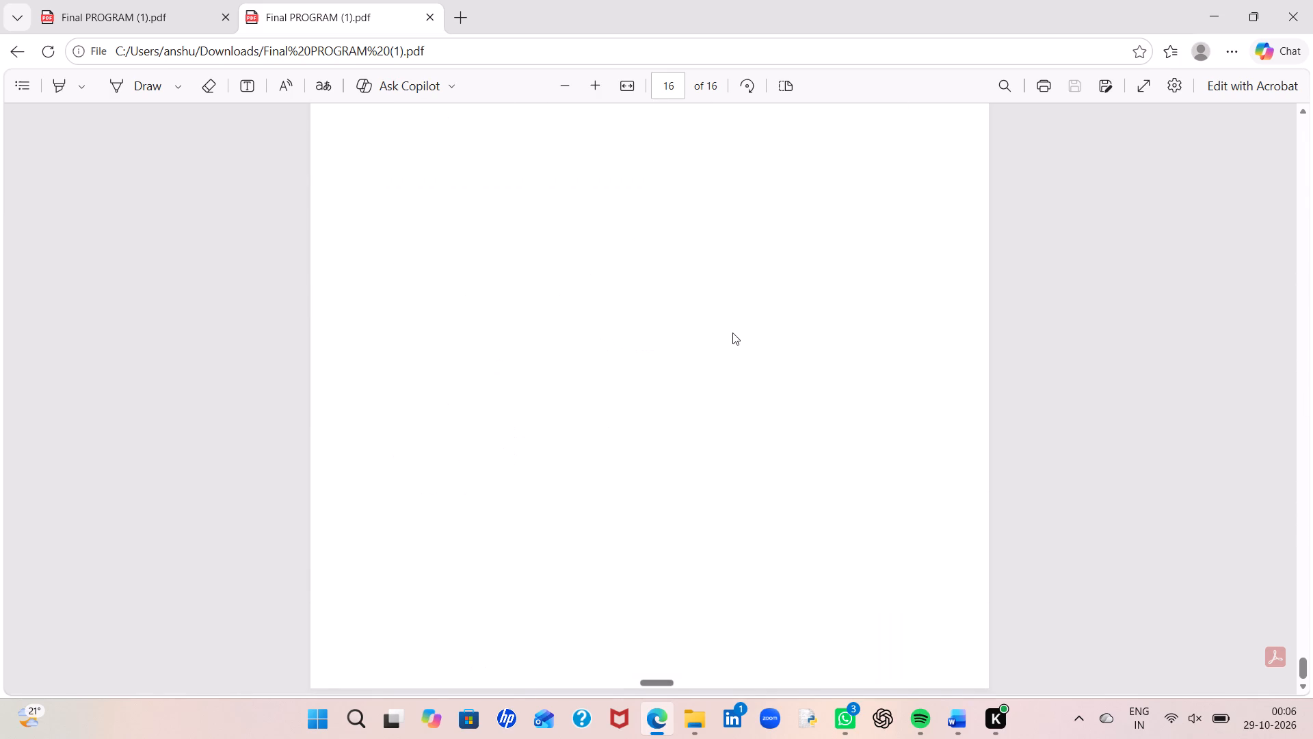
pyautogui.click(1312, 0)
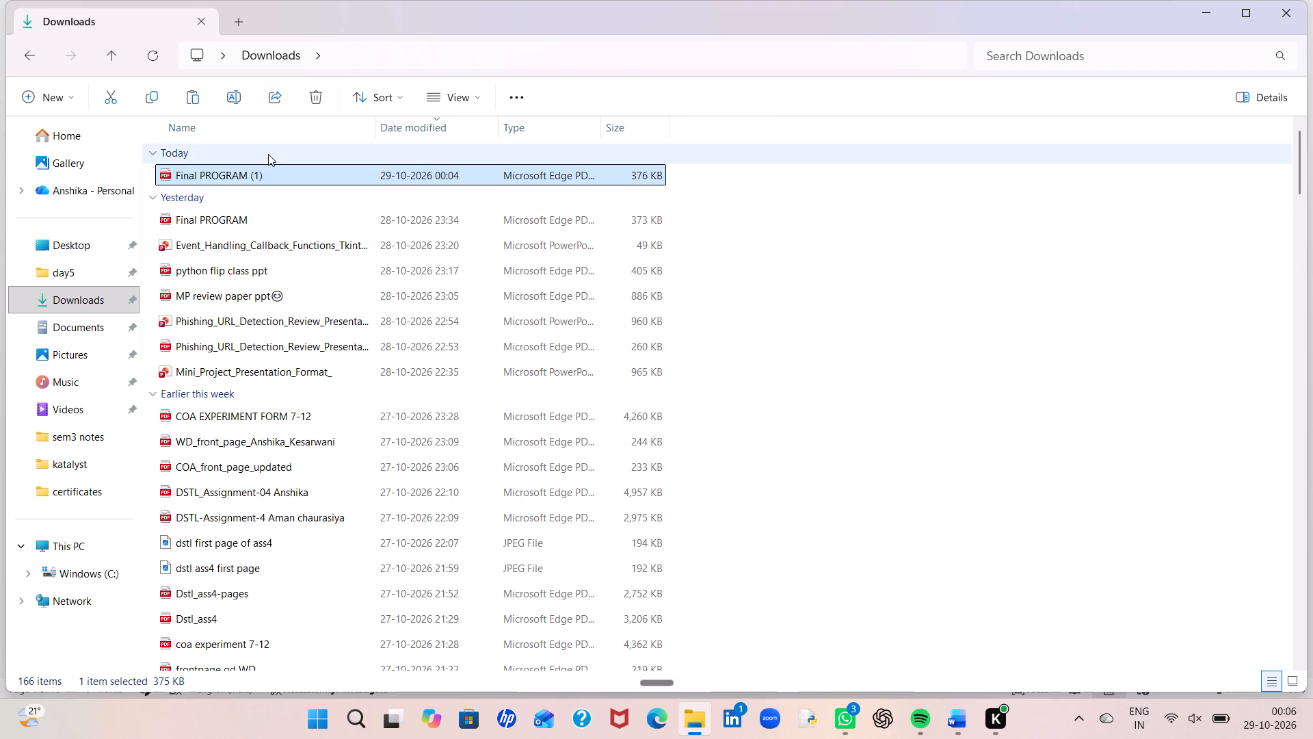
# Reopen the Final PROGRAM (1) PDF from Downloads, check its pages from the last back to the PROGRAM-15 page, and close it.
pyautogui.doubleClick(269, 175)
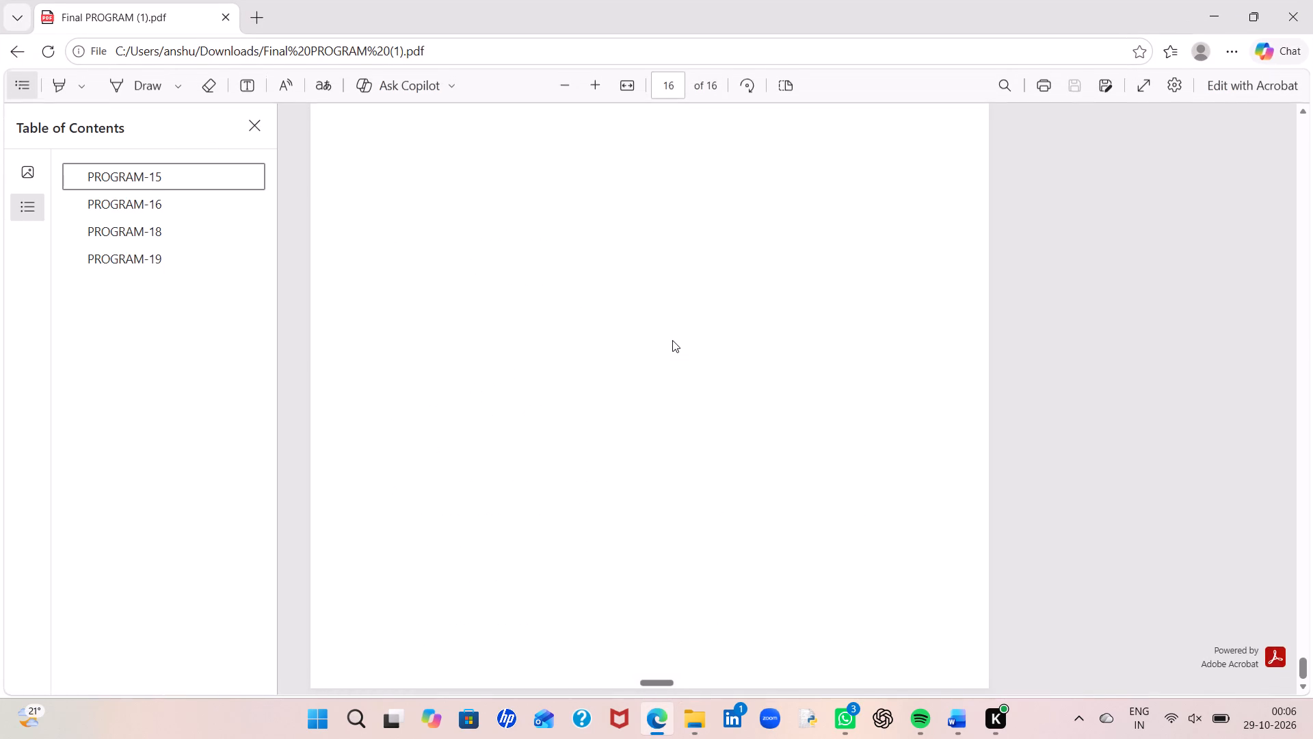
pyautogui.click(630, 352)
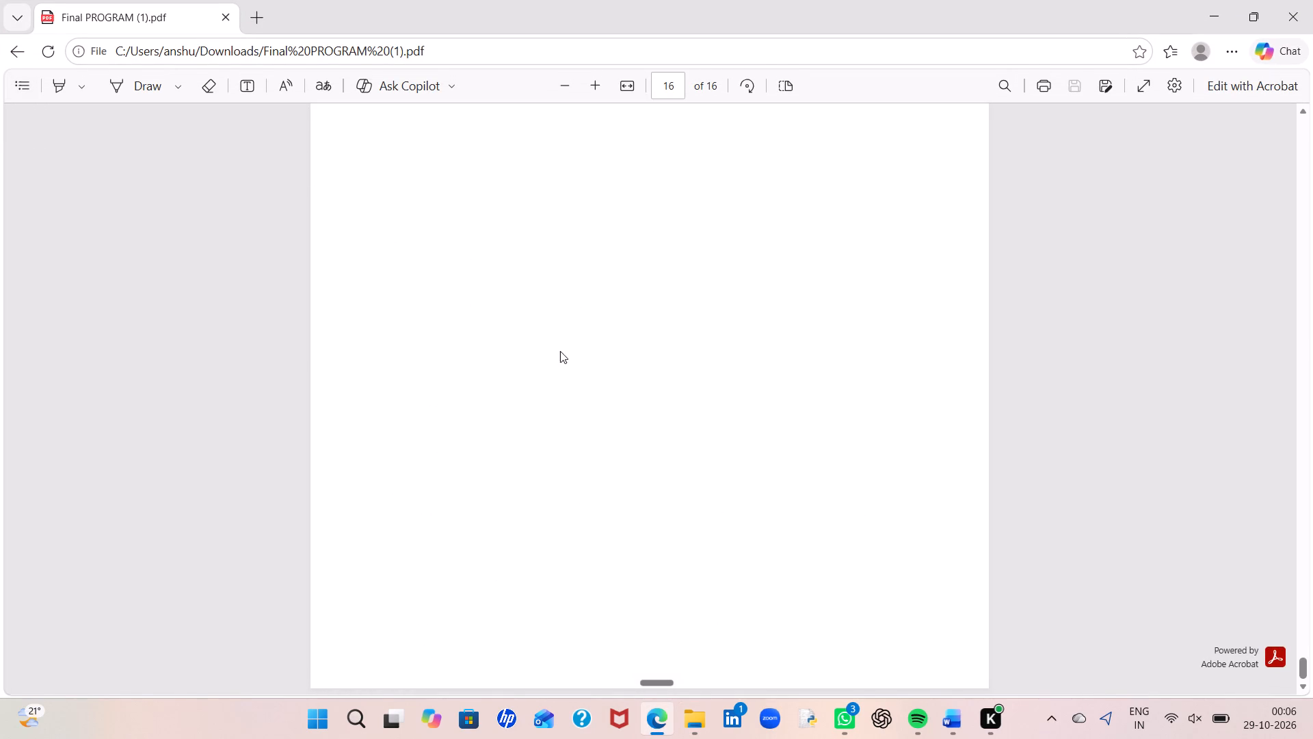
pyautogui.scroll(20, 560, 351)
pyautogui.scroll(20, 560, 351)
pyautogui.scroll(3, 560, 351)
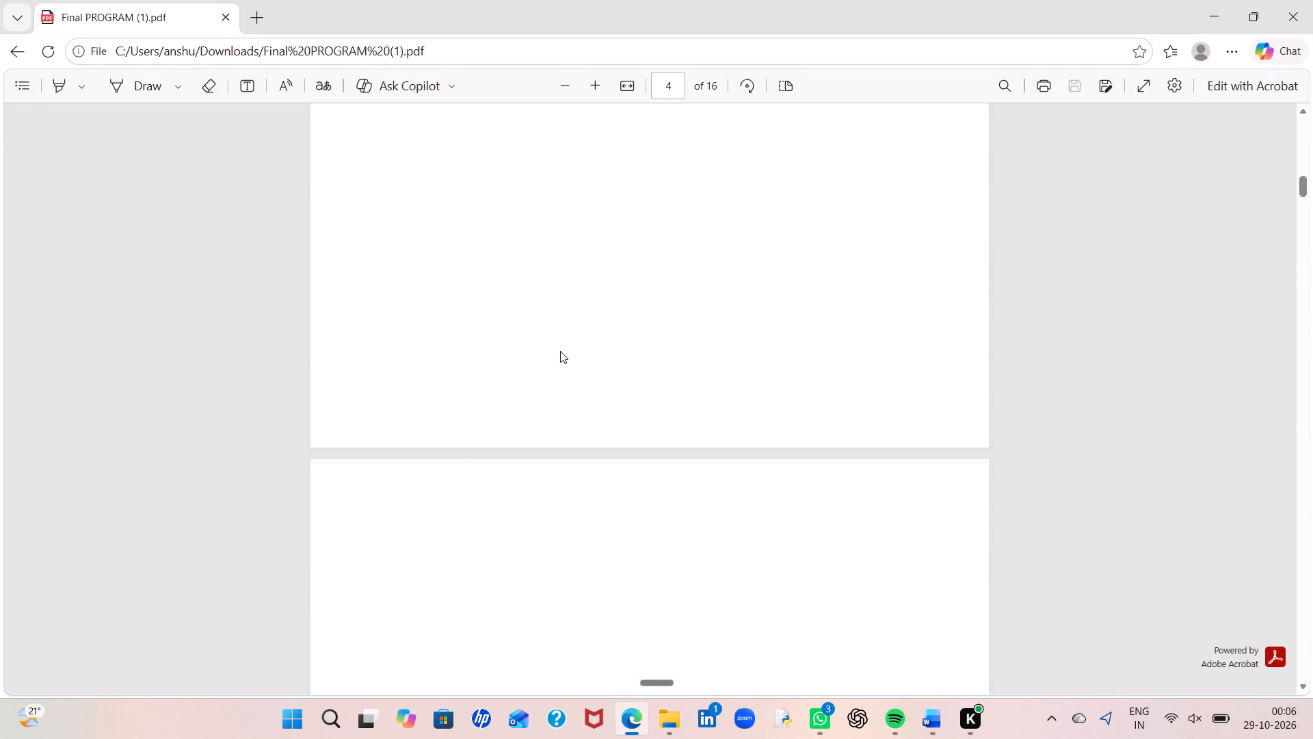
pyautogui.scroll(-8, 560, 351)
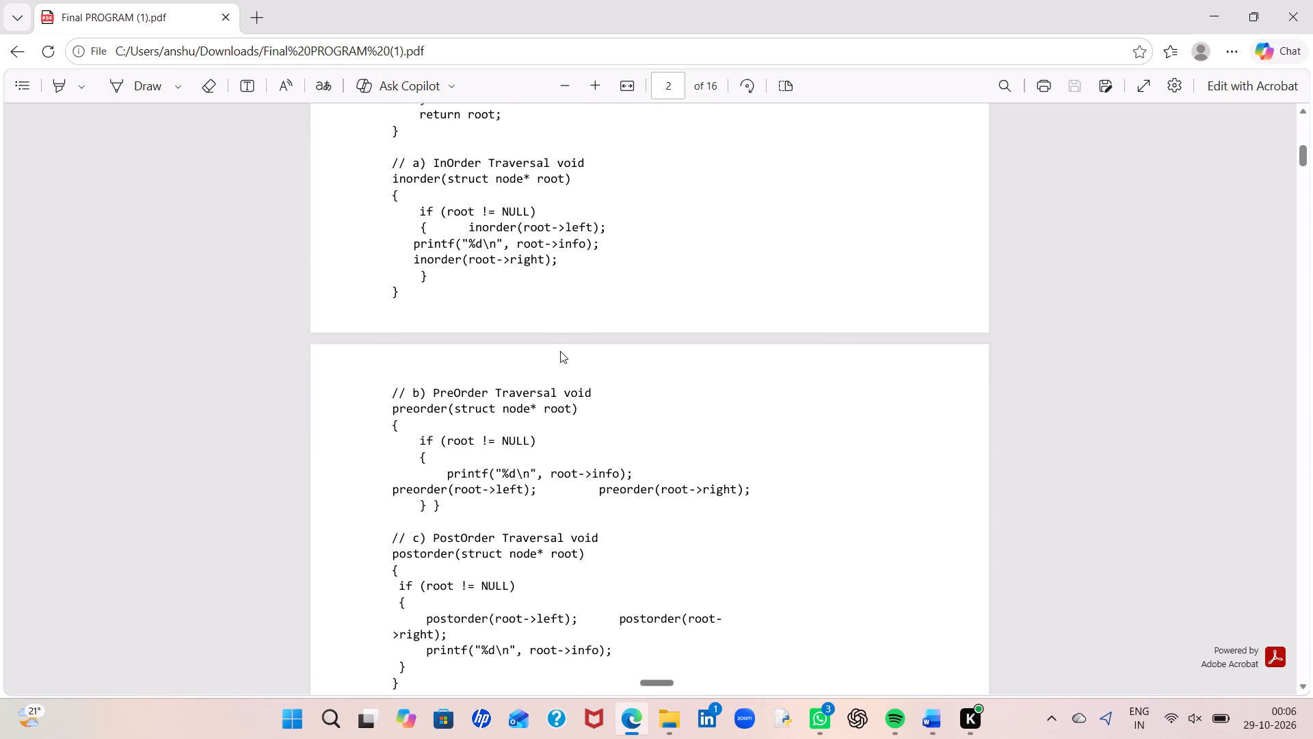
pyautogui.scroll(-3, 826, 343)
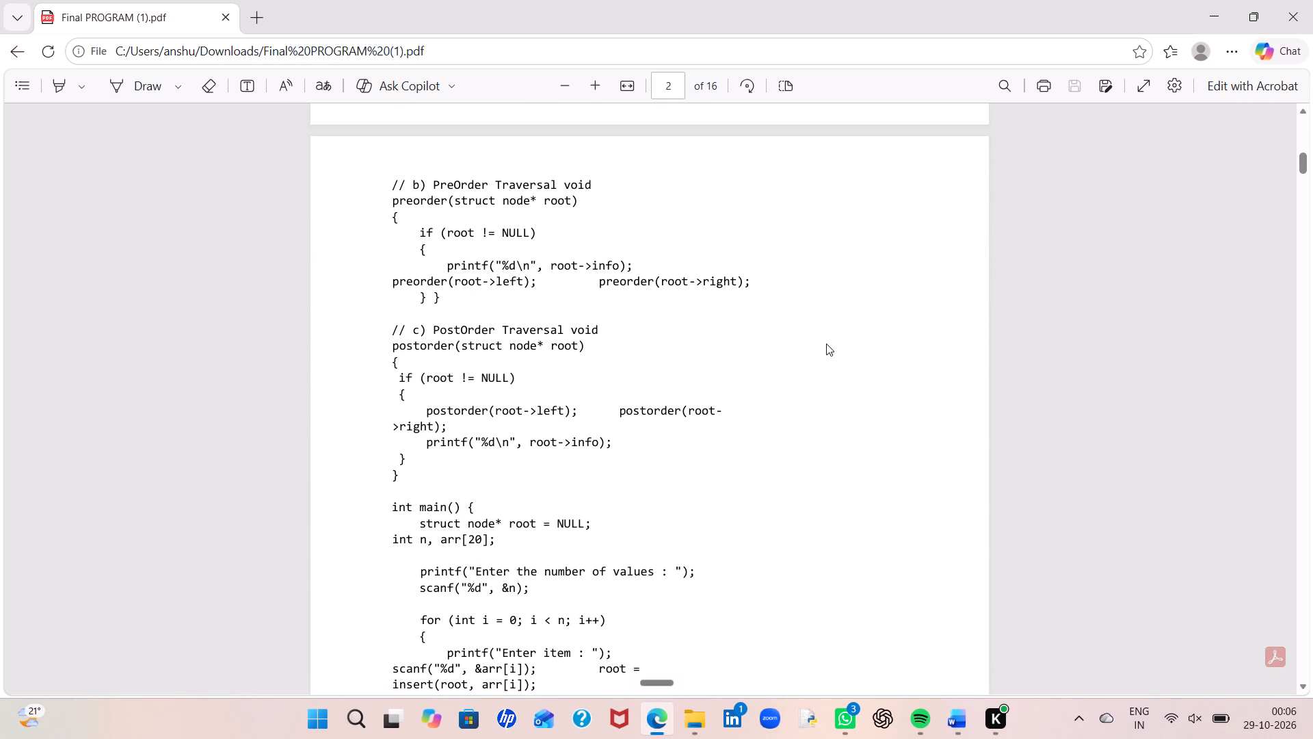
pyautogui.scroll(11, 826, 343)
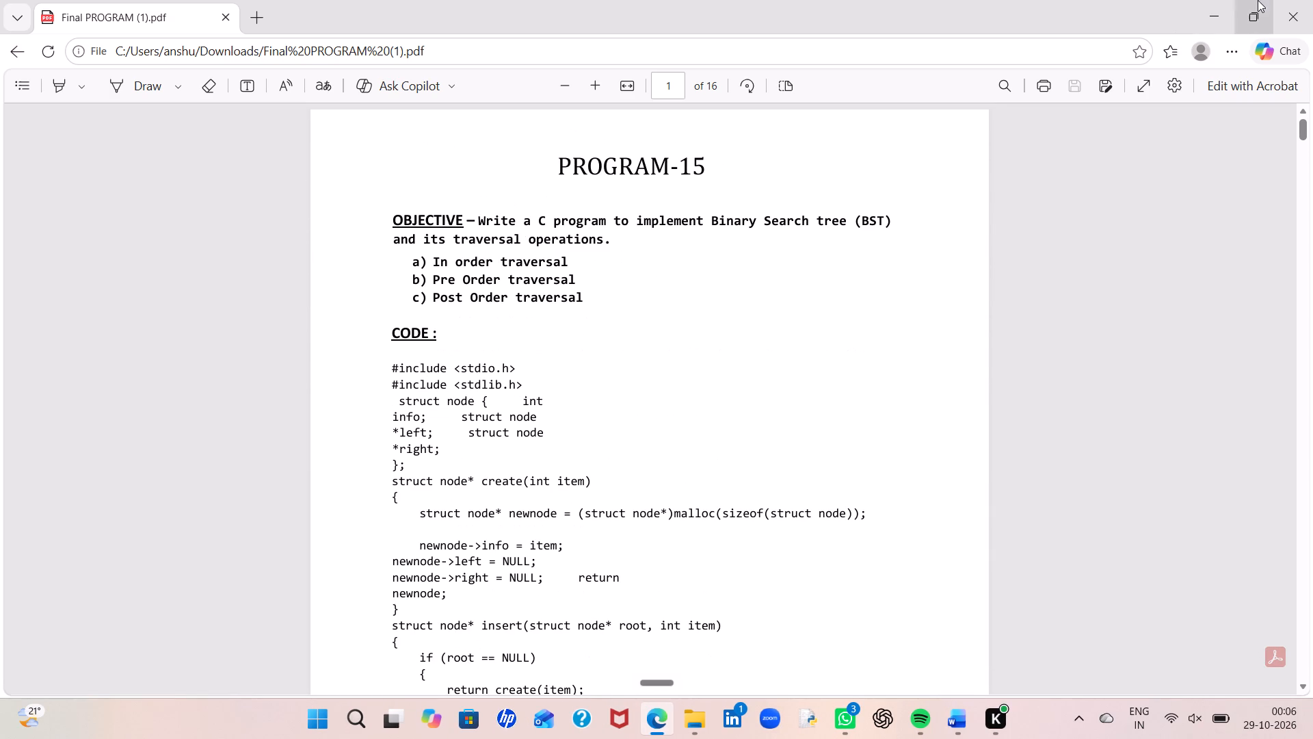
pyautogui.click(1277, 5)
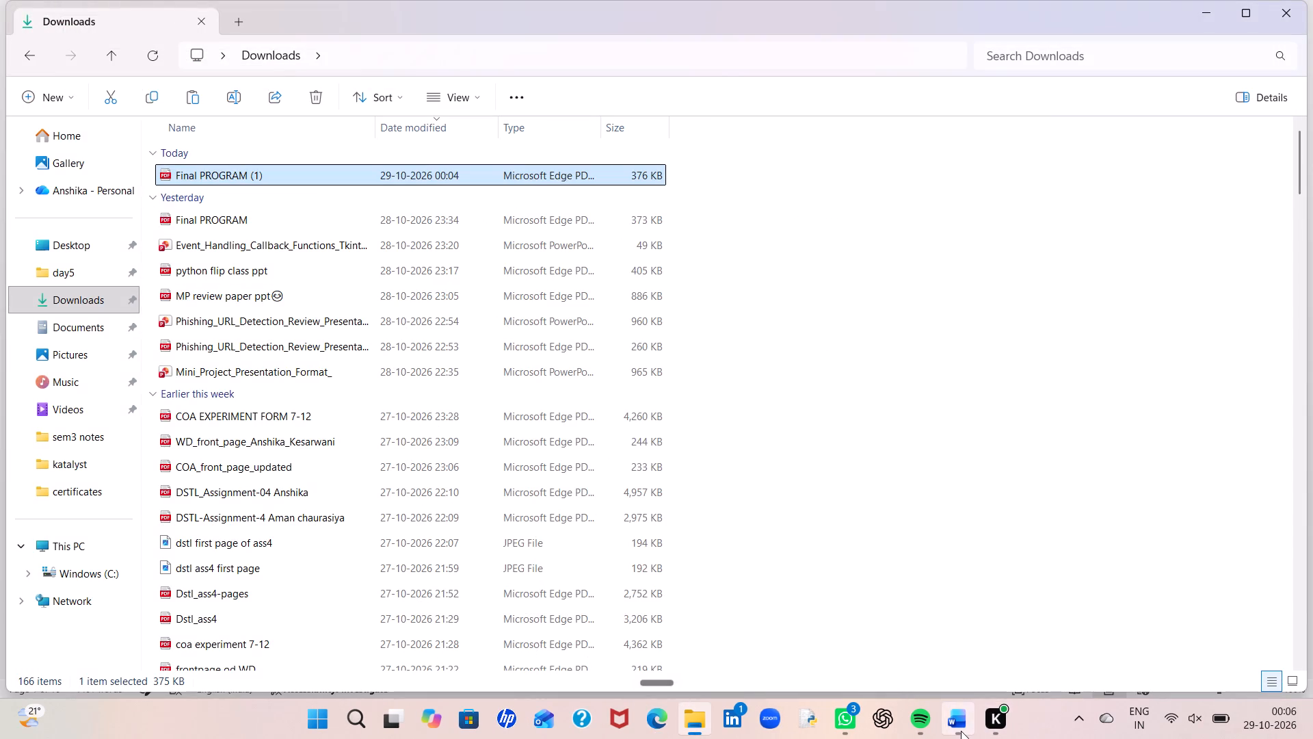
# Switch to Word and open the Final PROGRAM (1) document from the recent files.
pyautogui.click(961, 731)
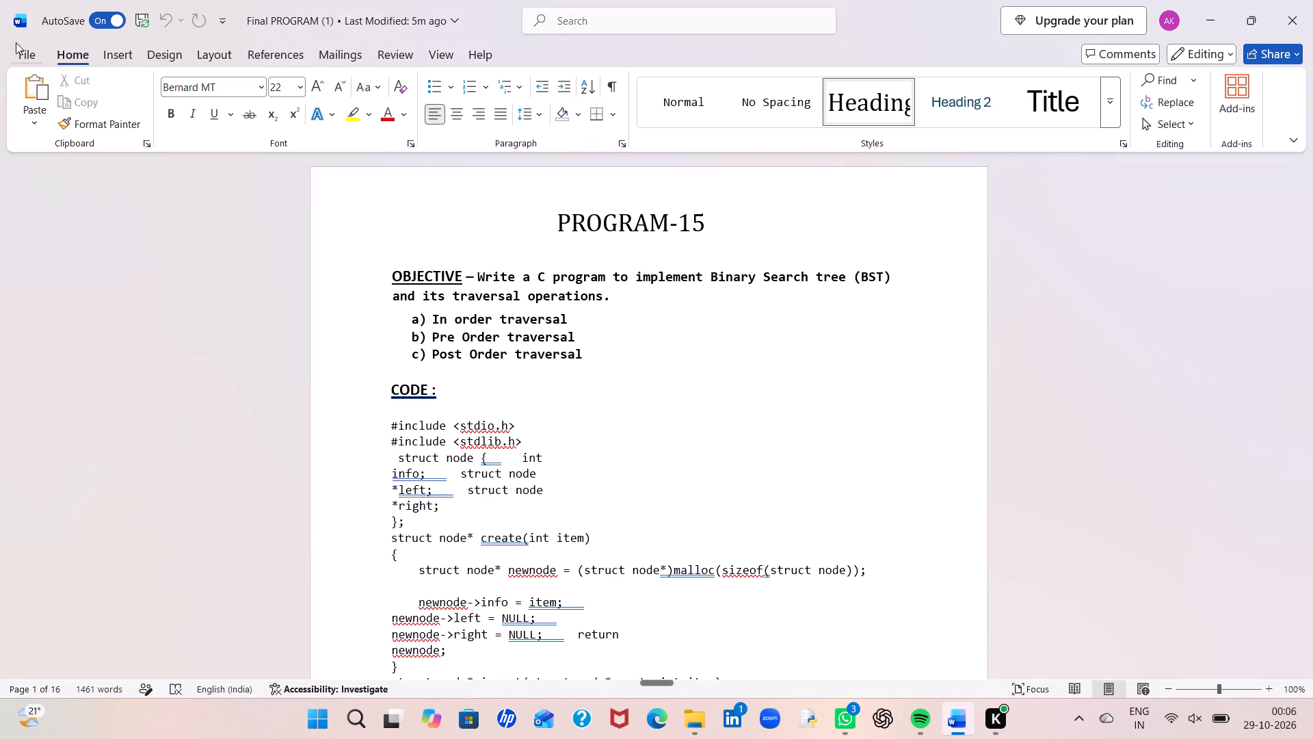
pyautogui.click(21, 45)
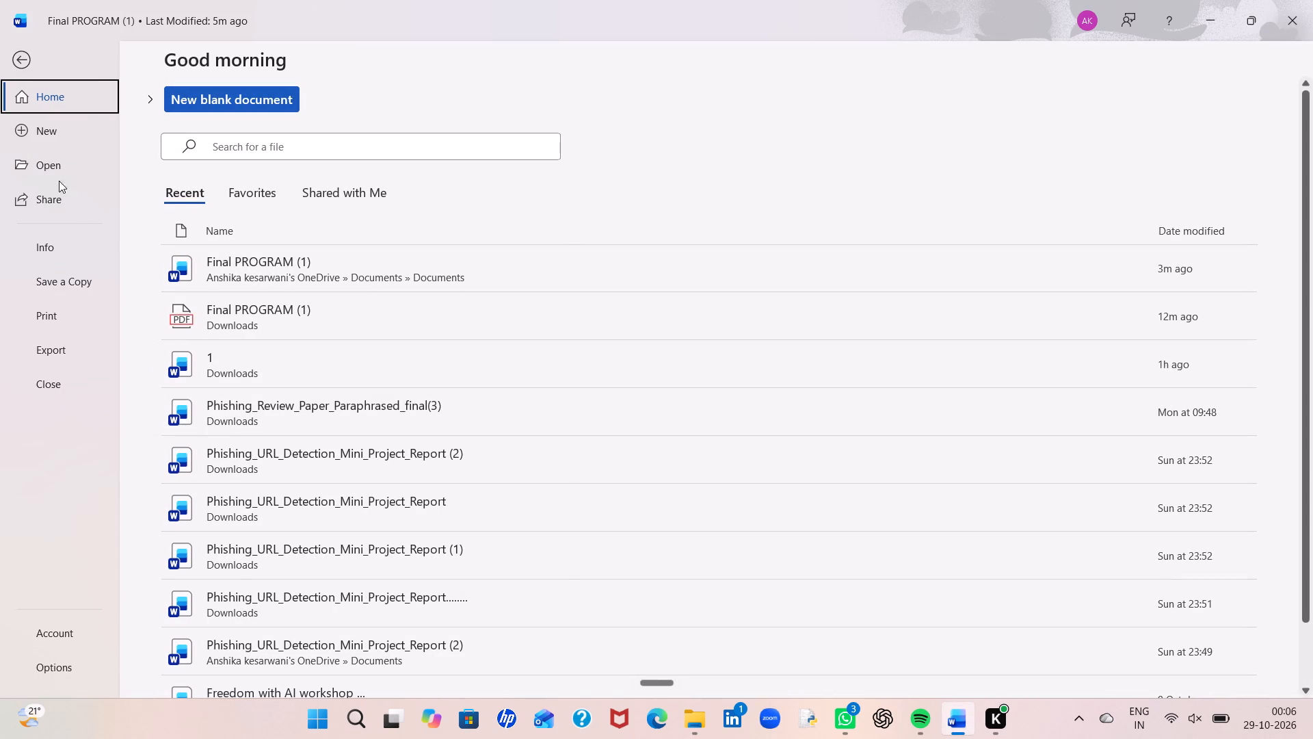
pyautogui.doubleClick(268, 271)
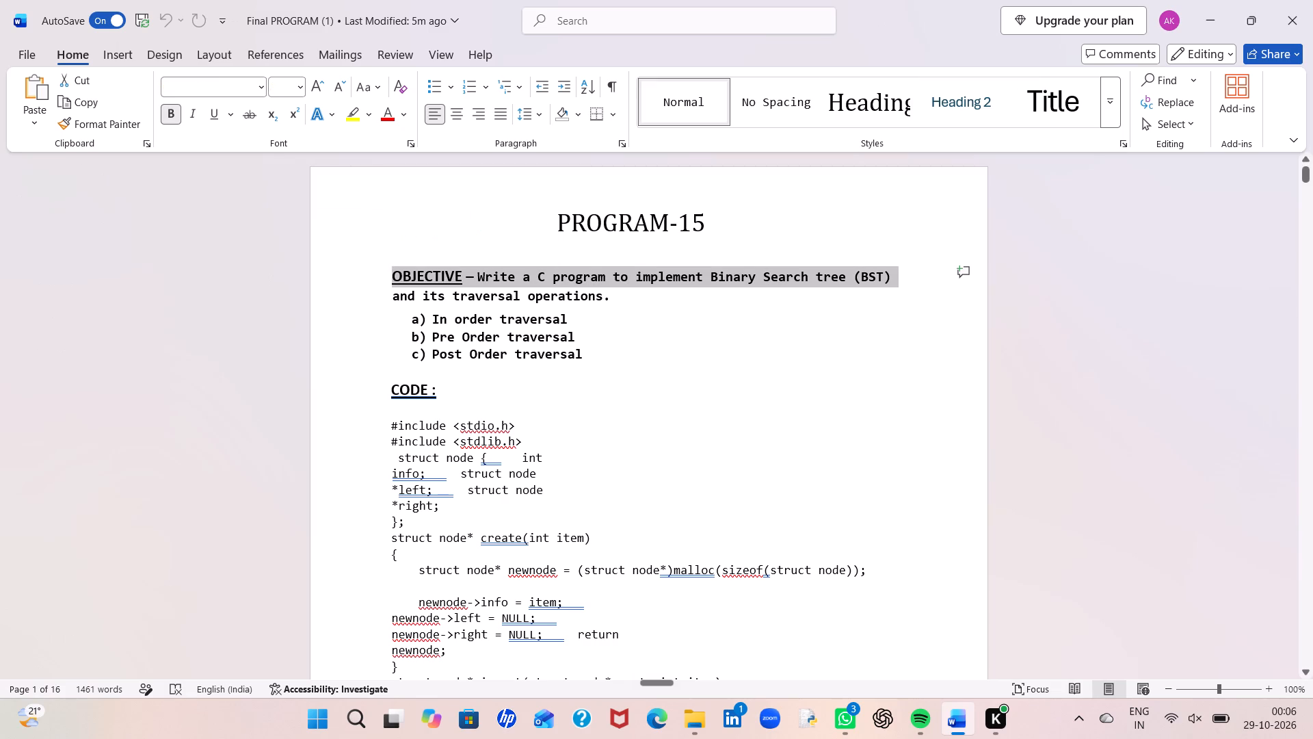
pyautogui.click(1219, 47)
pyautogui.click(1216, 75)
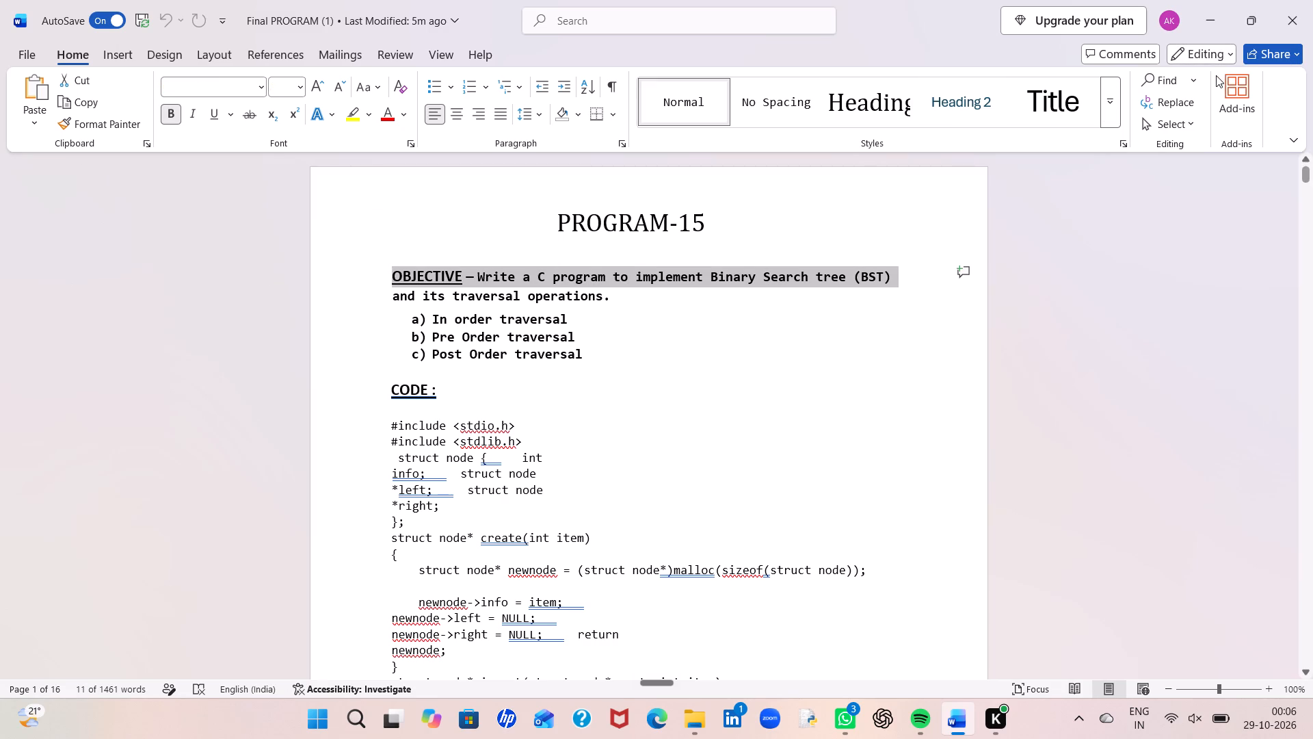
pyautogui.click(841, 428)
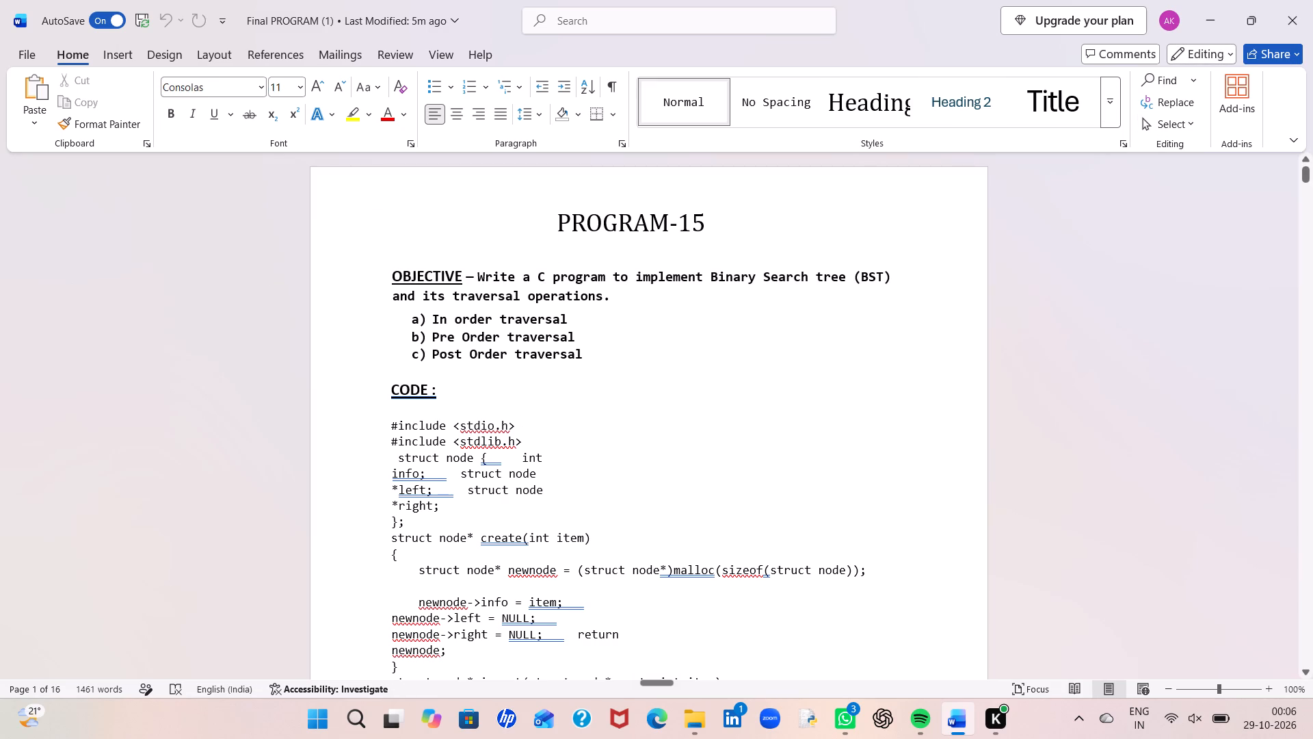
pyautogui.click(578, 456)
# Break the line before the opening brace of "struct node" in the PROGRAM-15 code so the brace starts a new line.
pyautogui.scroll(-2, 578, 456)
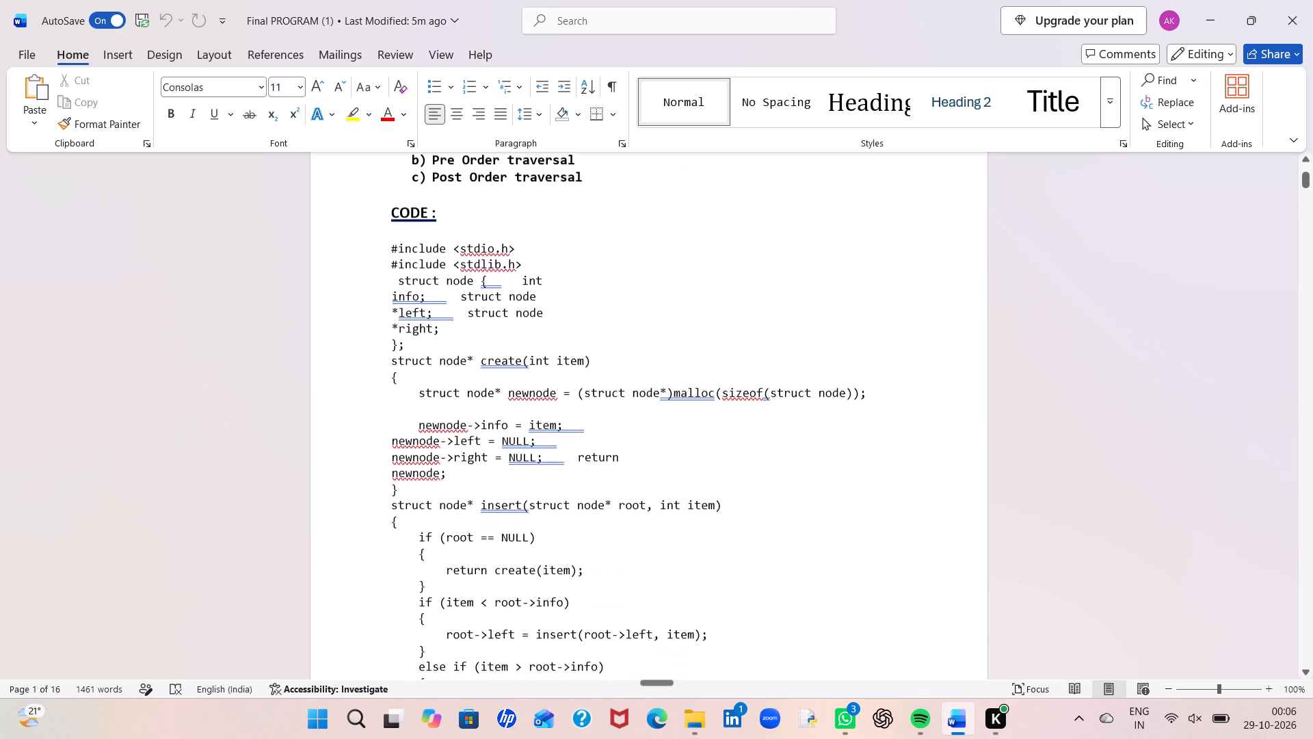
pyautogui.scroll(-1, 578, 456)
pyautogui.click(479, 281)
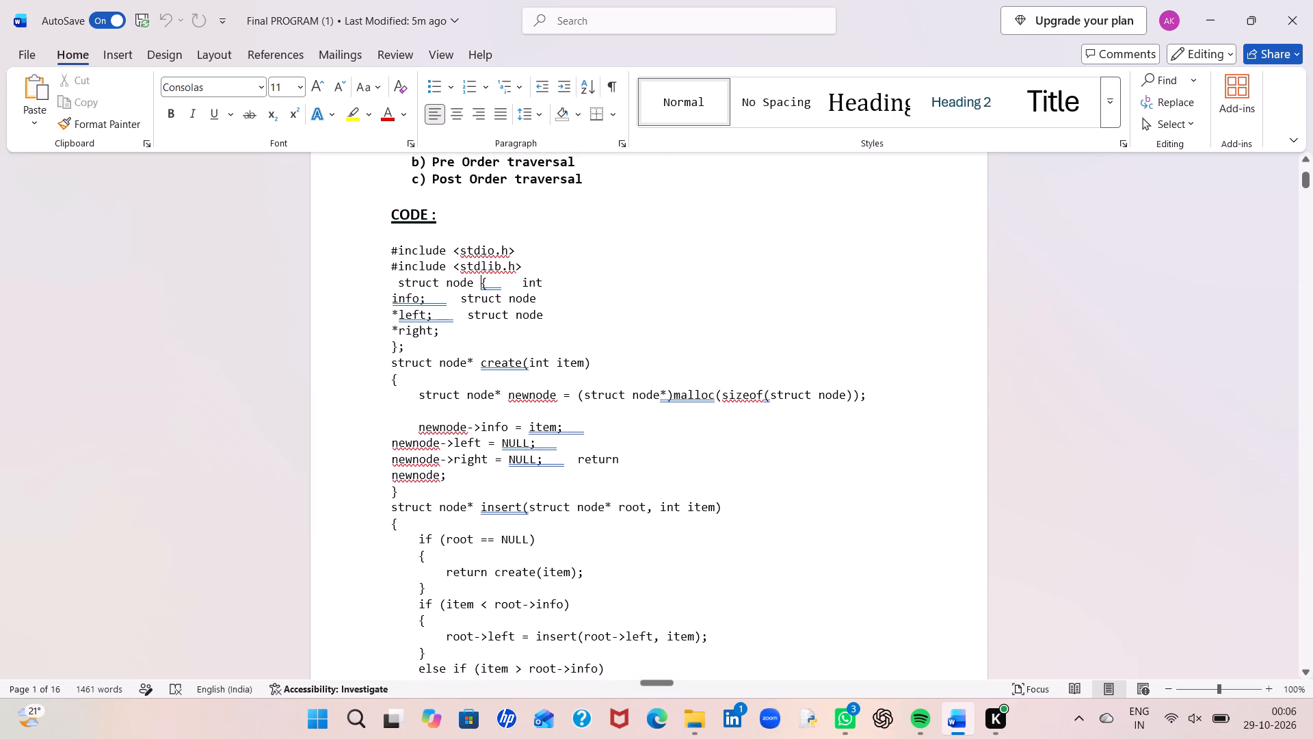
pyautogui.press('Return')
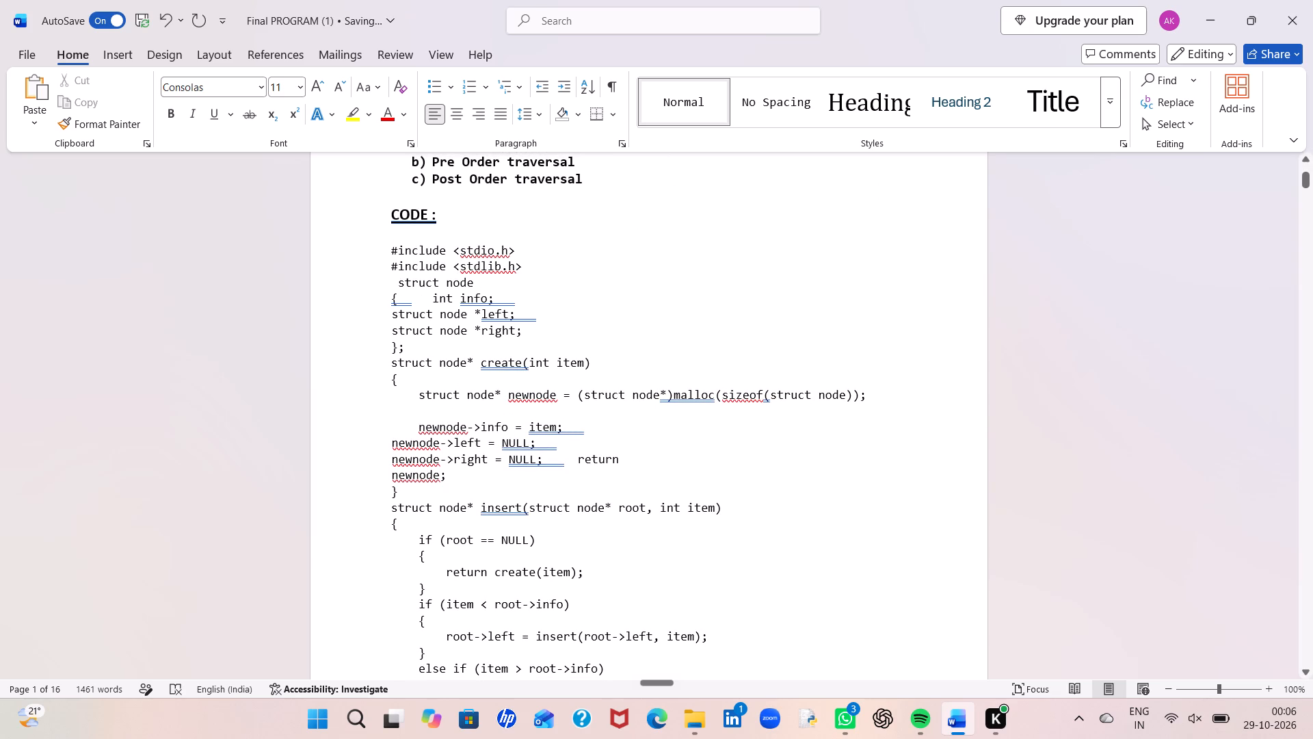
# Look through the rest of the document to its last page and close Word.
pyautogui.scroll(3, 484, 267)
pyautogui.scroll(-8, 484, 267)
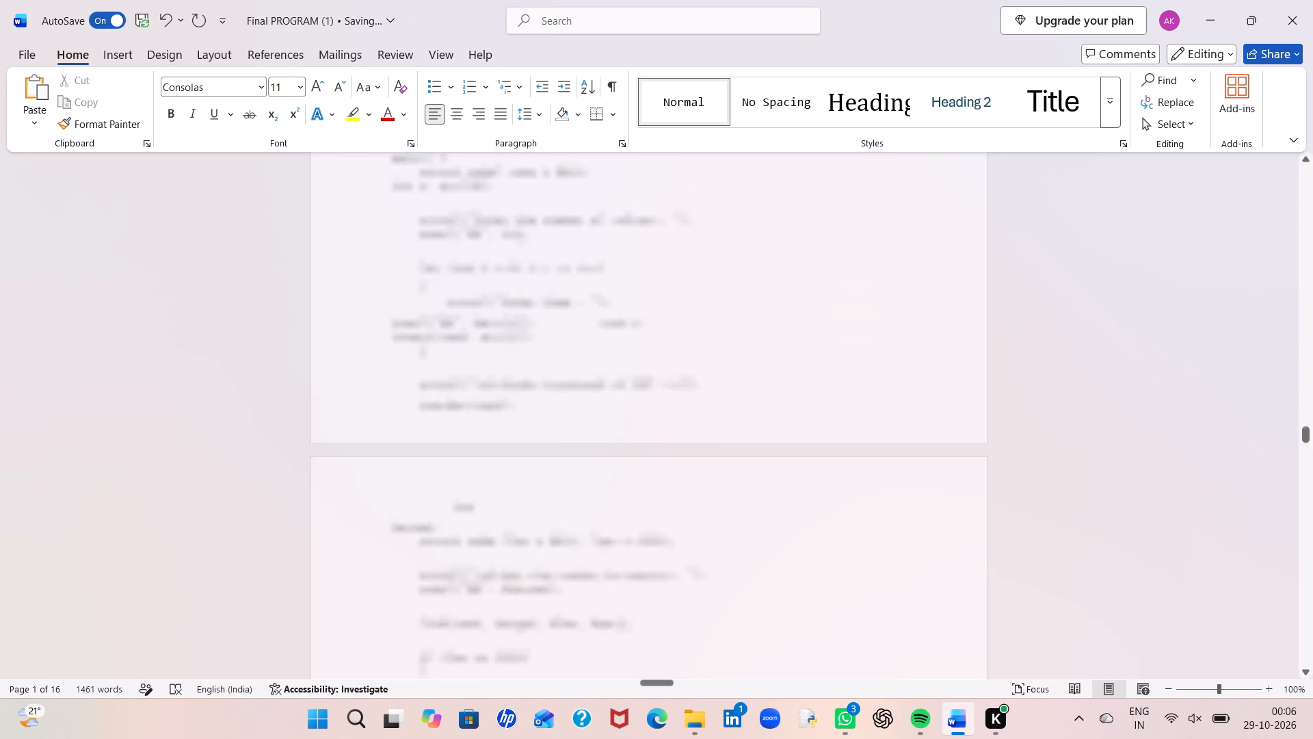
pyautogui.scroll(-9, 484, 267)
pyautogui.scroll(-20, 484, 267)
pyautogui.scroll(-7, 484, 267)
pyautogui.scroll(-4, 1312, 0)
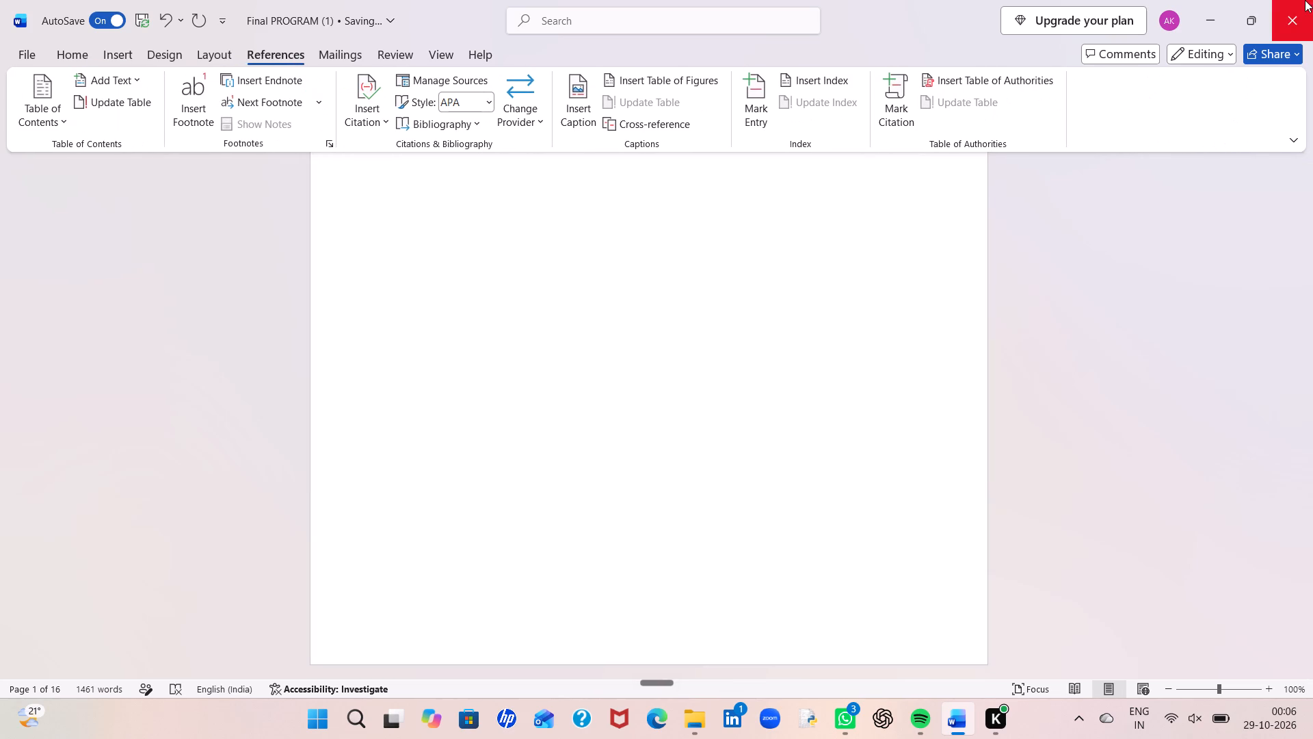
pyautogui.click(1305, 0)
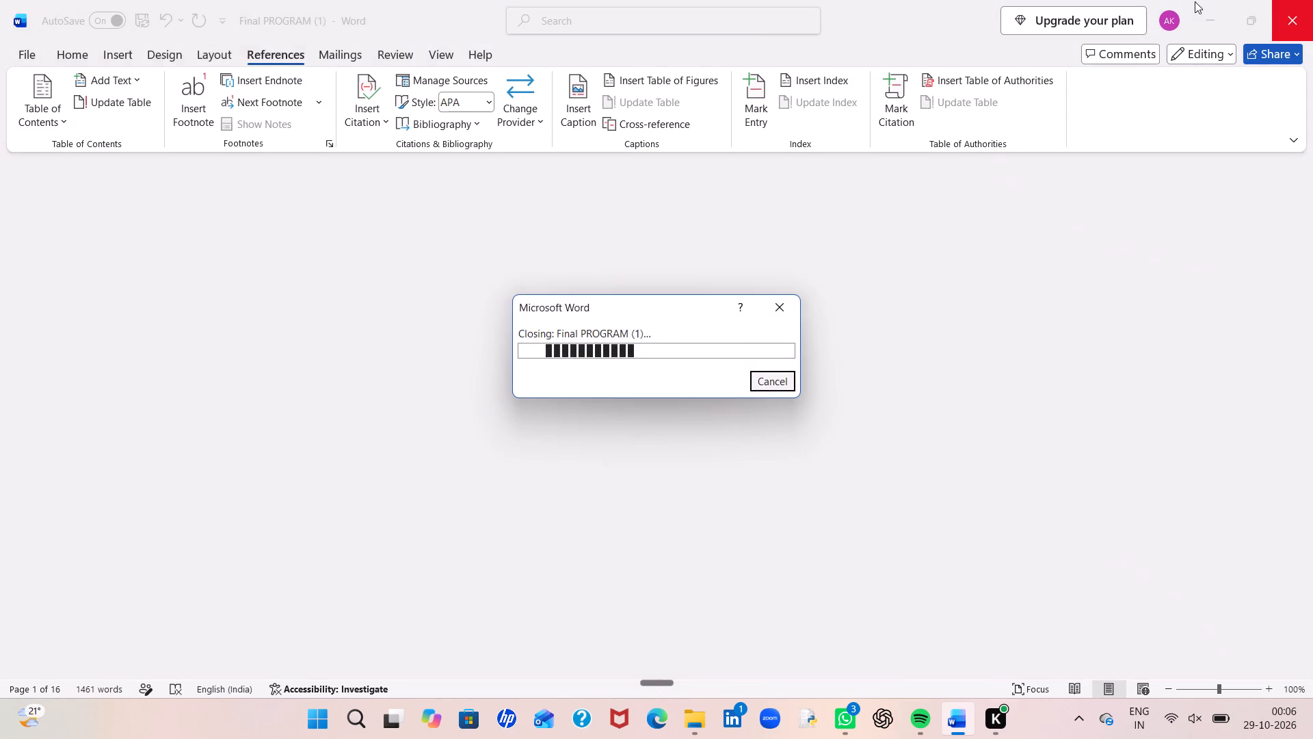
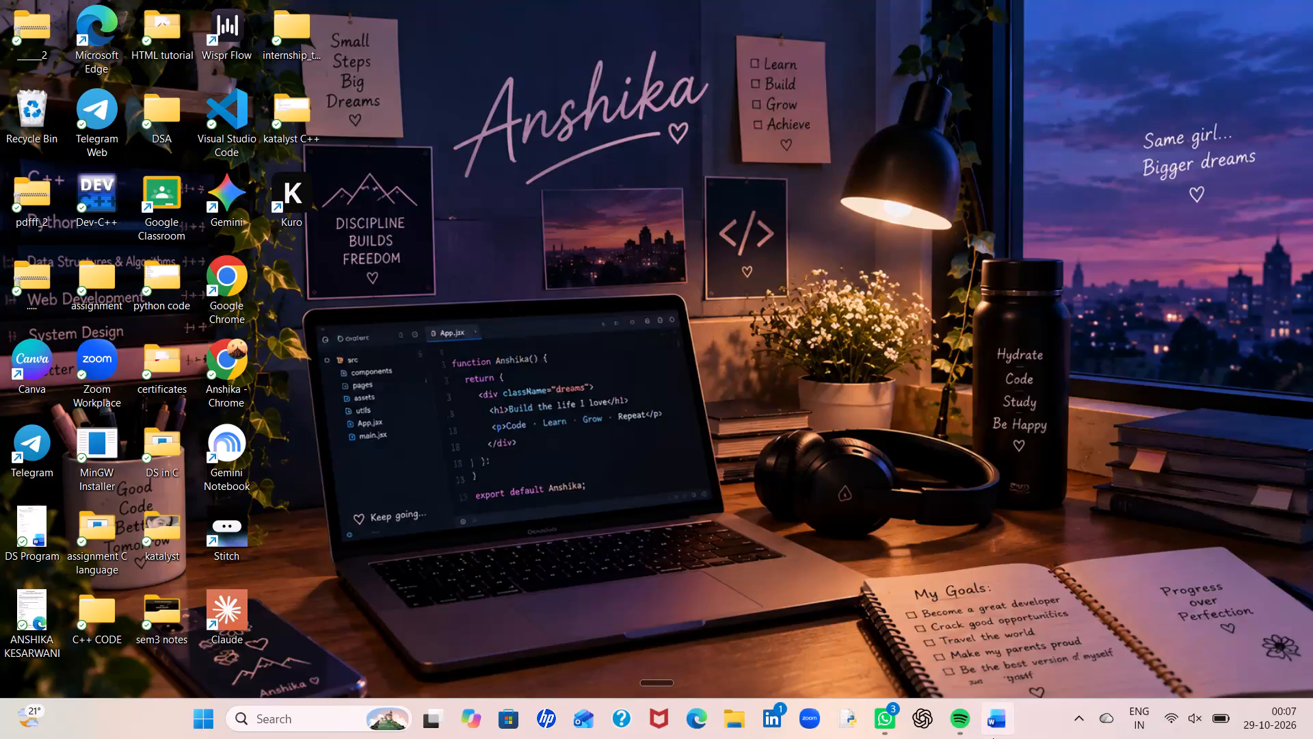
# Open Word and create a new blank document.
pyautogui.click(993, 738)
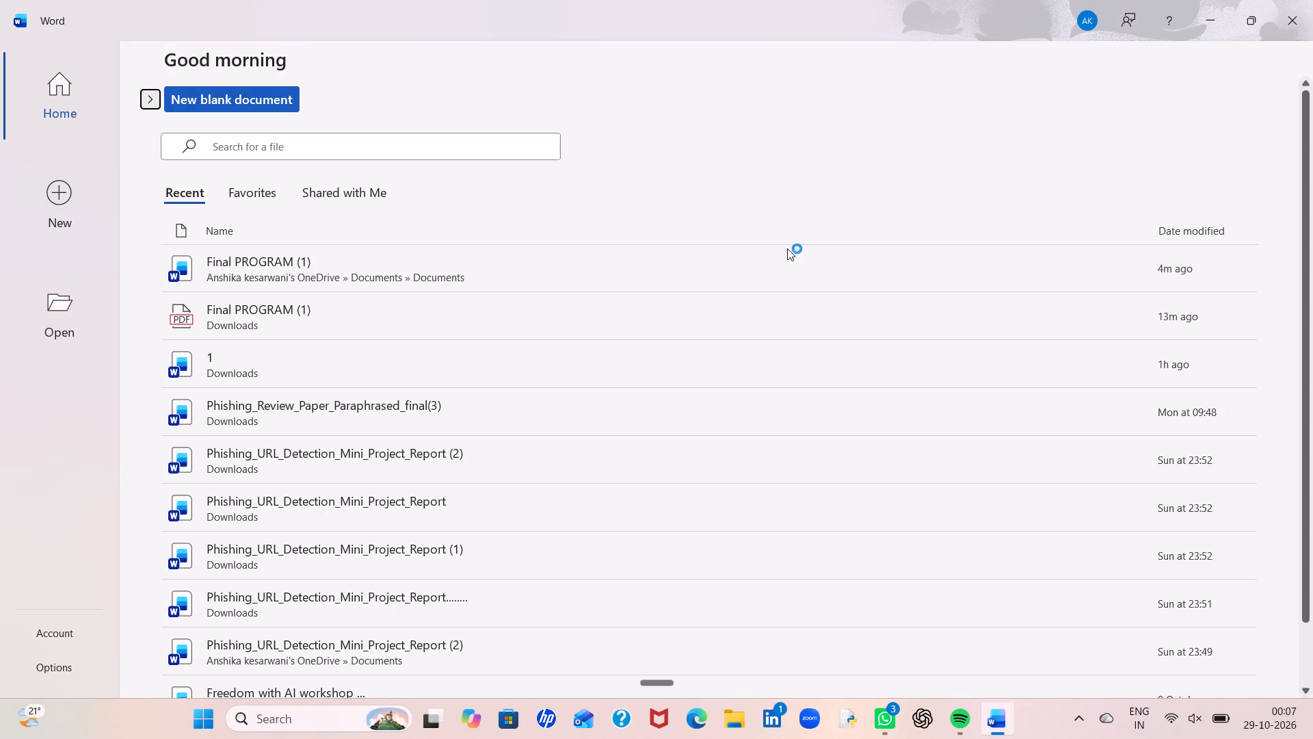
pyautogui.click(66, 201)
pyautogui.click(182, 194)
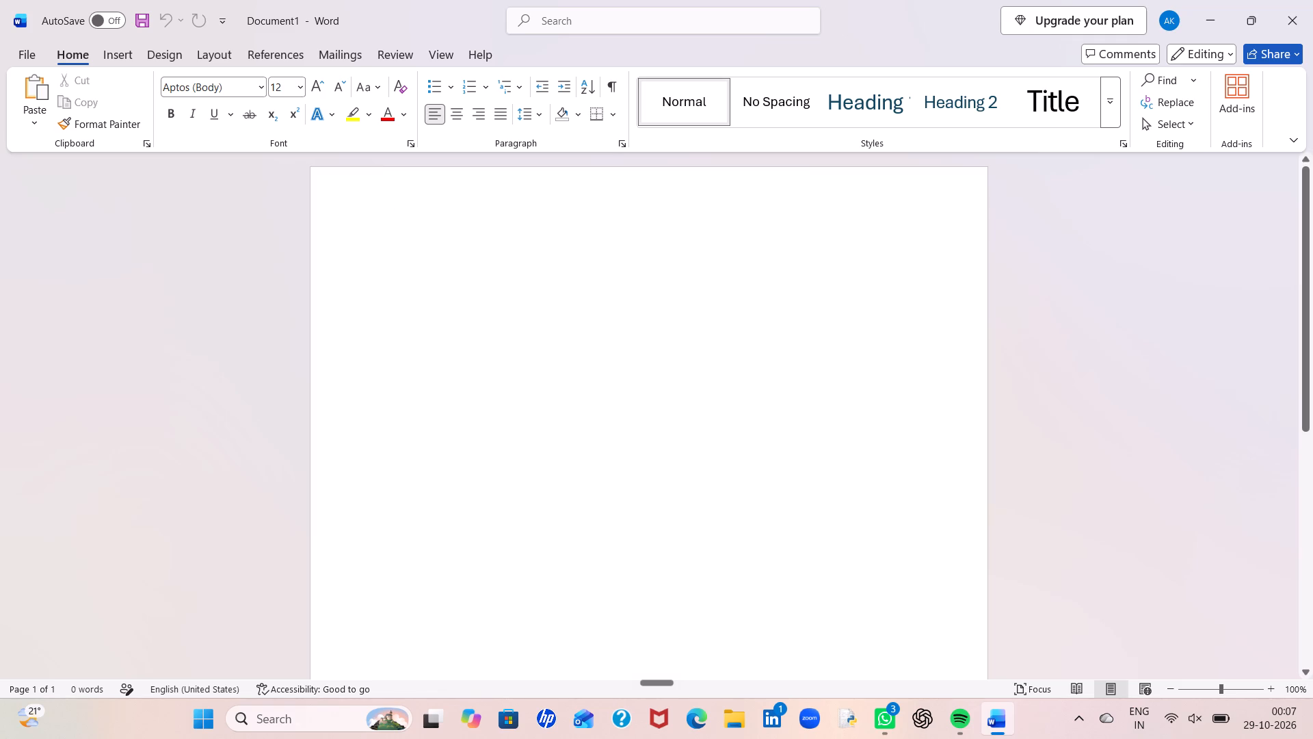
# Open the Final PROGRAM (1) PDF from the recent files, place it side by side with the blank document, and close File Explorer.
pyautogui.click(732, 721)
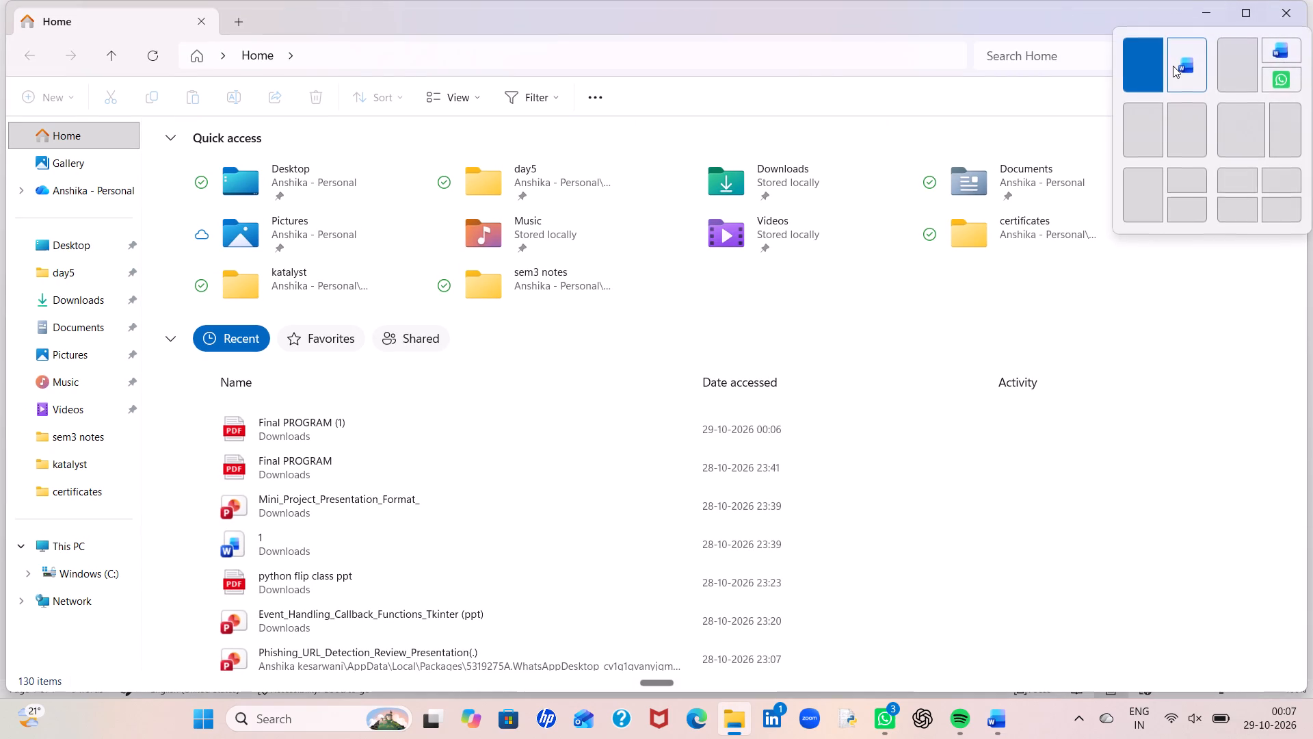
pyautogui.click(1173, 66)
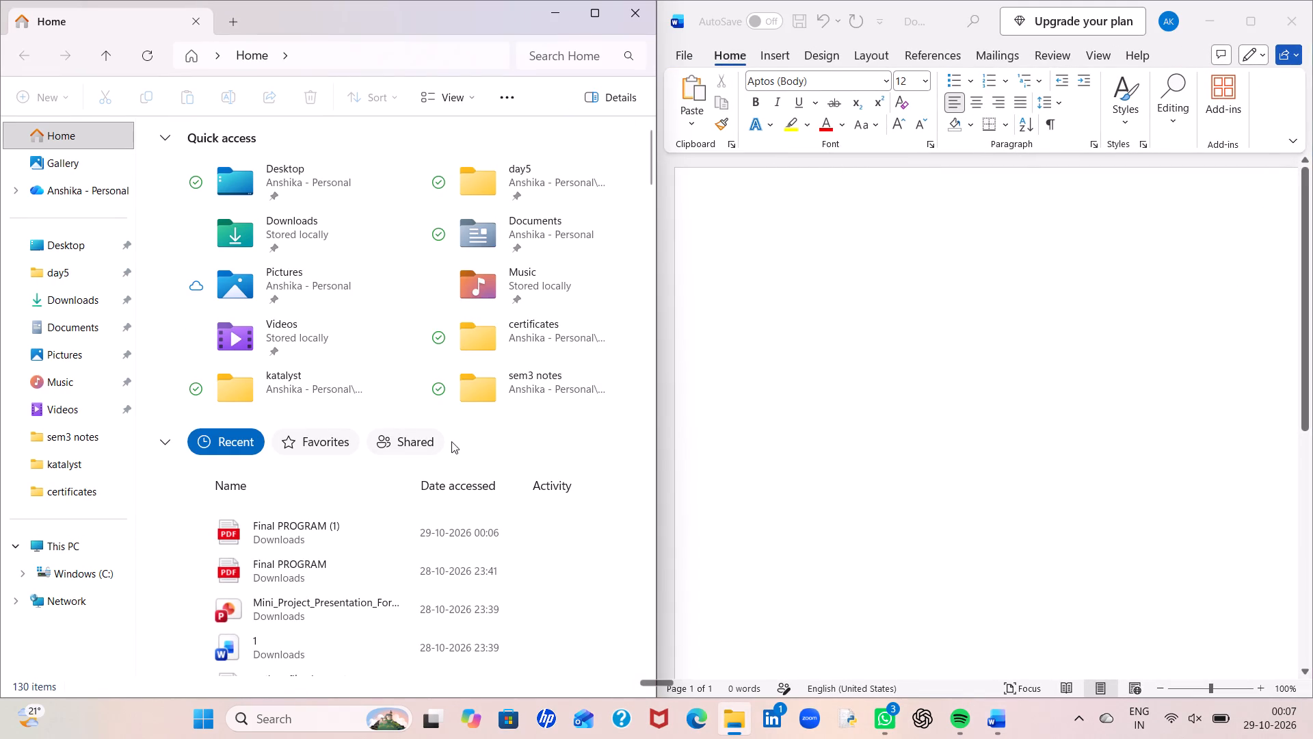
pyautogui.doubleClick(287, 528)
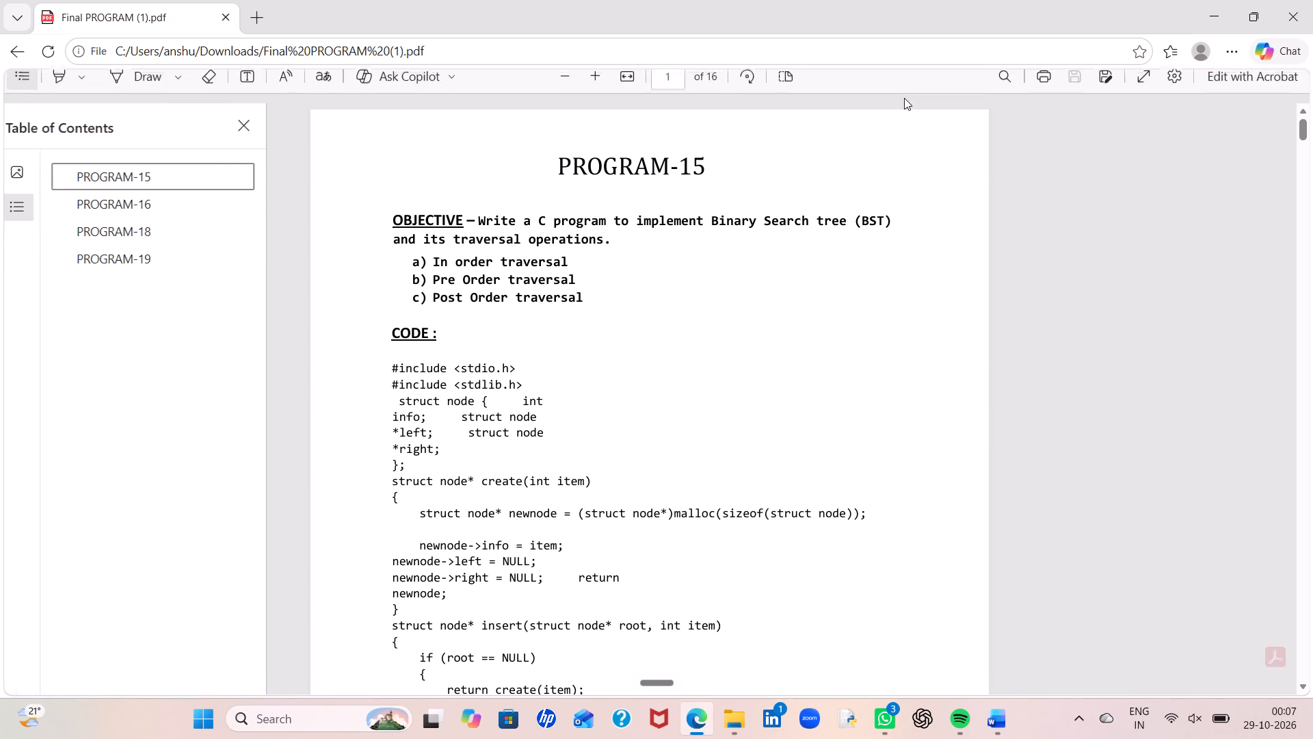
pyautogui.click(1186, 53)
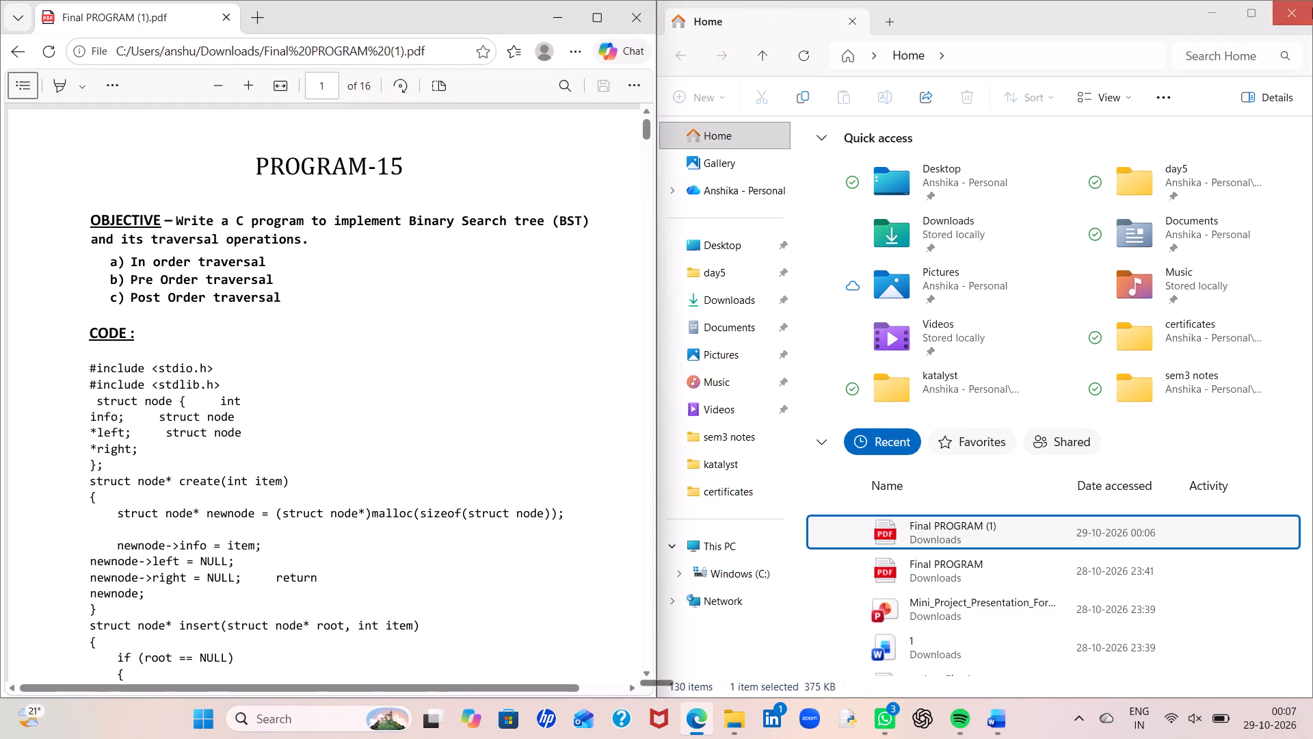
pyautogui.click(1312, 8)
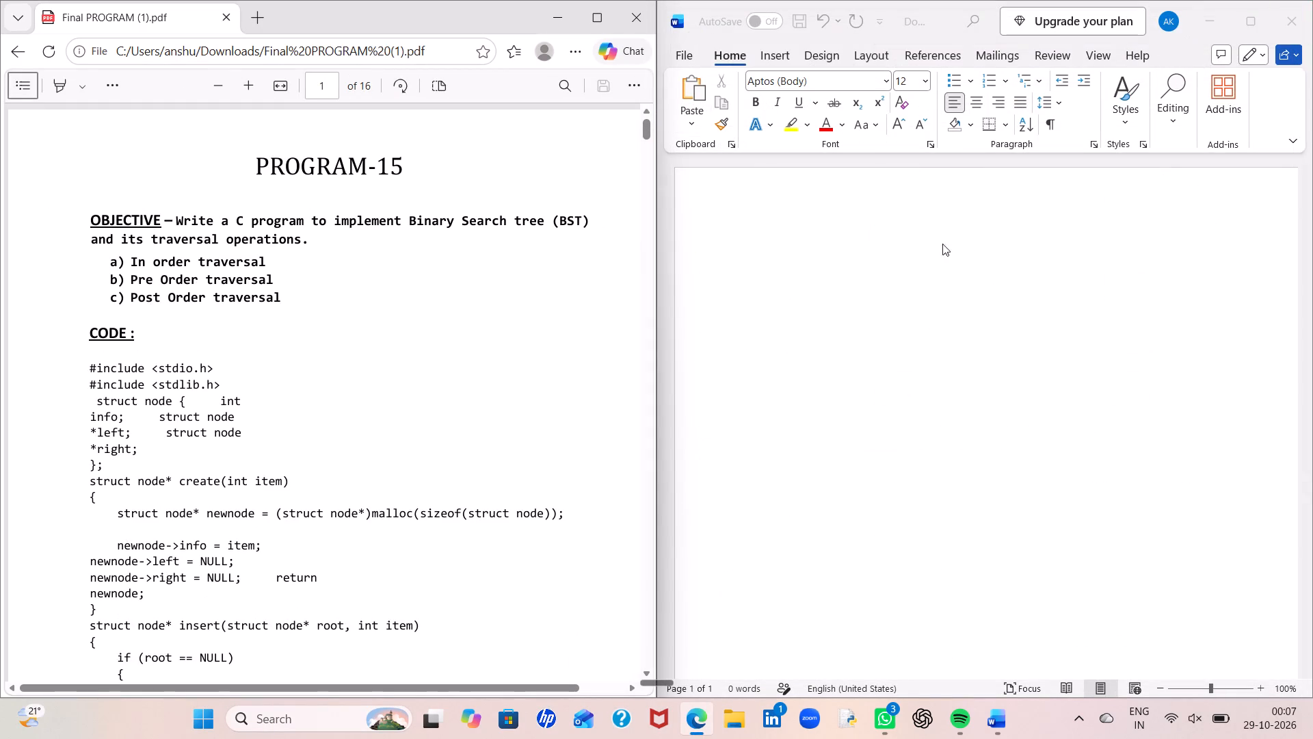
# Copy the PROGRAM-15 heading from the PDF and paste it into the blank Word document.
pyautogui.moveTo(247, 159); pyautogui.dragTo(433, 148)
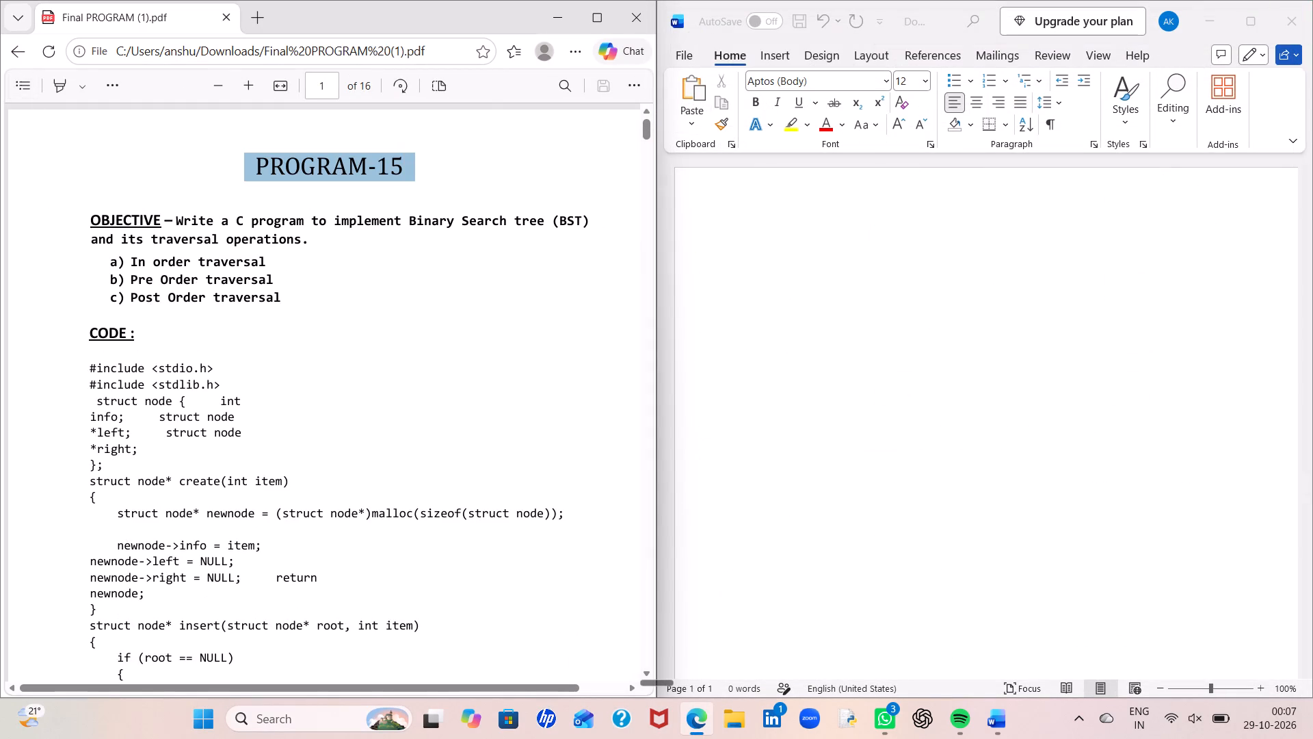
pyautogui.moveTo(433, 148); pyautogui.dragTo(434, 151)
pyautogui.hotkey('ctrl', 'c')
pyautogui.click(910, 198)
pyautogui.hotkey('ctrl', 'v')
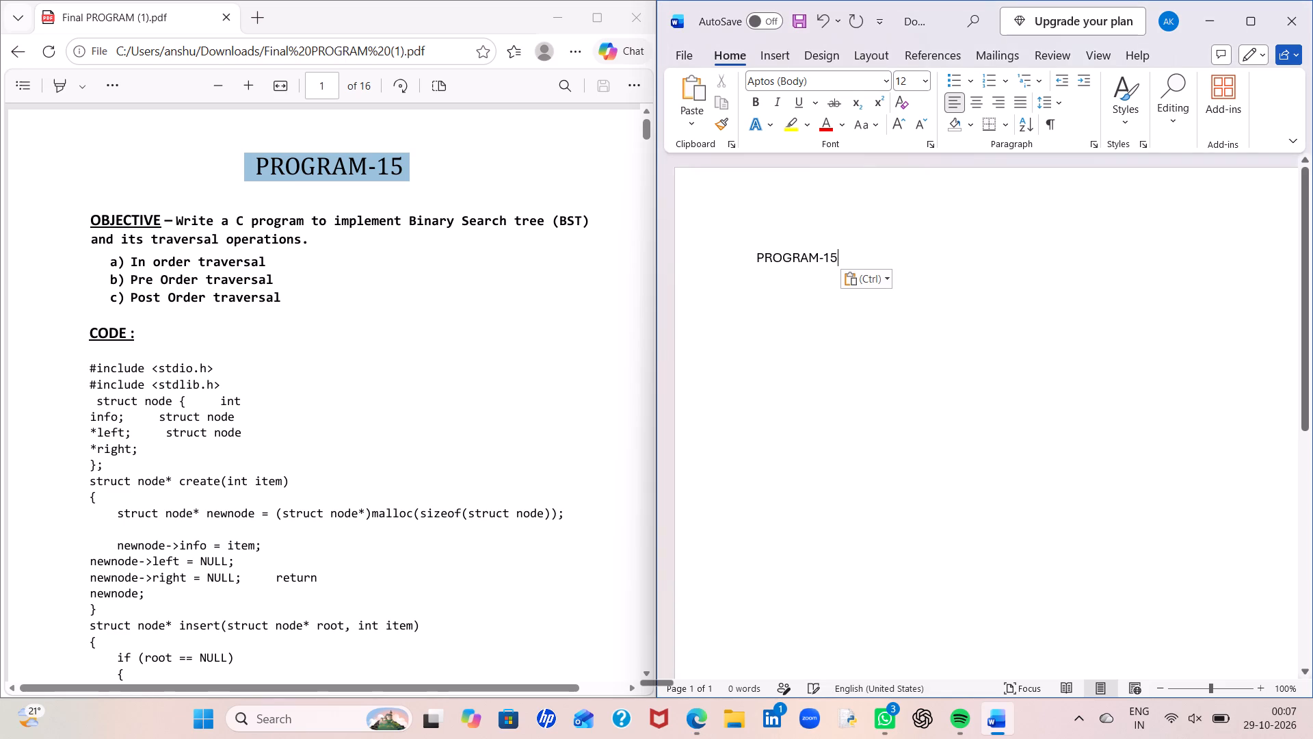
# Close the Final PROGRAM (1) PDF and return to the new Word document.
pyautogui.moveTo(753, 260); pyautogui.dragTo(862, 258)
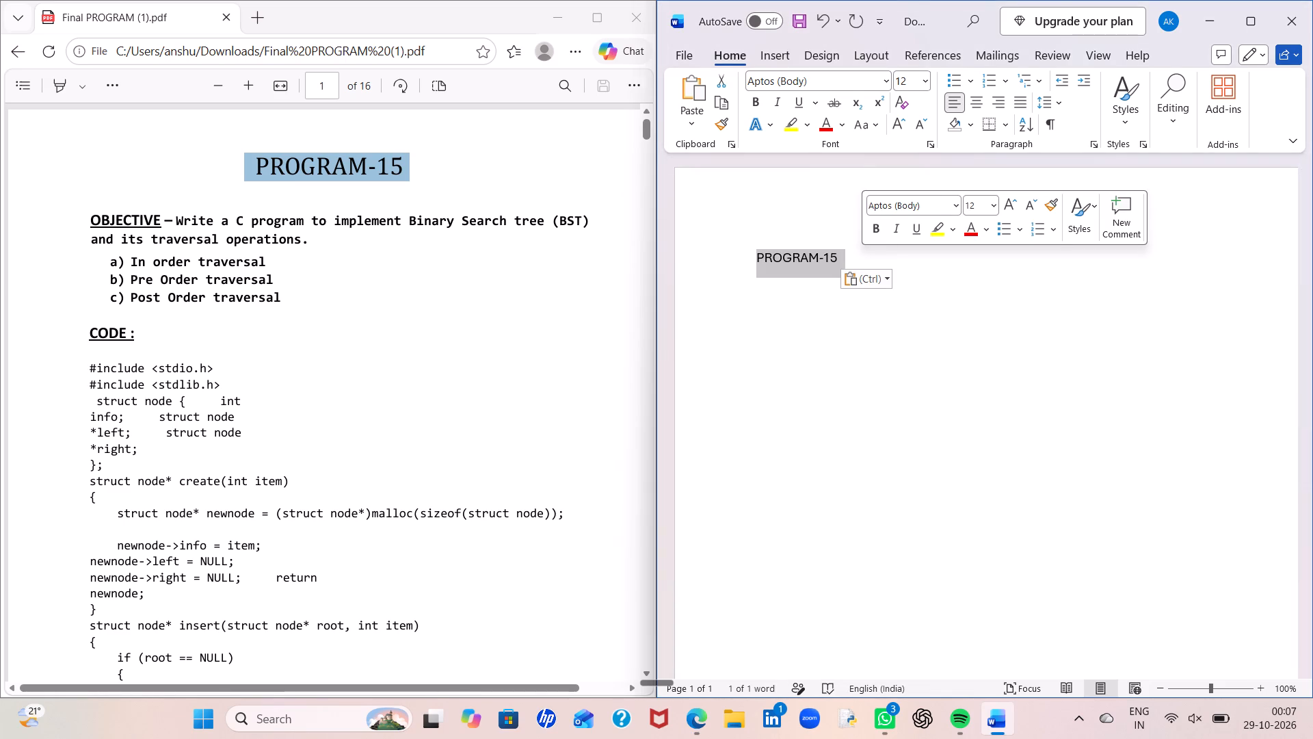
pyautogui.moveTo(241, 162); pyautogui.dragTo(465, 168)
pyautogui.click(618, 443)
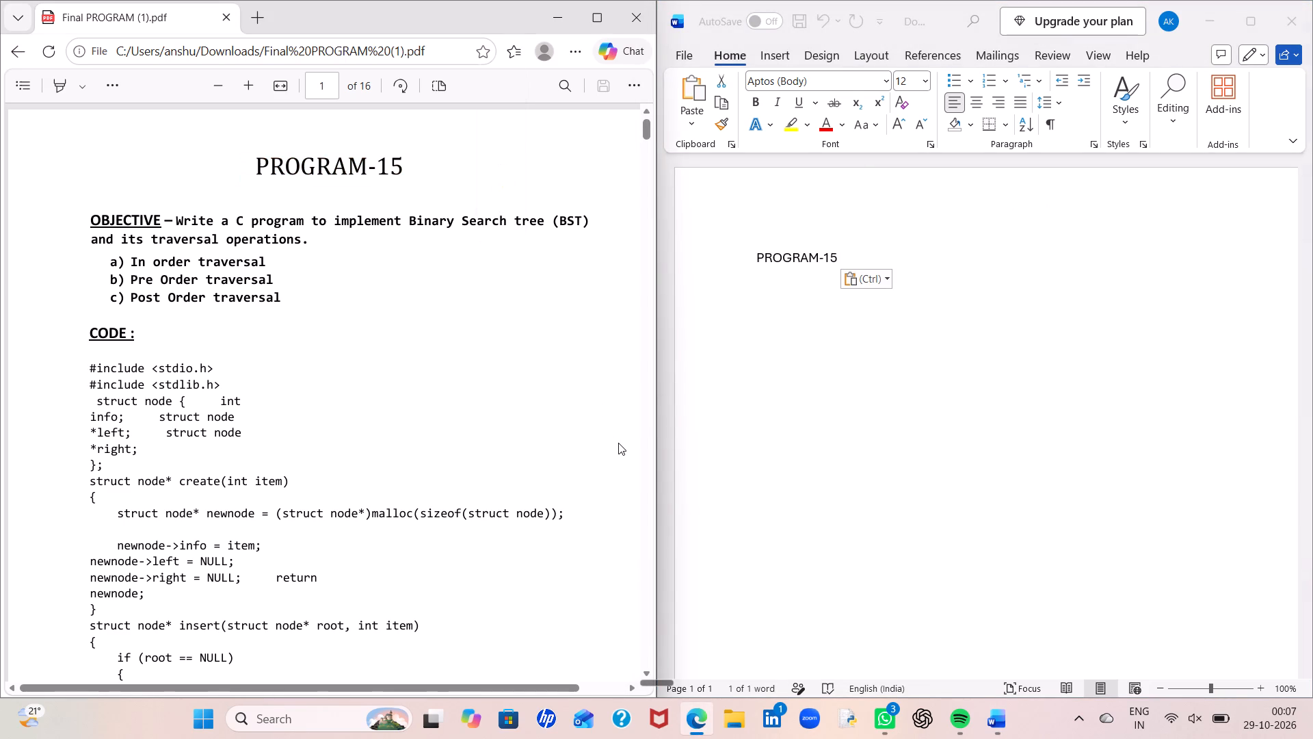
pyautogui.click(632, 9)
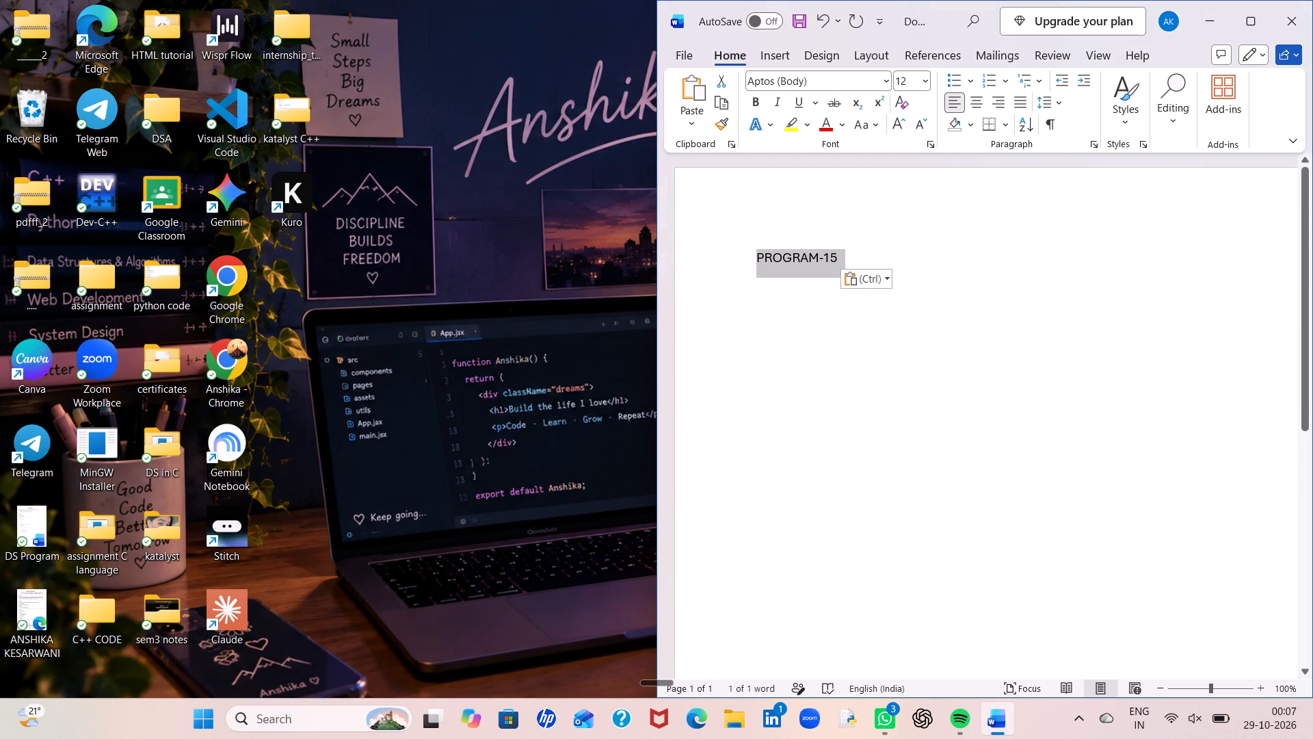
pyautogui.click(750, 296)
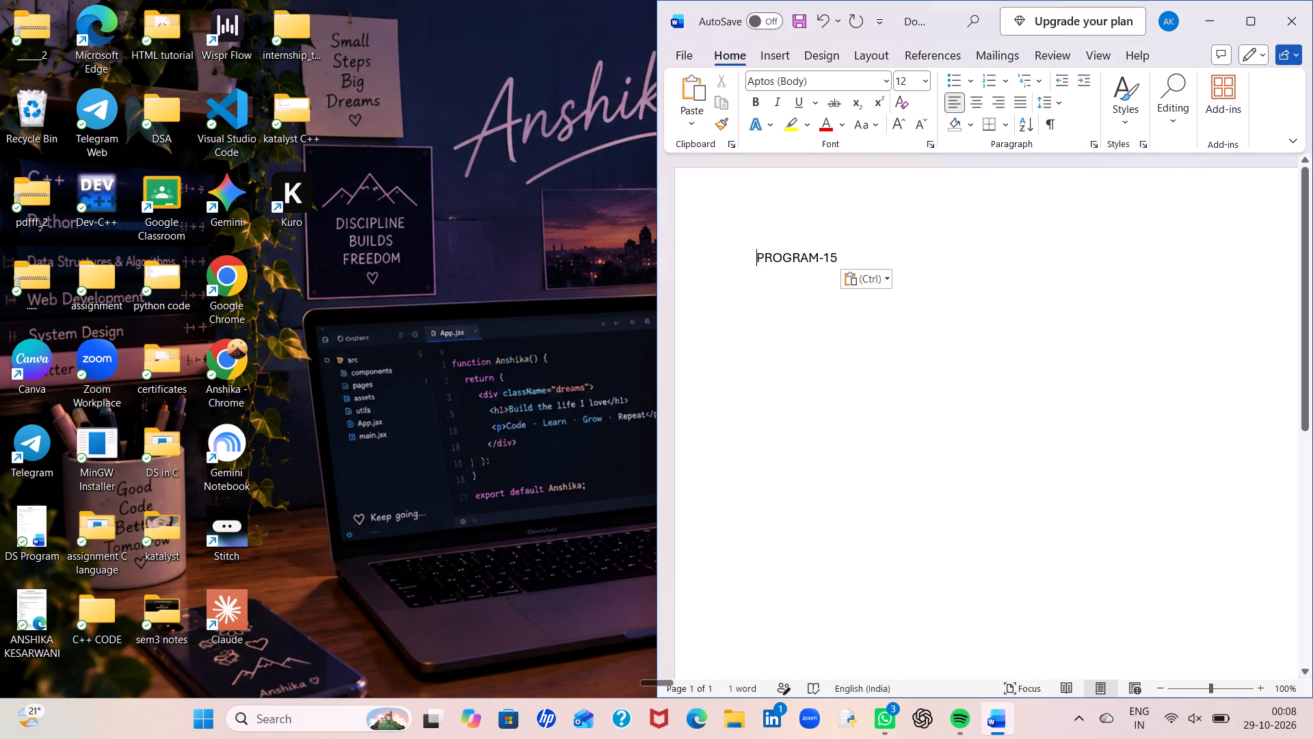
# Open File Explorer and place it side by side with the Word document.
pyautogui.click(737, 728)
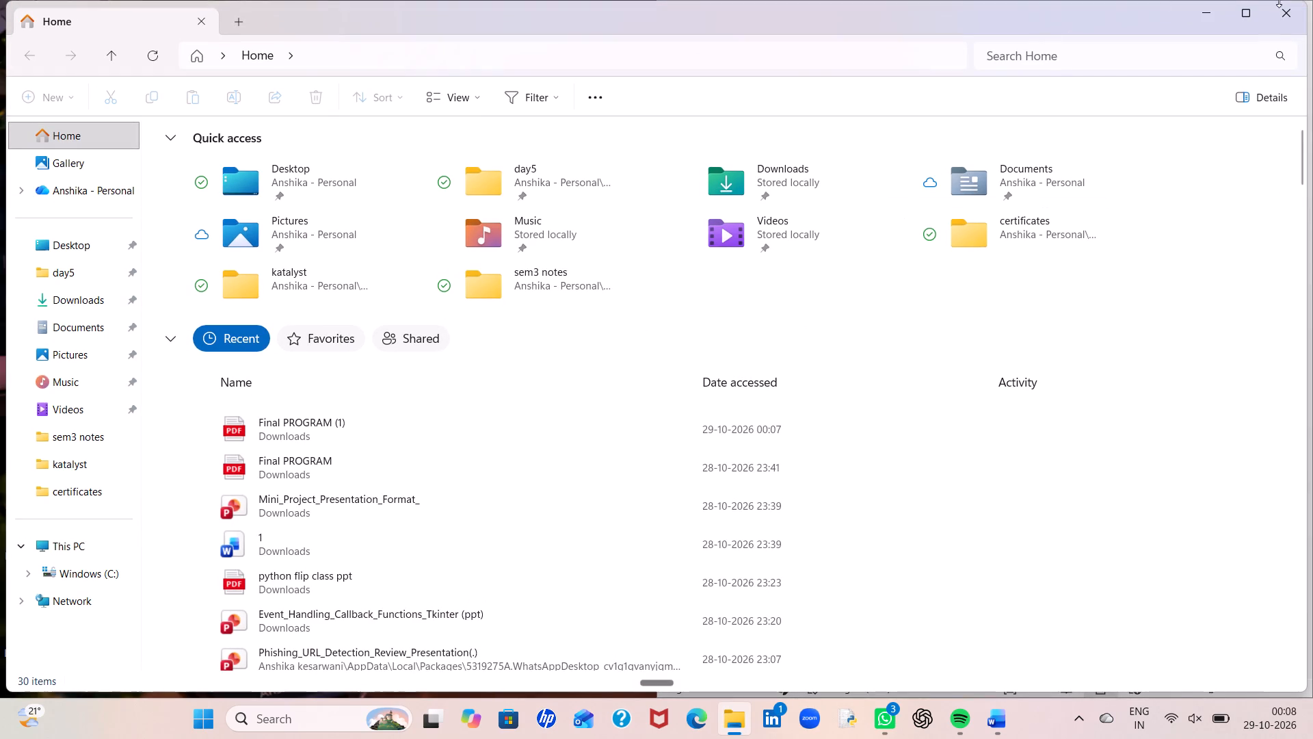
pyautogui.click(1182, 62)
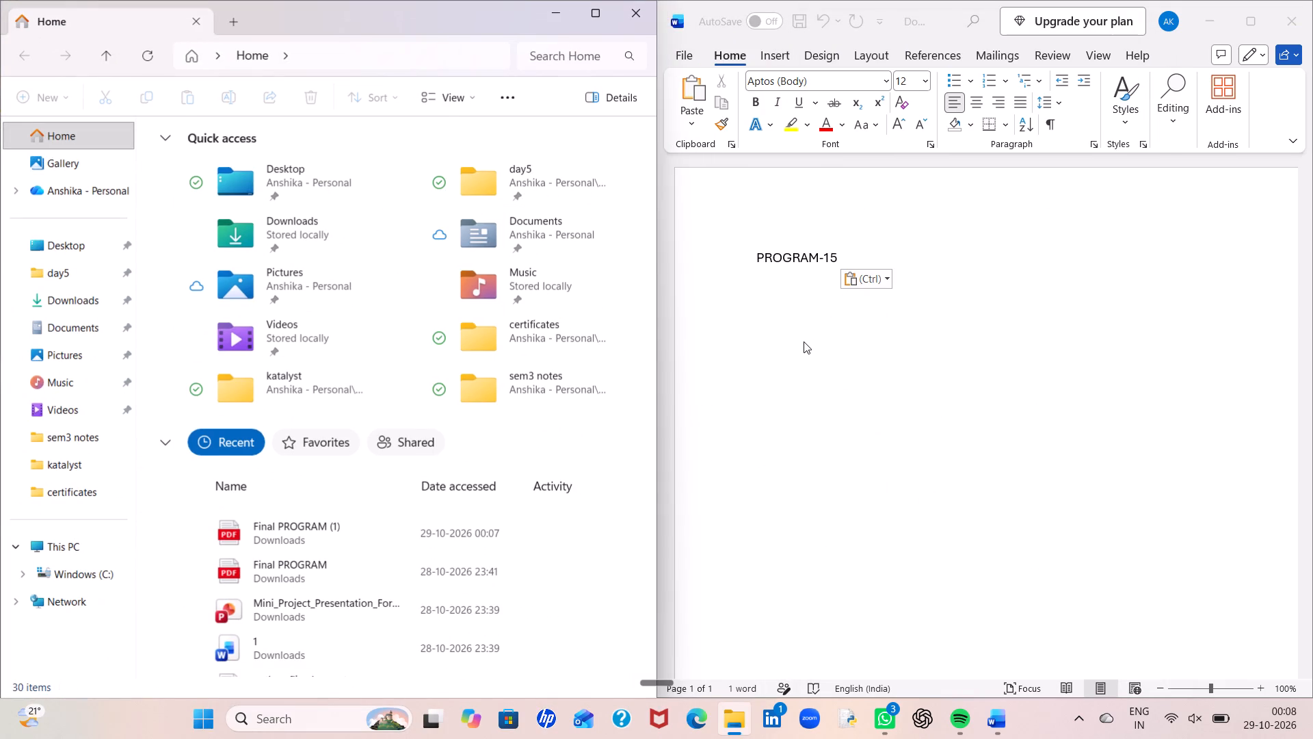
pyautogui.click(804, 341)
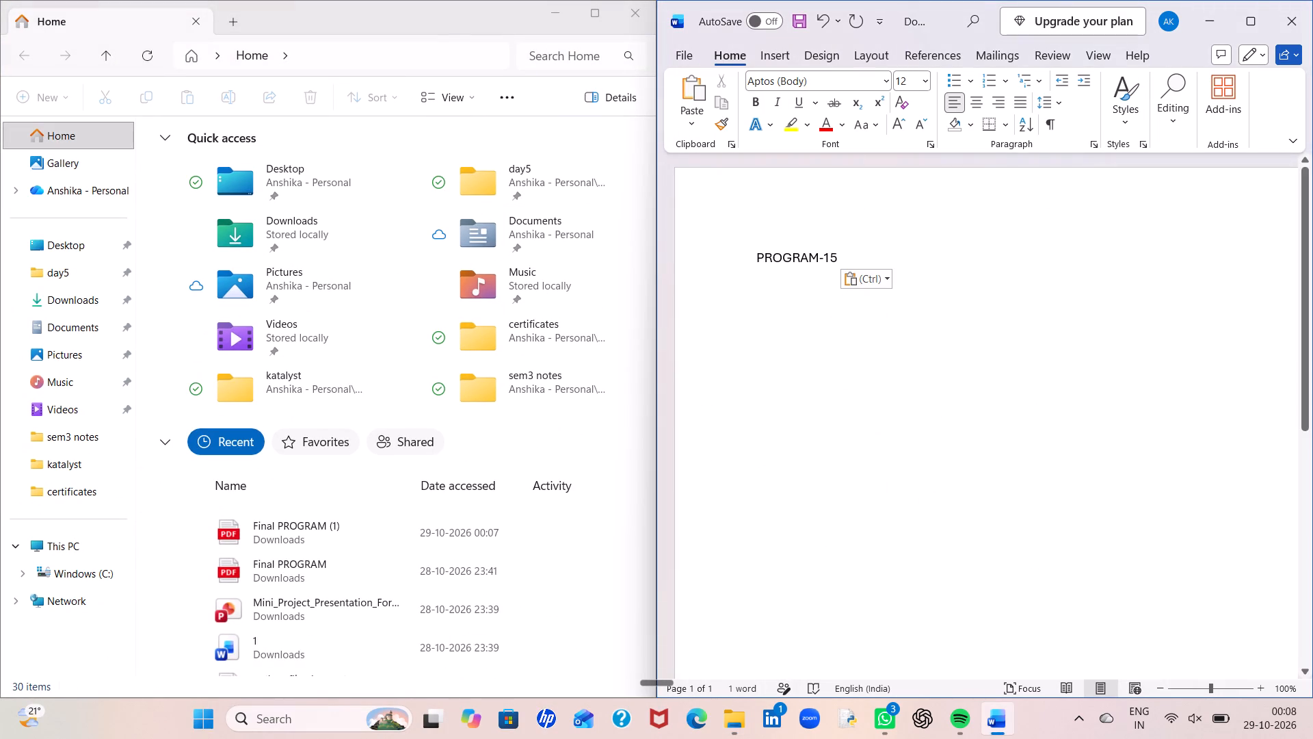
# Format the PROGRAM-15 heading in Bernard MT Condensed at font size 22.
pyautogui.moveTo(752, 255); pyautogui.dragTo(856, 245)
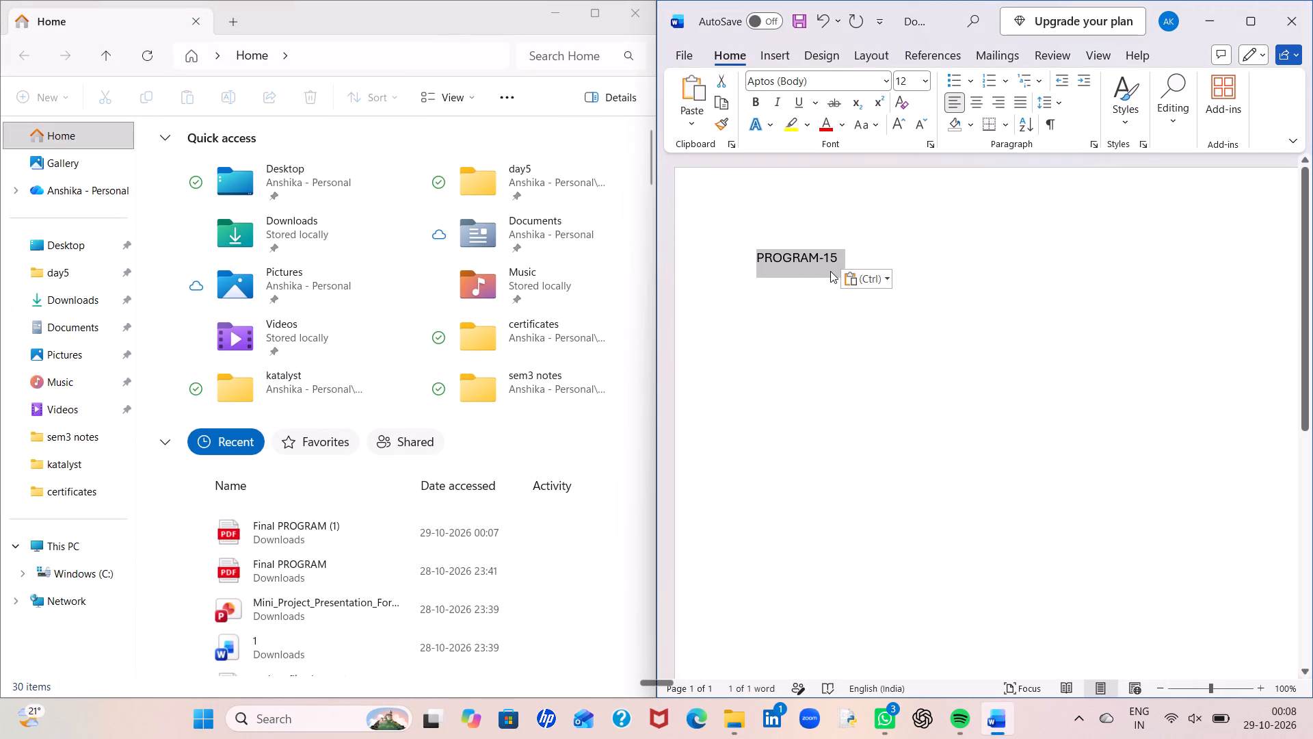
pyautogui.rightClick(831, 268)
pyautogui.click(927, 213)
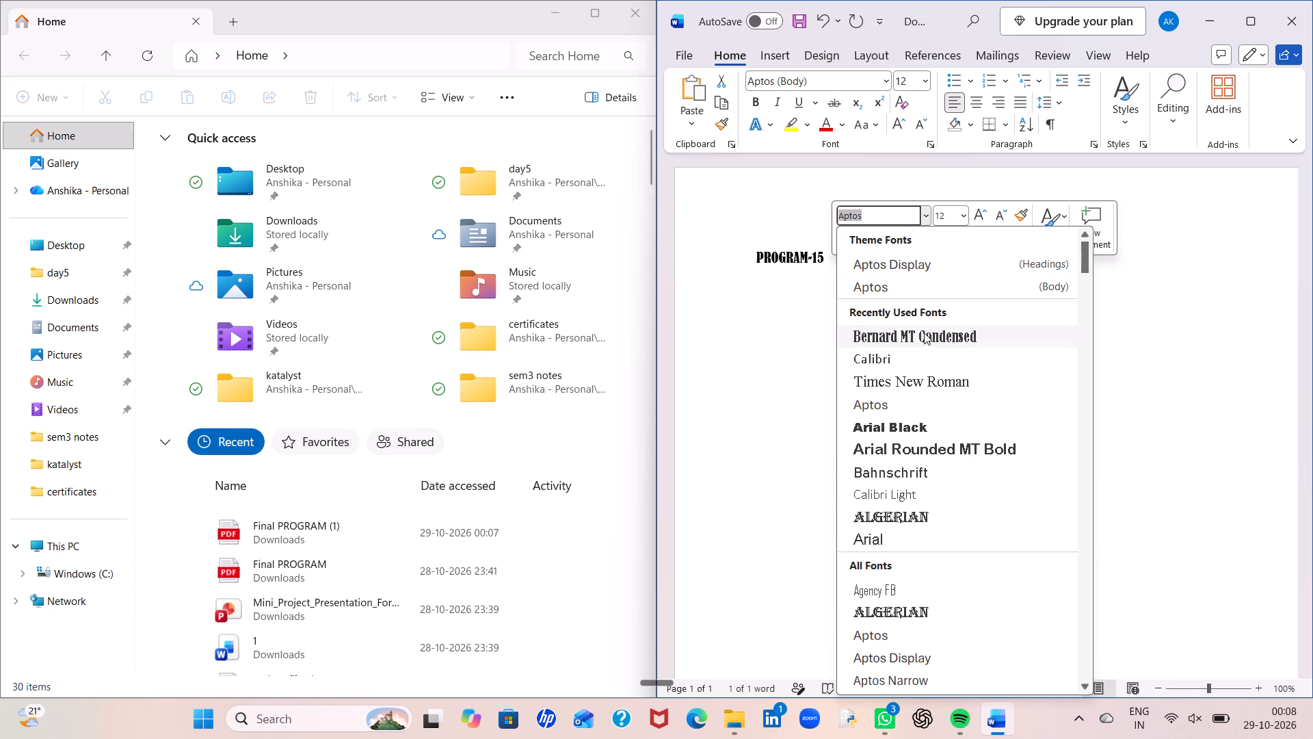
pyautogui.click(923, 334)
pyautogui.click(879, 334)
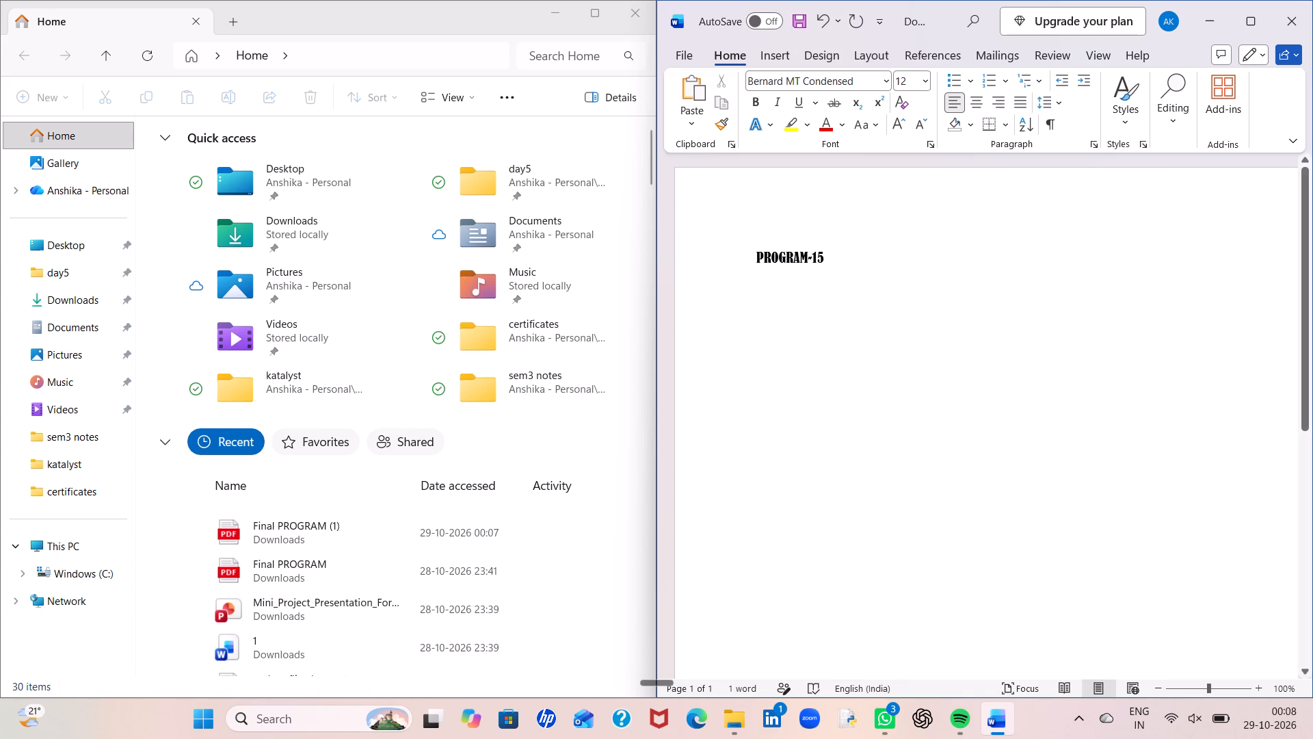
pyautogui.moveTo(754, 254); pyautogui.dragTo(840, 252)
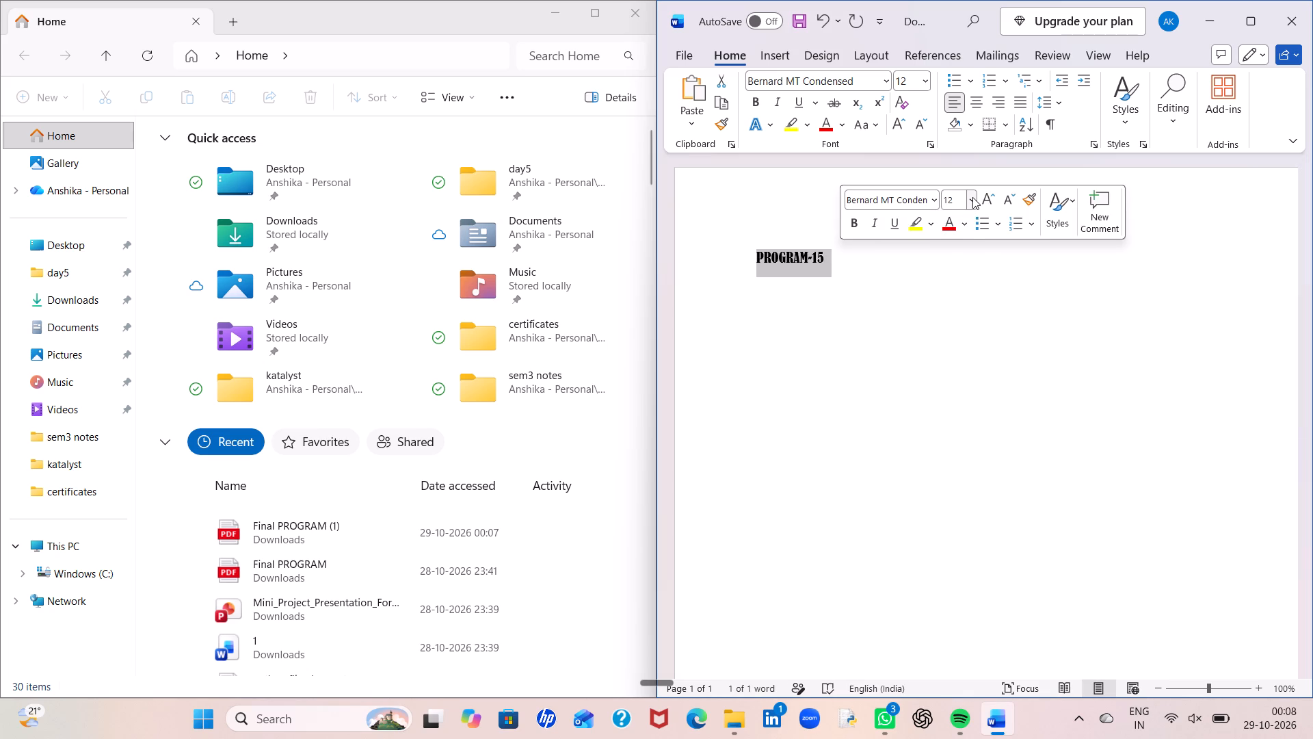
pyautogui.click(972, 197)
pyautogui.click(960, 402)
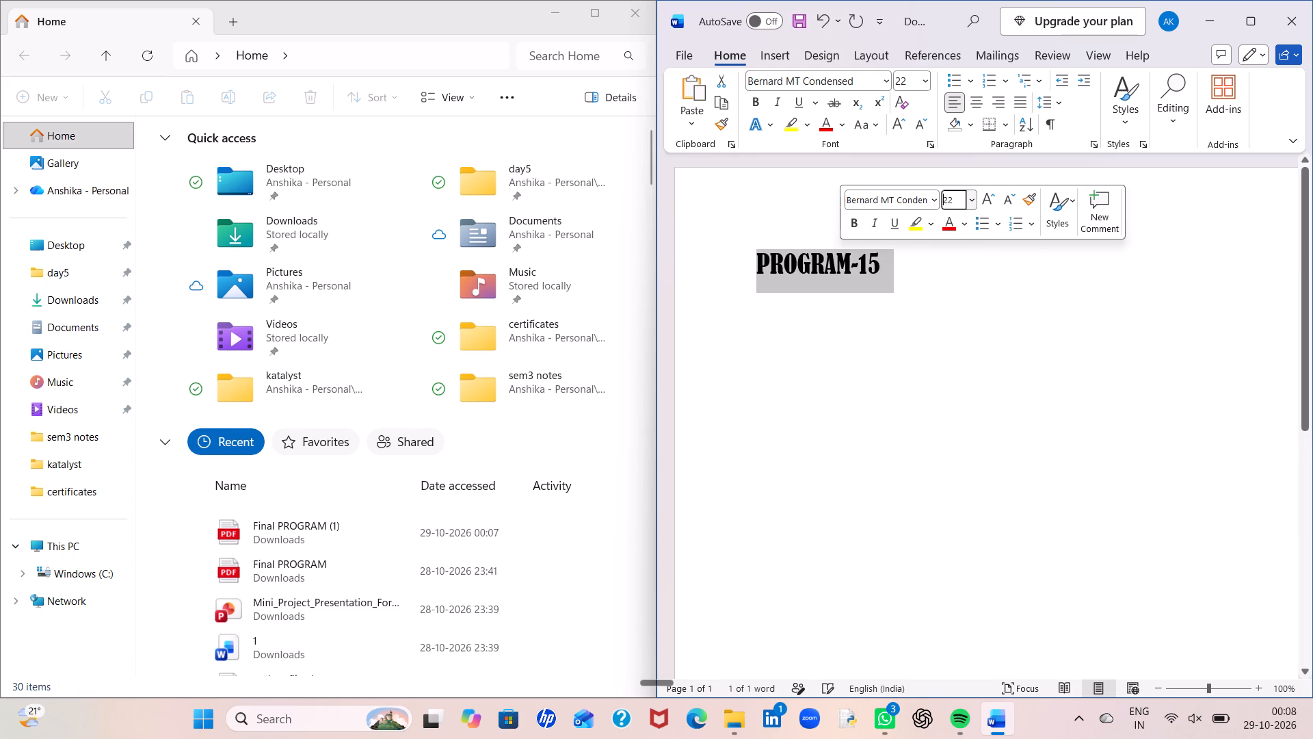
pyautogui.click(730, 263)
# Shift the PROGRAM-15 heading toward the page centre by inserting 13 spaces in front of it.
pyautogui.click(750, 262)
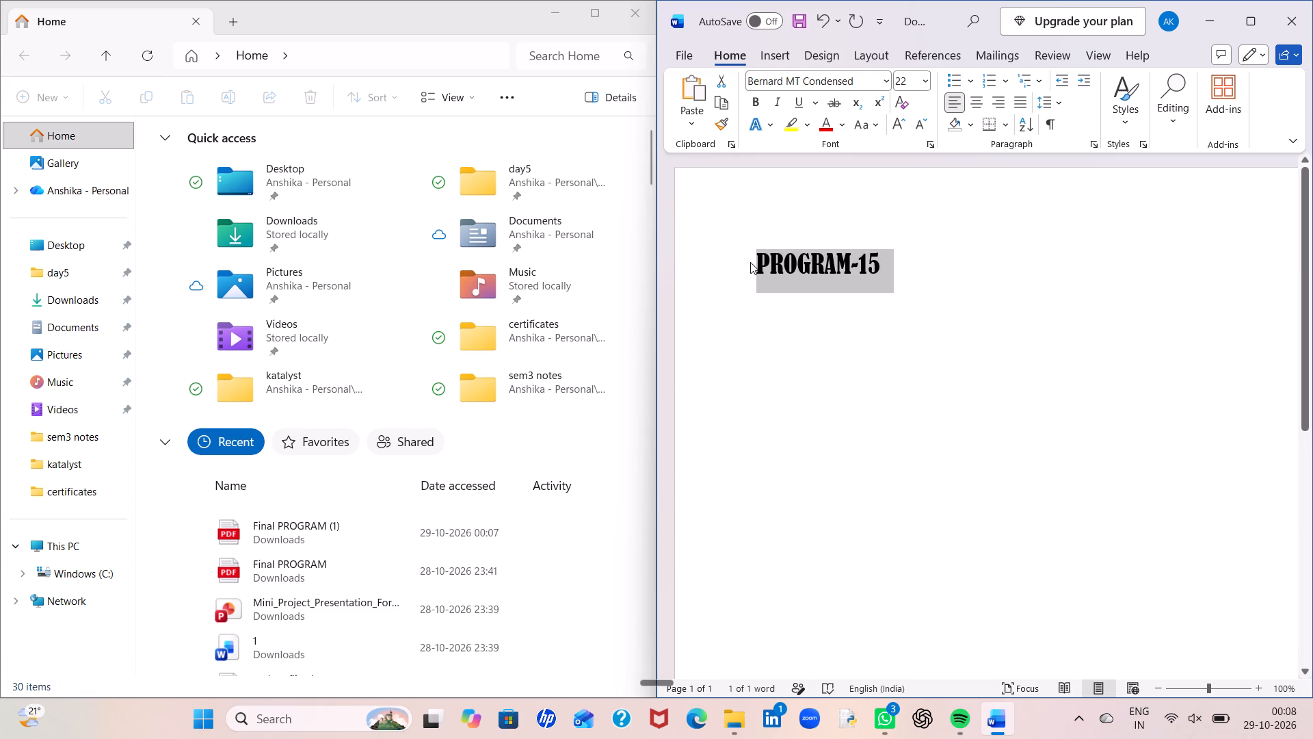
pyautogui.press('space')
pyautogui.press('space')
pyautogui.press('space')
pyautogui.press('space')
pyautogui.press('space')
pyautogui.press('space')
pyautogui.press('space')
pyautogui.press('space')
pyautogui.press('space')
pyautogui.press('space')
pyautogui.press('space')
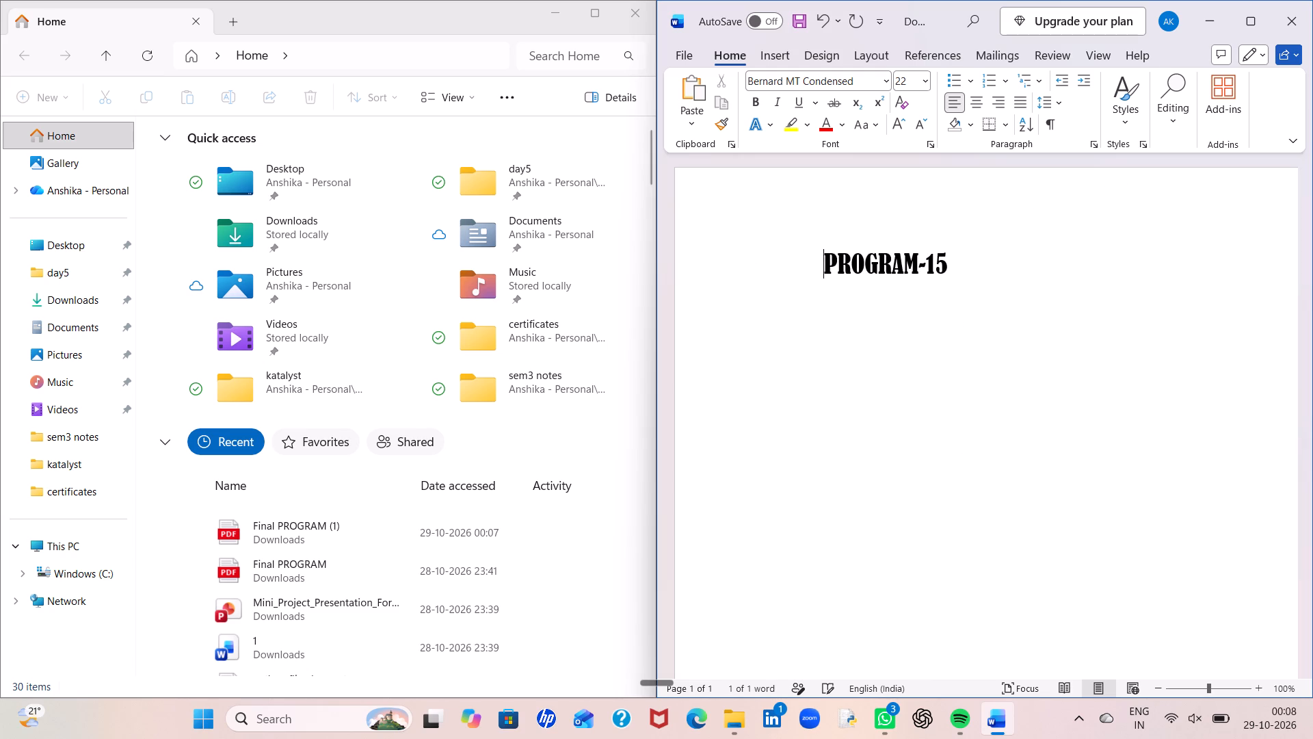
pyautogui.press('space')
pyautogui.press('space')
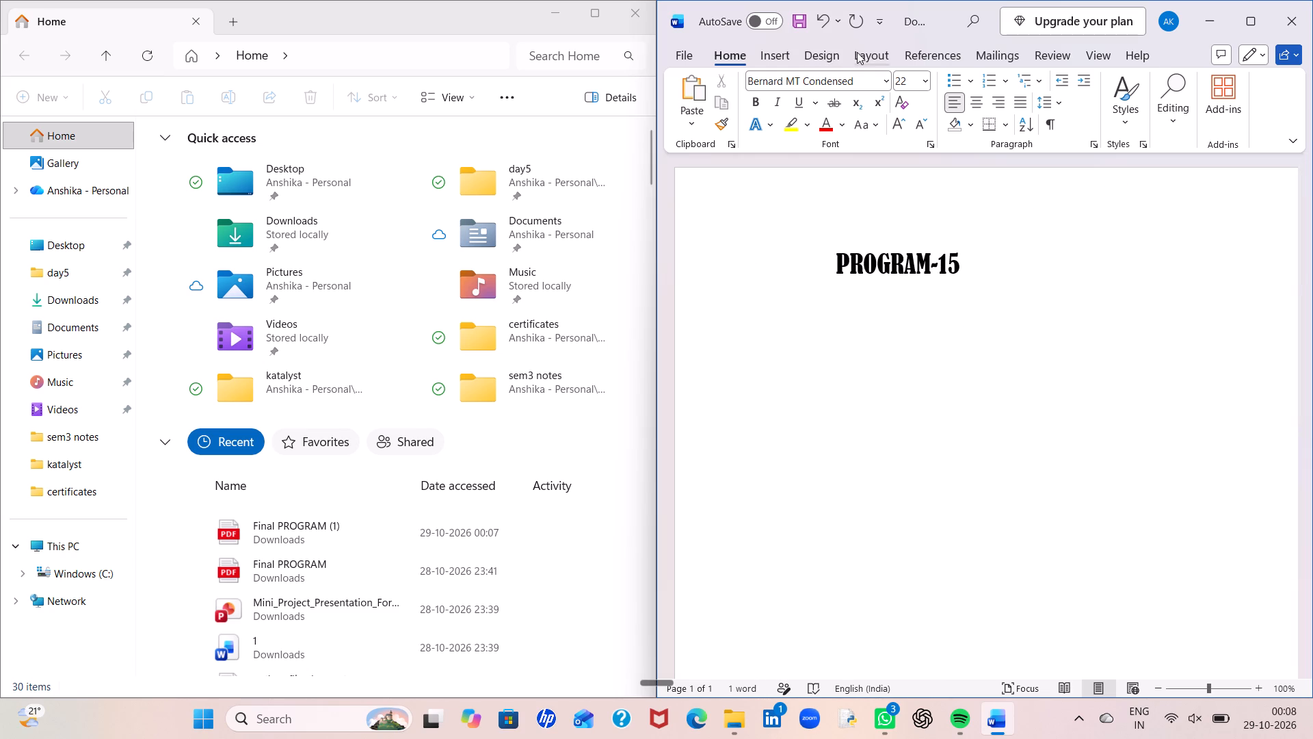
# Apply a narrower page margin preset to the document.
pyautogui.click(858, 52)
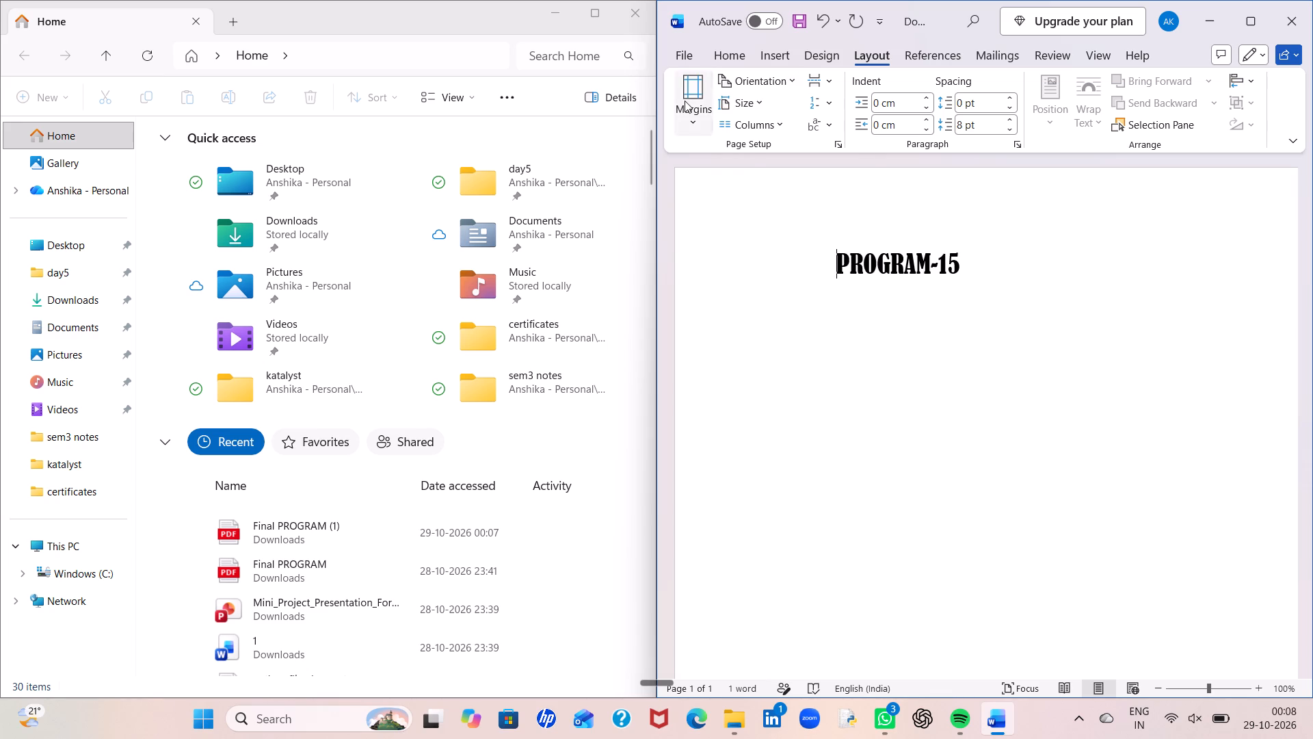
pyautogui.click(685, 101)
pyautogui.click(740, 214)
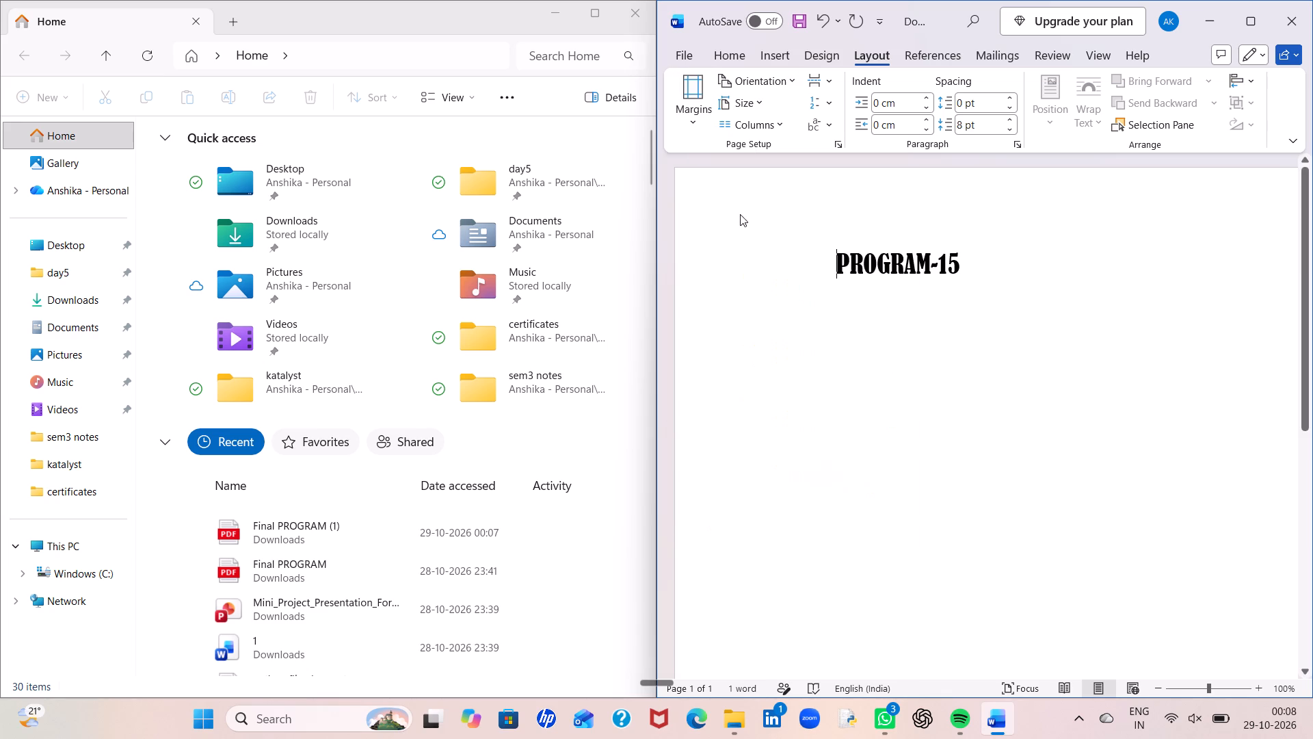
# Insert 13 more spaces before the PROGRAM-15 heading to move it closer to the page centre.
pyautogui.press('space')
pyautogui.press('space')
pyautogui.press('space')
pyautogui.press('space')
pyautogui.press('space')
pyautogui.press('space')
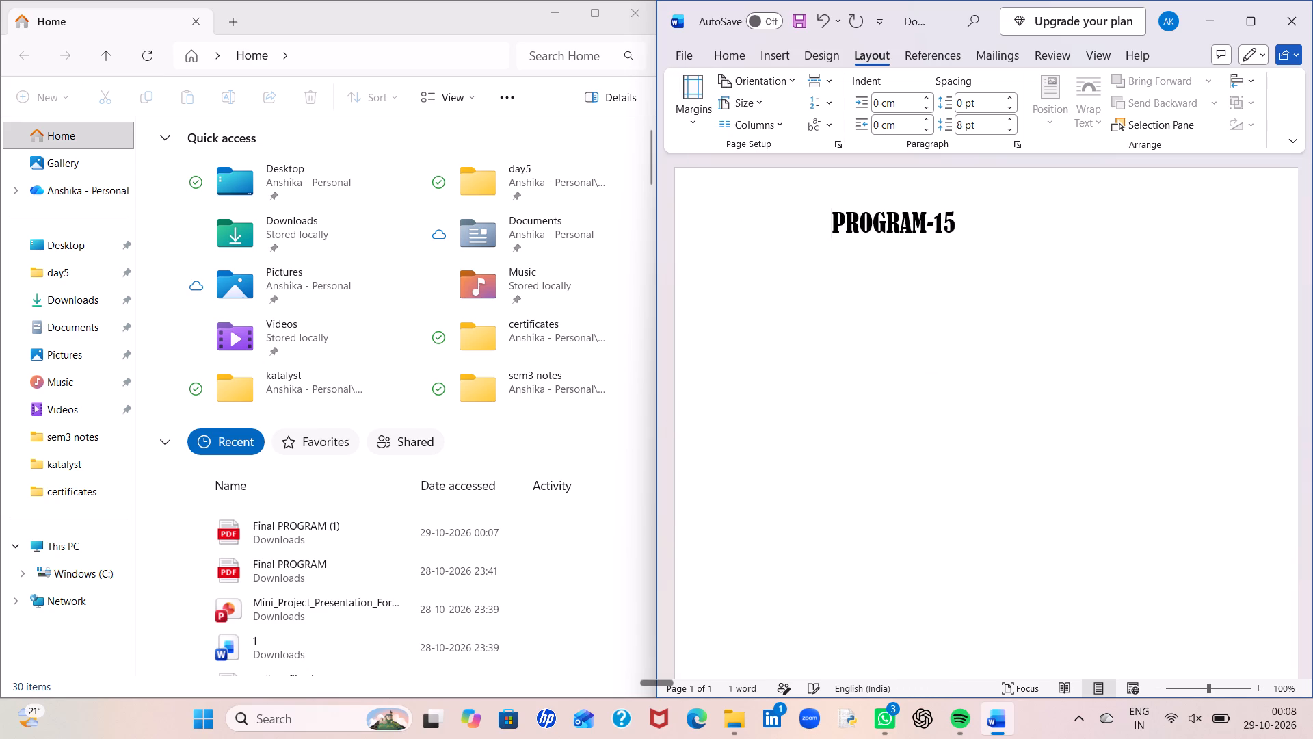
pyautogui.press('space')
pyautogui.press('space')
pyautogui.press('space')
pyautogui.press('space')
pyautogui.press('space')
pyautogui.press('space')
pyautogui.press('space')
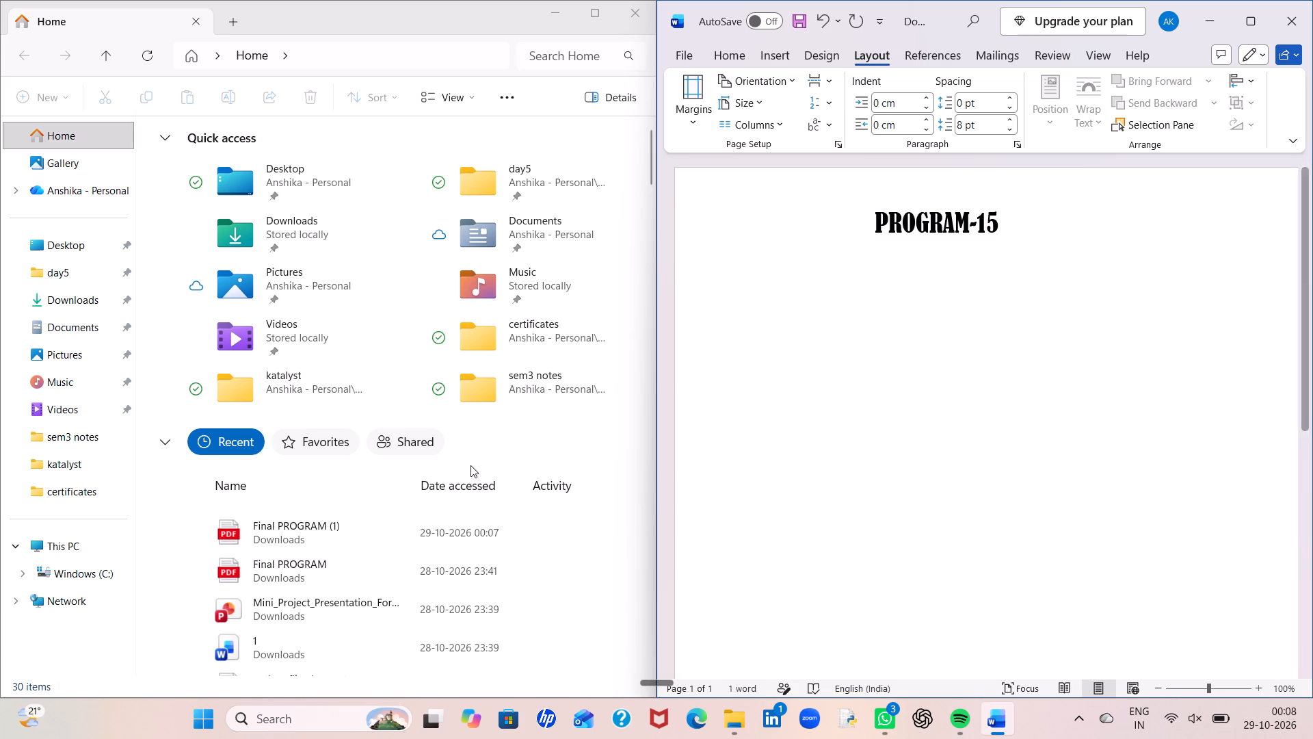
# Reopen the Final PROGRAM (1) PDF from the recent files beside the Word document.
pyautogui.doubleClick(300, 561)
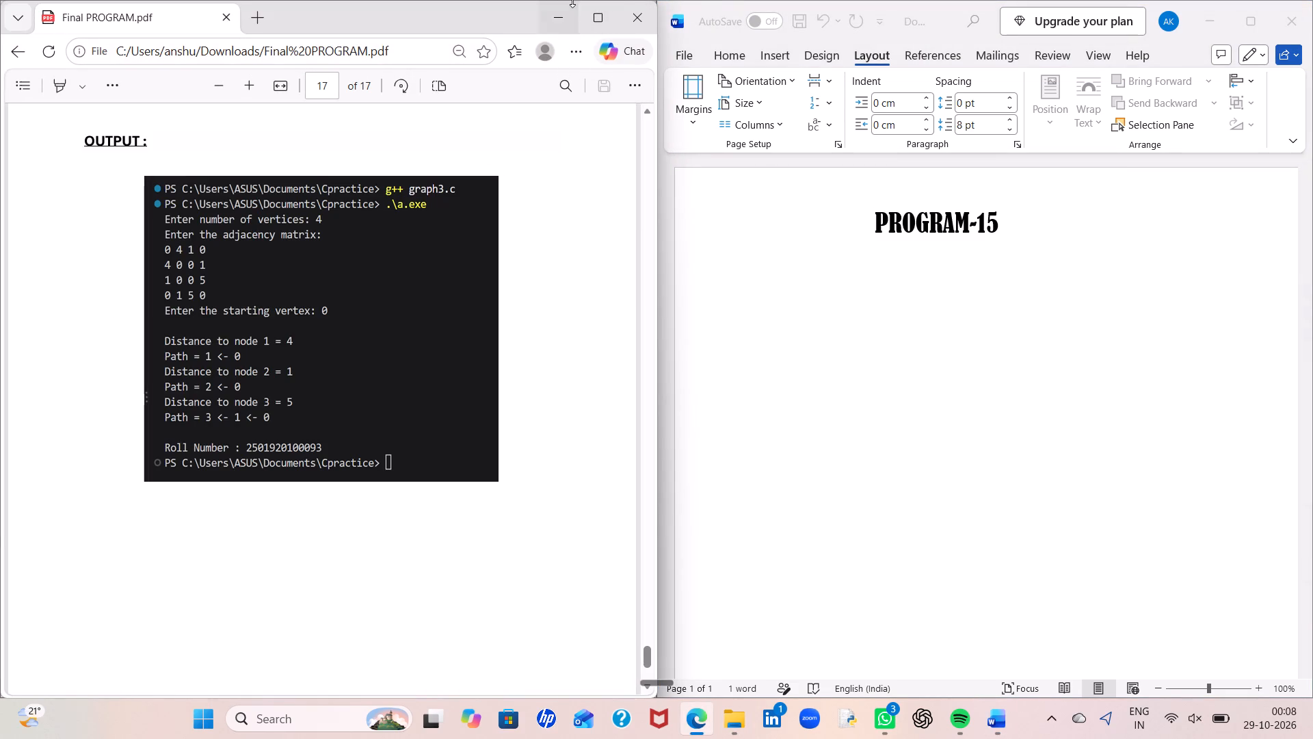
pyautogui.click(548, 23)
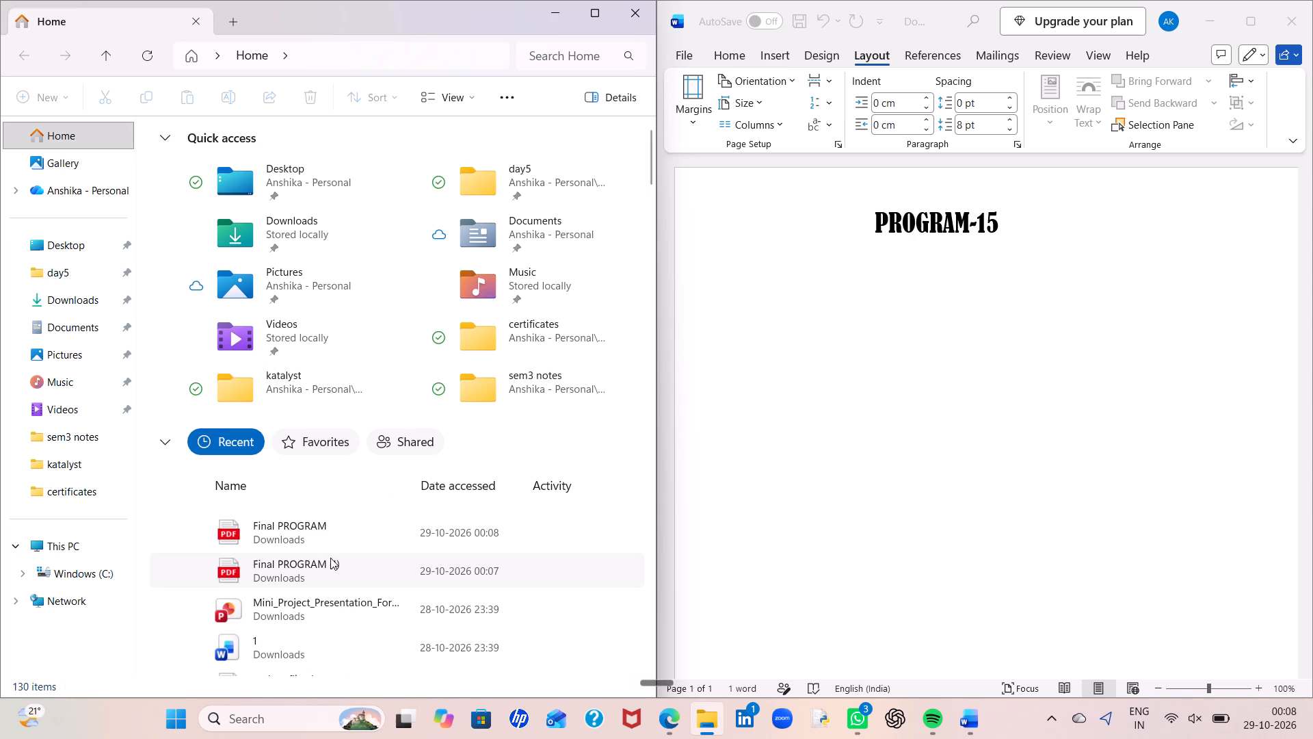
pyautogui.doubleClick(324, 563)
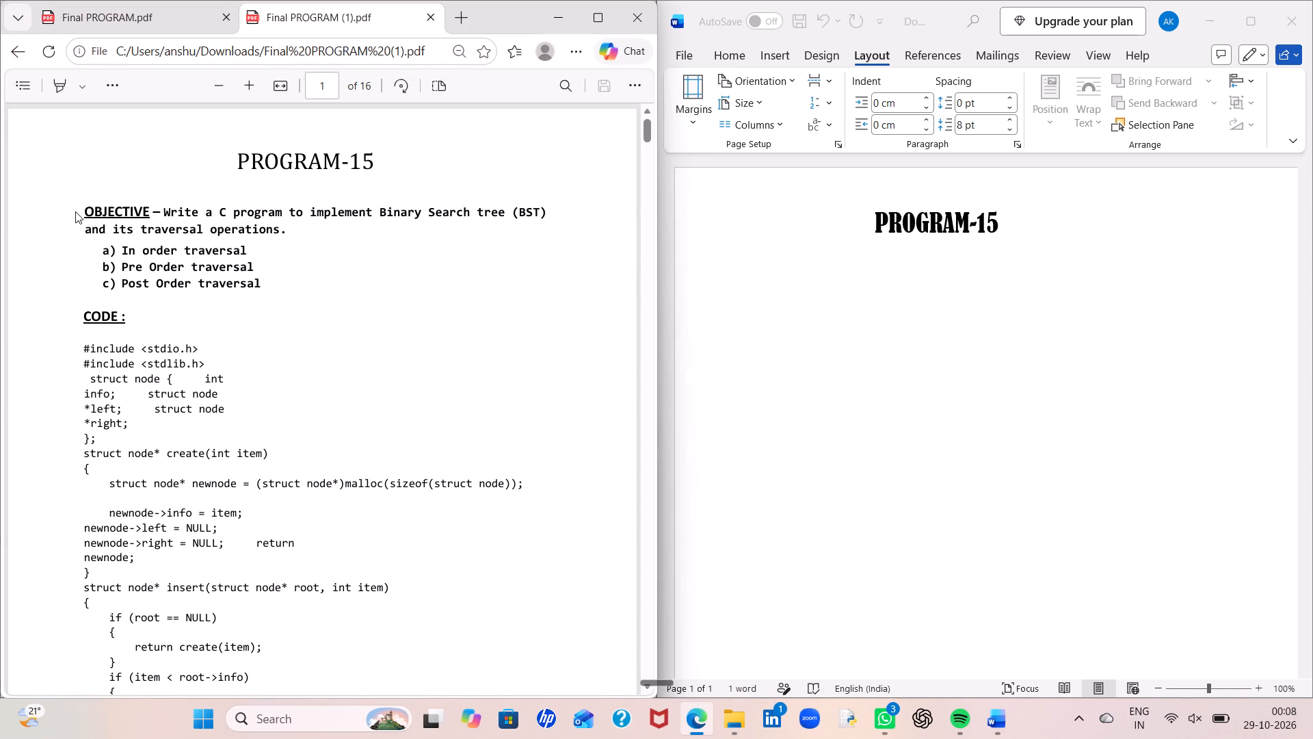
# Copy the line "OBJECTIVE – Write a C program to implement Binary Search tree (BST)" from the PDF.
pyautogui.moveTo(84, 210); pyautogui.dragTo(416, 224)
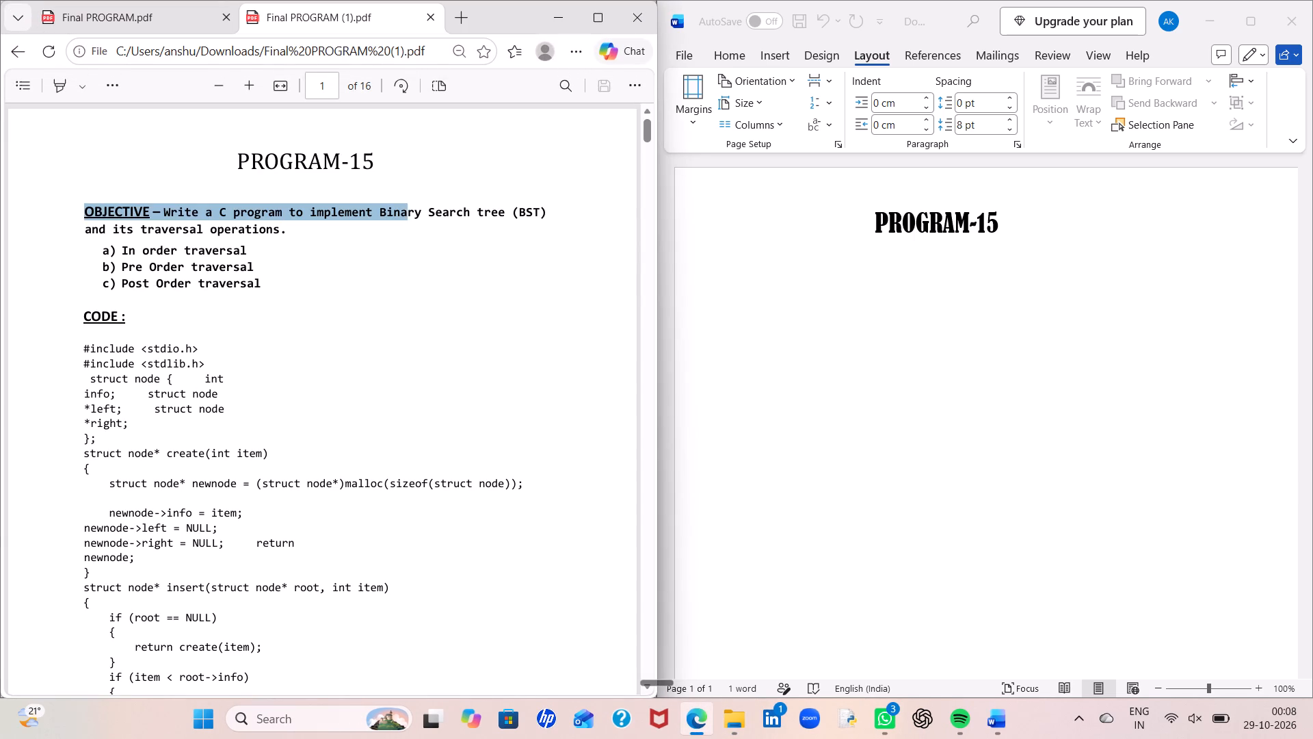
pyautogui.moveTo(416, 224); pyautogui.dragTo(548, 325)
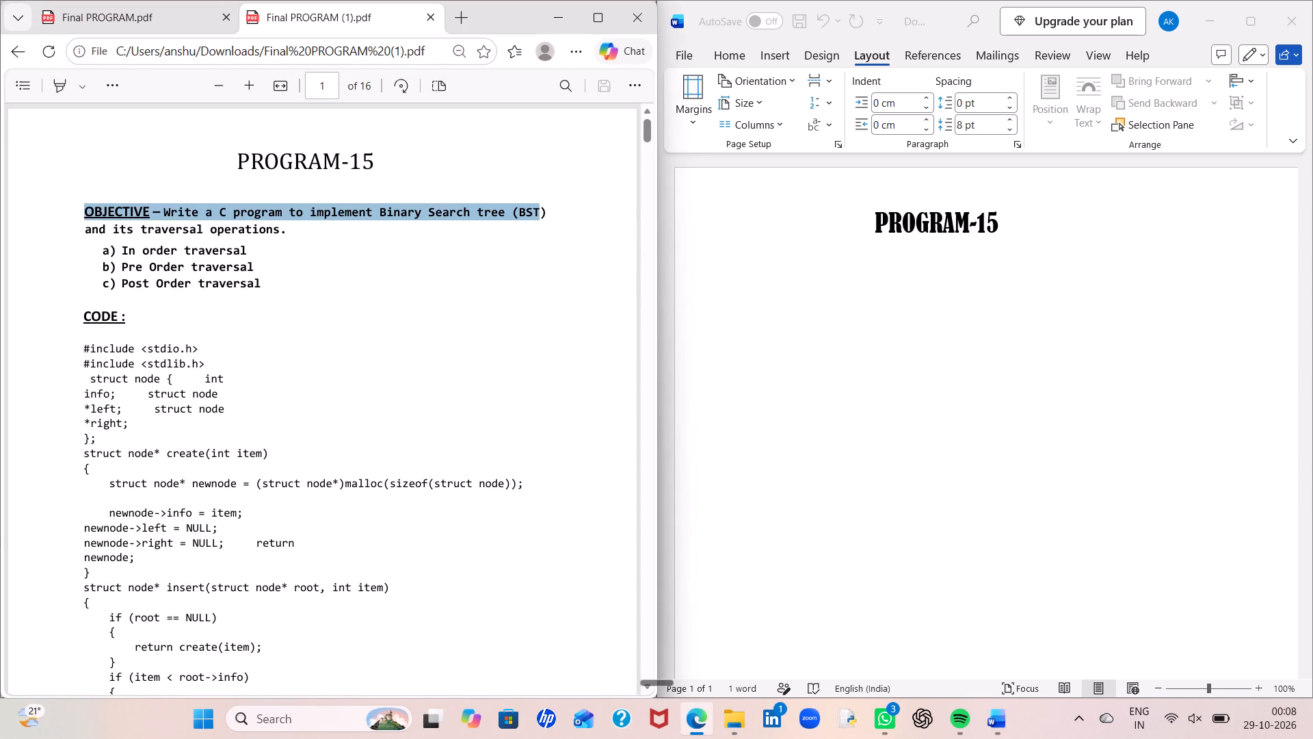
pyautogui.moveTo(548, 325); pyautogui.dragTo(559, 325)
pyautogui.moveTo(559, 325); pyautogui.dragTo(574, 242)
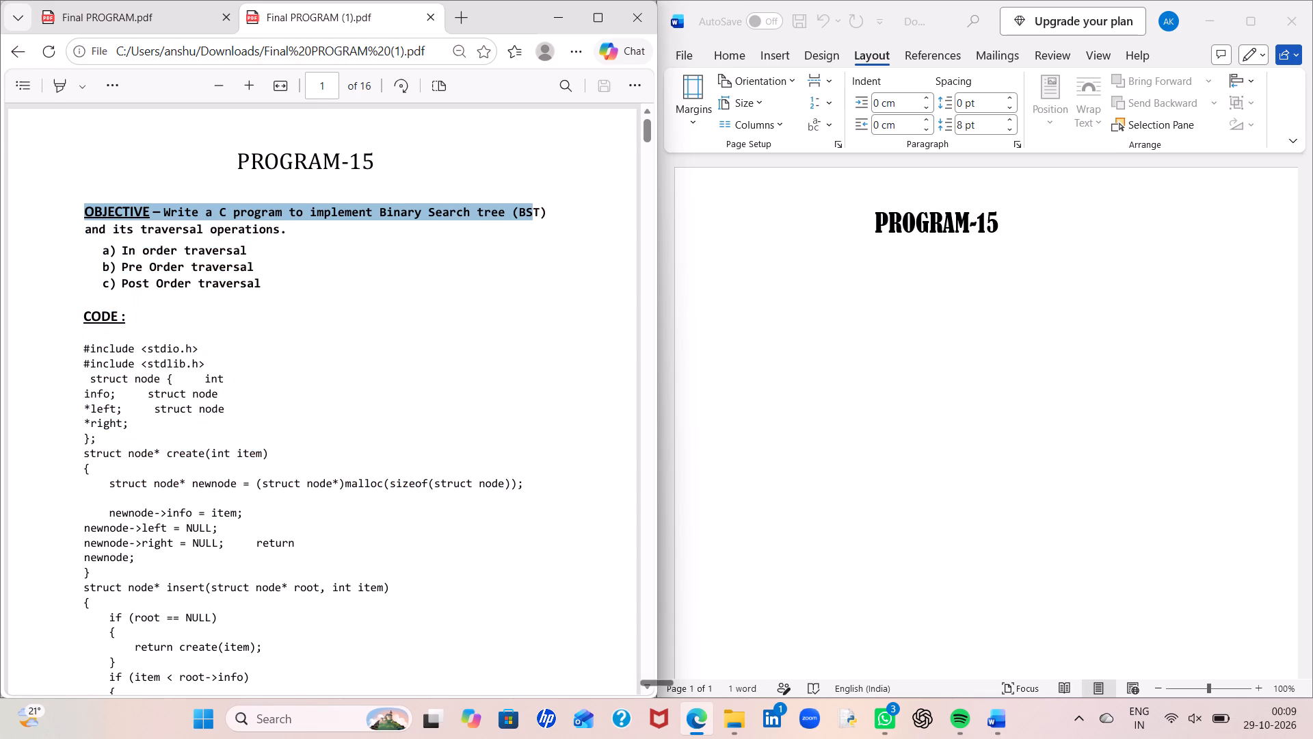
pyautogui.moveTo(574, 242); pyautogui.dragTo(564, 309)
pyautogui.moveTo(564, 309); pyautogui.dragTo(569, 414)
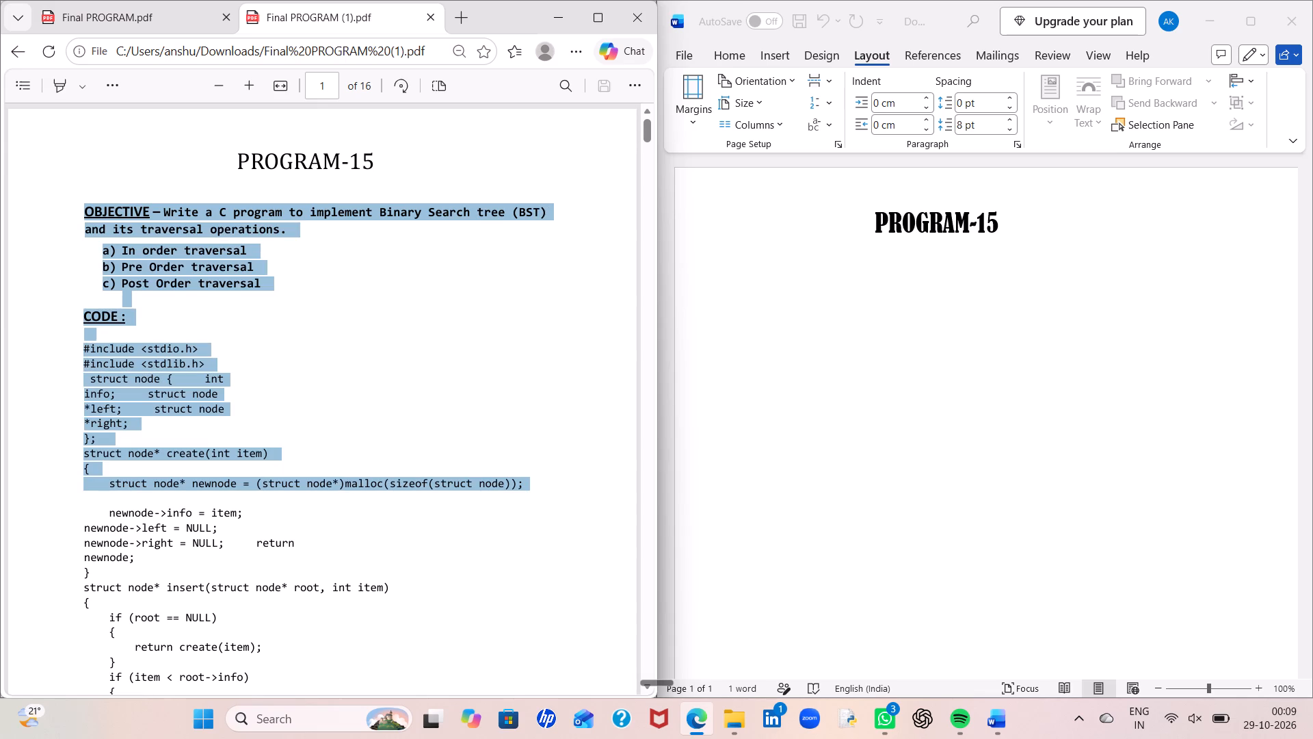
pyautogui.moveTo(569, 414); pyautogui.dragTo(560, 308)
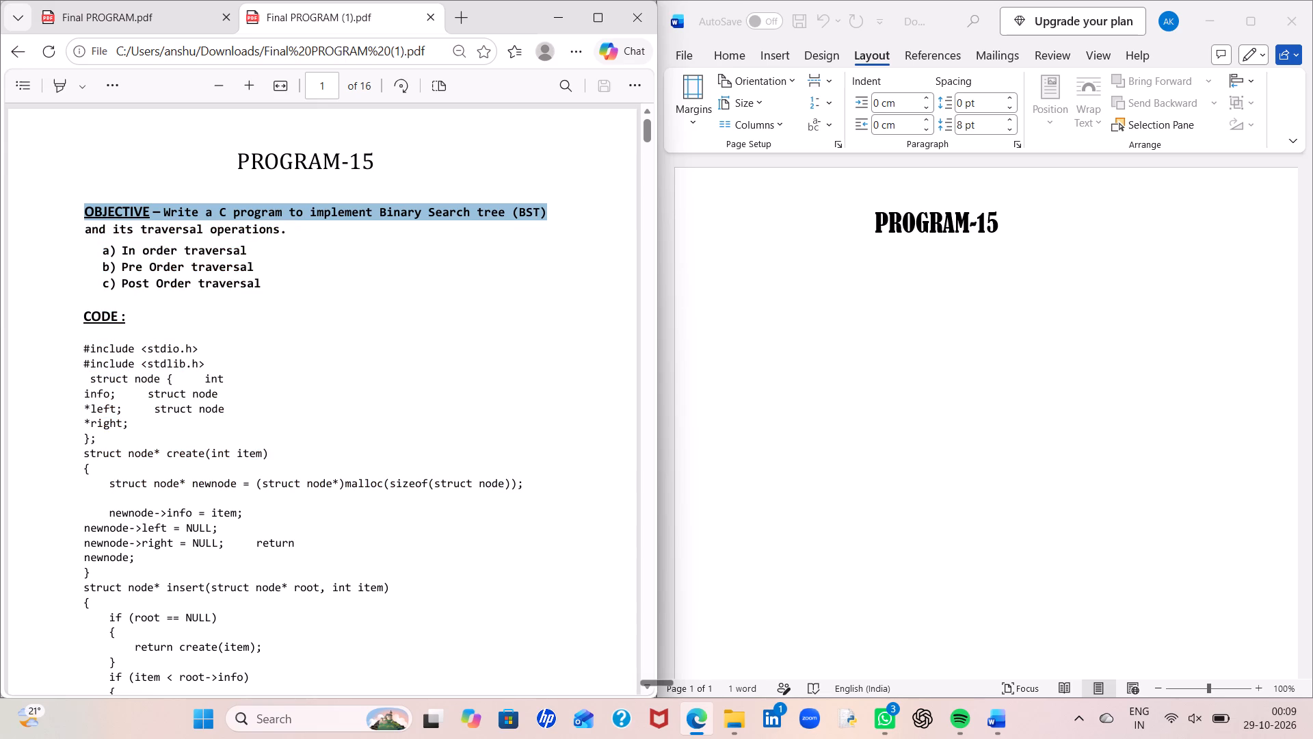
pyautogui.moveTo(560, 308); pyautogui.dragTo(561, 308)
pyautogui.hotkey('ctrl', 'c')
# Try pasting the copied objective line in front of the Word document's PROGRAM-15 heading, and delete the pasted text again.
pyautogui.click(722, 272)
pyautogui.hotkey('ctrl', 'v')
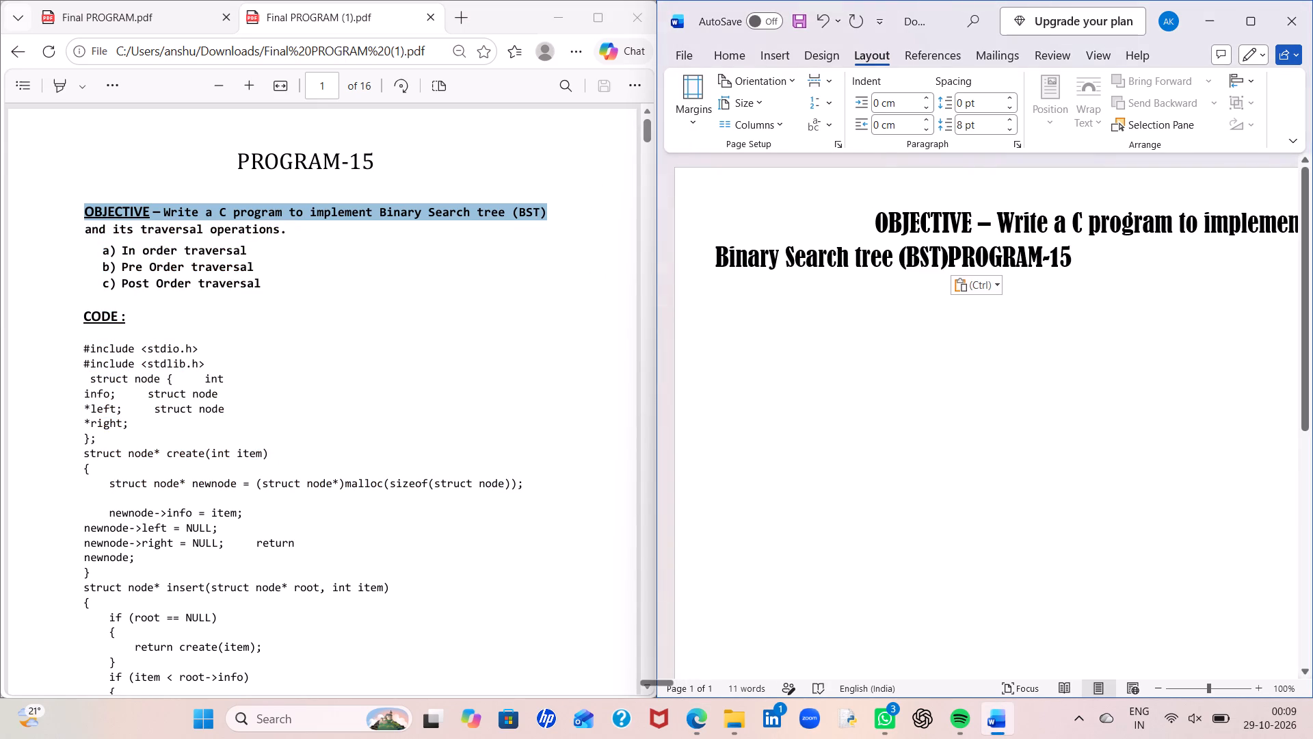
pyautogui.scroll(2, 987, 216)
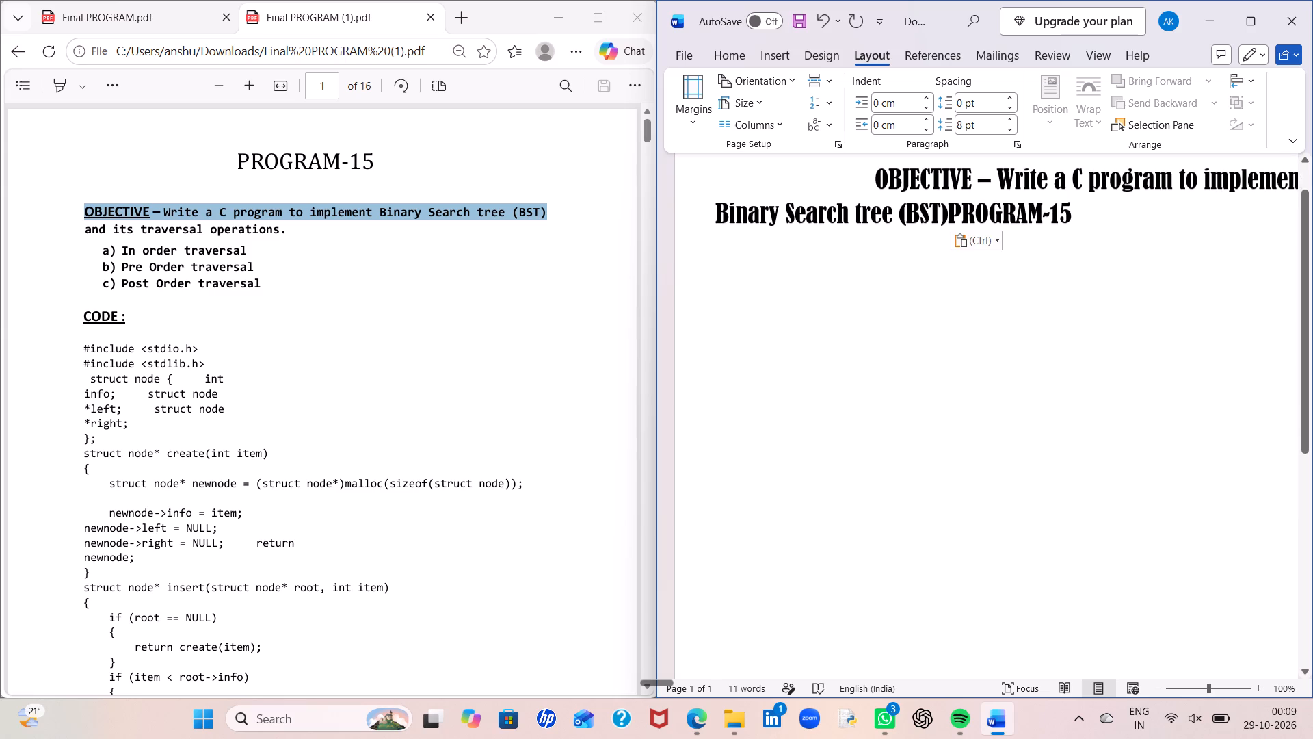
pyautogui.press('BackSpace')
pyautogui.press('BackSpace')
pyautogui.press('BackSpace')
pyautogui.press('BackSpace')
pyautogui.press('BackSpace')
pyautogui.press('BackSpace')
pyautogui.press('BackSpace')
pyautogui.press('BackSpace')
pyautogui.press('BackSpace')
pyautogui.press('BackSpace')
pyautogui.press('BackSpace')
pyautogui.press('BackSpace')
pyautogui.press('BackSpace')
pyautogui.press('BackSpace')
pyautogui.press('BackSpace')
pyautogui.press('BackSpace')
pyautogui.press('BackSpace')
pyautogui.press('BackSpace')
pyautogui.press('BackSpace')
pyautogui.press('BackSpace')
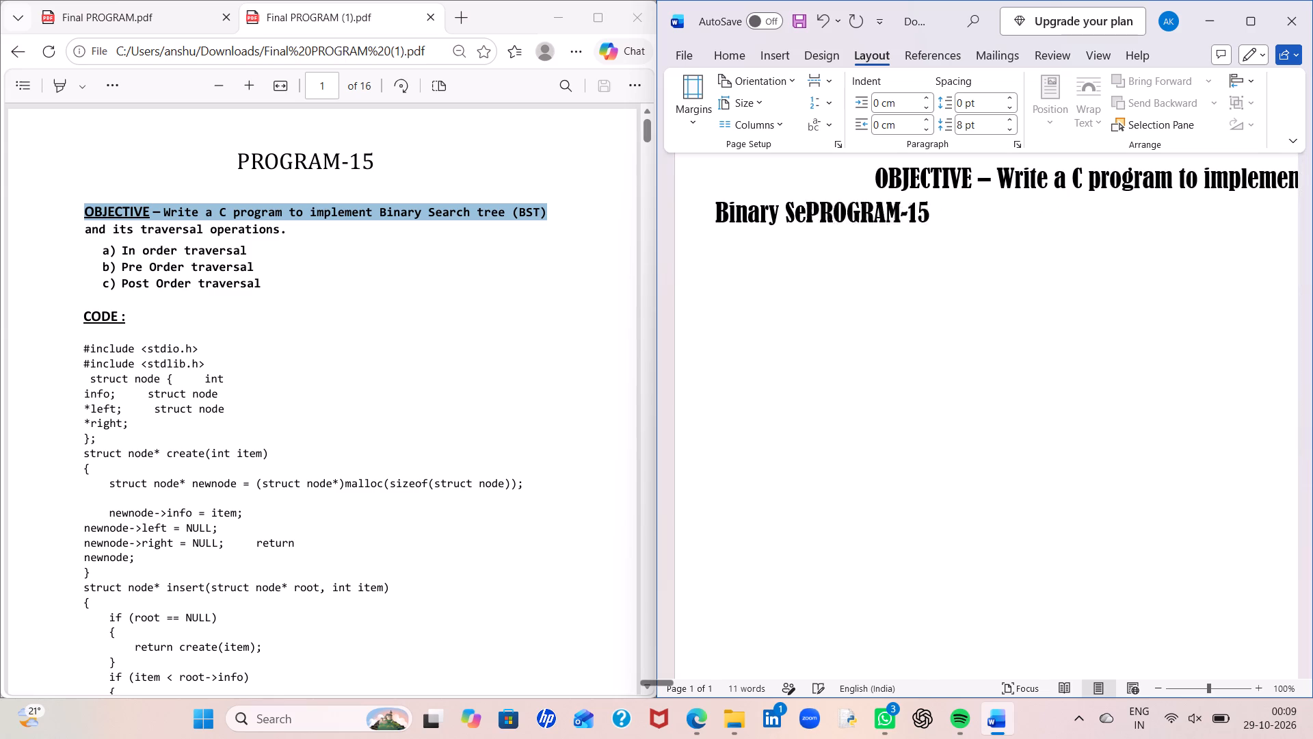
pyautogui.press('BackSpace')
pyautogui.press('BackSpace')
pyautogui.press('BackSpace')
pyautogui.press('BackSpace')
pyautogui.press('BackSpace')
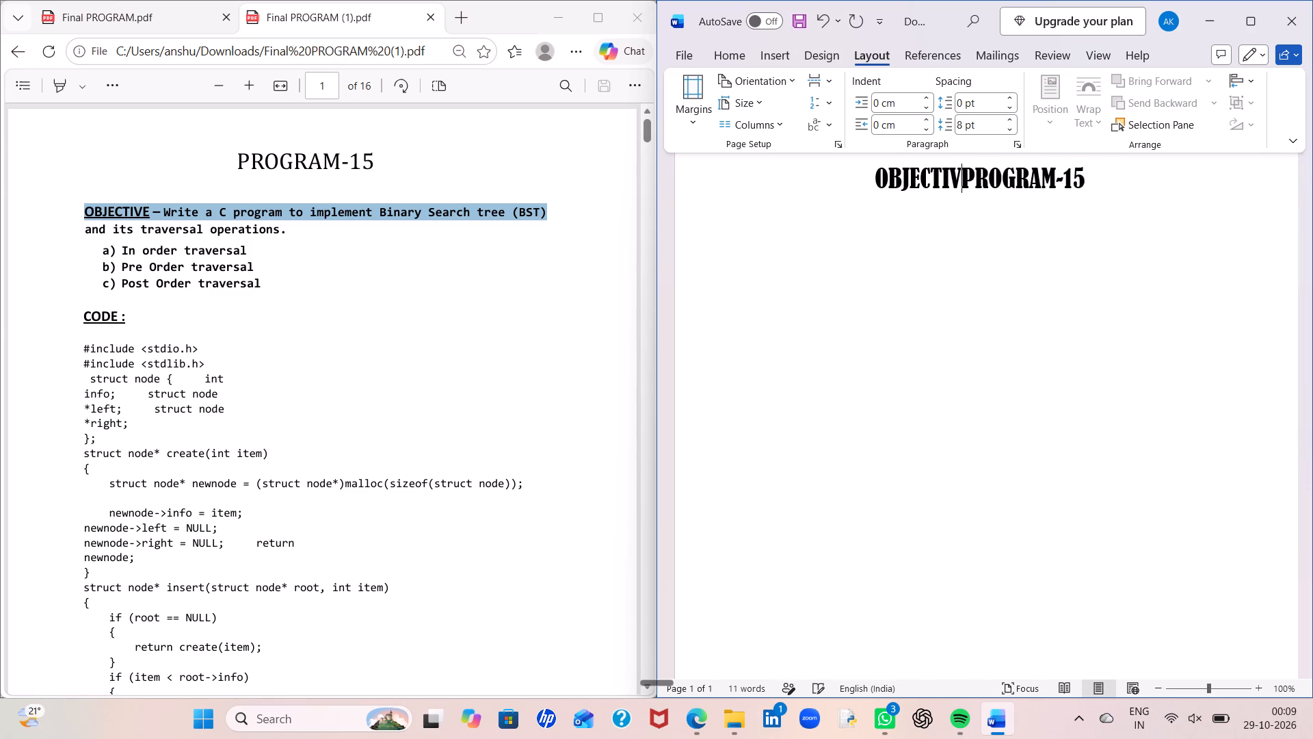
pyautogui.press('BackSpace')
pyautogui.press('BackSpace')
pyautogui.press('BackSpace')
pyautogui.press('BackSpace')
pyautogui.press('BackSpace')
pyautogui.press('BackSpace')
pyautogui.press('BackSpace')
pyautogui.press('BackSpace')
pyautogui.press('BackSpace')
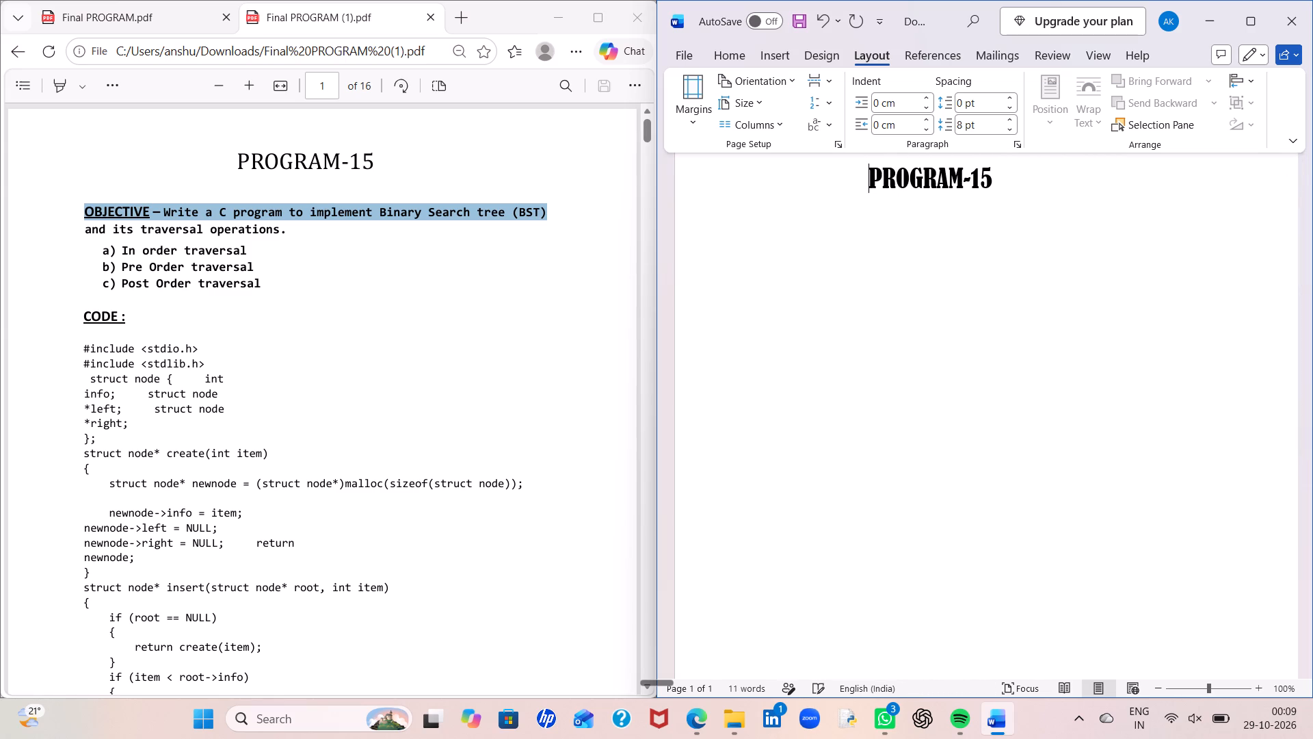
# Paste the copied objective line into a new paragraph below the PROGRAM-15 heading.
pyautogui.click(1020, 177)
pyautogui.press('Return')
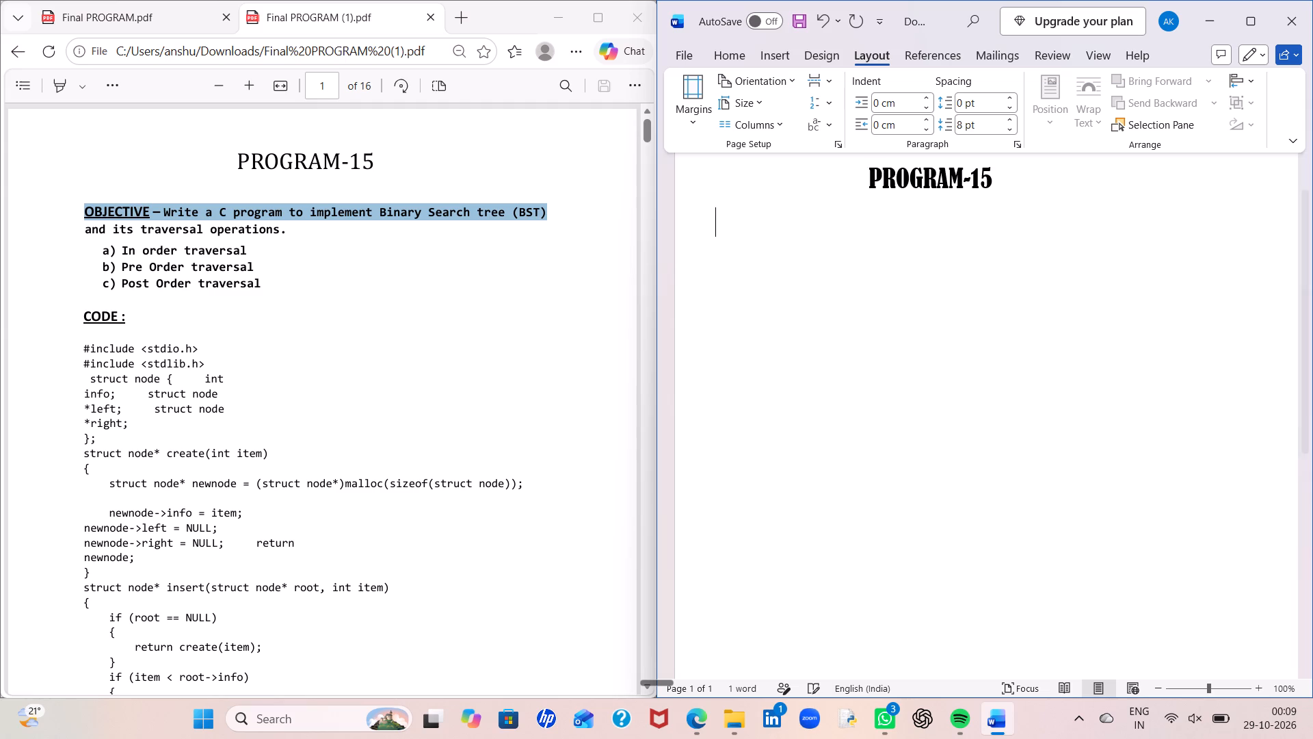
pyautogui.hotkey('ctrl', 'v')
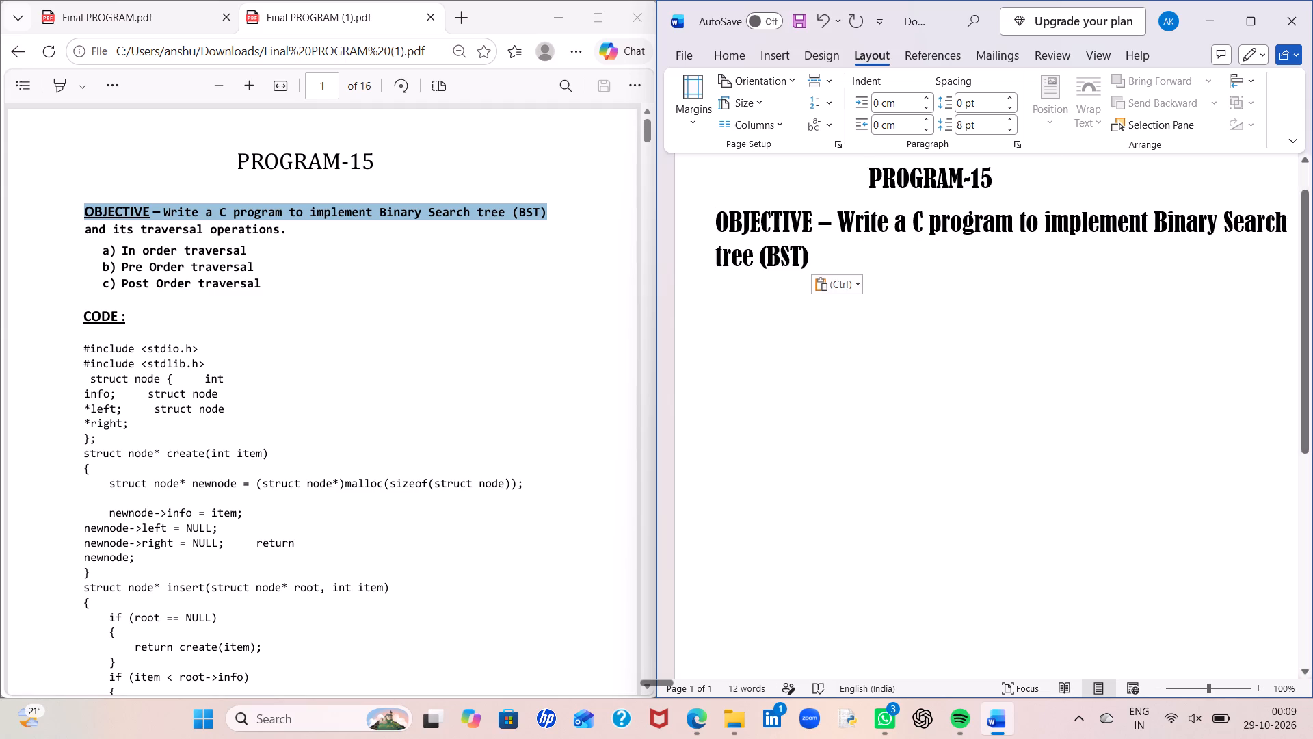
# Format the pasted objective line in Times New Roman at 14 pt.
pyautogui.moveTo(713, 213); pyautogui.dragTo(1229, 224)
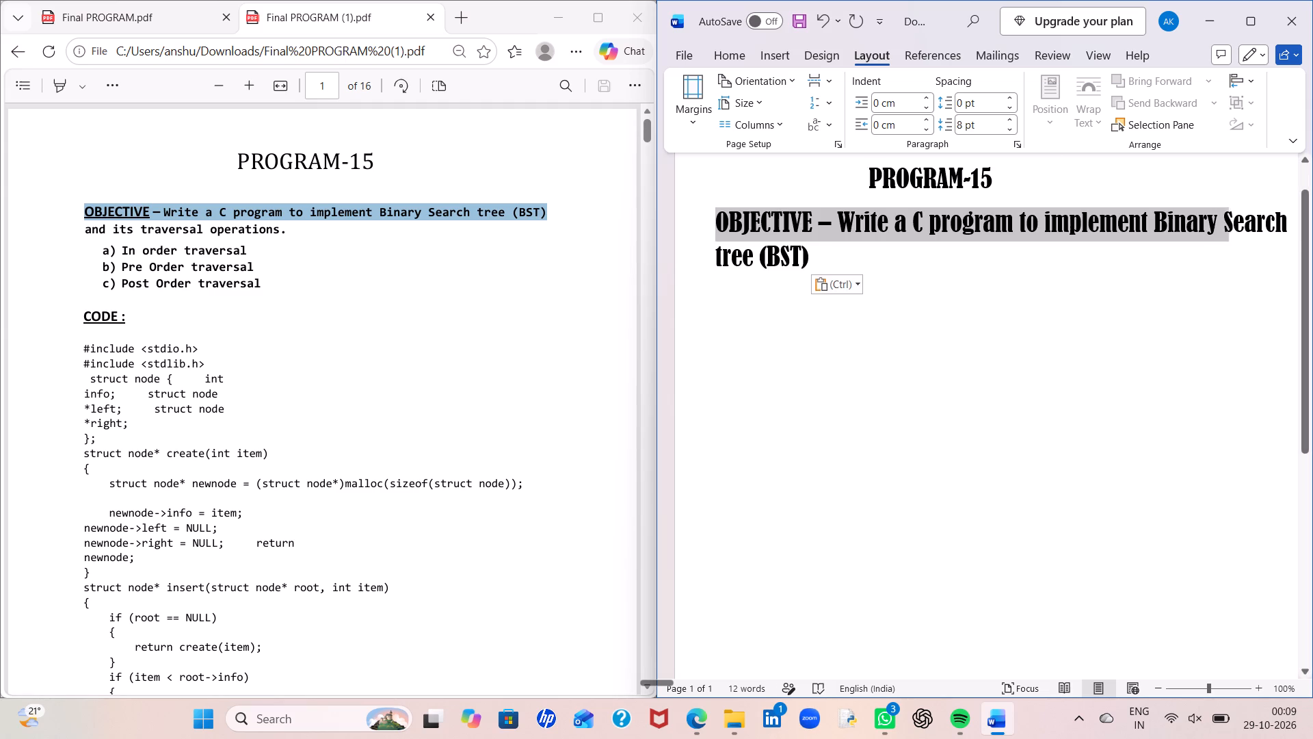
pyautogui.moveTo(1229, 224); pyautogui.dragTo(1303, 292)
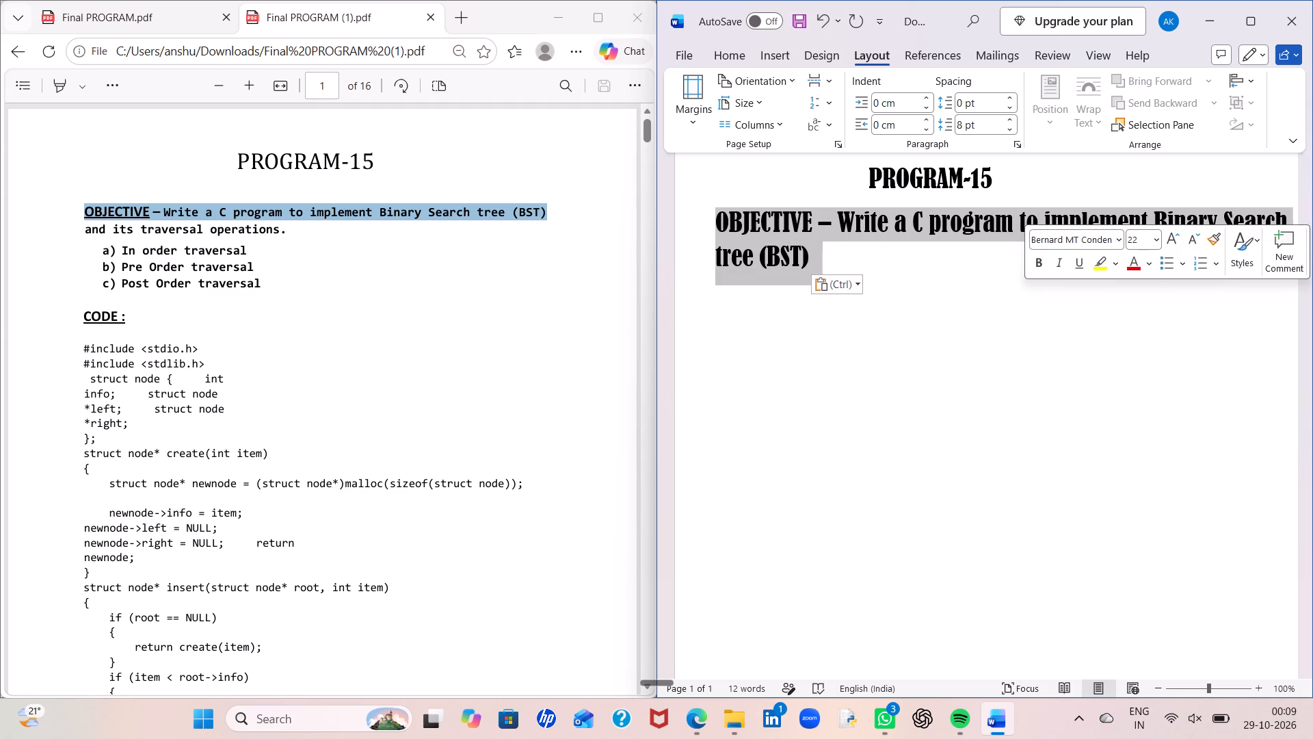
pyautogui.click(1152, 239)
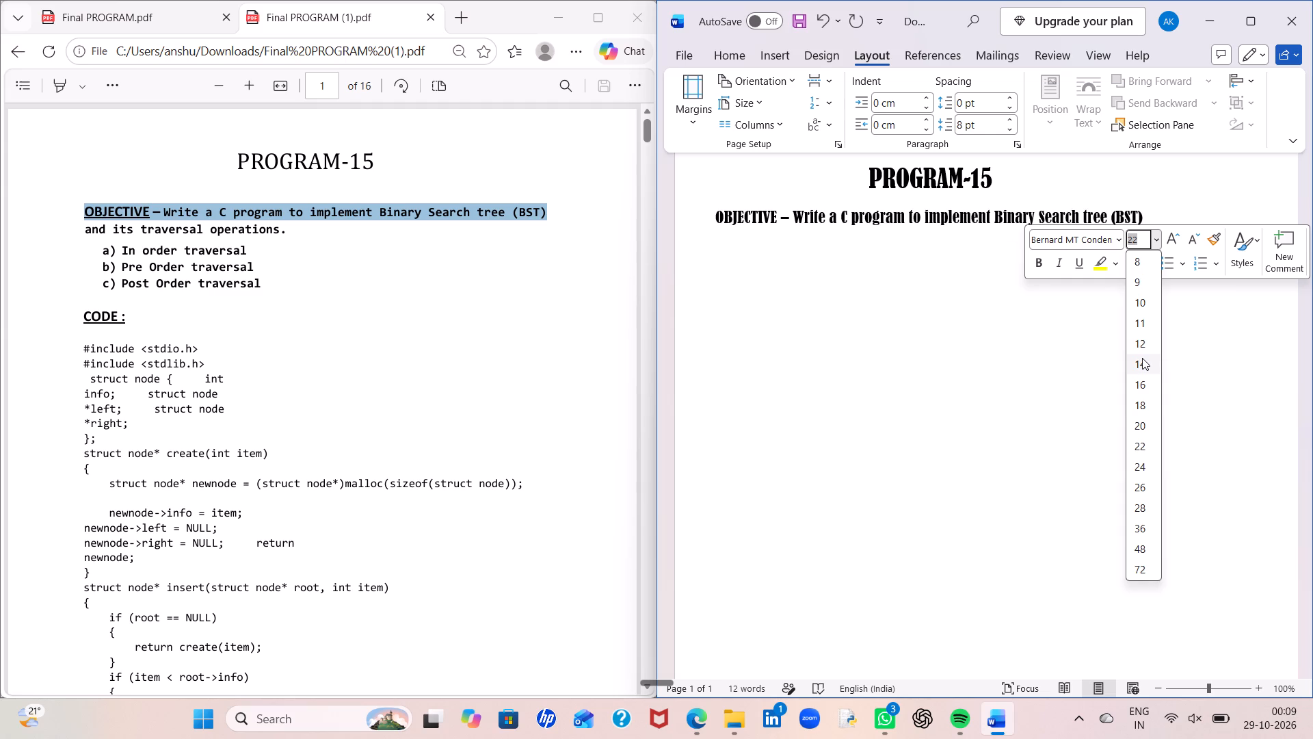
pyautogui.click(1142, 358)
pyautogui.click(1119, 236)
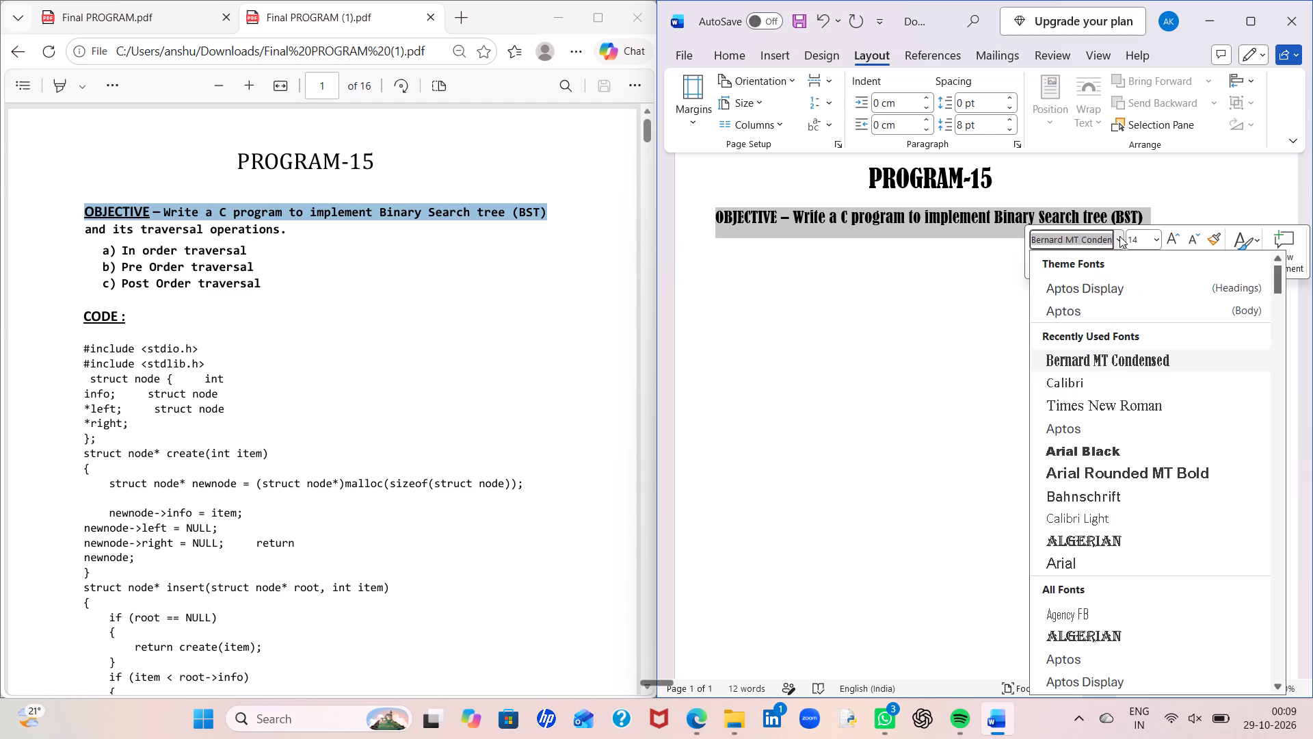
pyautogui.click(1079, 413)
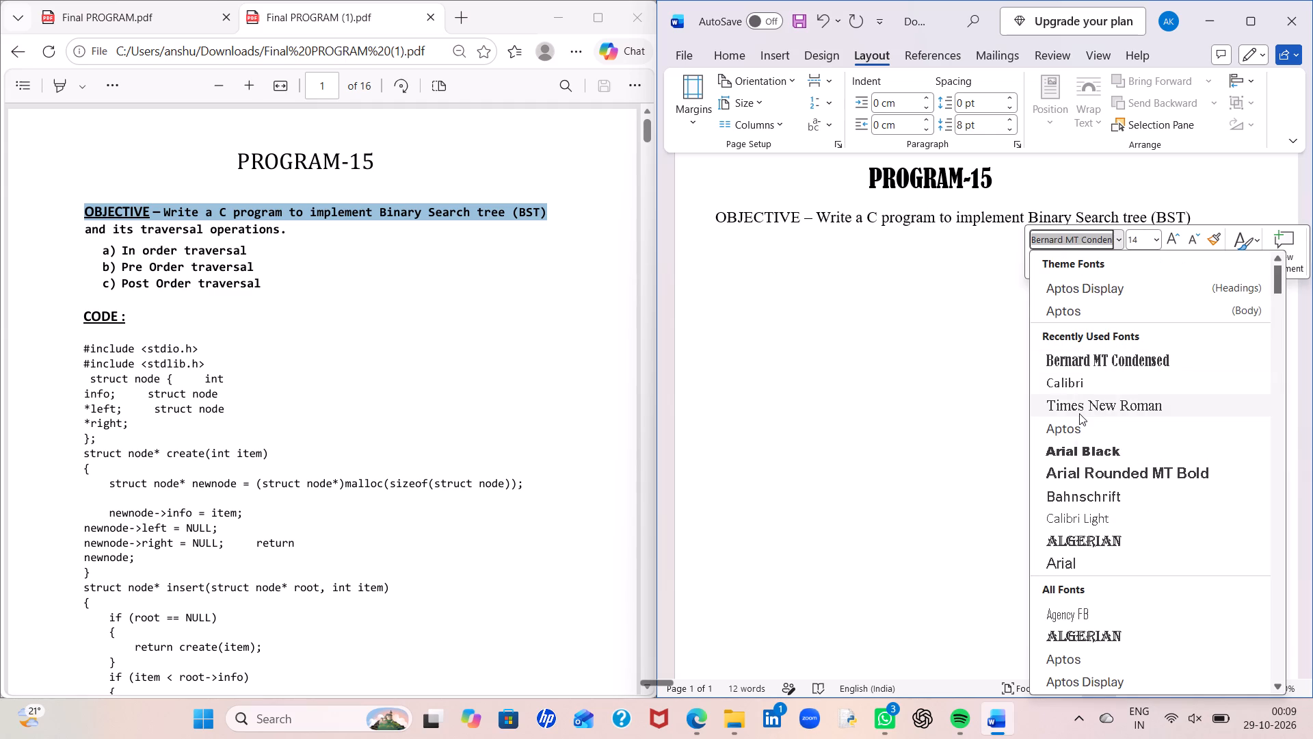
pyautogui.click(949, 419)
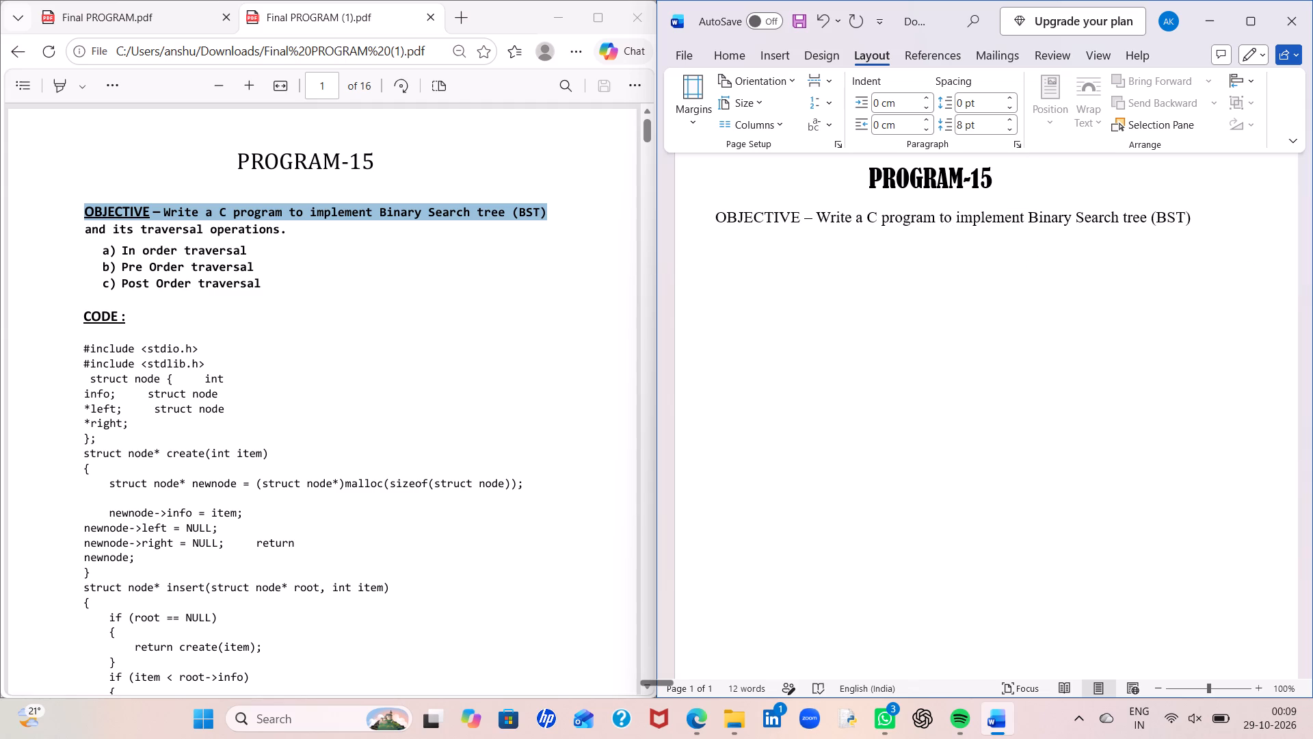
# Copy "and its traversal operations." from the PDF and append it after "(BST)" in Word, separated by a space.
pyautogui.click(319, 277)
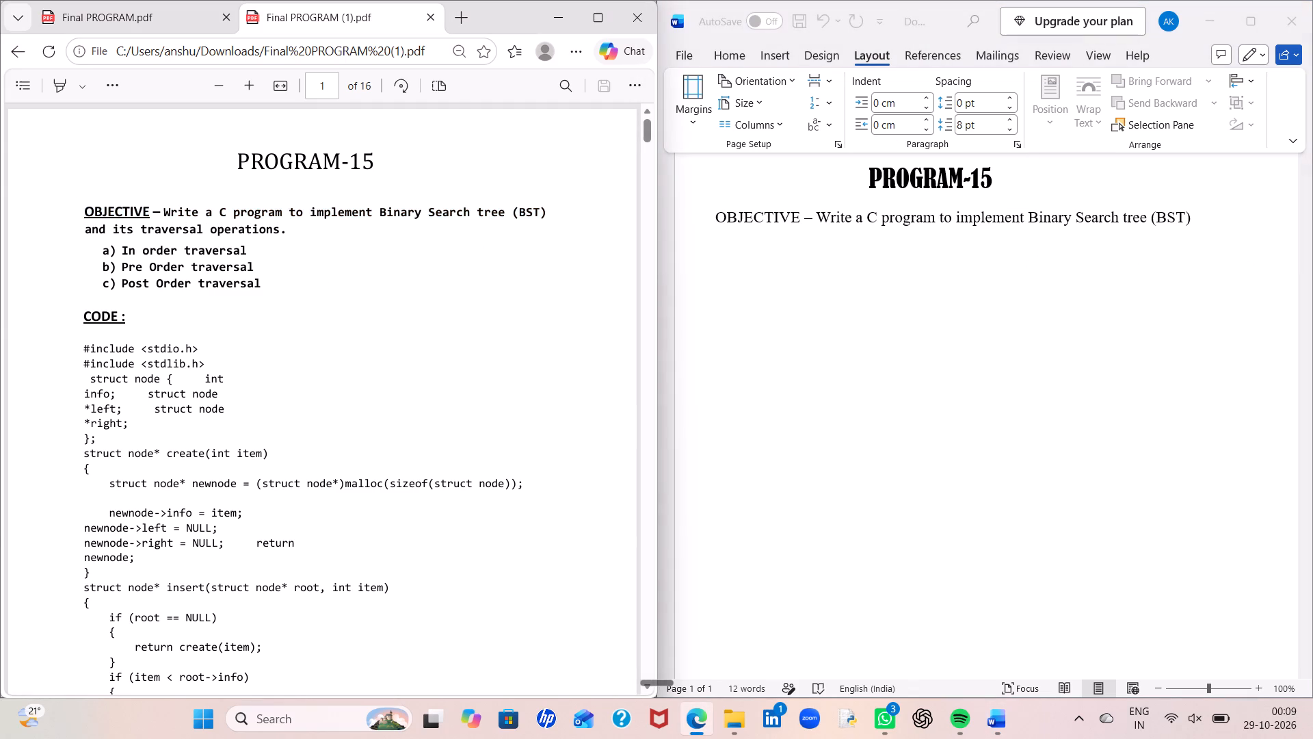
pyautogui.moveTo(85, 227); pyautogui.dragTo(265, 244)
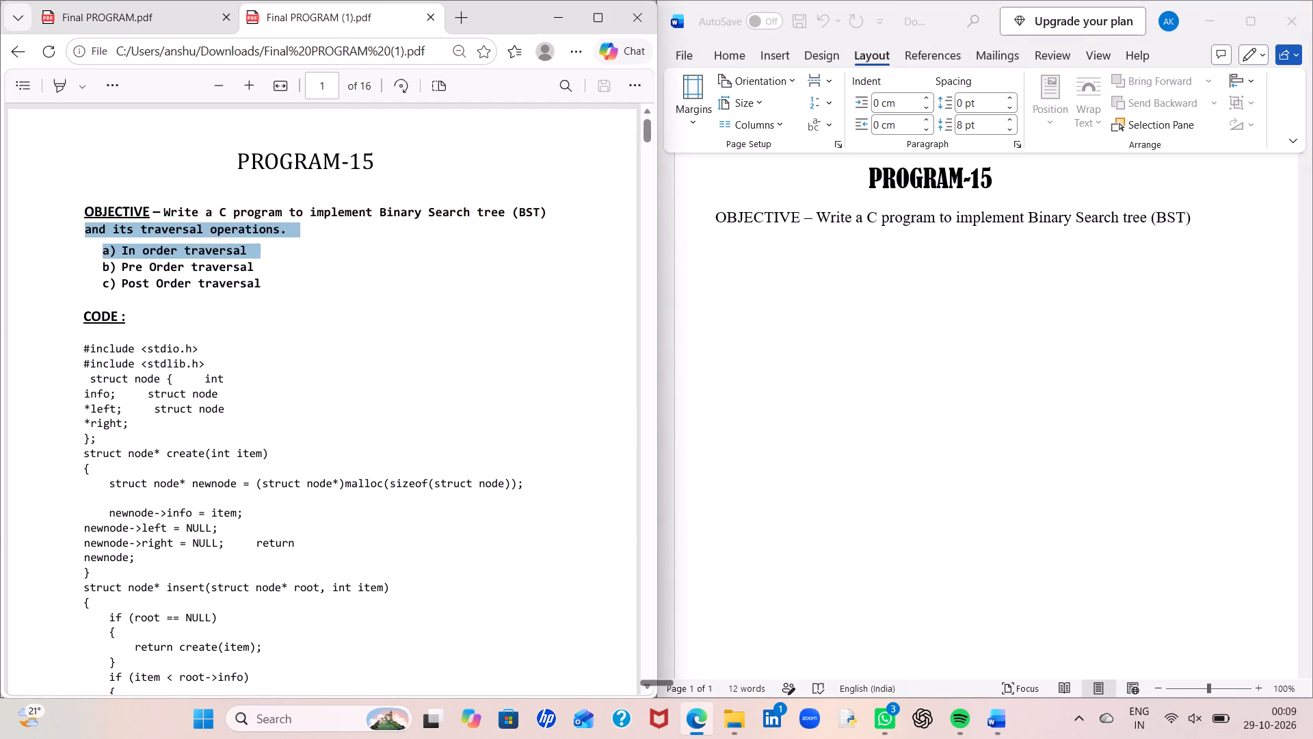
pyautogui.moveTo(265, 244); pyautogui.dragTo(306, 235)
pyautogui.hotkey('ctrl', 'c')
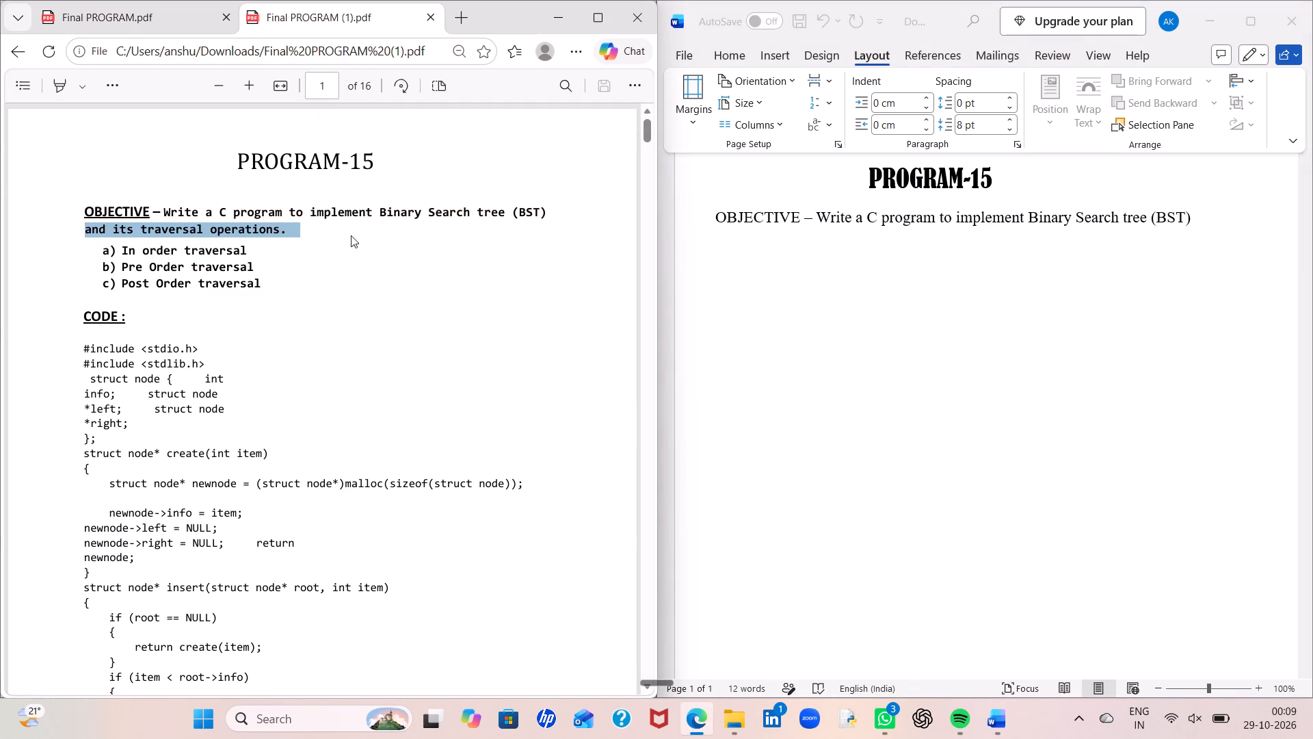
pyautogui.click(1199, 211)
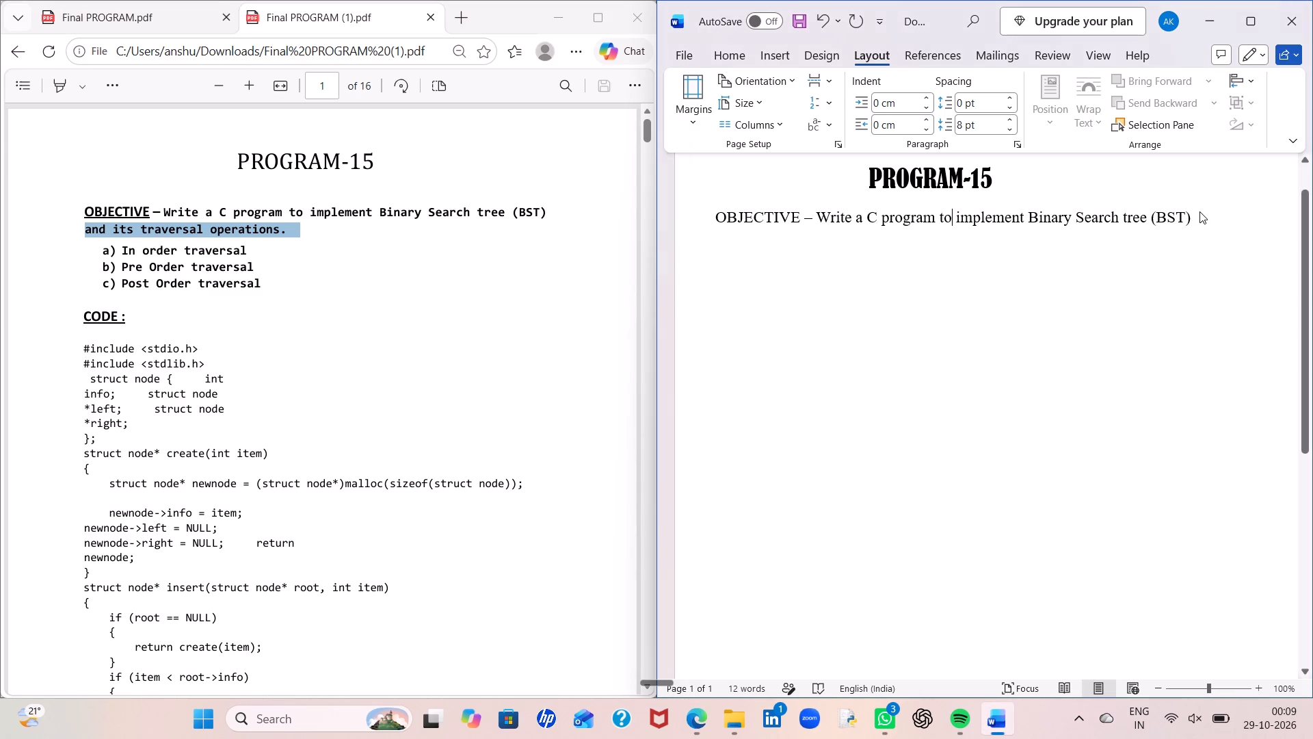
pyautogui.click(1198, 218)
pyautogui.press('space')
pyautogui.hotkey('ctrl', 'v')
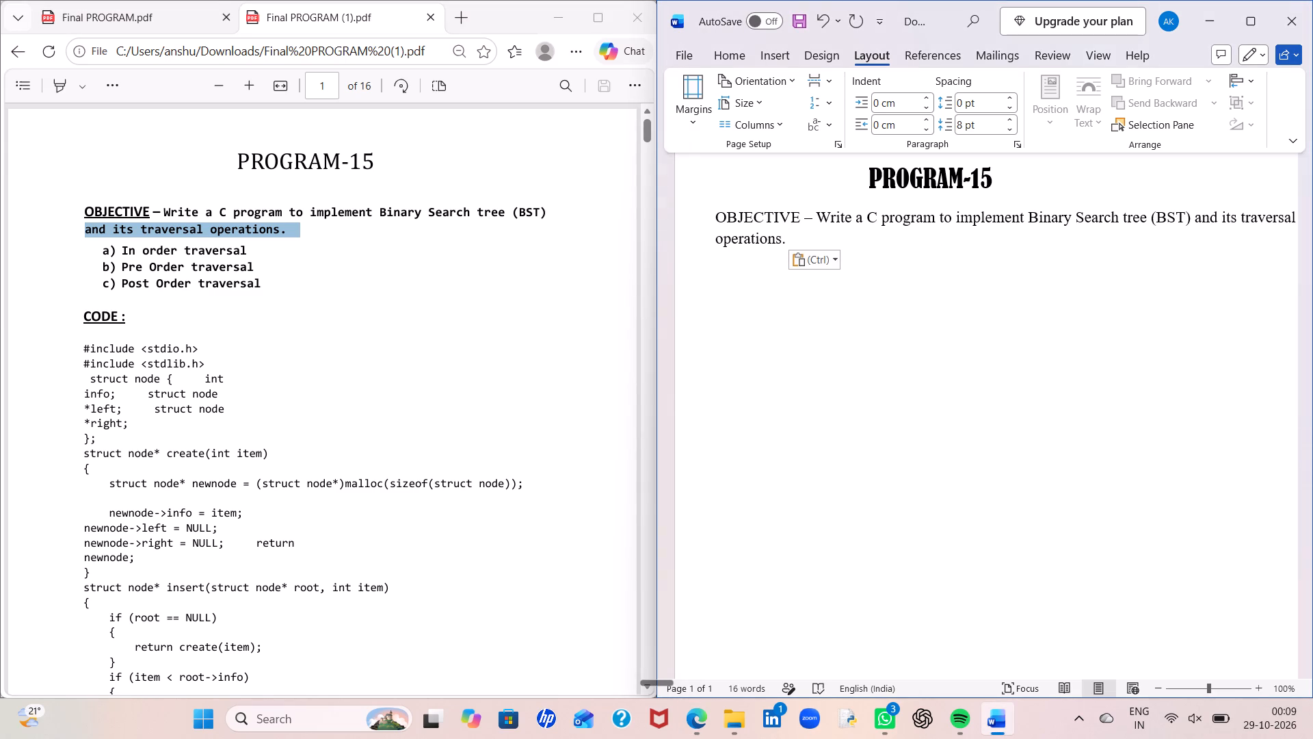
pyautogui.click(1198, 218)
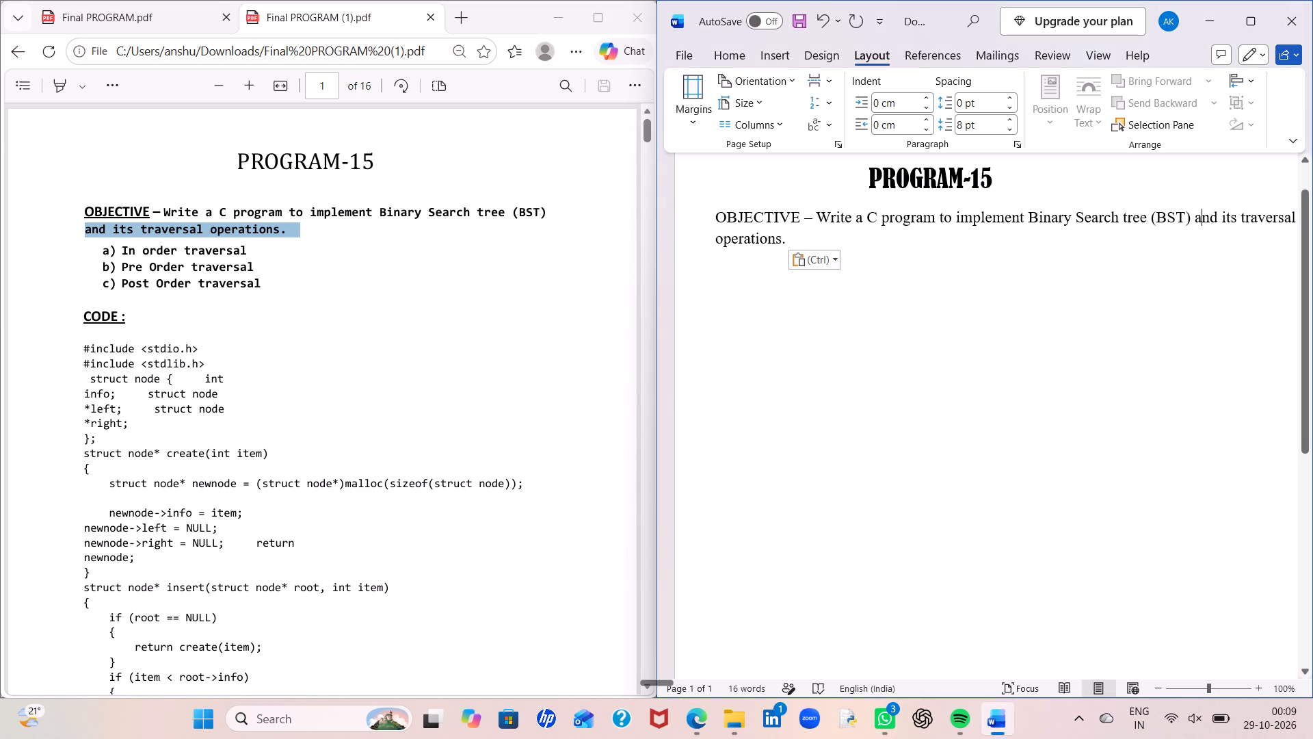
pyautogui.click(827, 342)
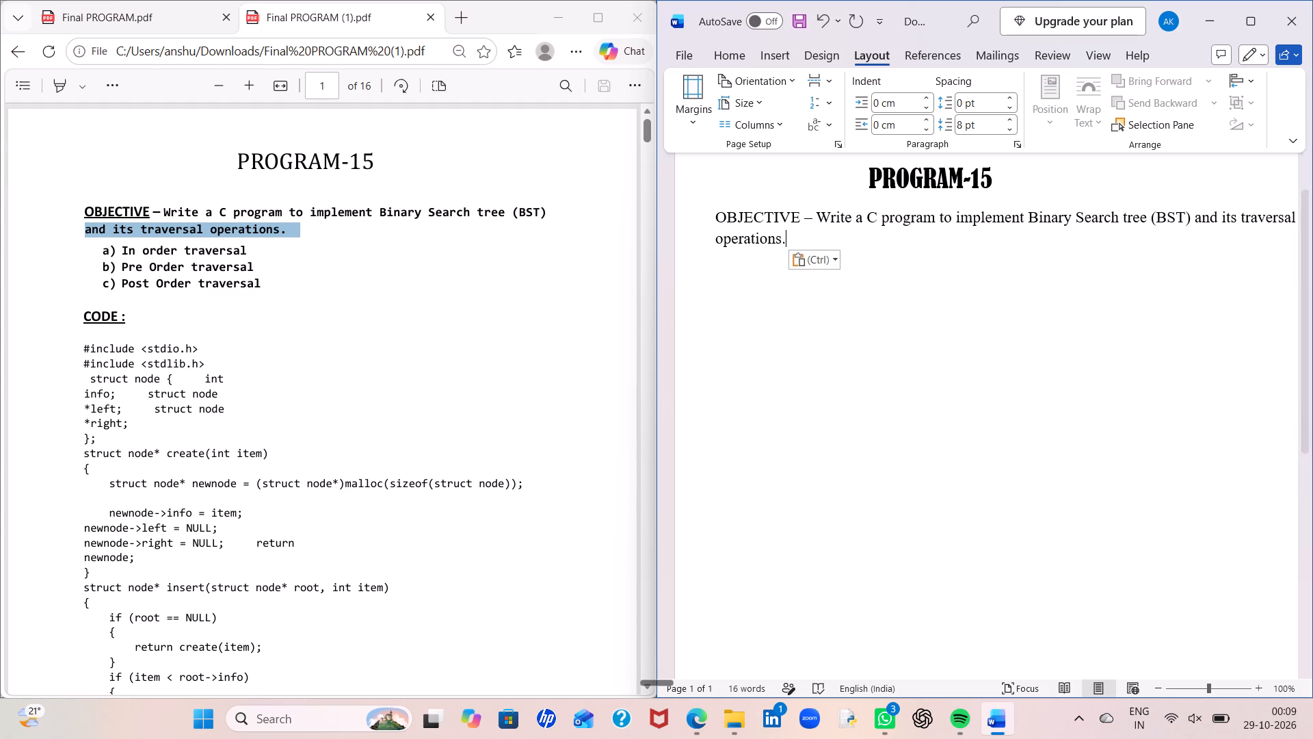
# Copy traversal items a) to c) from the PDF and paste them into a new paragraph below the Word document's objective.
pyautogui.click(393, 314)
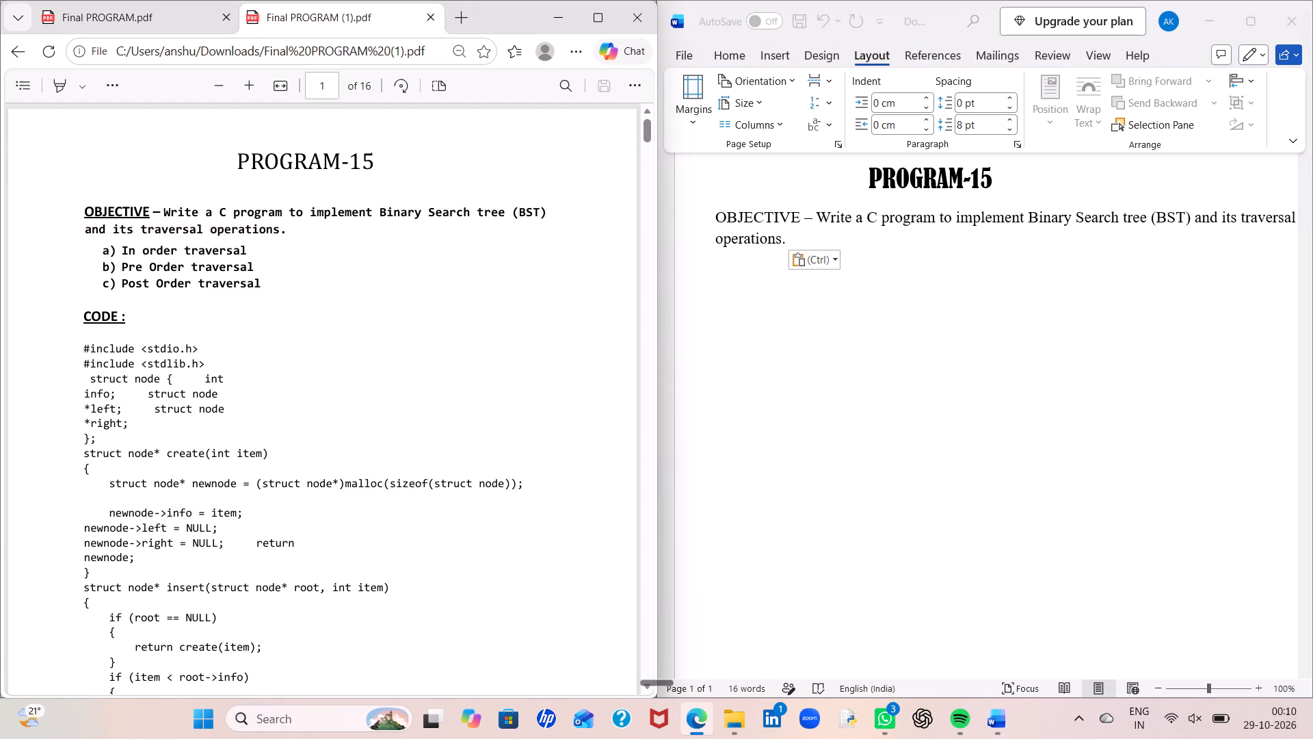
pyautogui.moveTo(93, 250); pyautogui.dragTo(90, 250)
pyautogui.moveTo(90, 250); pyautogui.dragTo(101, 246)
pyautogui.moveTo(101, 246); pyautogui.dragTo(289, 282)
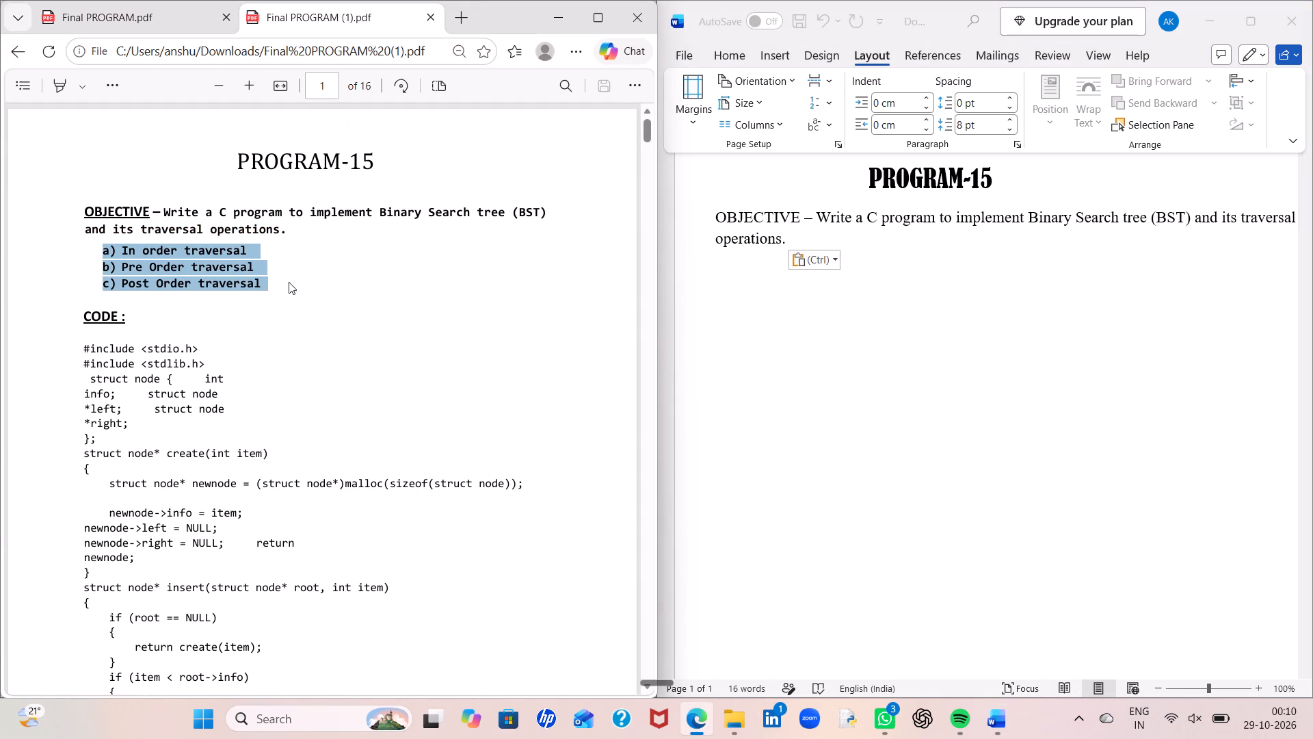
pyautogui.hotkey('ctrl', 'c')
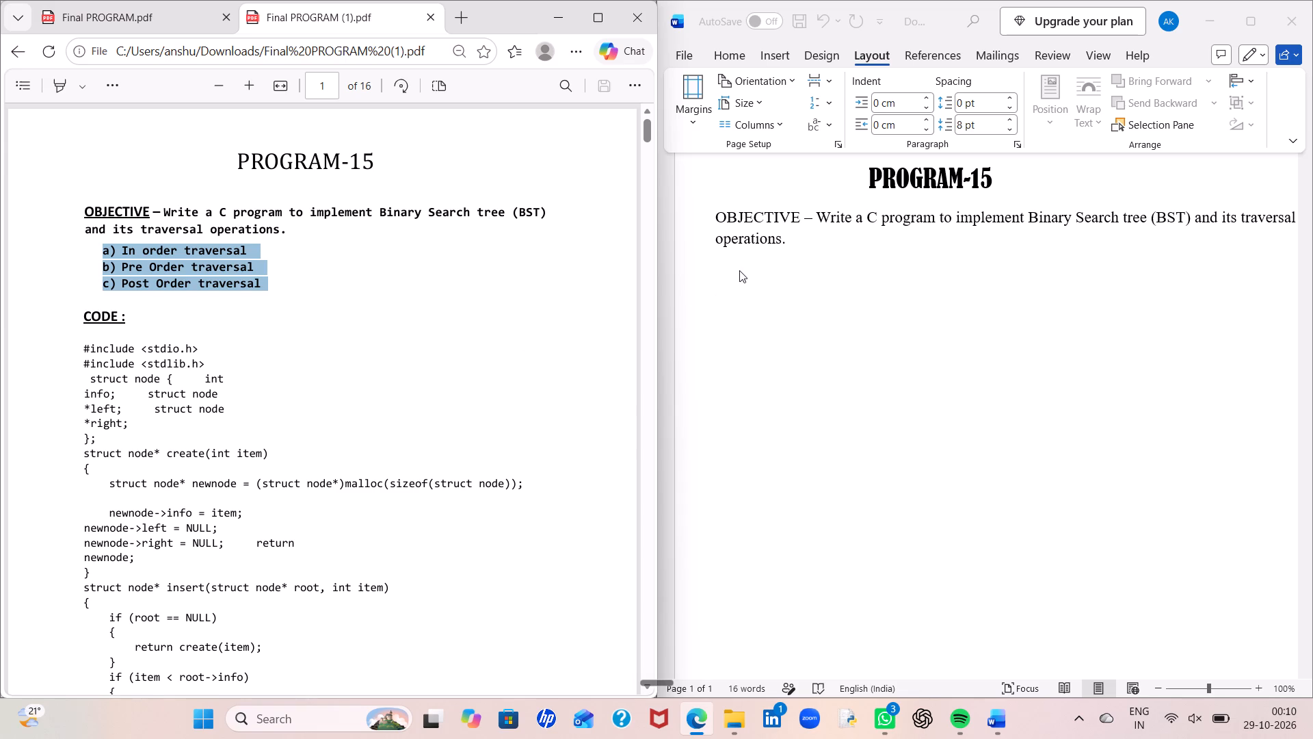
pyautogui.click(739, 270)
pyautogui.press('Return')
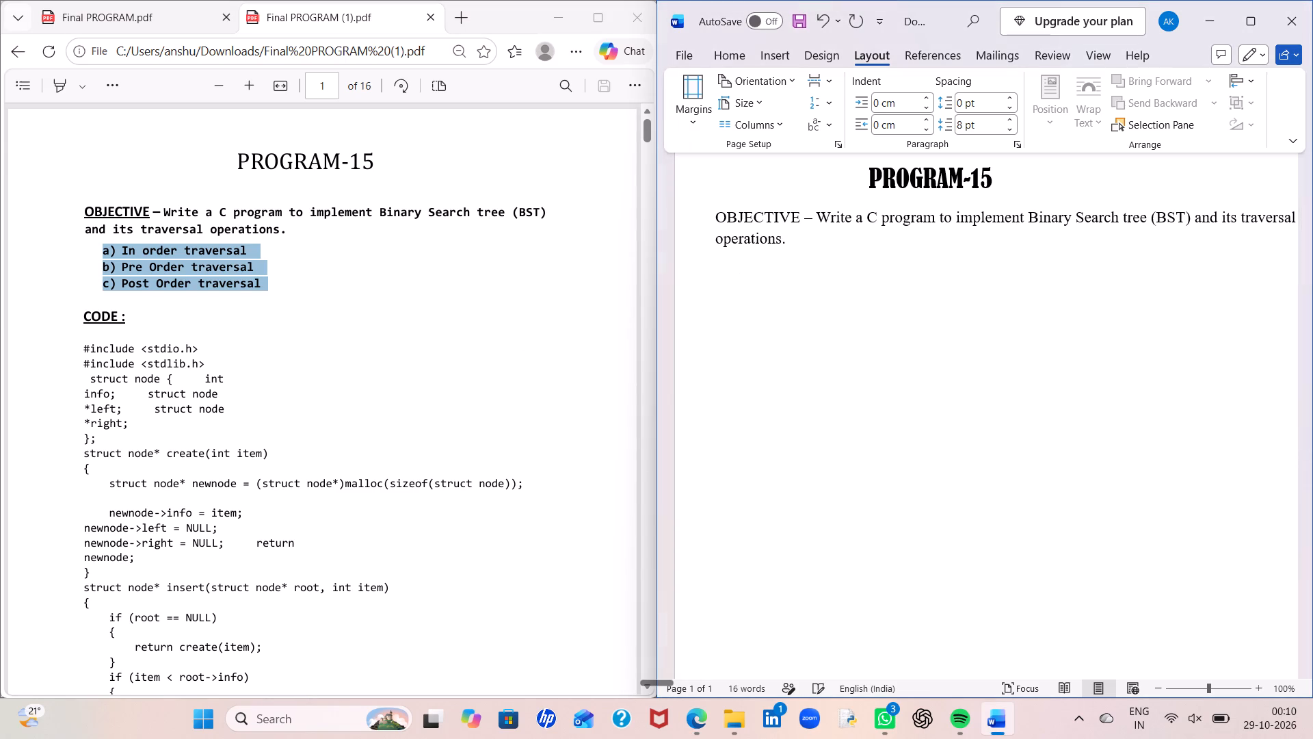
pyautogui.hotkey('ctrl', 'v')
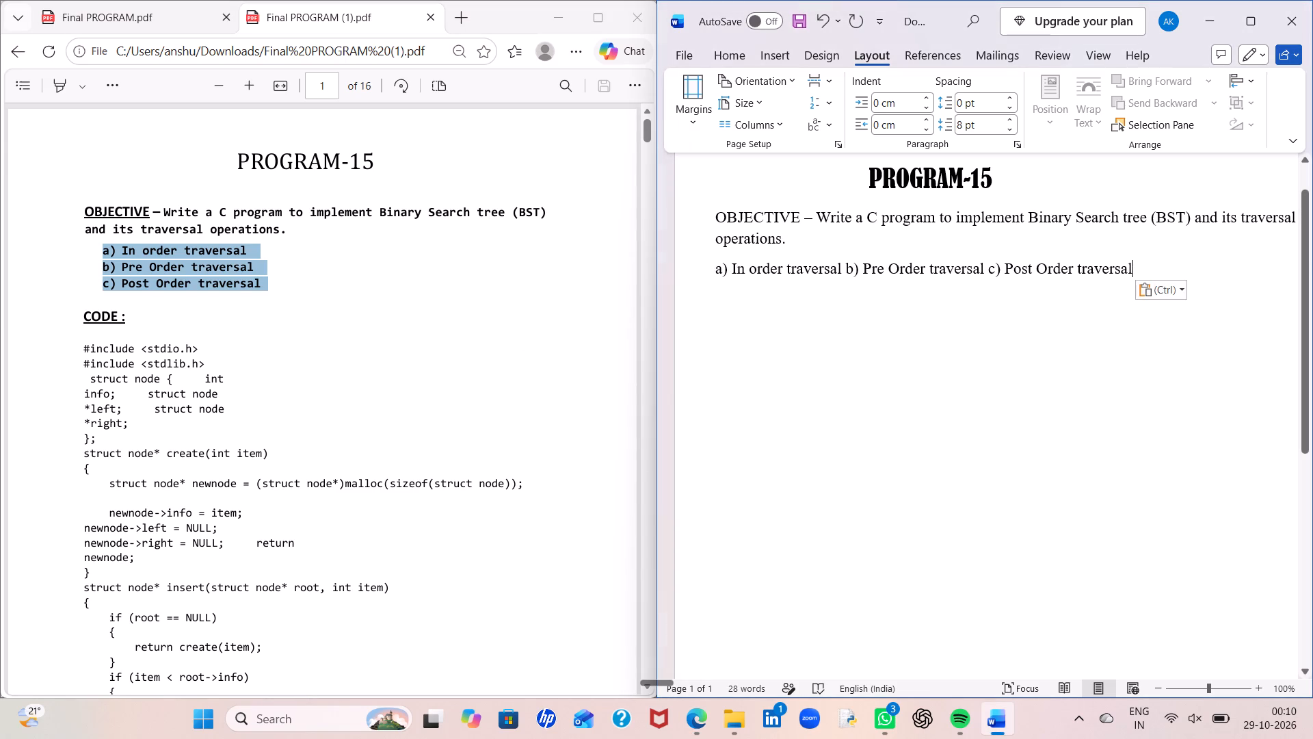
# Split the pasted traversal items so that a), b) and c) each stand in their own paragraph.
pyautogui.click(845, 266)
pyautogui.press('Return')
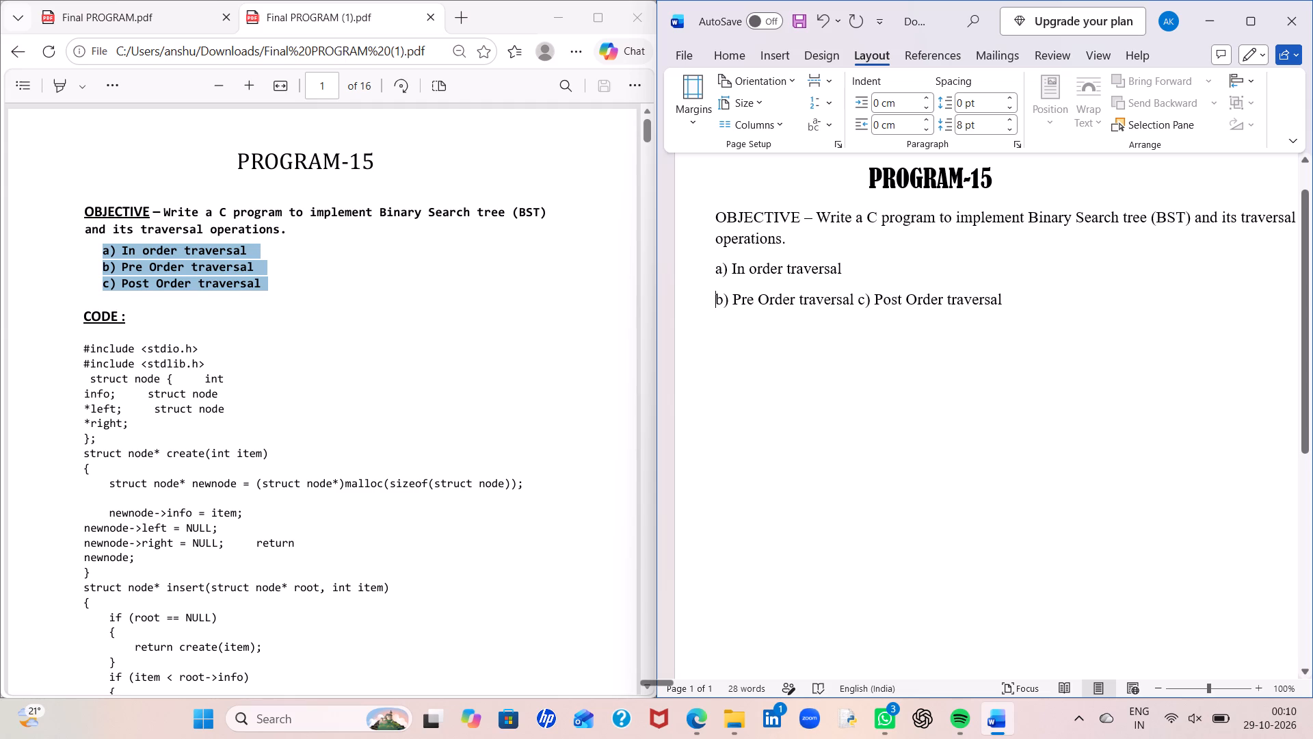
pyautogui.click(858, 297)
pyautogui.press('Return')
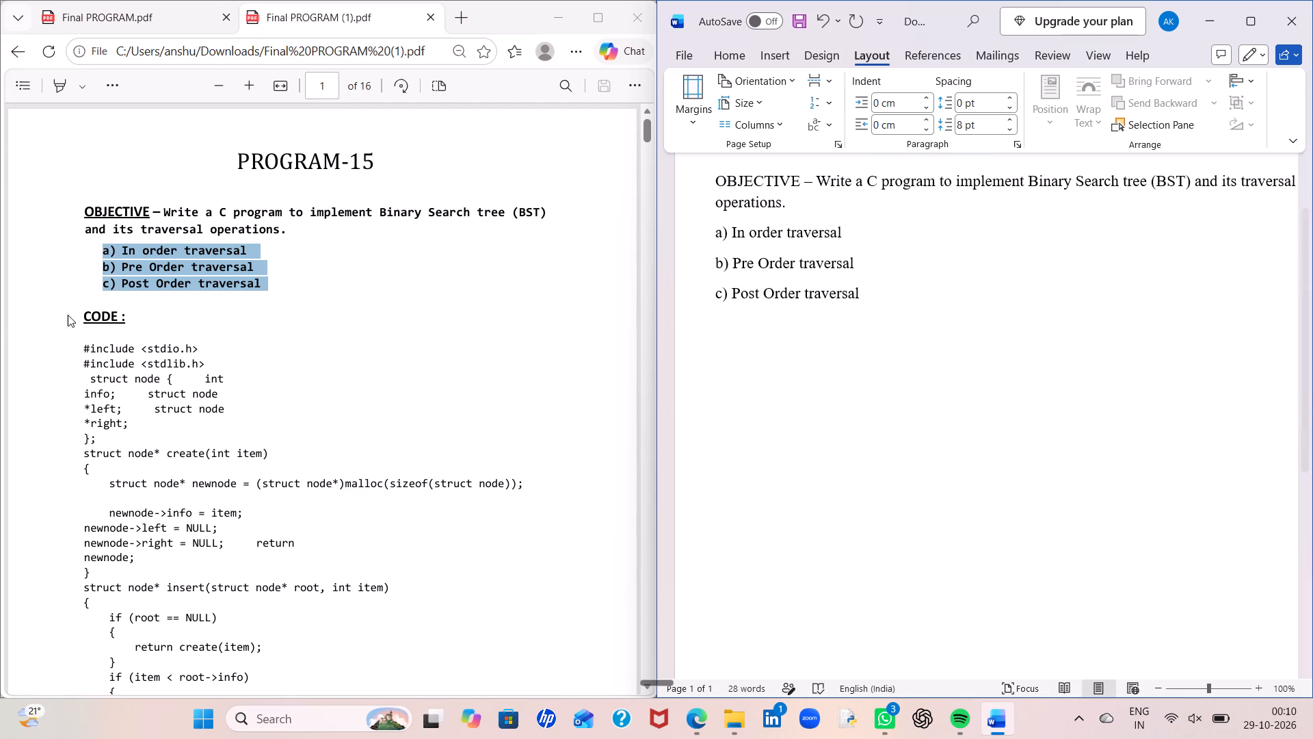
# Copy the "CODE :" heading from the PDF and paste it into a new paragraph below "c) Post Order traversal" in Word.
pyautogui.moveTo(76, 314); pyautogui.dragTo(142, 321)
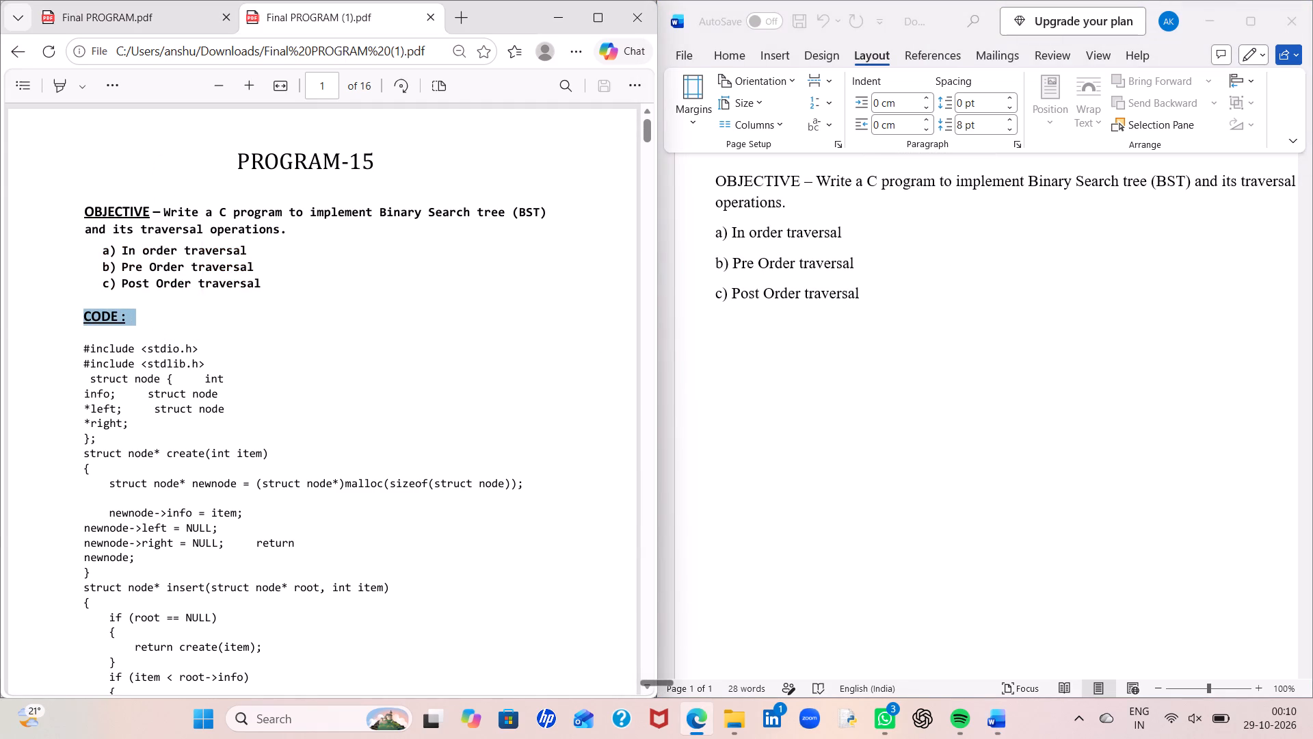
pyautogui.hotkey('ctrl', 'c')
pyautogui.click(725, 330)
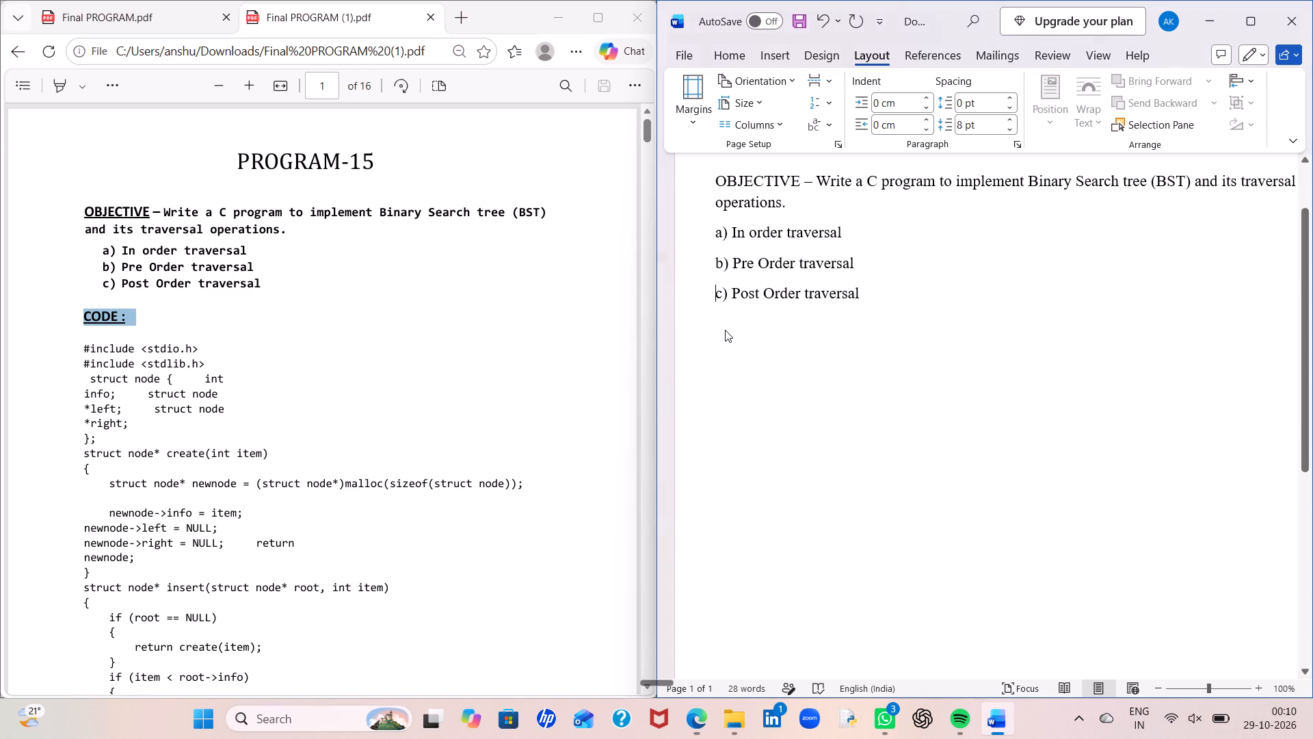
pyautogui.press('Right')
pyautogui.press('Right')
pyautogui.press('Right')
pyautogui.press('Right')
pyautogui.press('Right')
pyautogui.press('Right')
pyautogui.press('Right')
pyautogui.press('Right')
pyautogui.press('Right')
pyautogui.press('Right')
pyautogui.press('Right')
pyautogui.press('Right')
pyautogui.press('Right')
pyautogui.press('Right')
pyautogui.press('Right')
pyautogui.press('Right')
pyautogui.press('Right')
pyautogui.press('Right')
pyautogui.press('Right')
pyautogui.press('Right')
pyautogui.press('Right')
pyautogui.press('Right')
pyautogui.press('Right')
pyautogui.press('Return')
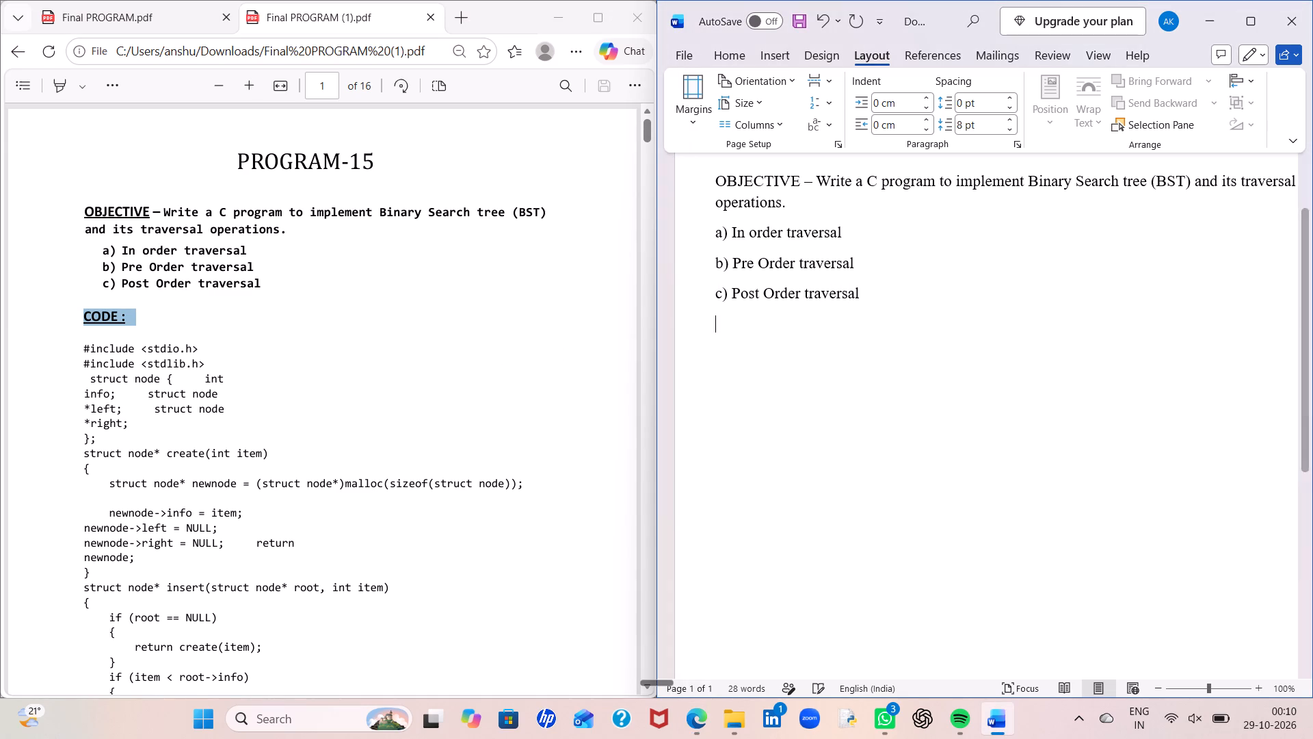
pyautogui.press('Return')
pyautogui.press('BackSpace')
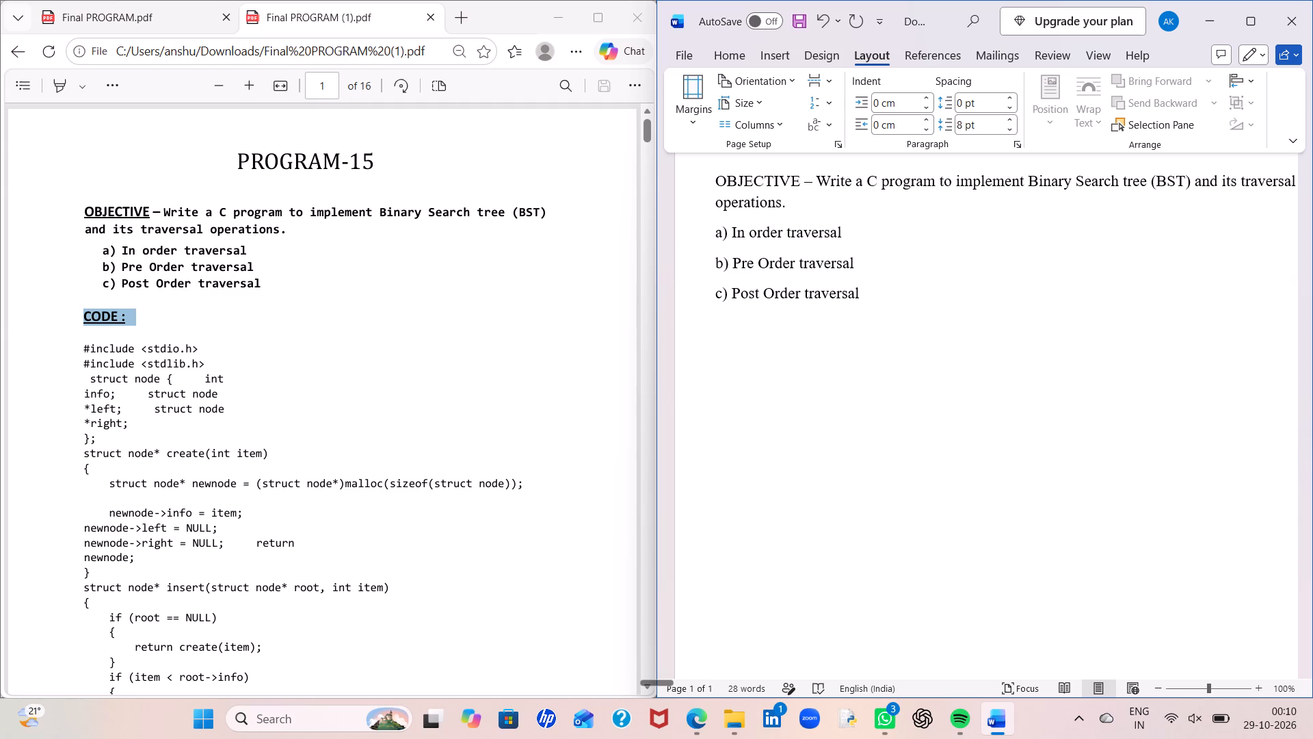
pyautogui.hotkey('ctrl', 'v')
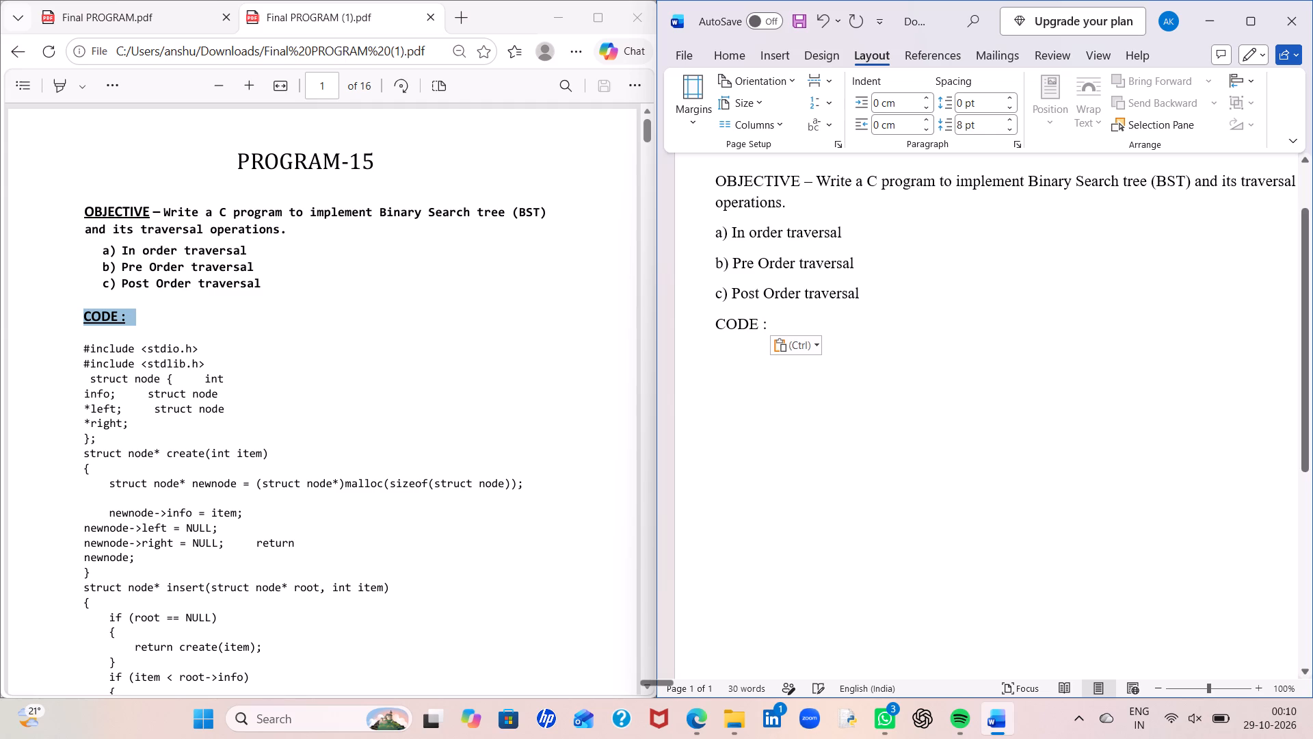
# Set the word "CODE" in the pasted heading to the Arial Black font.
pyautogui.moveTo(709, 324); pyautogui.dragTo(796, 312)
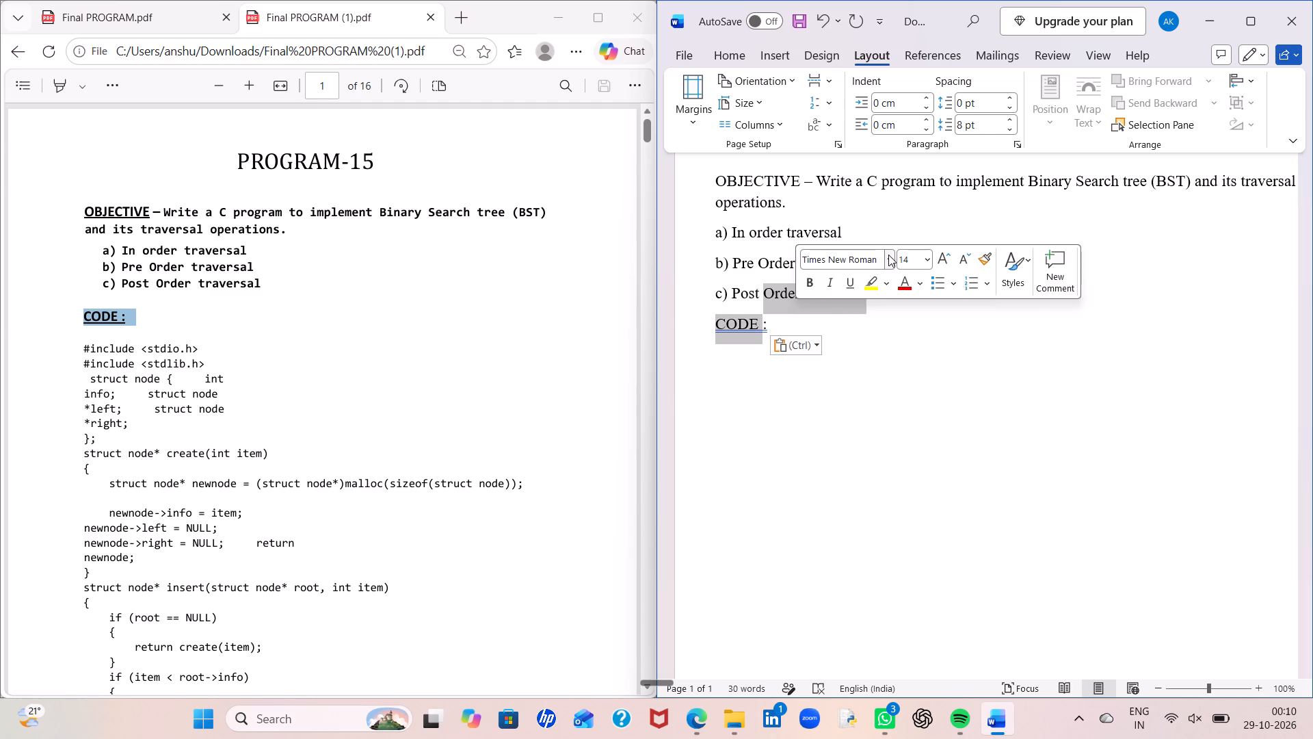
pyautogui.click(888, 255)
pyautogui.click(866, 469)
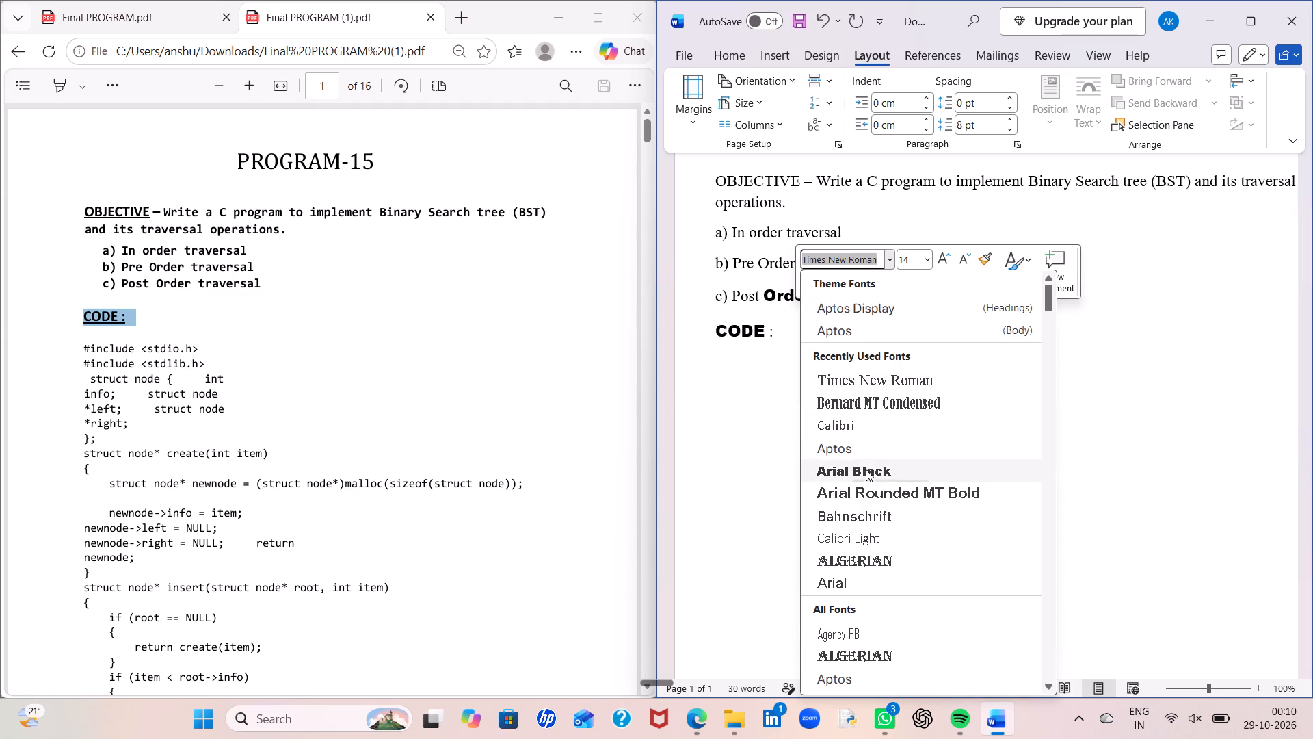
pyautogui.click(890, 417)
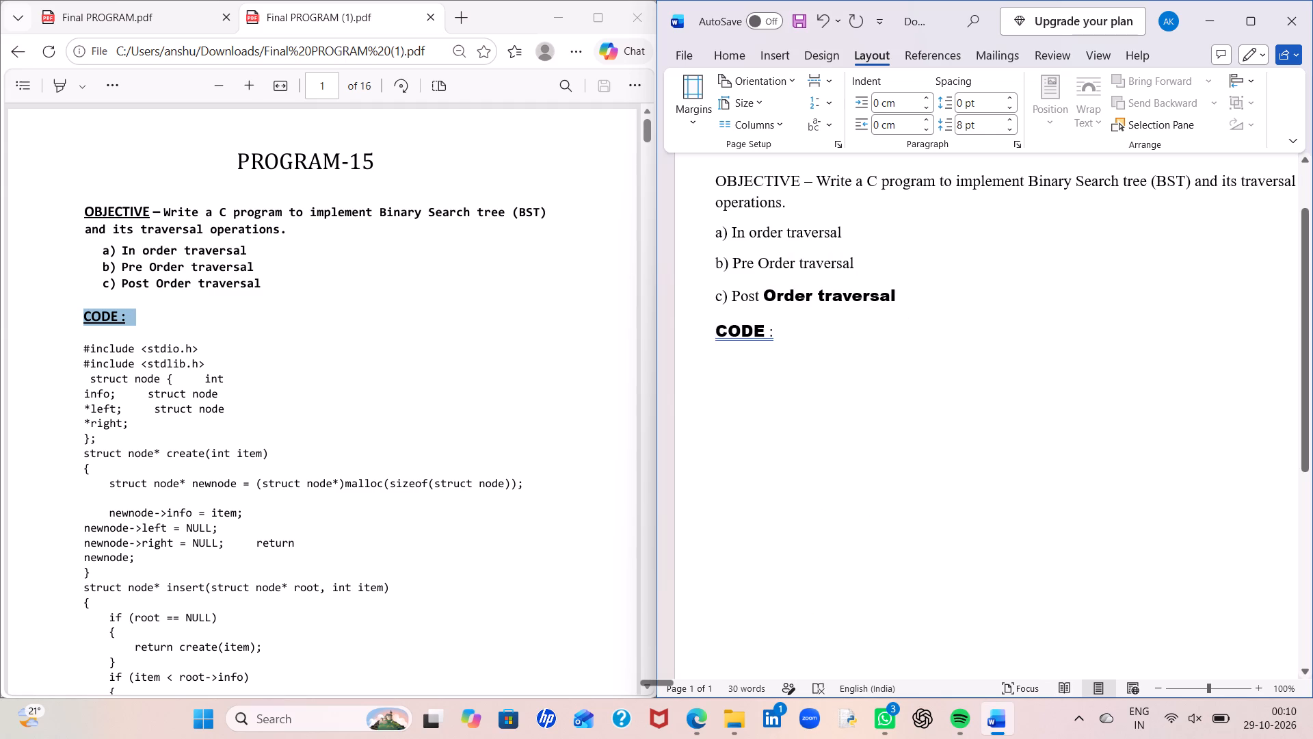
# Set "Order traversal" in item c) to Times New Roman.
pyautogui.moveTo(767, 296); pyautogui.dragTo(907, 289)
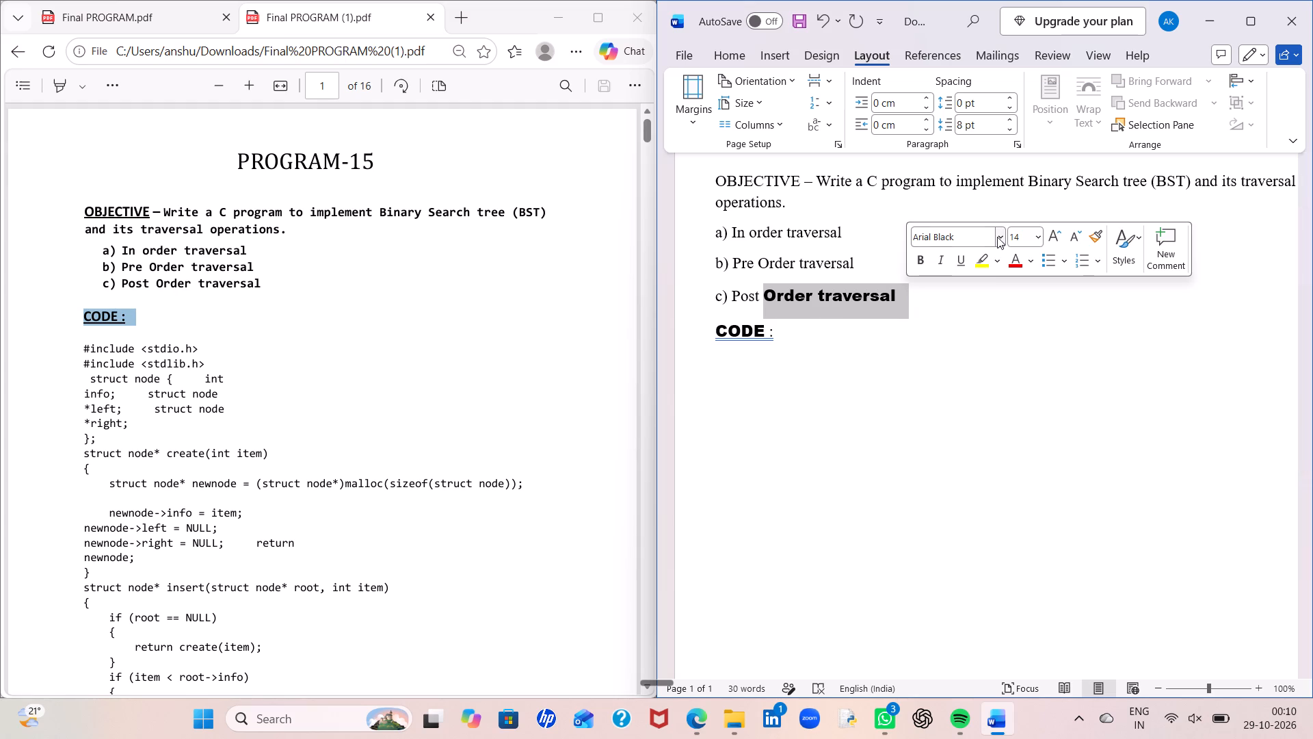
pyautogui.click(1000, 237)
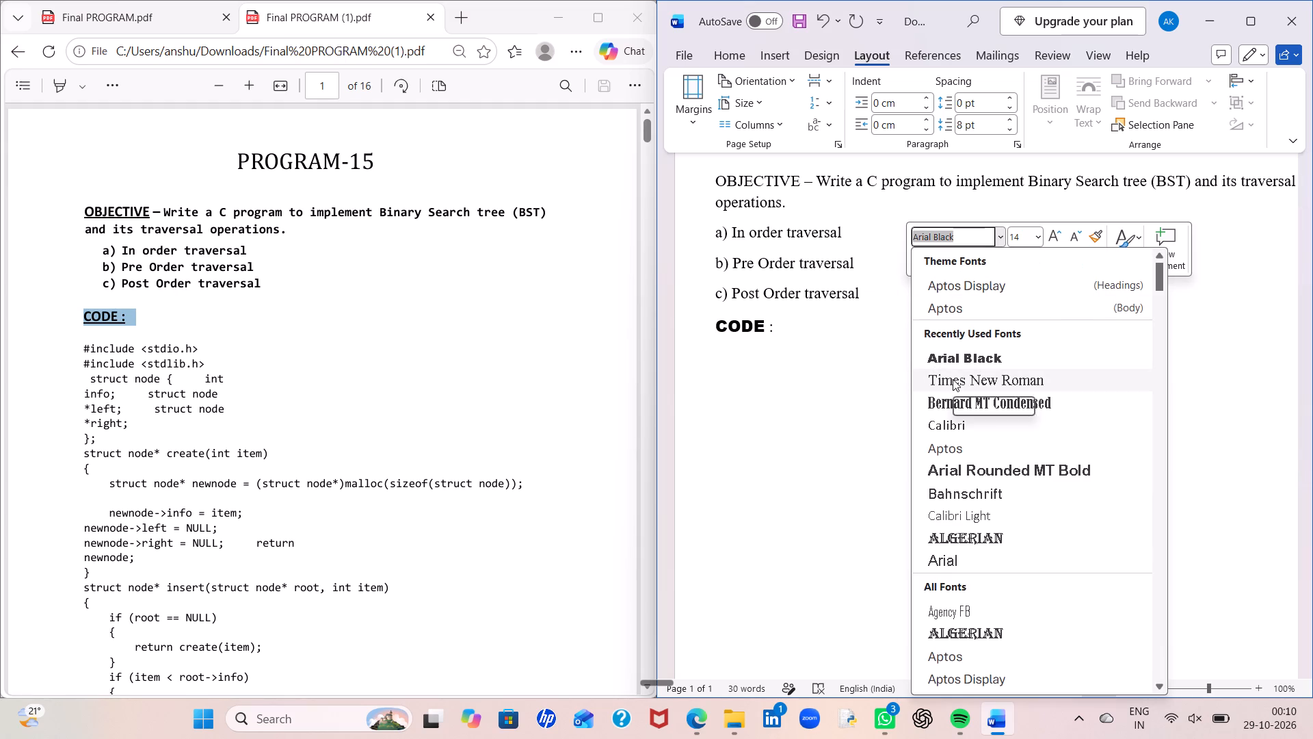
pyautogui.click(953, 379)
# Start a new paragraph below the CODE heading, then clear away the PDF and File Explorer windows and open Visual Studio Code beside Word.
pyautogui.click(876, 417)
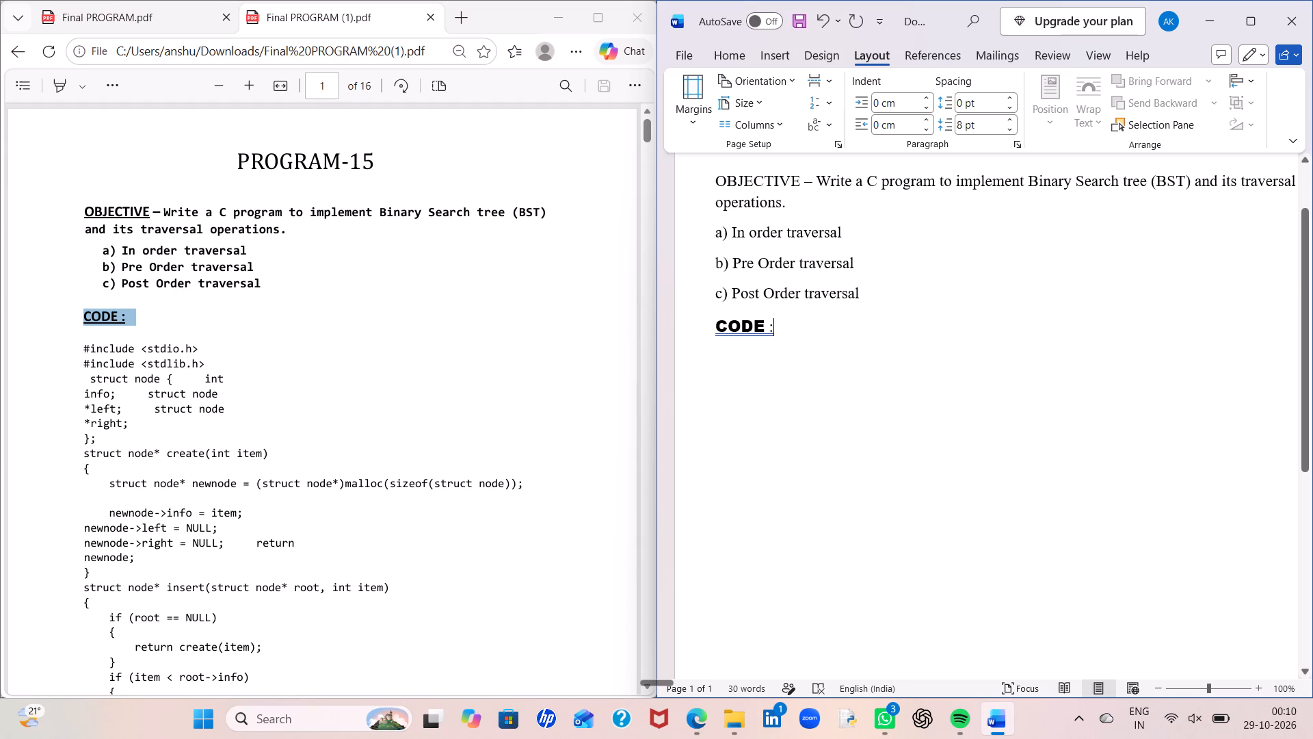
pyautogui.press('Return')
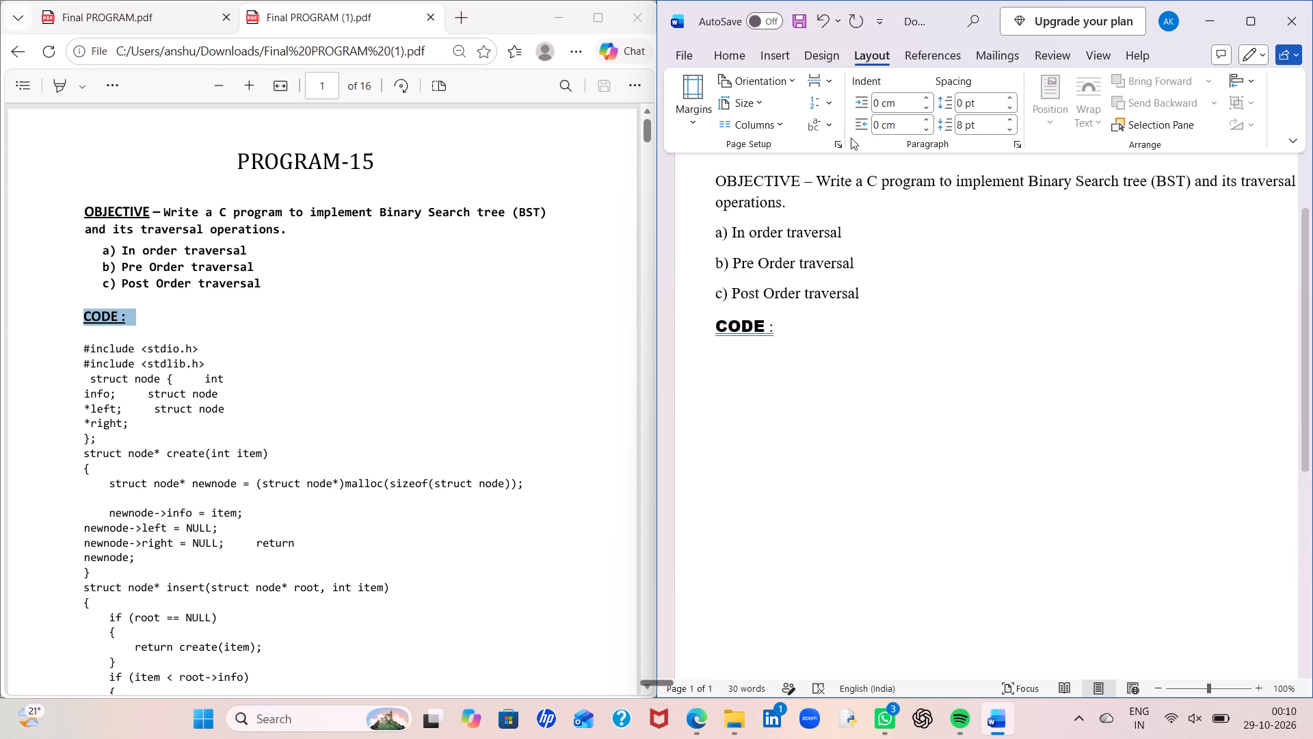
pyautogui.click(553, 17)
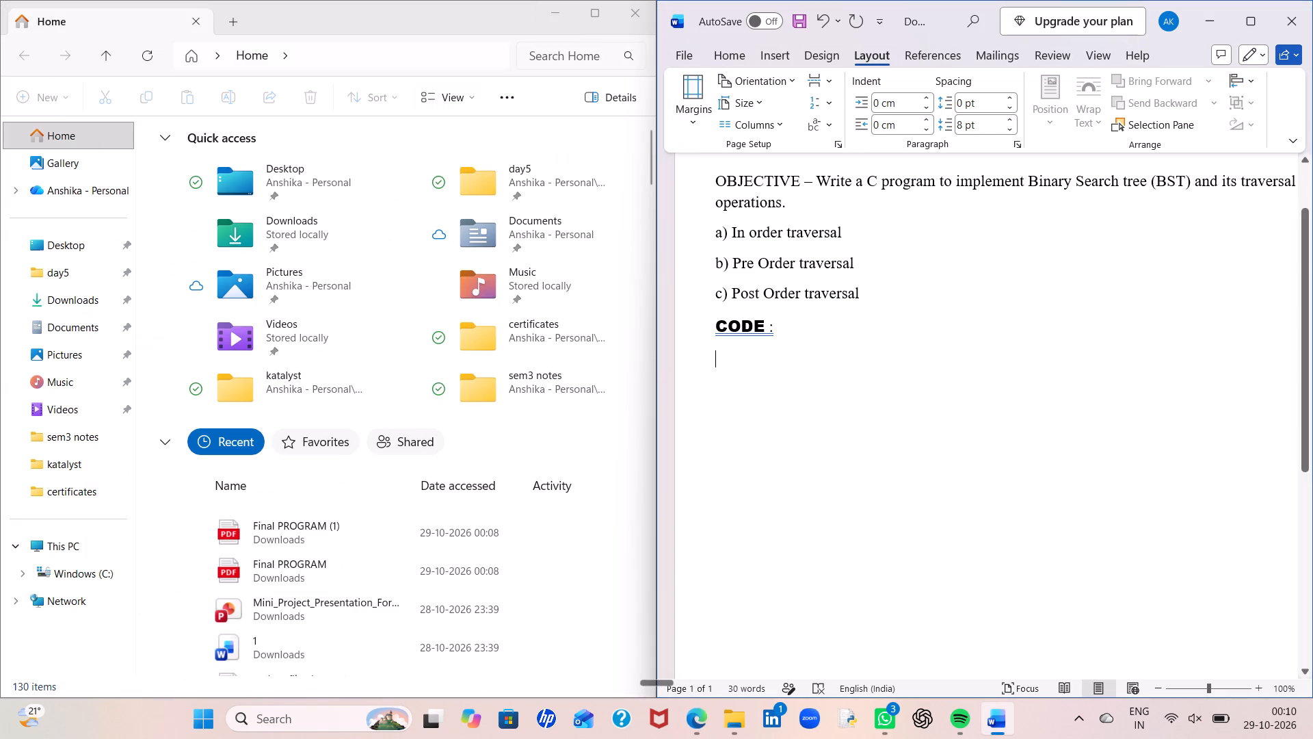
pyautogui.click(639, 12)
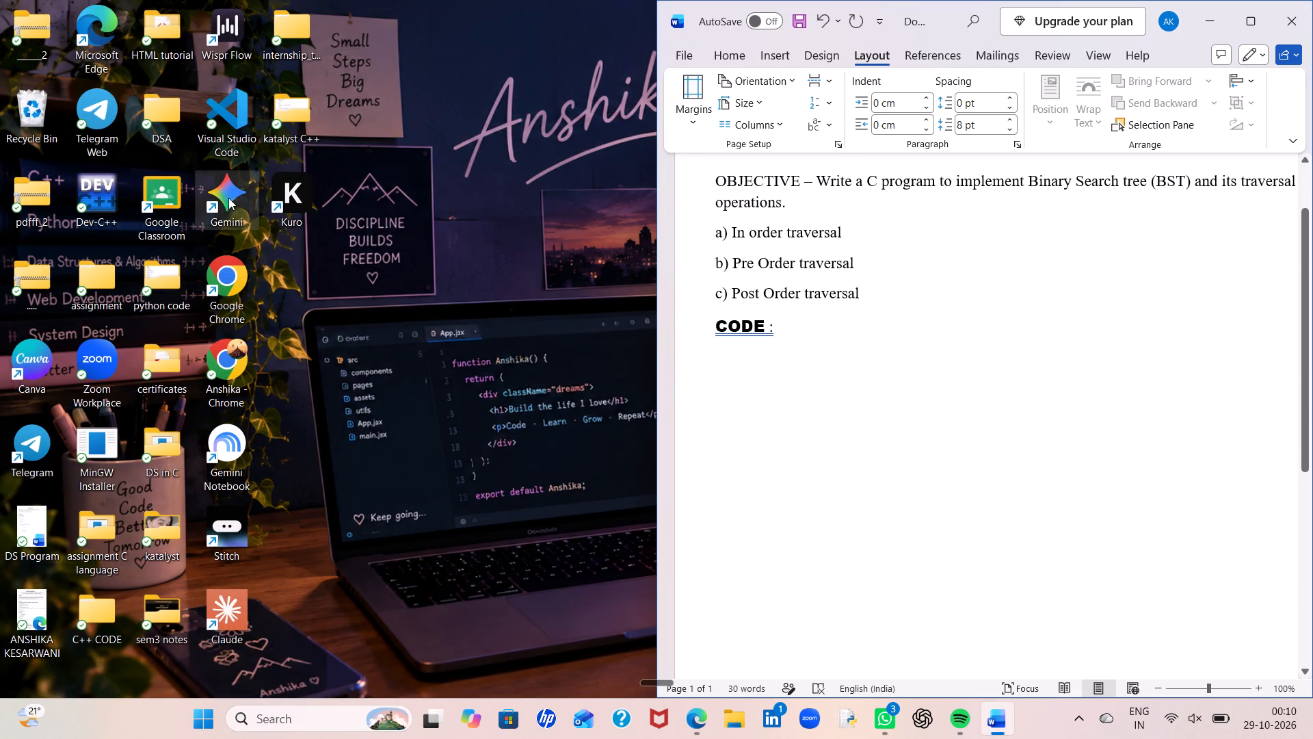
pyautogui.doubleClick(228, 118)
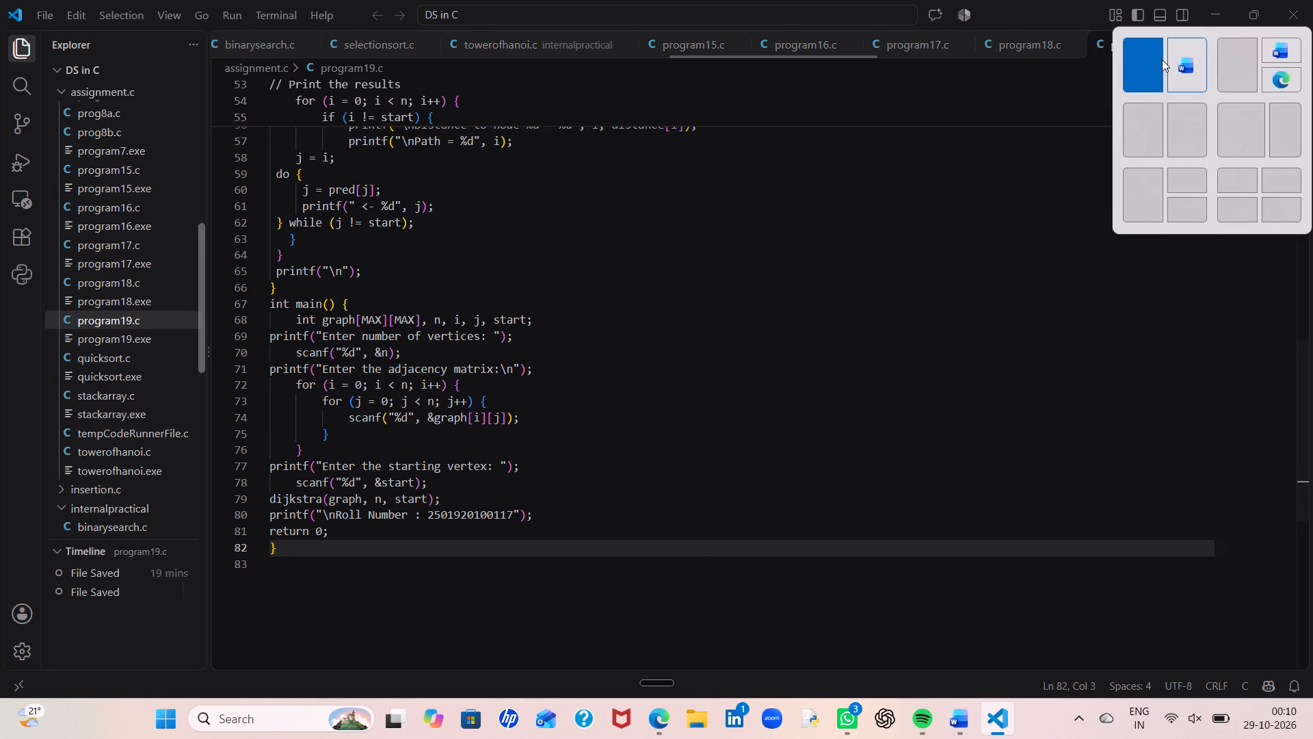
pyautogui.click(1162, 60)
# Open program15.c, save it, and copy its entire code into the Word document below the CODE heading.
pyautogui.scroll(8, 403, 257)
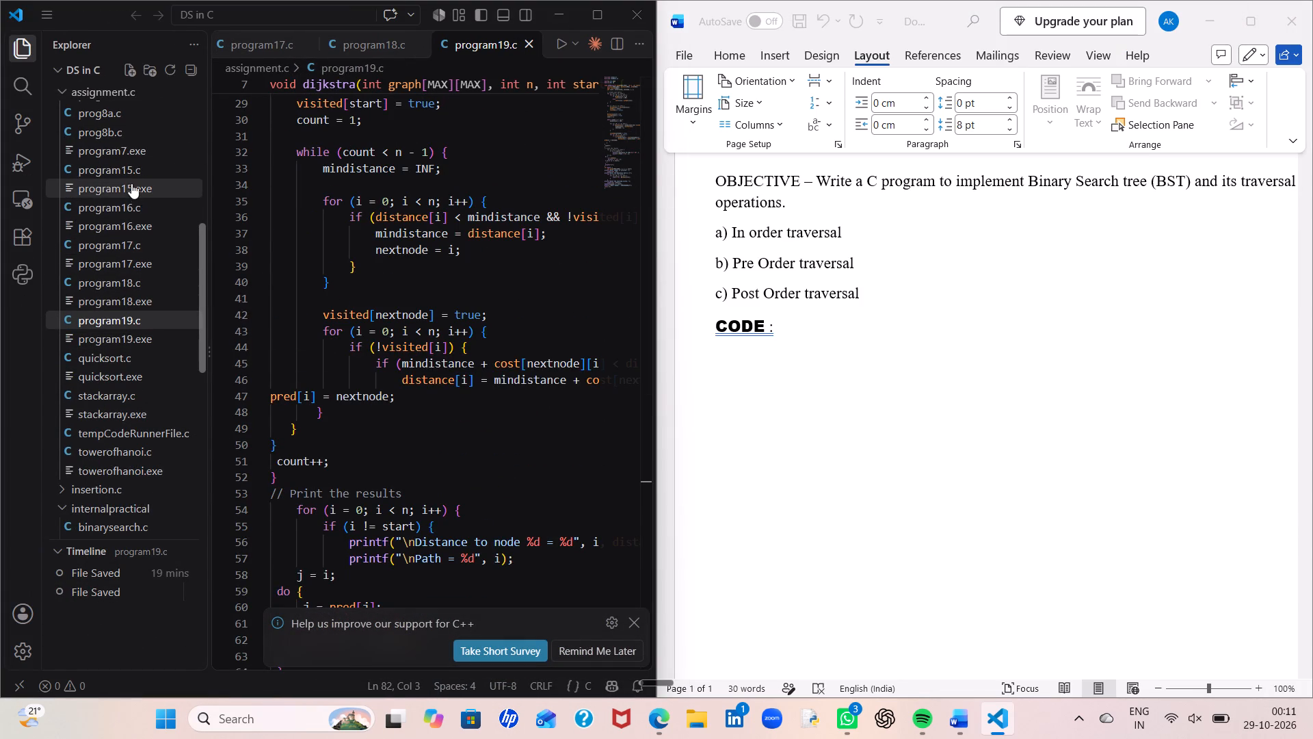
pyautogui.click(131, 166)
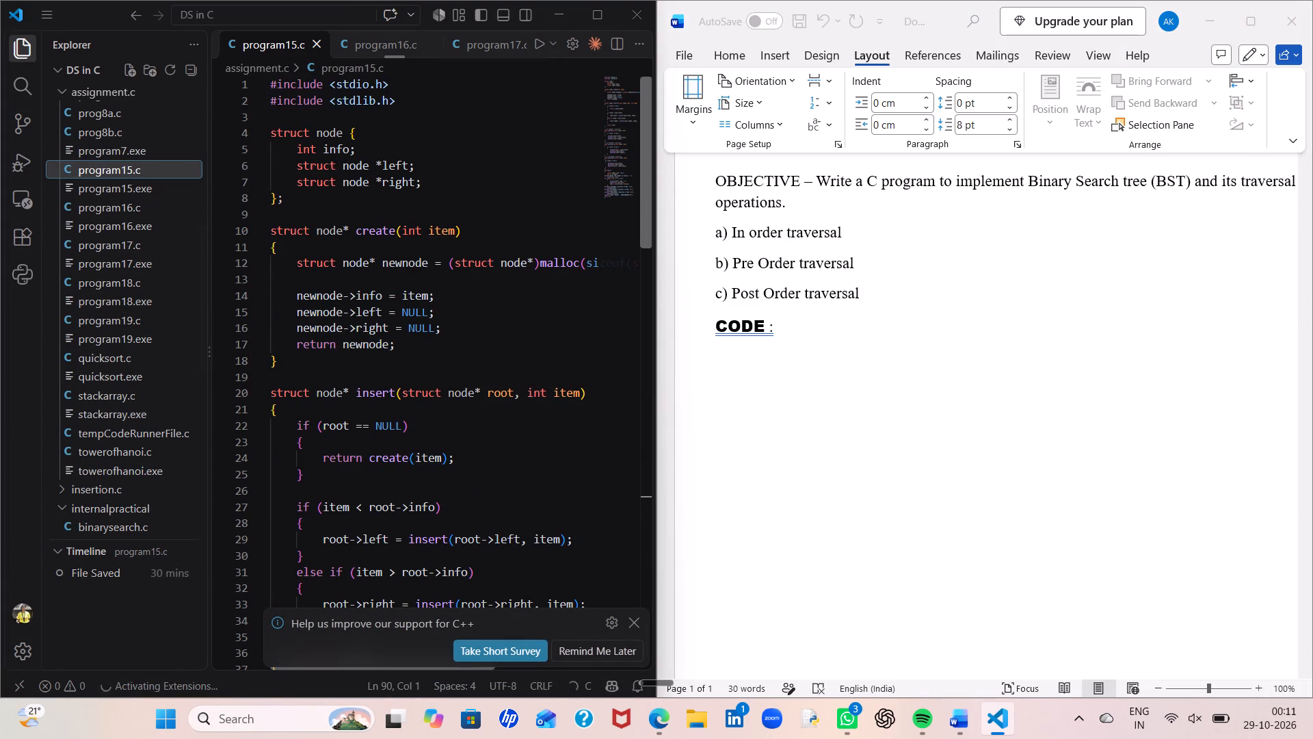
pyautogui.click(554, 204)
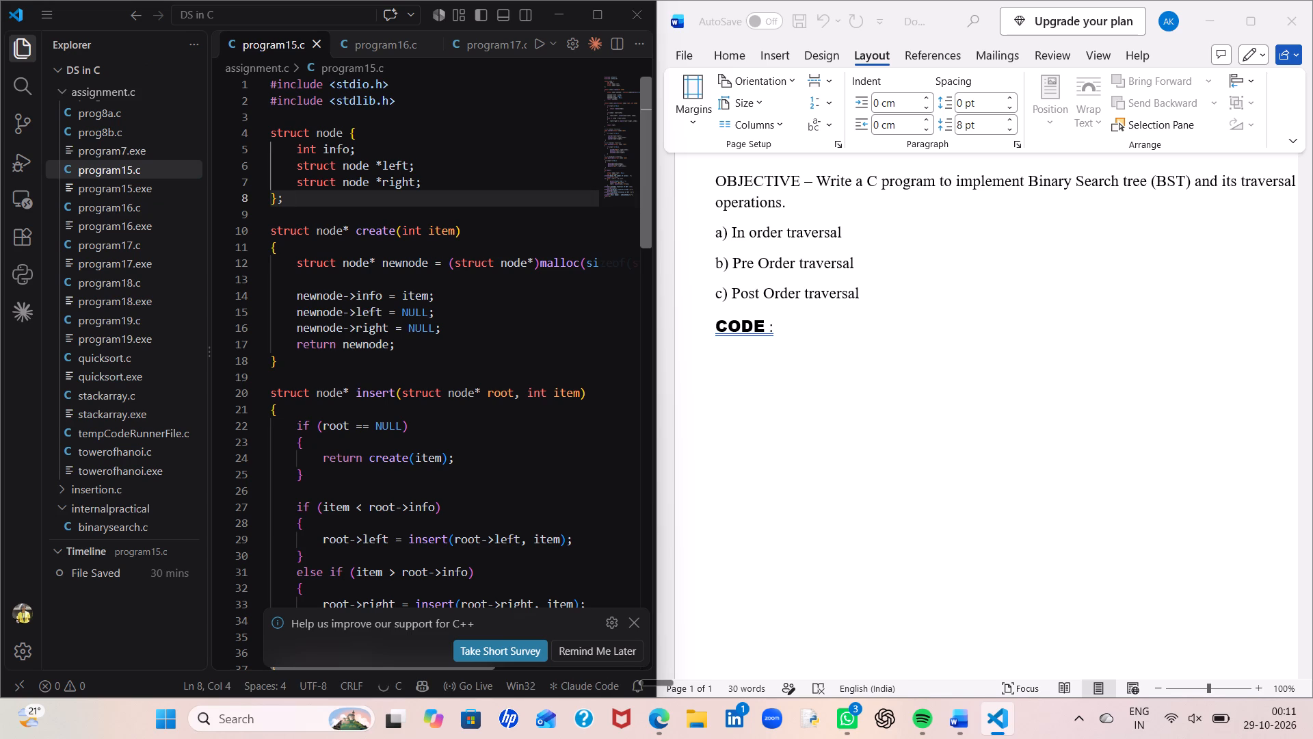
pyautogui.hotkey('ctrl', 's')
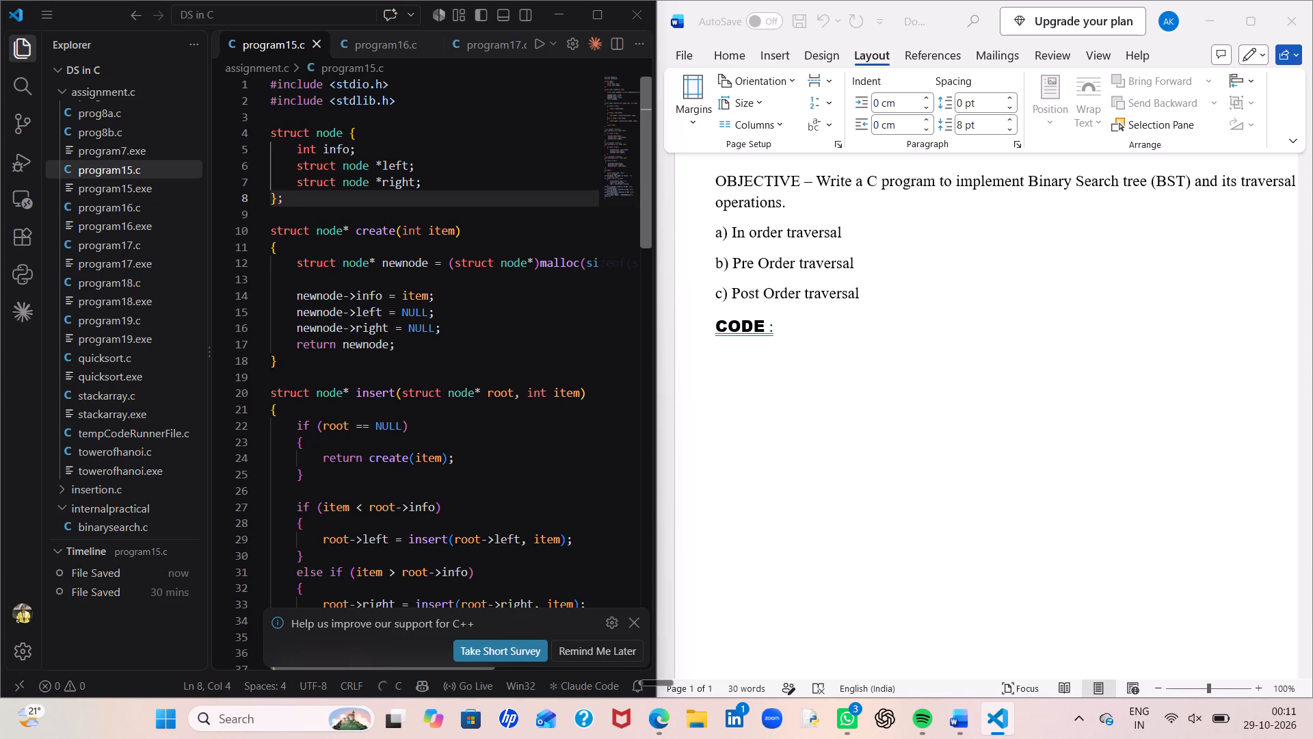
pyautogui.hotkey('ctrl', 'a')
pyautogui.hotkey('ctrl', 'c')
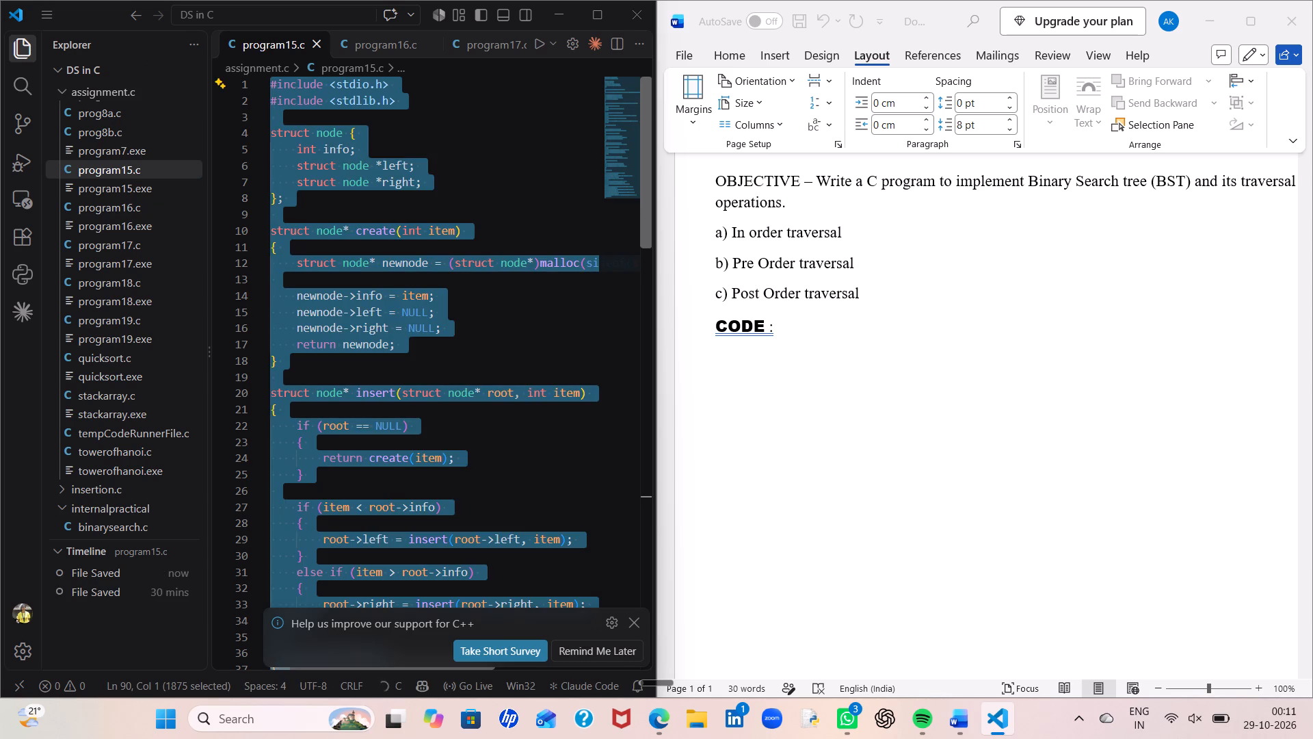
pyautogui.click(737, 364)
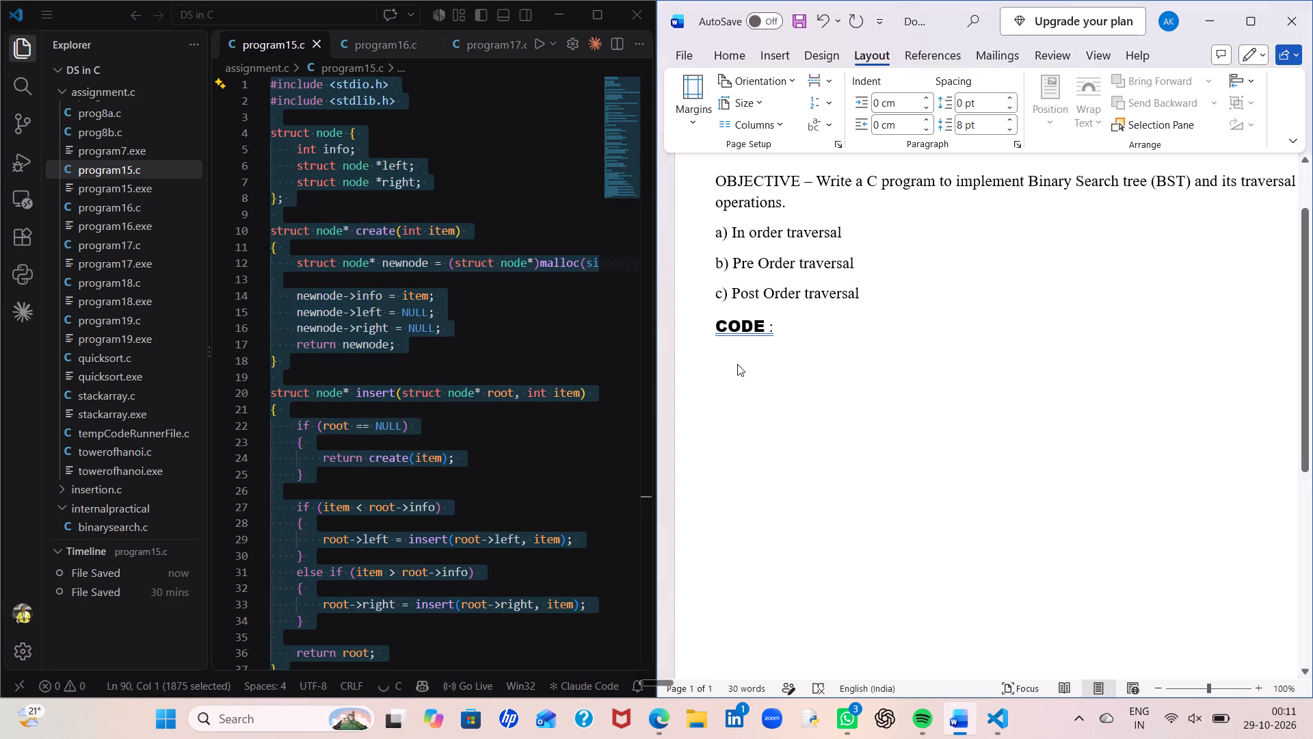
pyautogui.hotkey('ctrl', 'v')
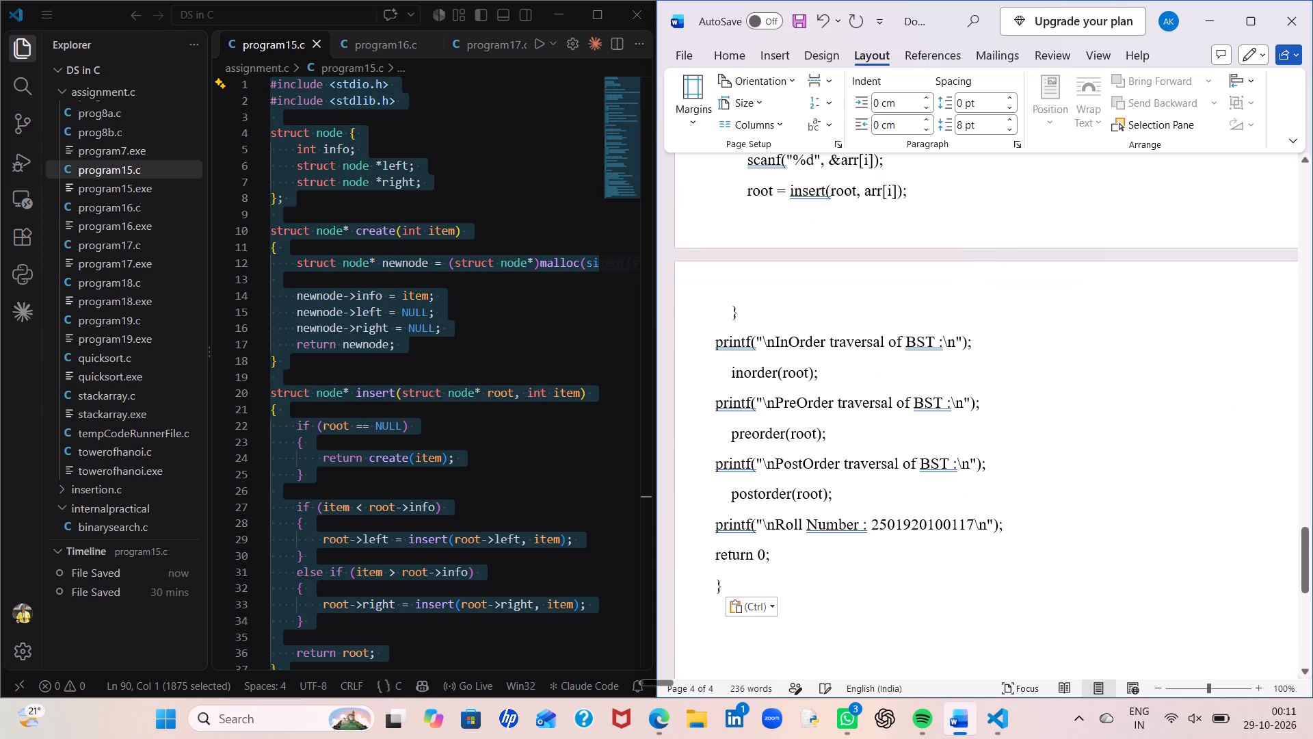
# Review the pasted program code across the Word document's pages.
pyautogui.scroll(1, 883, 399)
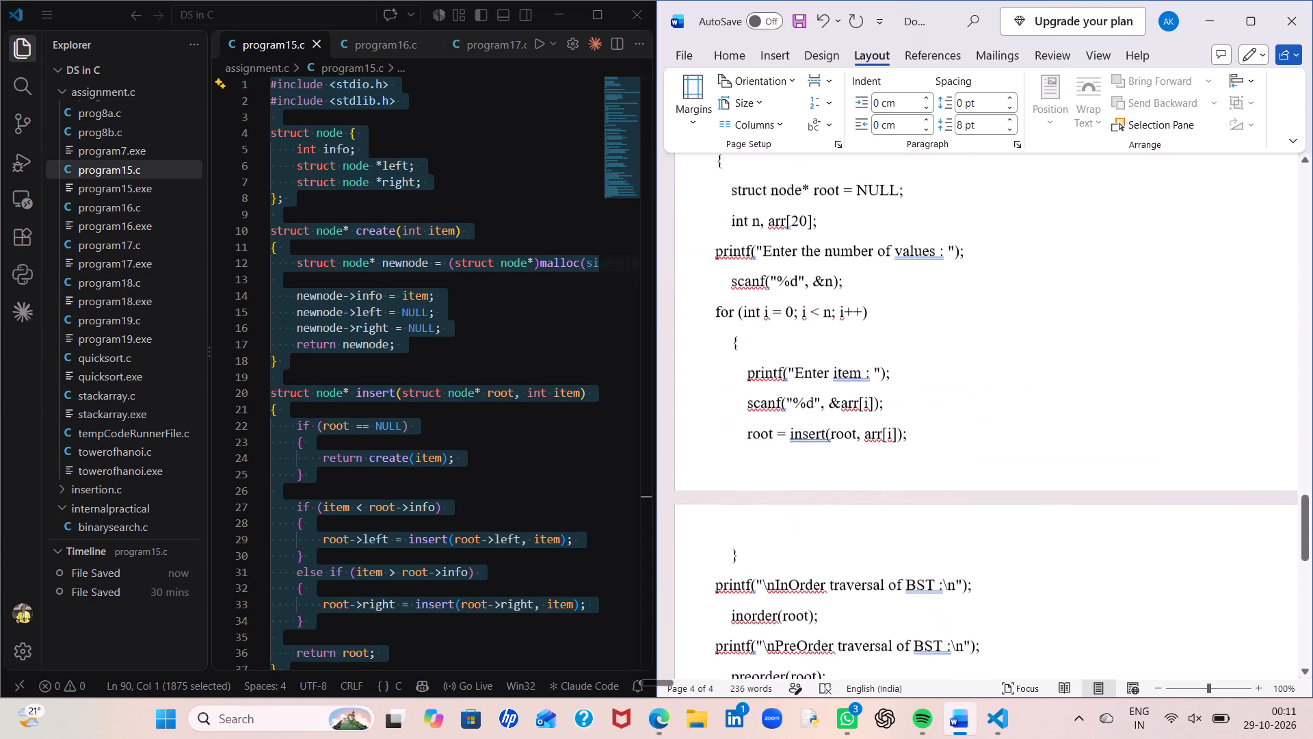
pyautogui.scroll(1, 883, 399)
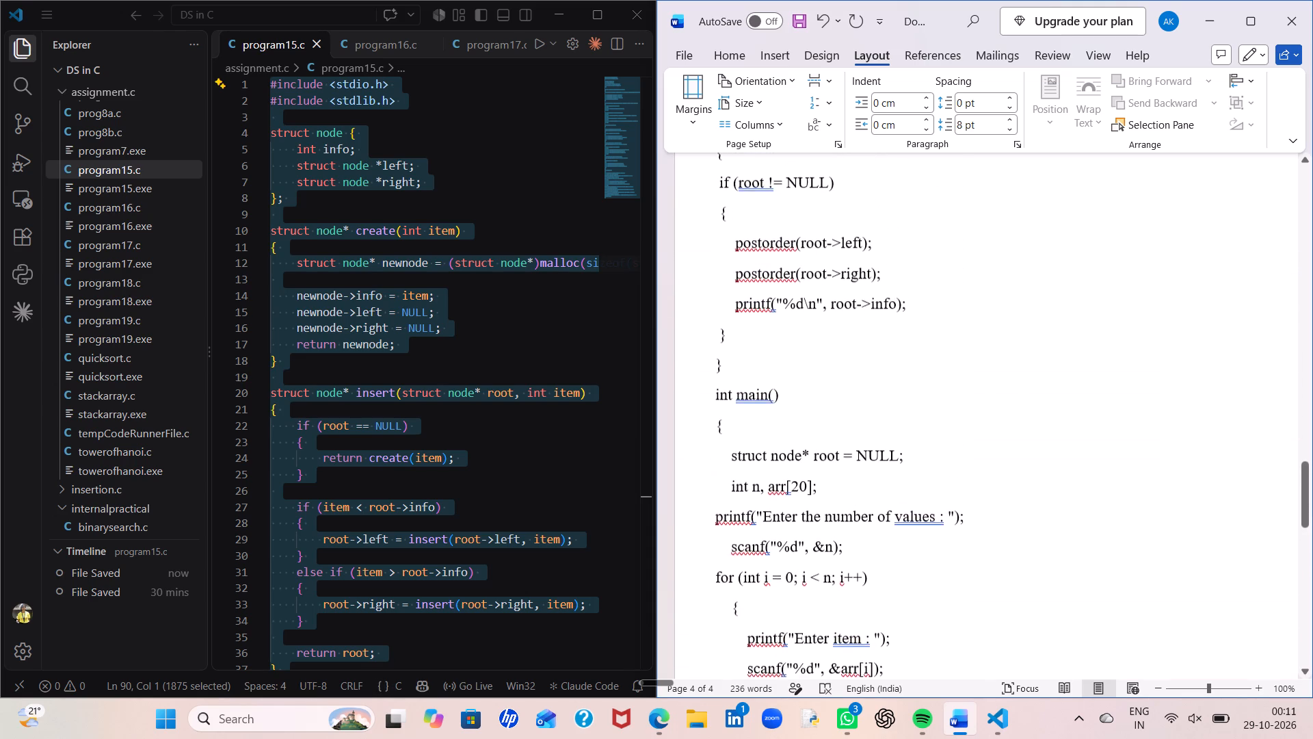
pyautogui.scroll(2, 883, 399)
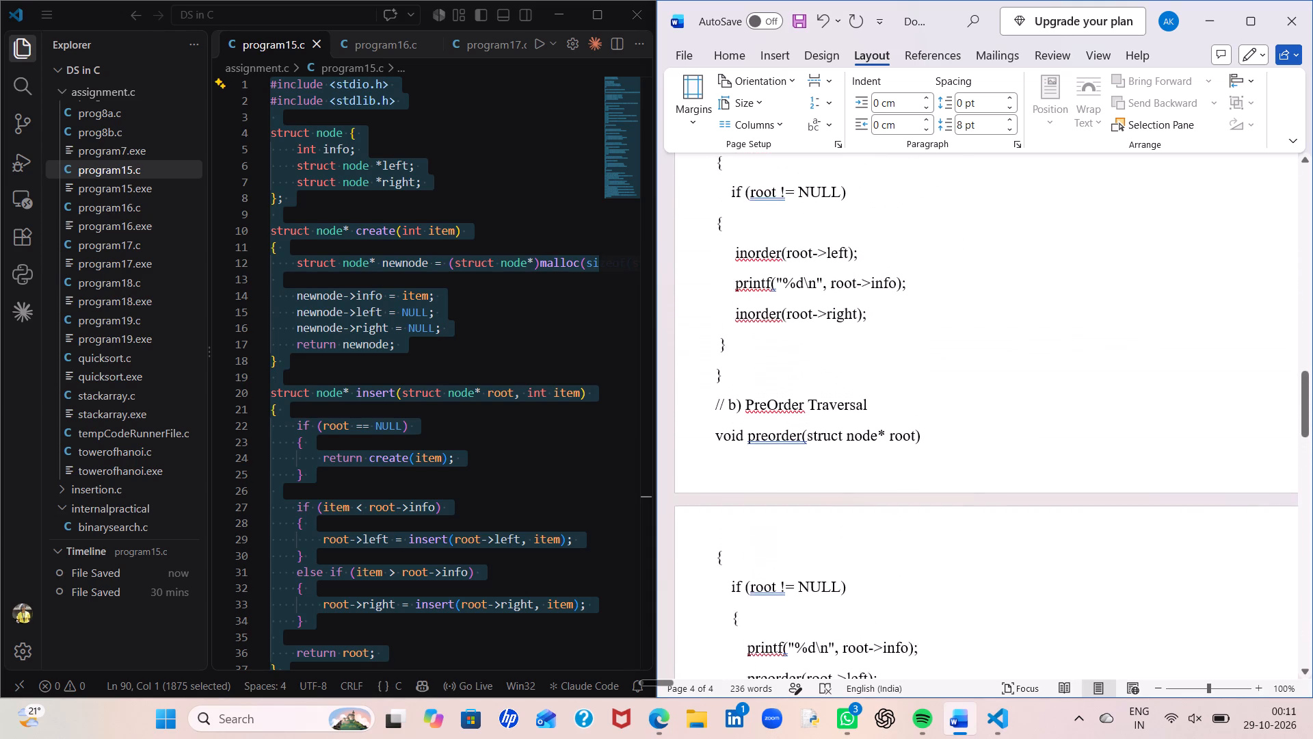
pyautogui.scroll(3, 883, 399)
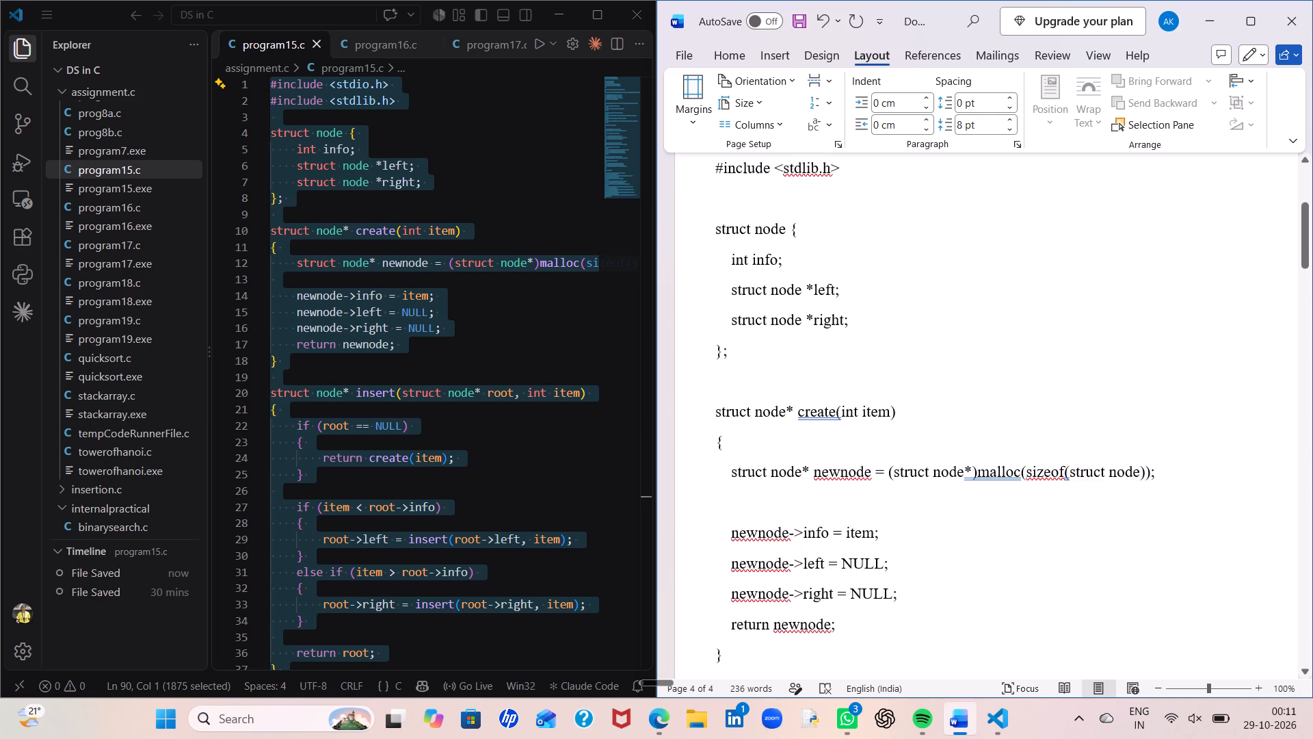
pyautogui.scroll(2, 883, 399)
pyautogui.scroll(-5, 883, 399)
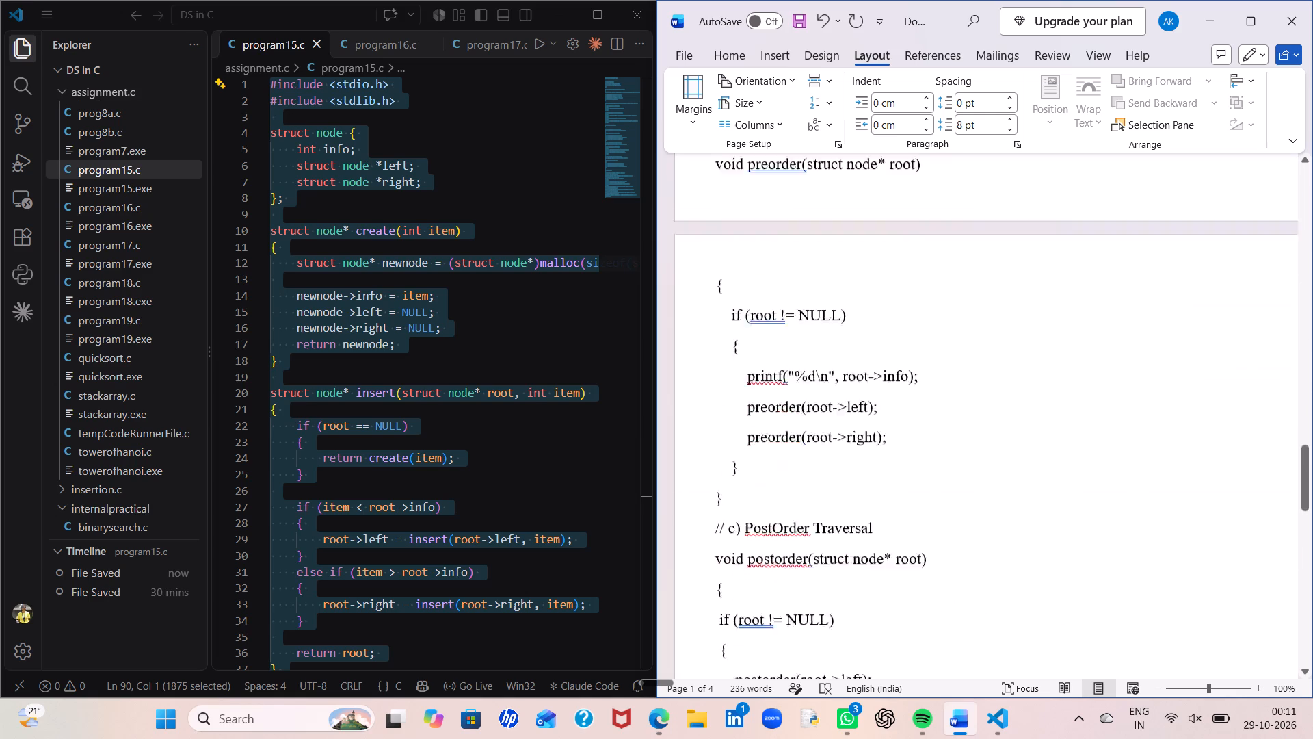
pyautogui.scroll(-2, 883, 399)
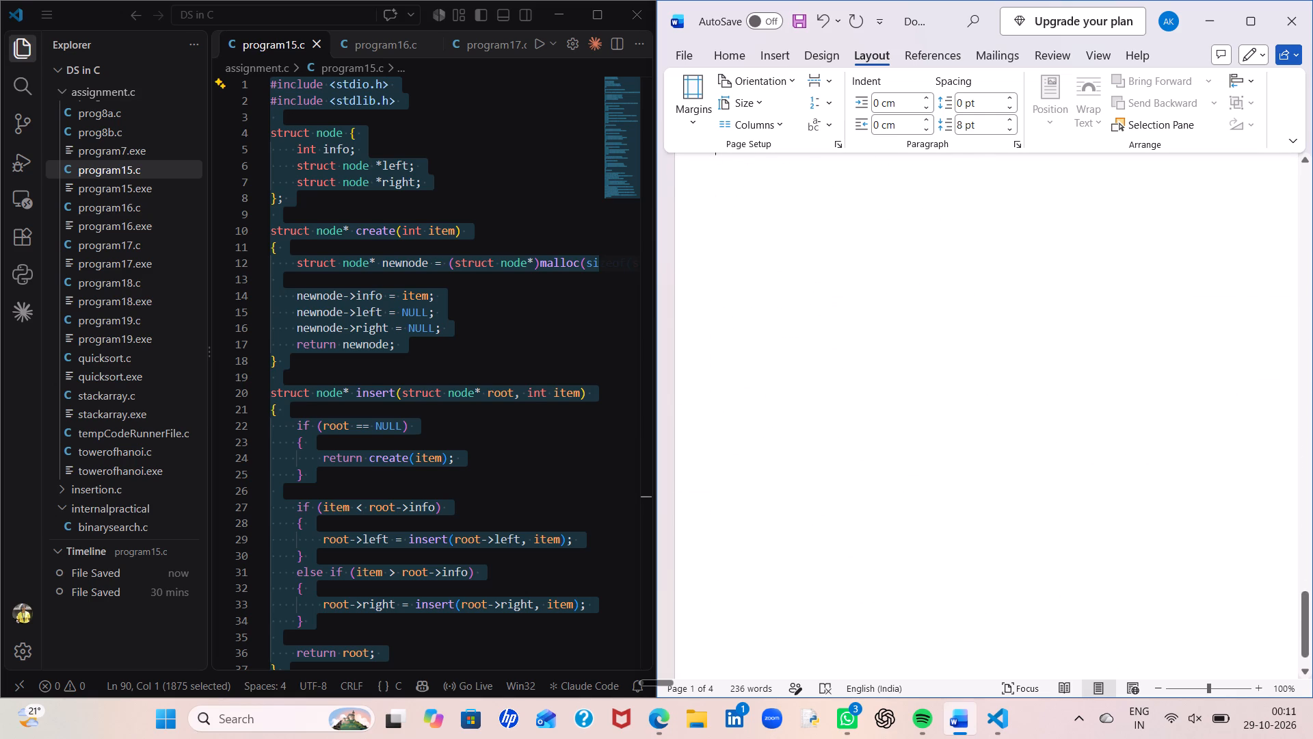
# Copy the OUTPUT : heading from page 3 of the Final PROGRAM (1) PDF in Edge into Word below the program code.
pyautogui.click(553, 15)
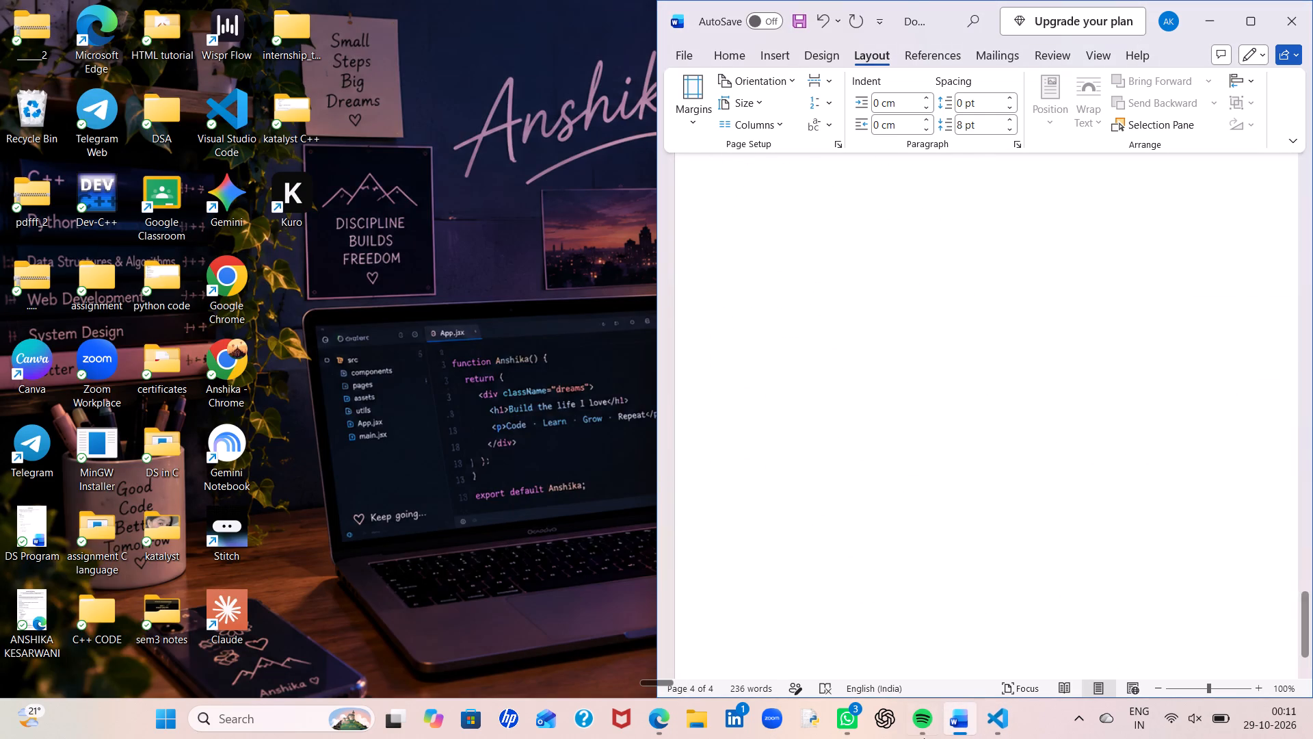
pyautogui.click(659, 724)
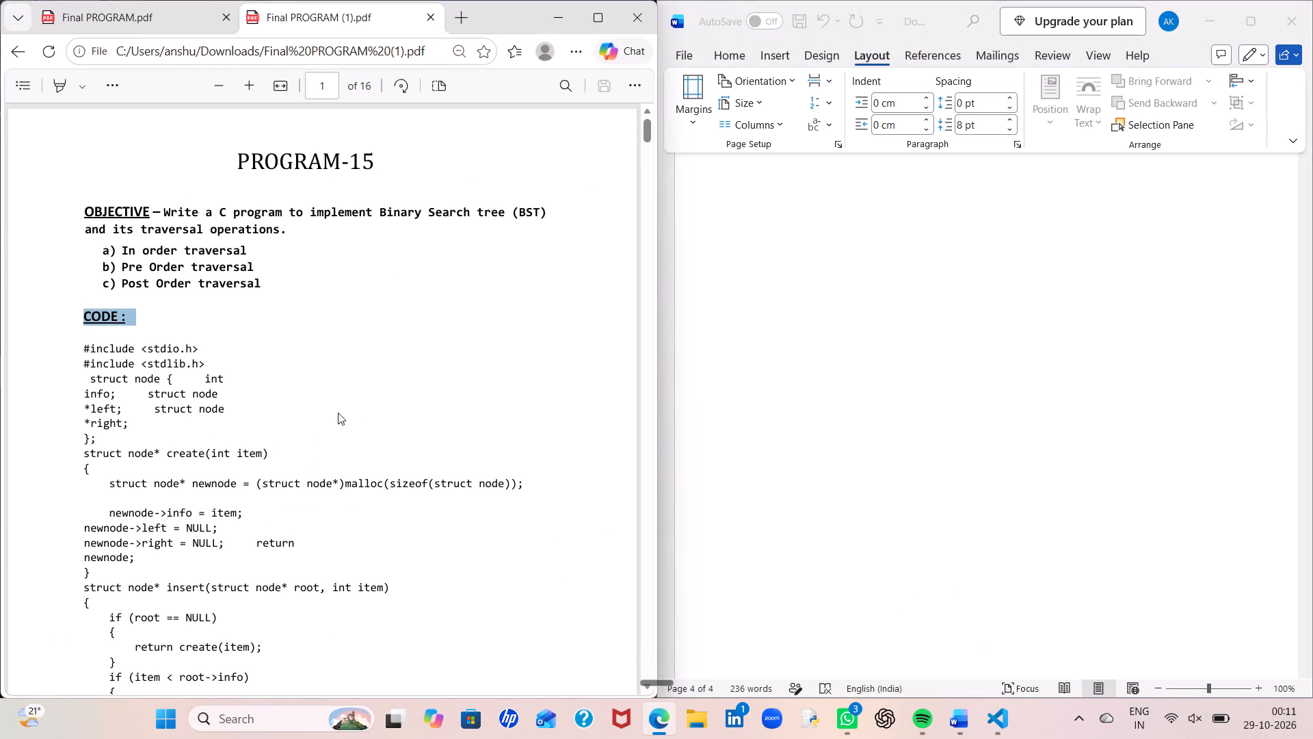
pyautogui.scroll(-7, 338, 413)
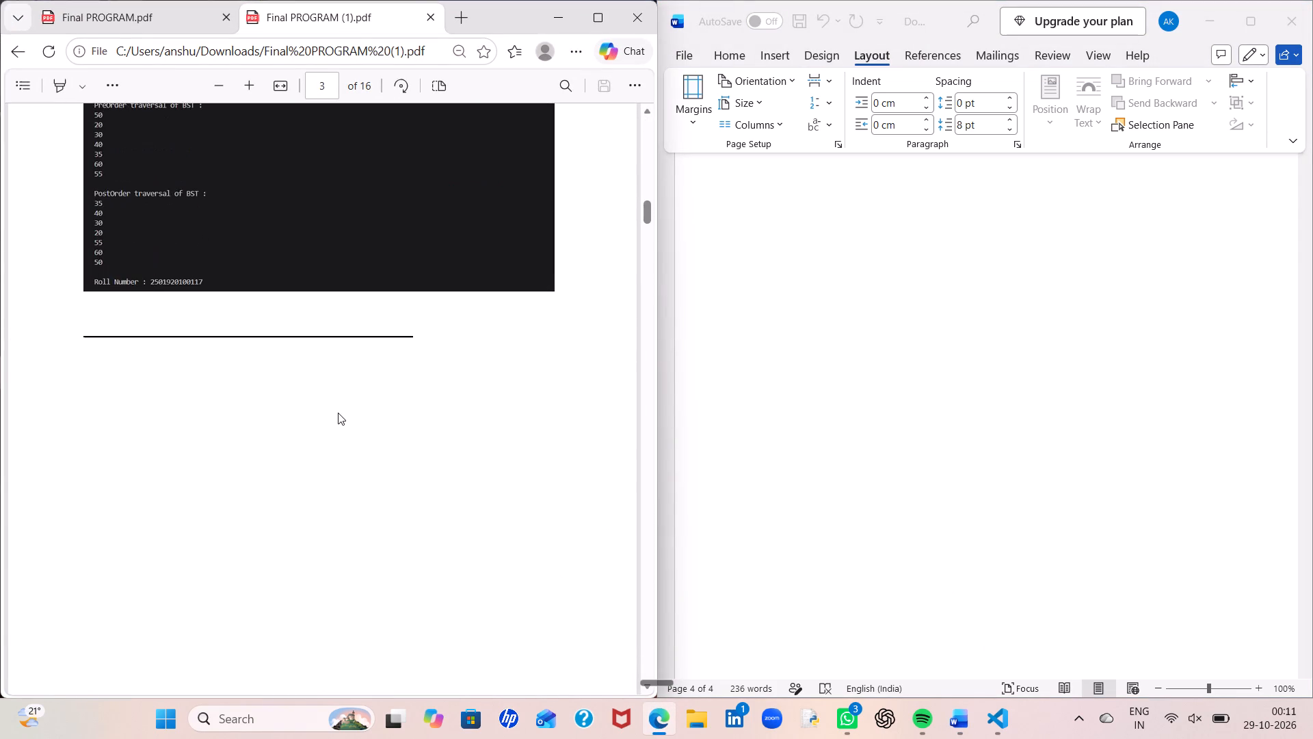
pyautogui.scroll(-4, 338, 413)
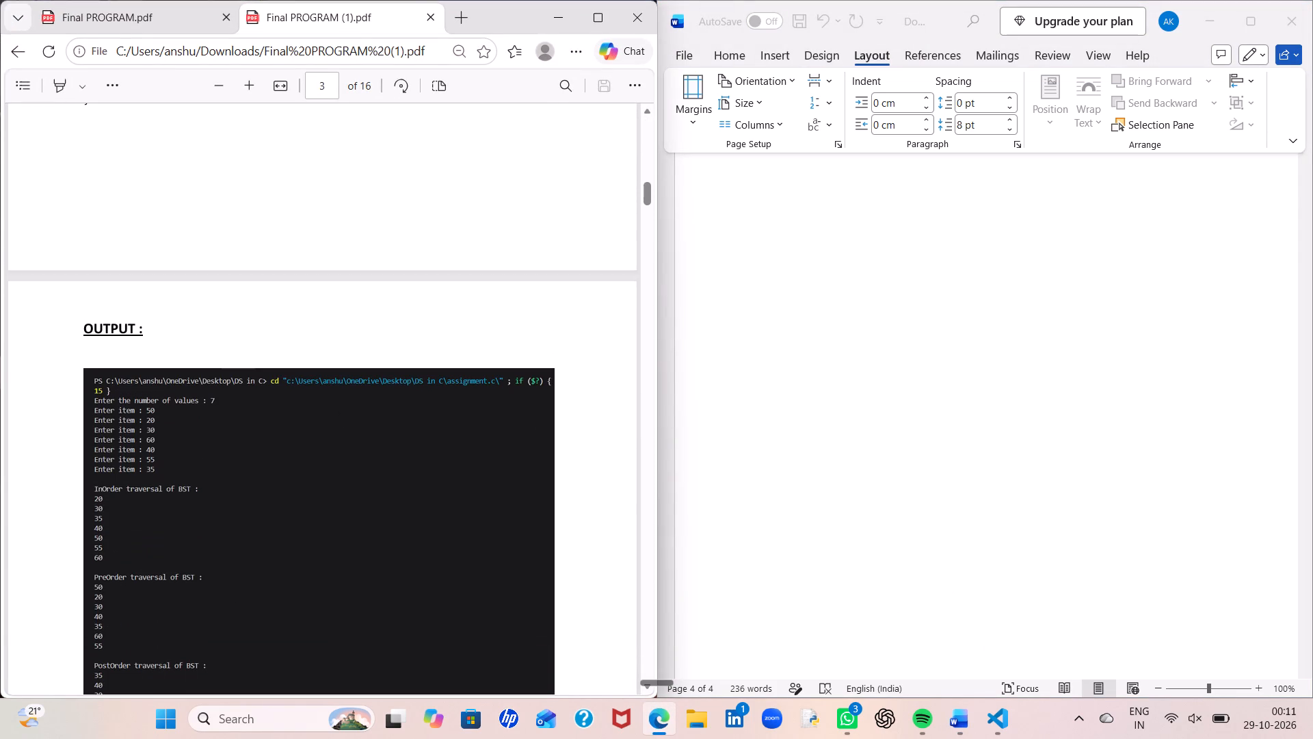
pyautogui.moveTo(79, 326); pyautogui.dragTo(165, 327)
pyautogui.hotkey('ctrl', 'c')
pyautogui.hscroll(1, 864, 337)
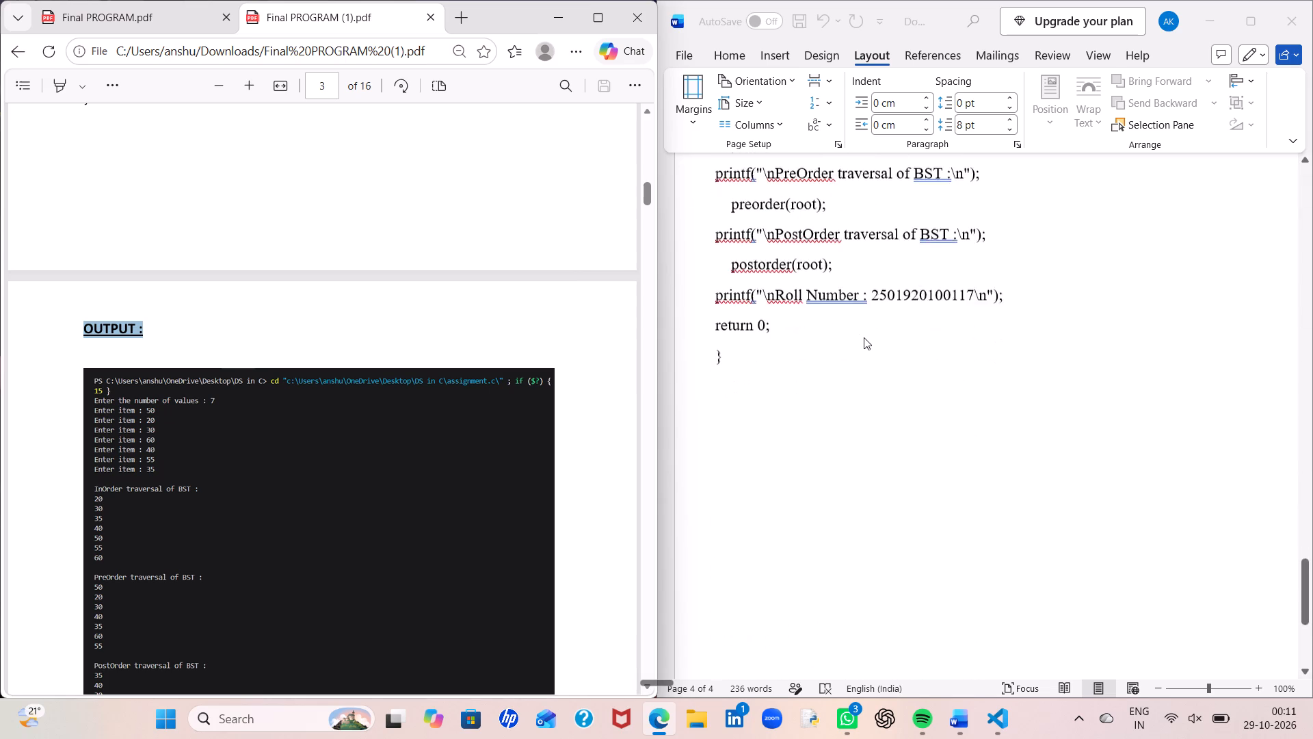
pyautogui.hscroll(1, 864, 337)
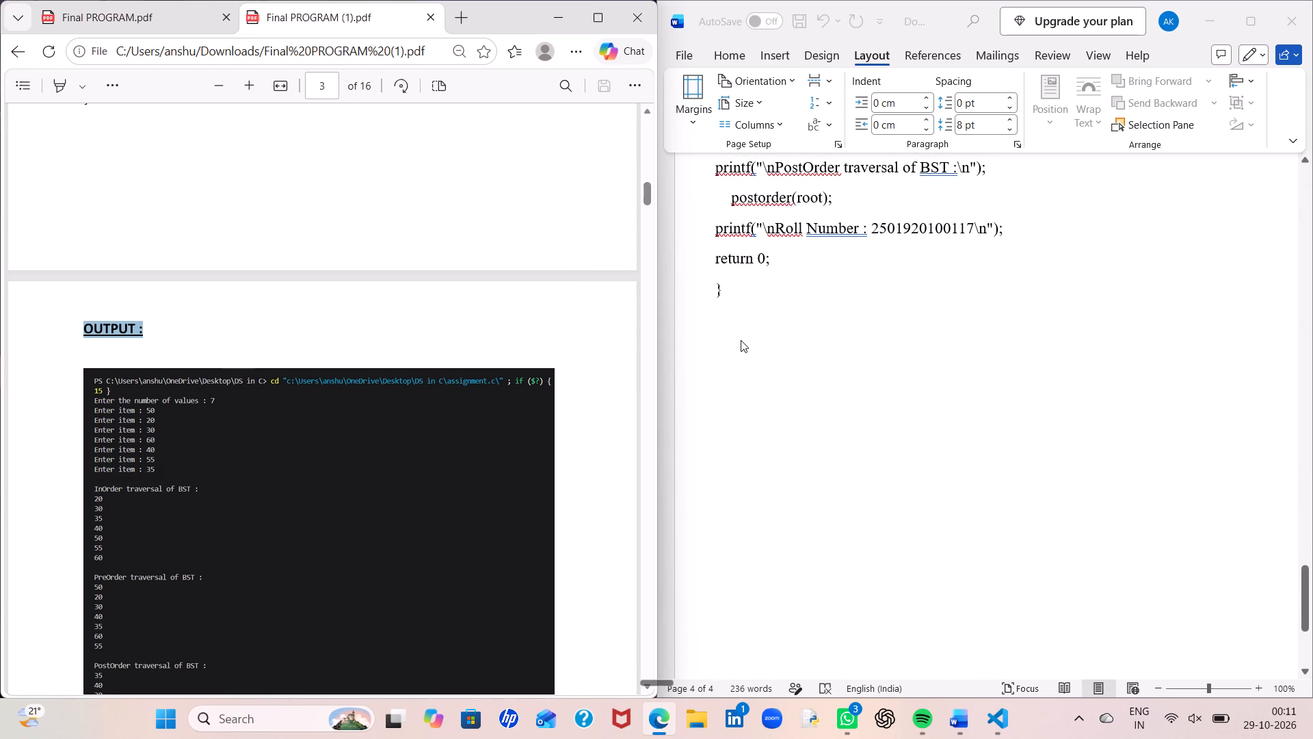
pyautogui.click(740, 339)
pyautogui.hotkey('ctrl', 'v')
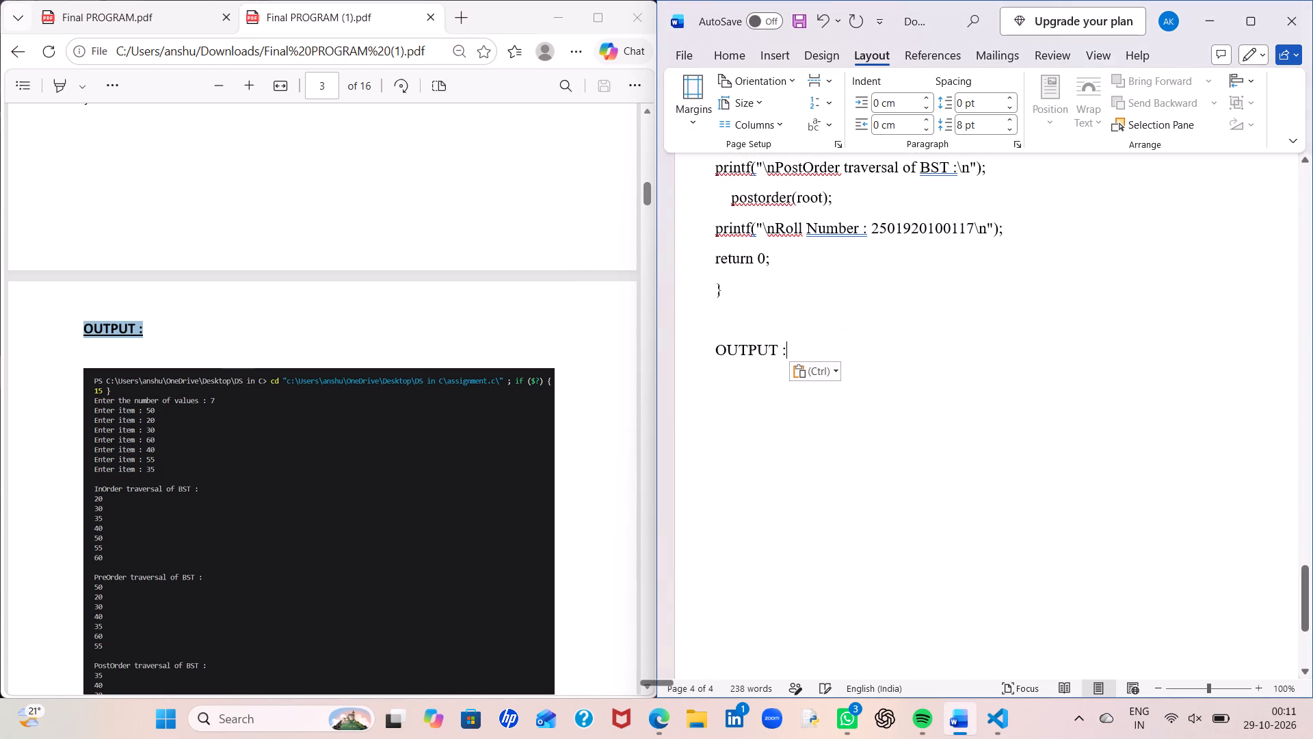
# Change the pasted OUTPUT : heading to a heavy black typeface and start a new paragraph below it.
pyautogui.moveTo(714, 348); pyautogui.dragTo(827, 343)
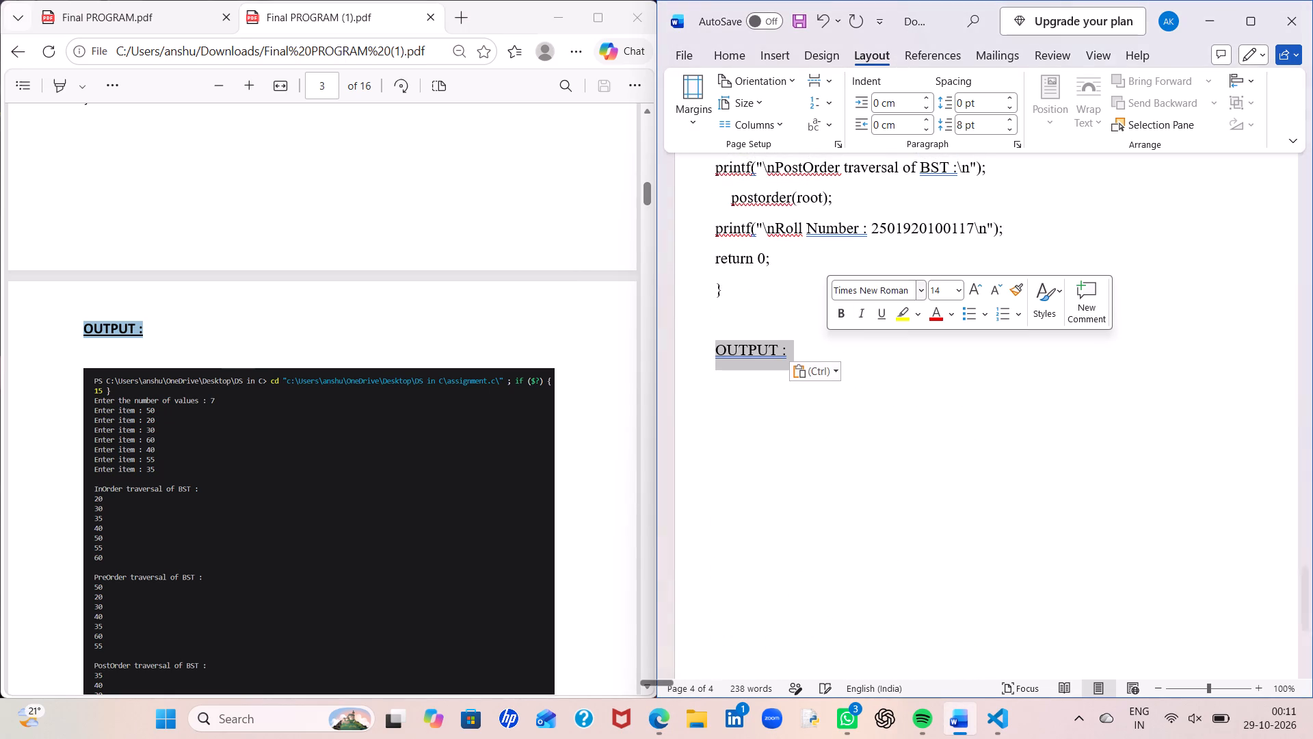
pyautogui.click(920, 289)
pyautogui.click(888, 430)
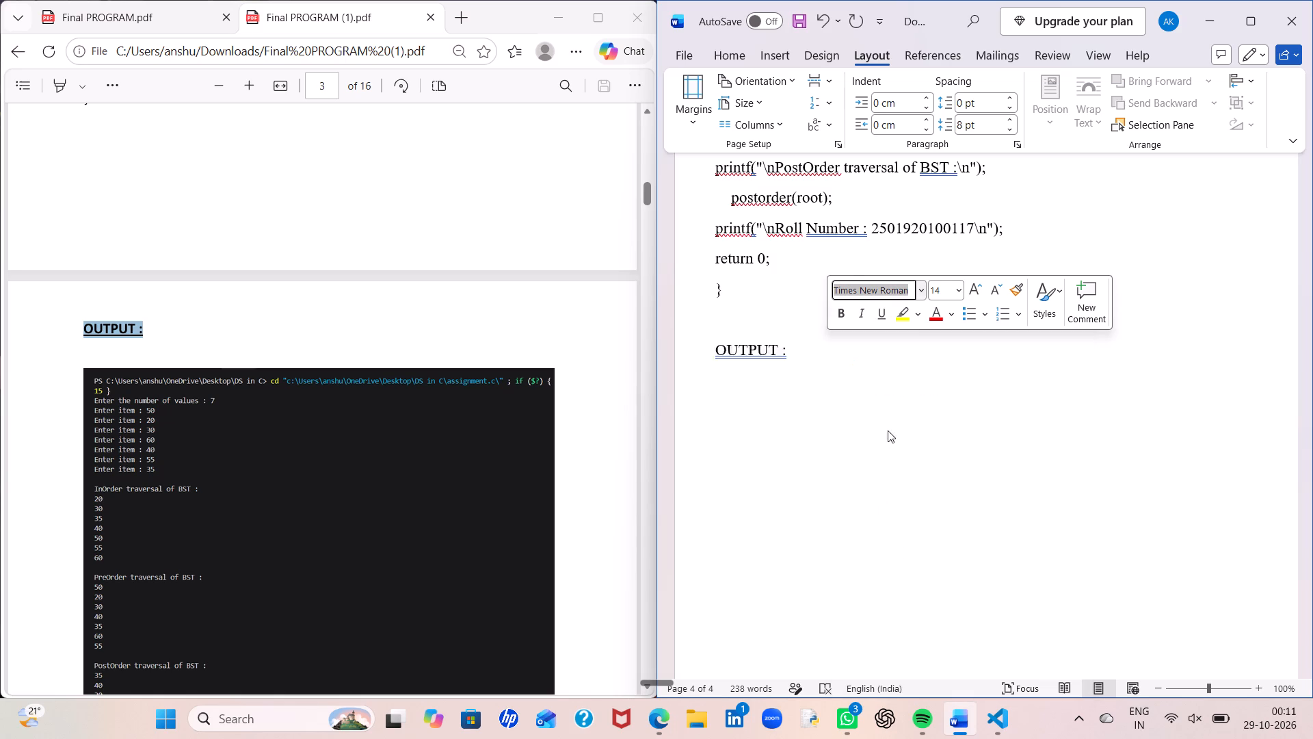
pyautogui.click(847, 448)
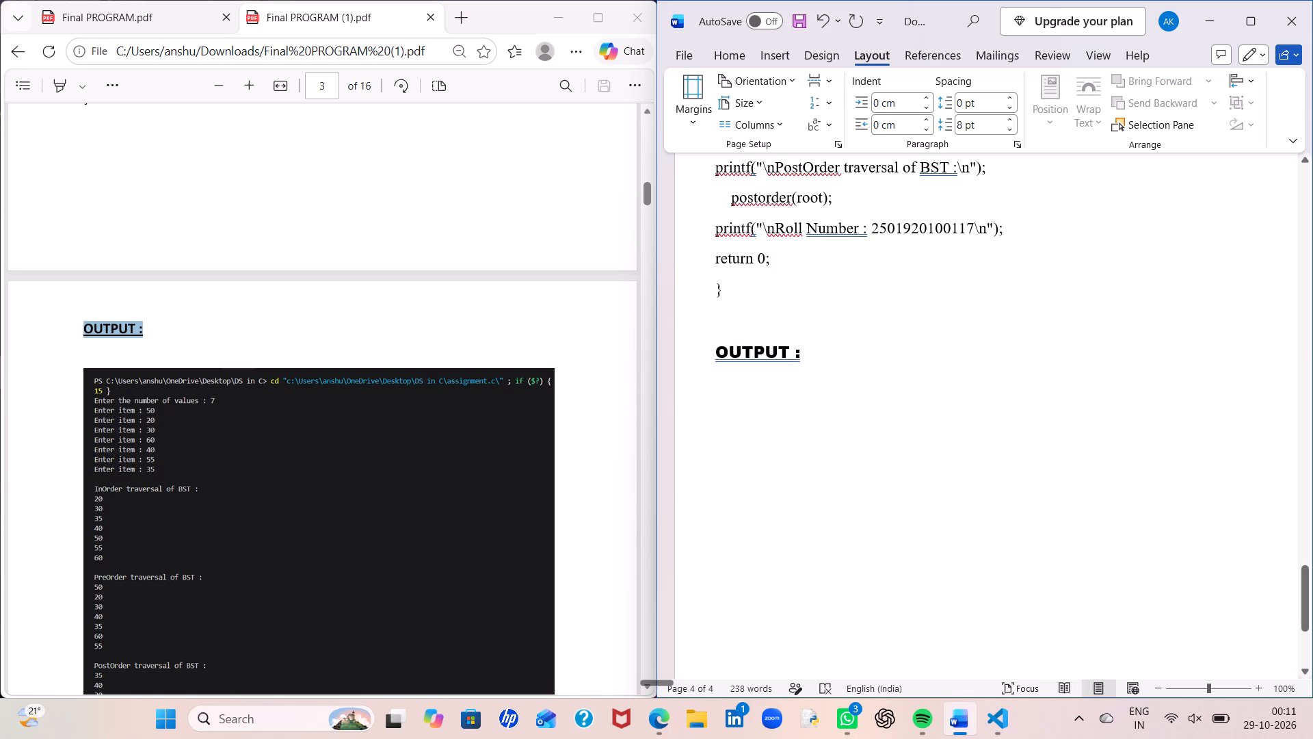
pyautogui.press('Return')
# Copy the BST traversal output screenshot from the File Explorer Gallery and paste it into Word below the OUTPUT heading.
pyautogui.click(697, 721)
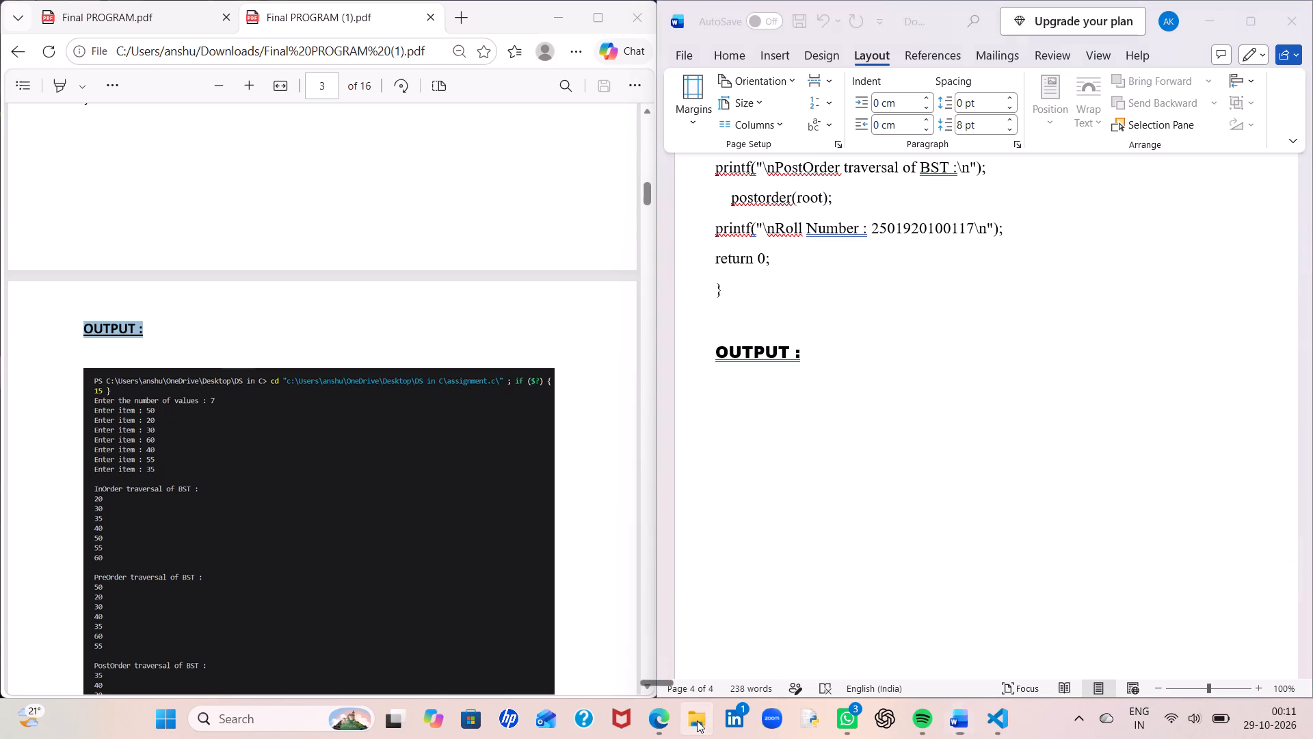
pyautogui.doubleClick(86, 159)
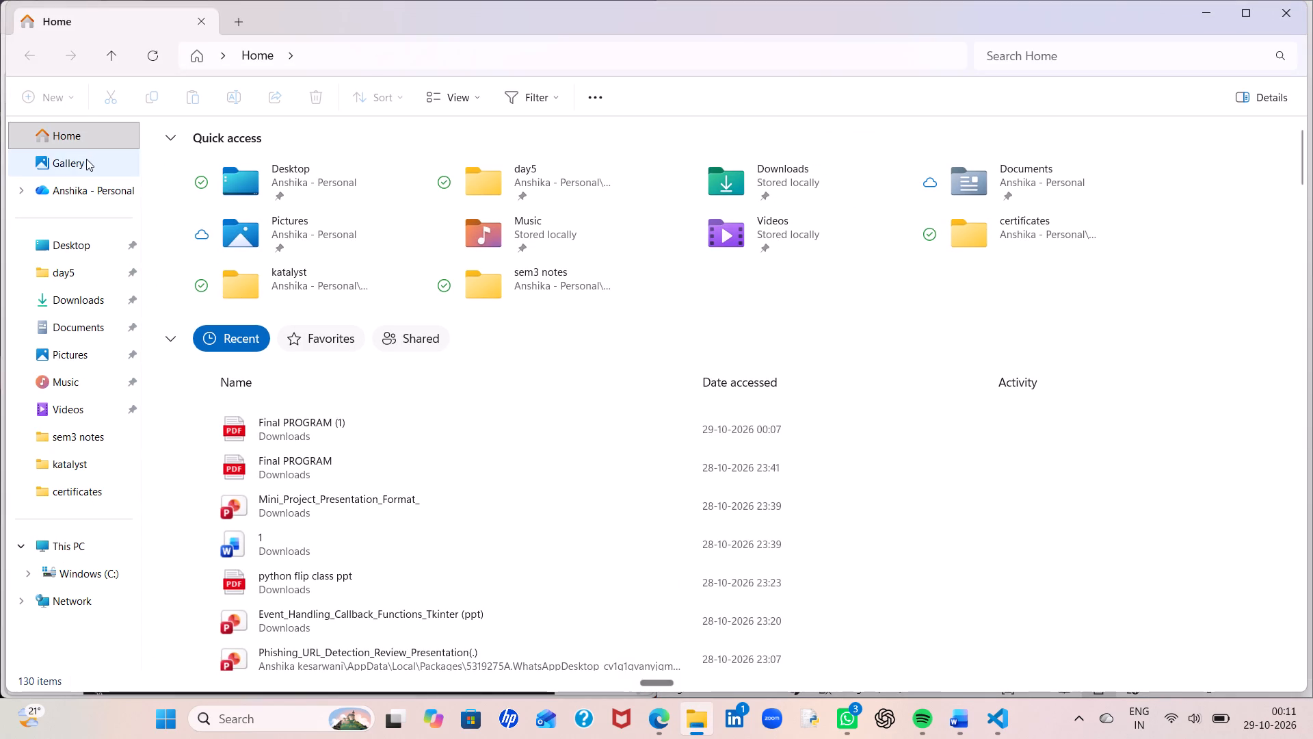
pyautogui.rightClick(278, 361)
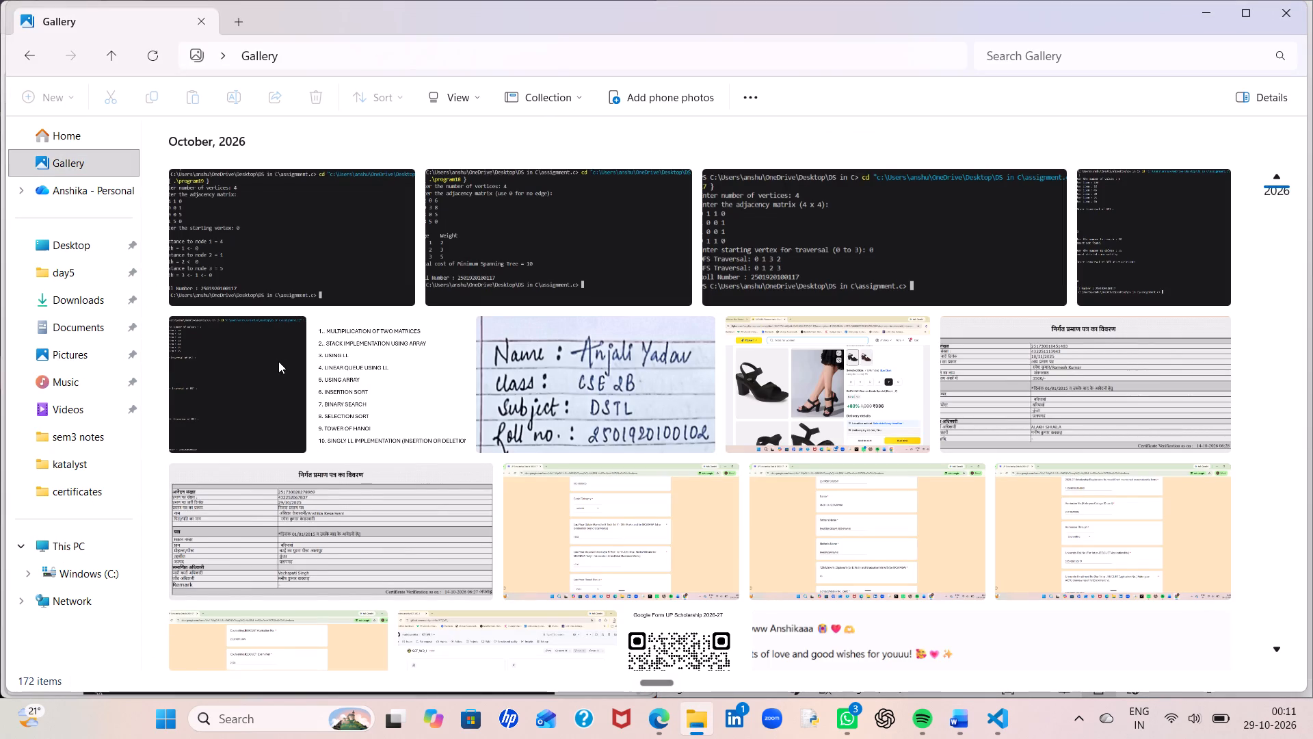
pyautogui.click(359, 65)
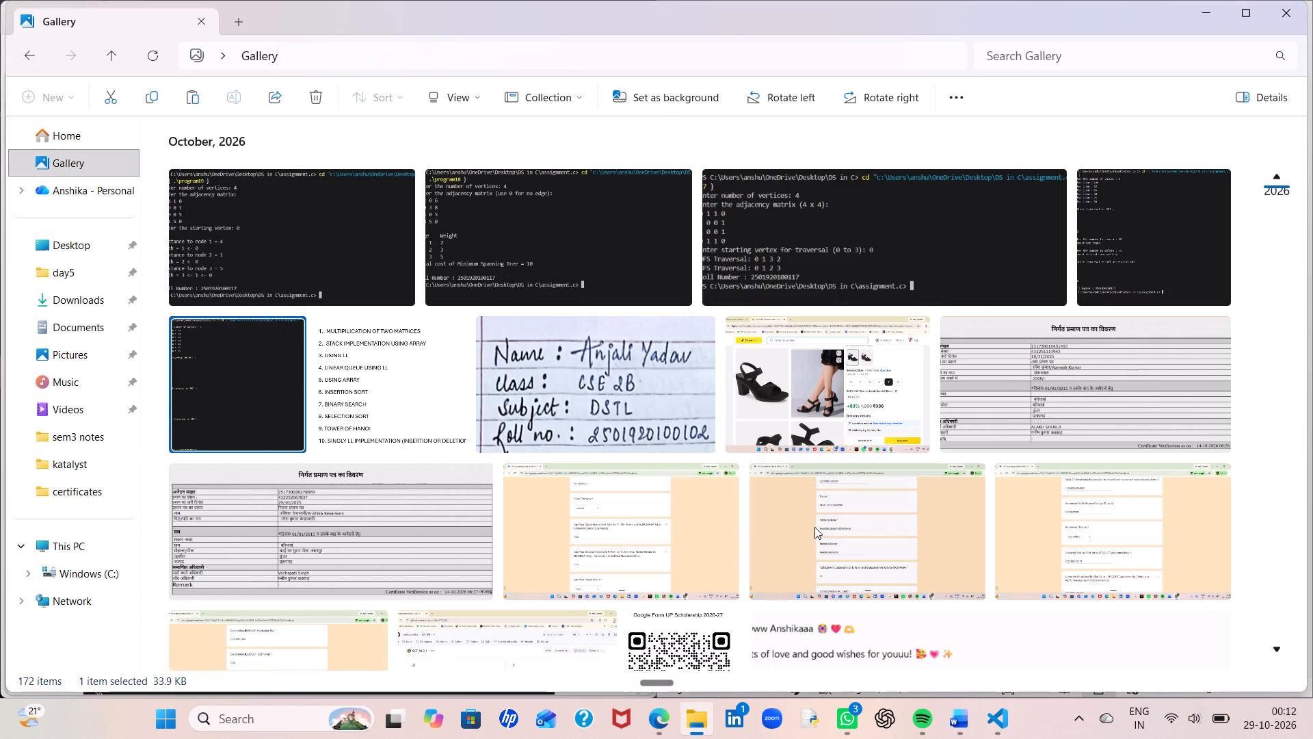
pyautogui.click(953, 735)
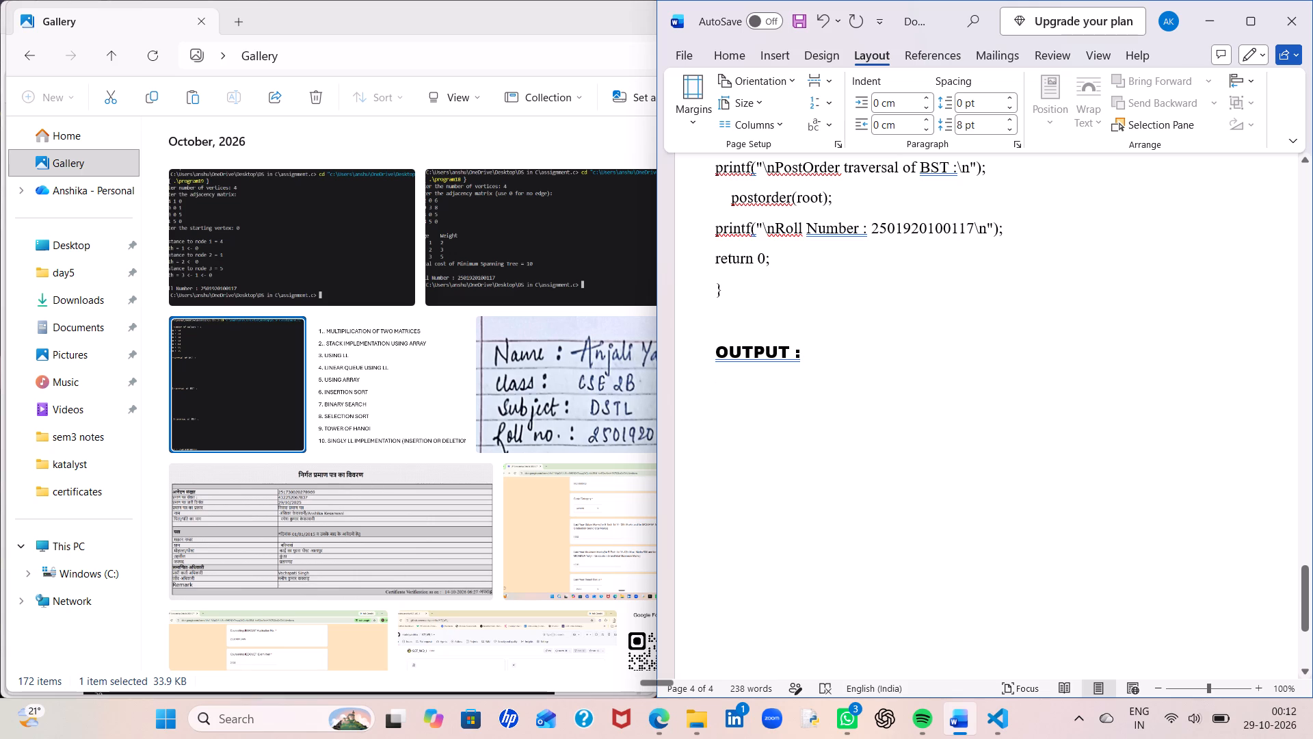
pyautogui.hotkey('ctrl', 'v')
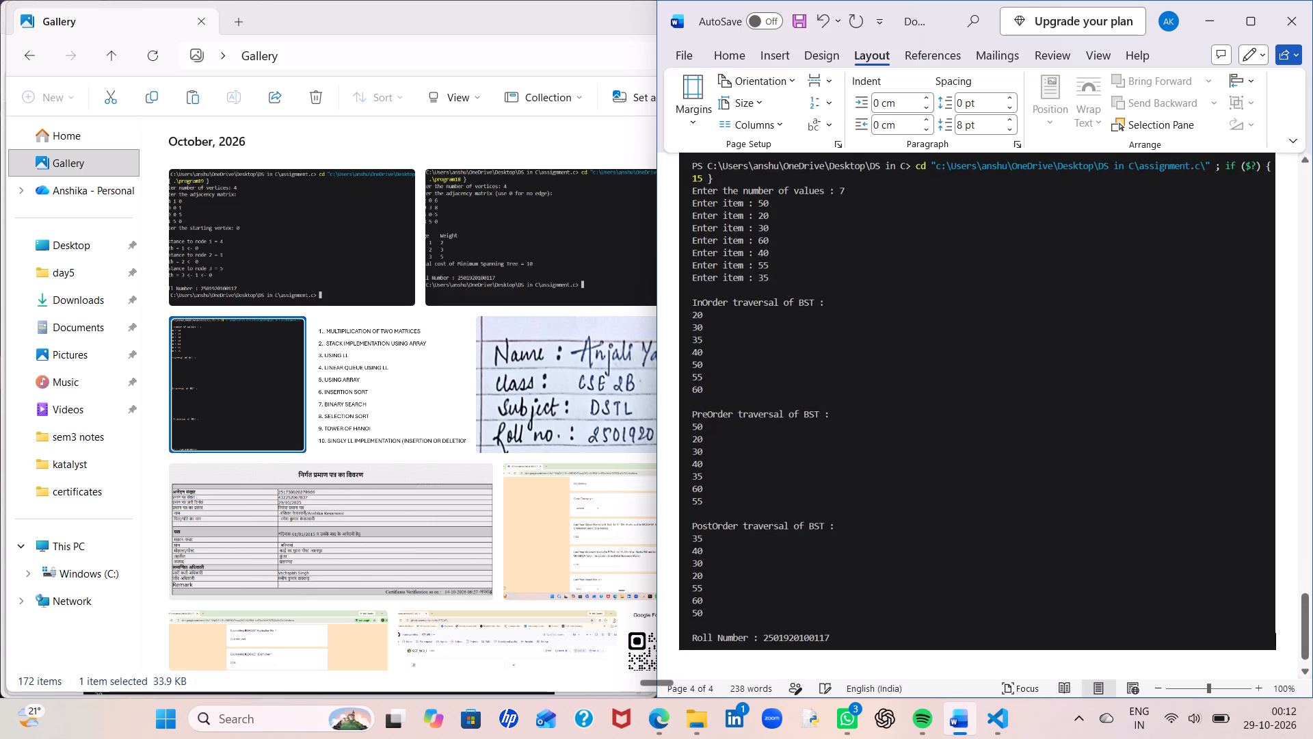
pyautogui.hscroll(1, 799, 405)
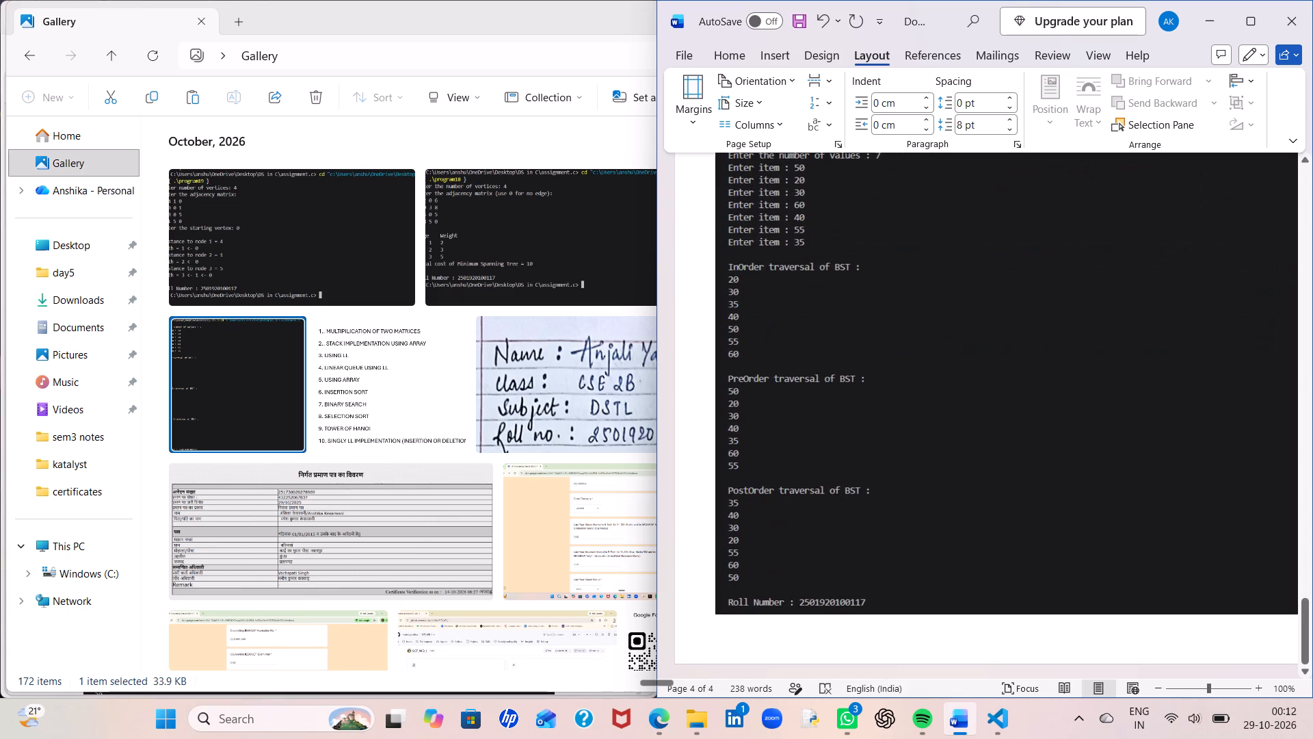
pyautogui.scroll(-1, 799, 405)
pyautogui.scroll(-1, 968, 493)
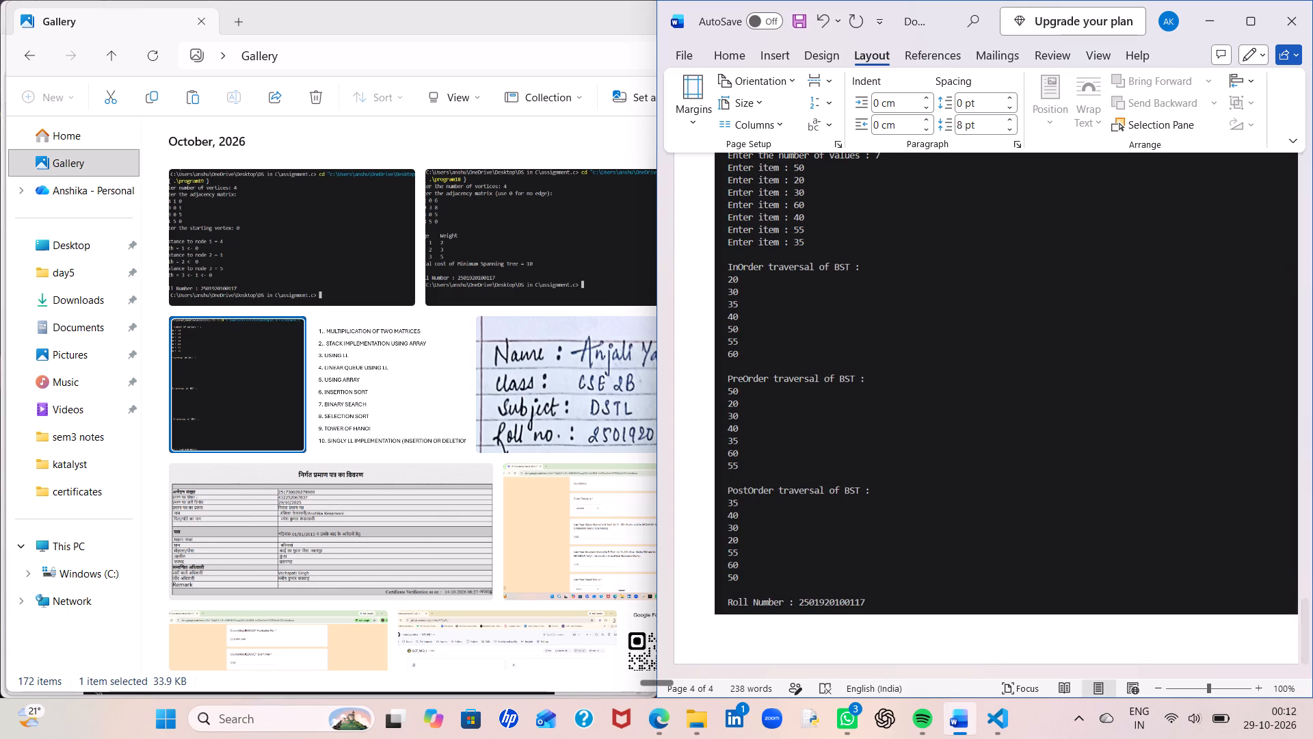
# Maximize the Word window and insert a paragraph break directly before the output screenshot at the end of the document.
pyautogui.click(1235, 22)
pyautogui.scroll(7, 695, 302)
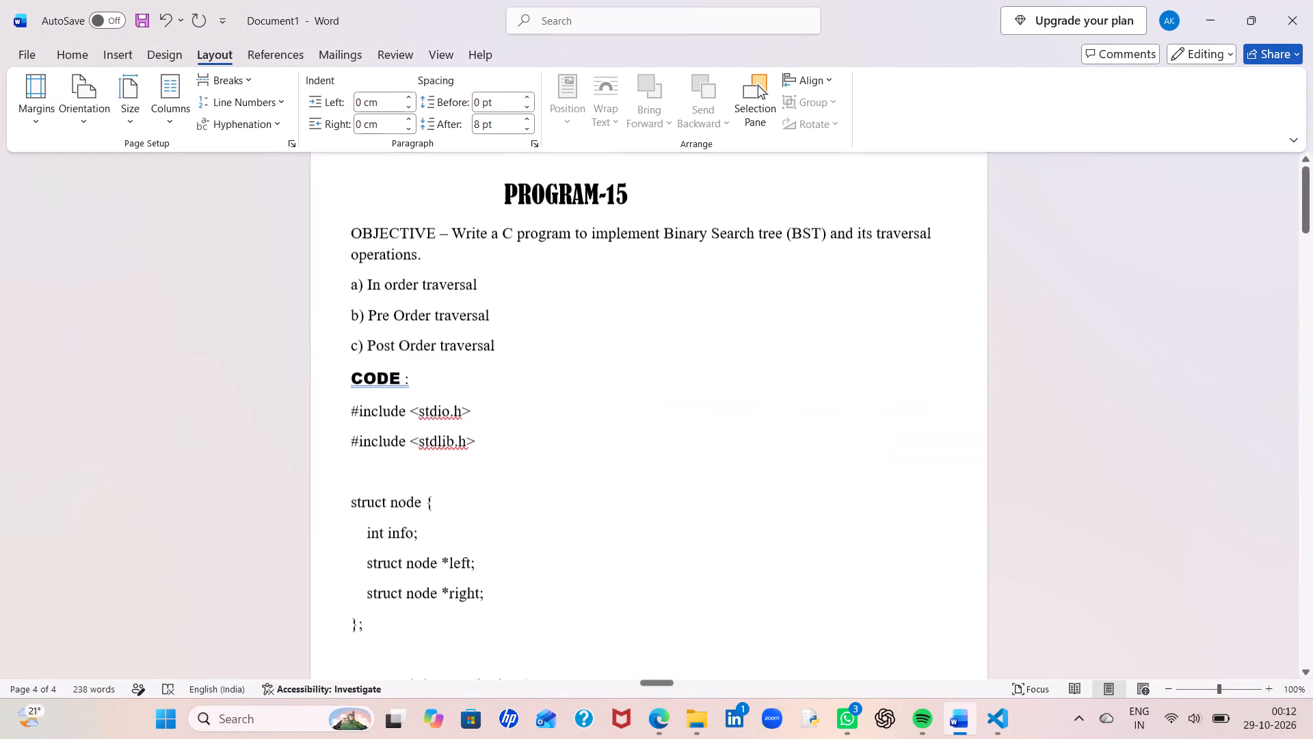
pyautogui.scroll(-2, 695, 302)
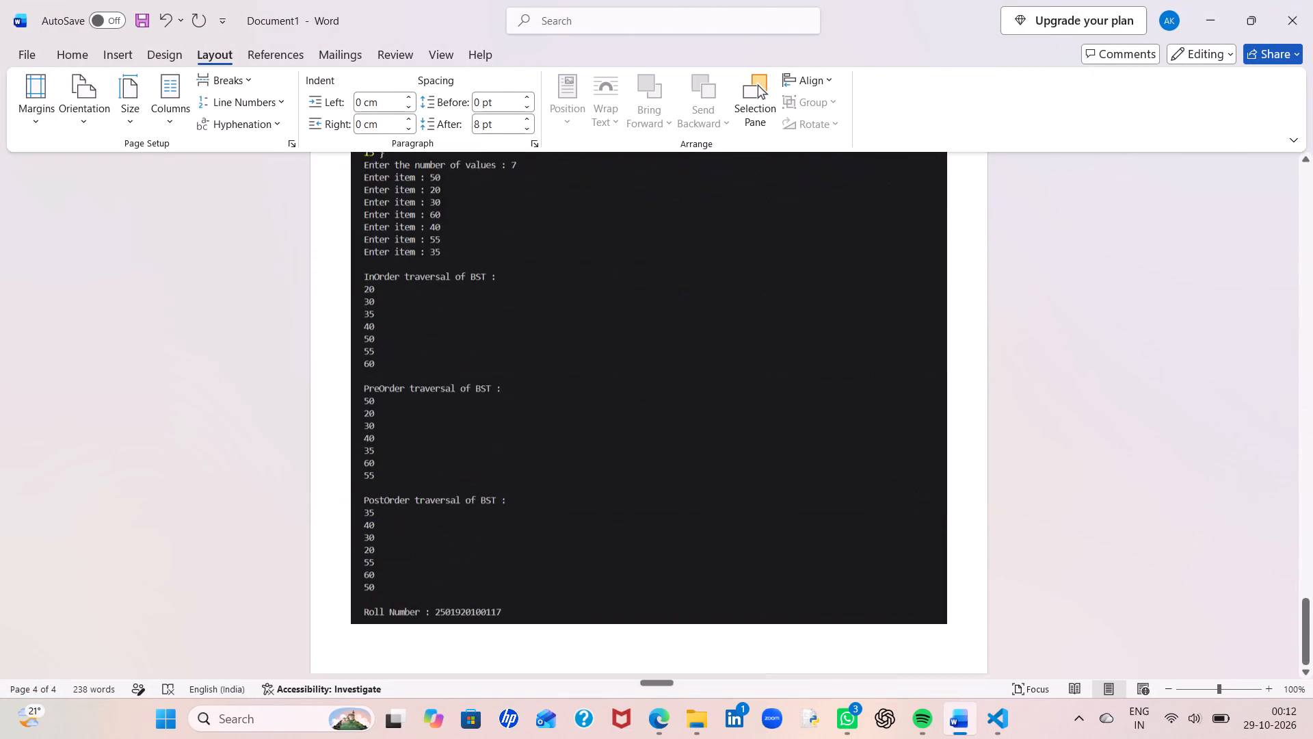
pyautogui.scroll(-2, 695, 302)
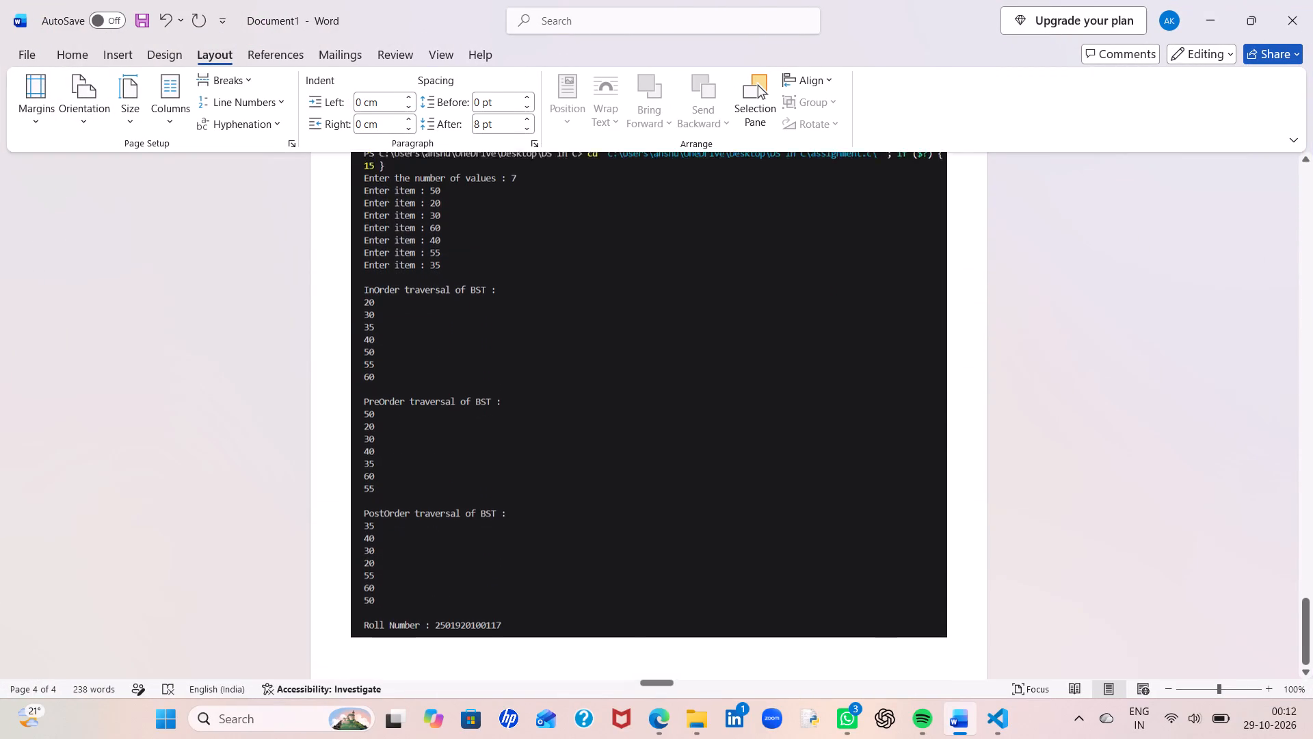
pyautogui.scroll(-1, 695, 302)
pyautogui.click(561, 644)
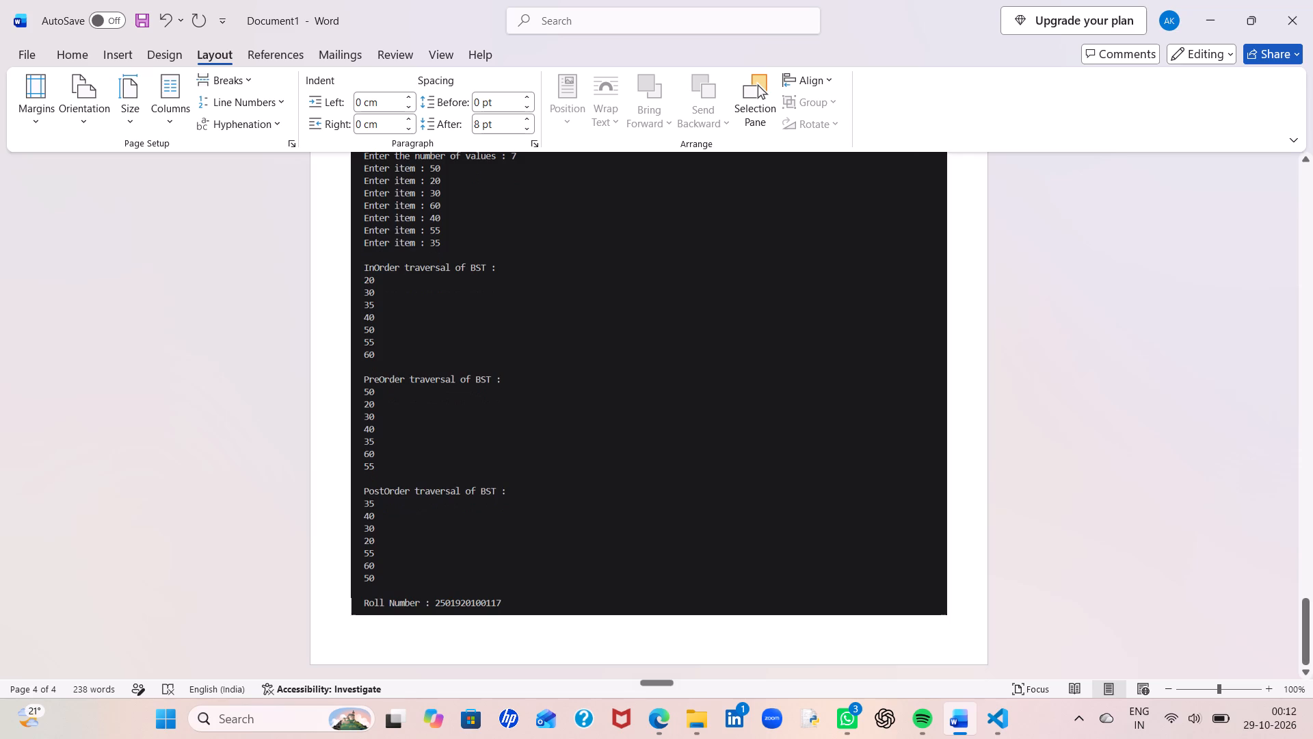
pyautogui.press('Return')
# Move the output screenshot from page 5 to below the OUTPUT heading by pasting a copy there and cutting the original.
pyautogui.hscroll(1, 561, 644)
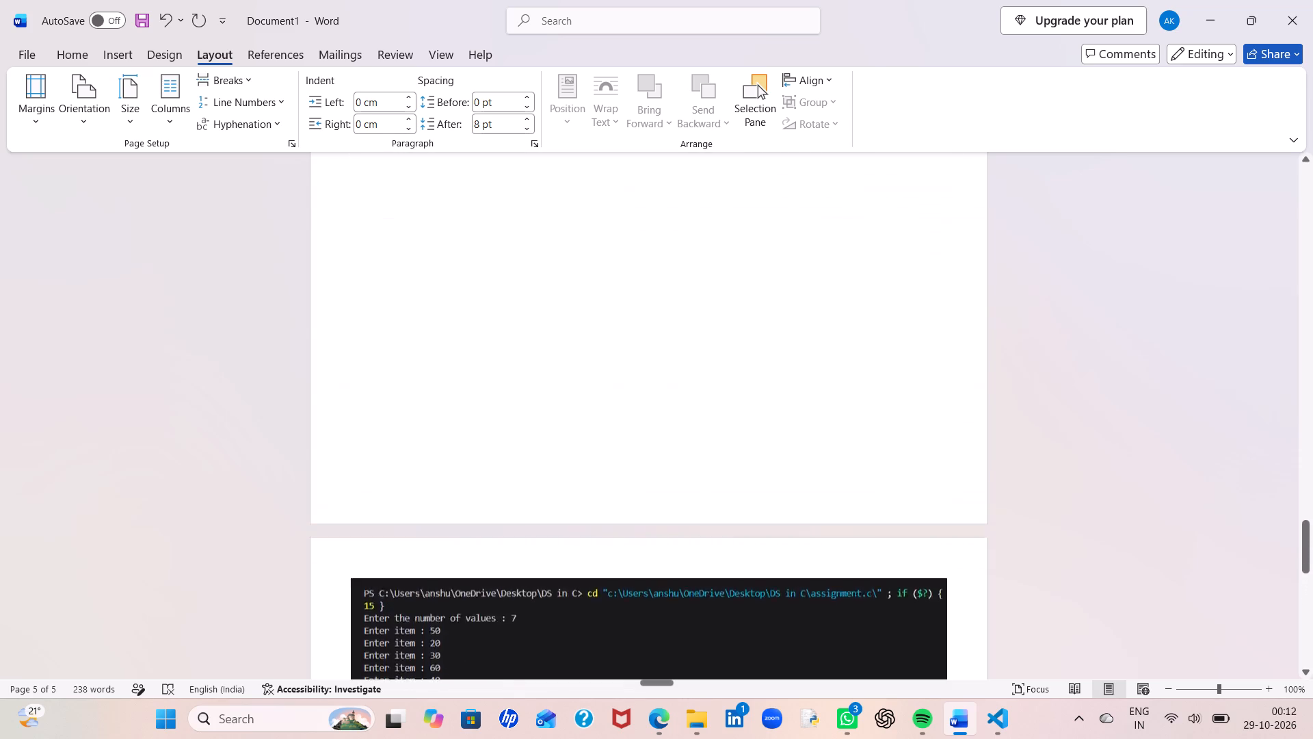
pyautogui.hscroll(2, 561, 644)
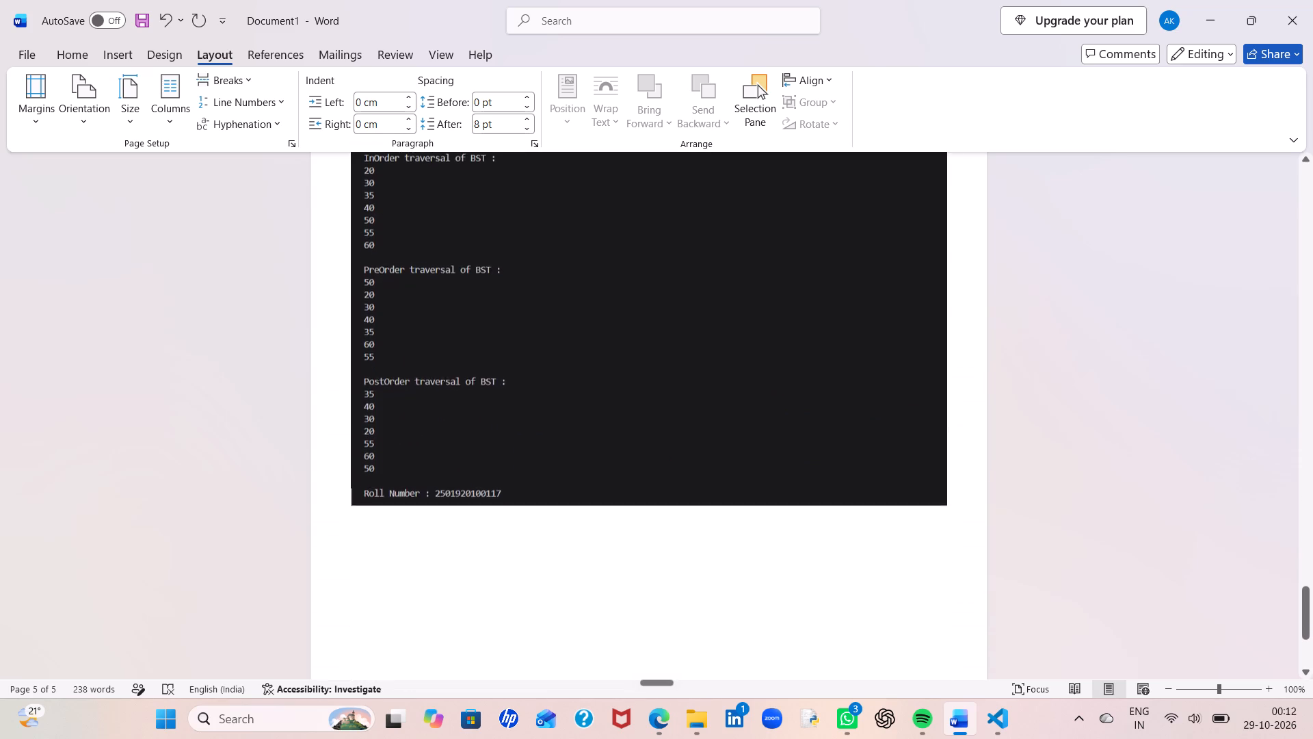
pyautogui.hscroll(1, 561, 644)
pyautogui.rightClick(600, 380)
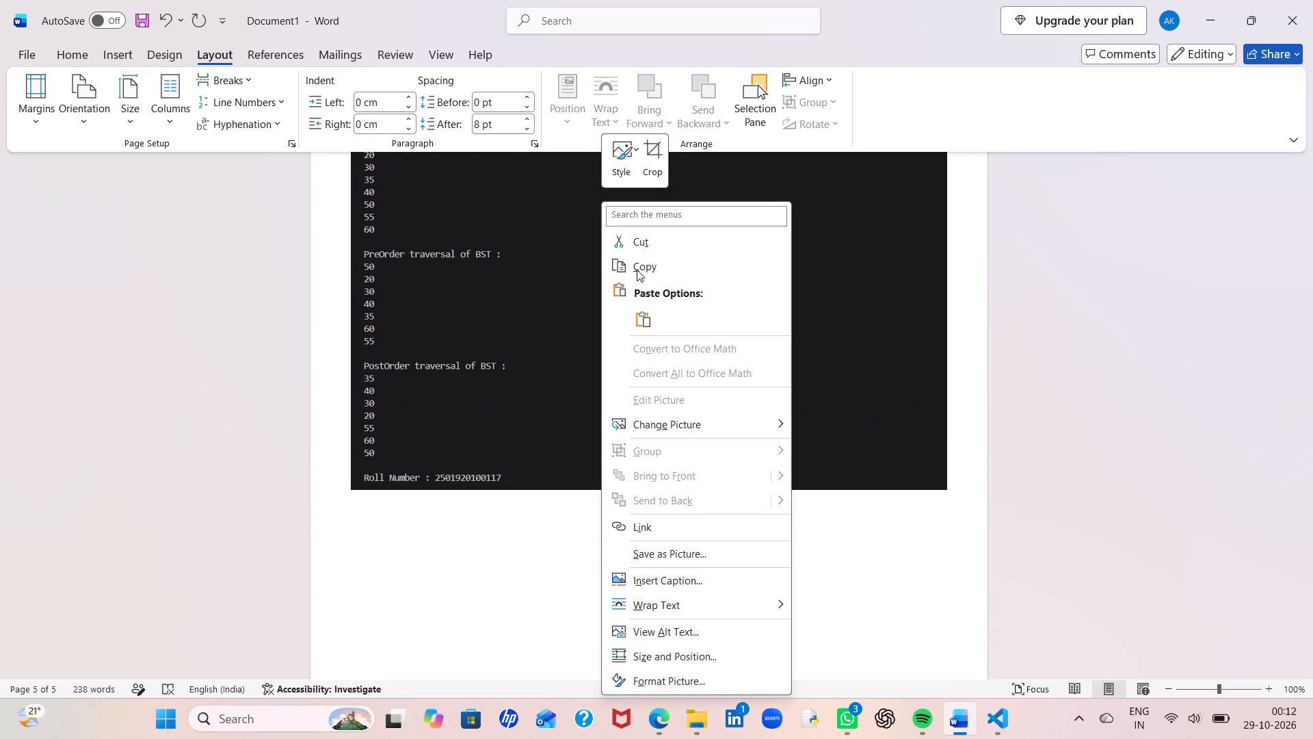
pyautogui.click(637, 270)
pyautogui.scroll(1, 637, 270)
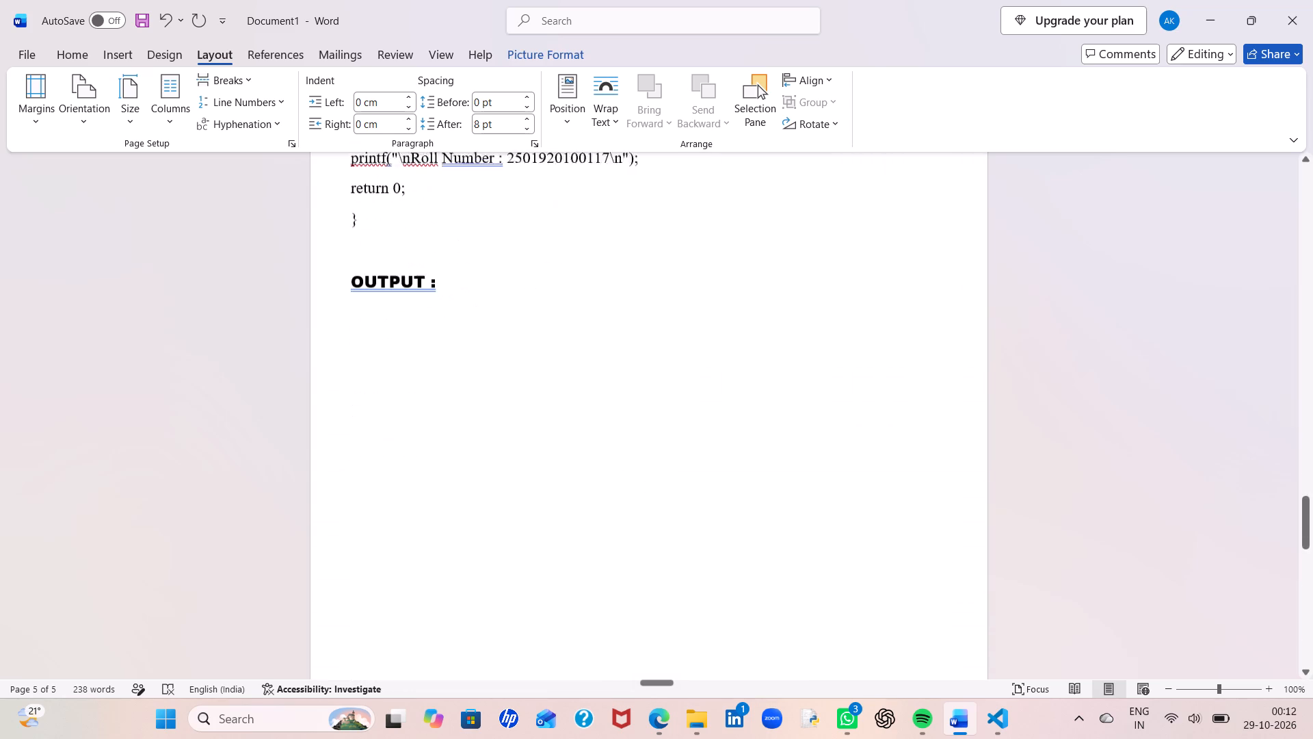
pyautogui.scroll(1, 637, 270)
pyautogui.click(463, 385)
pyautogui.hotkey('ctrl', 'v')
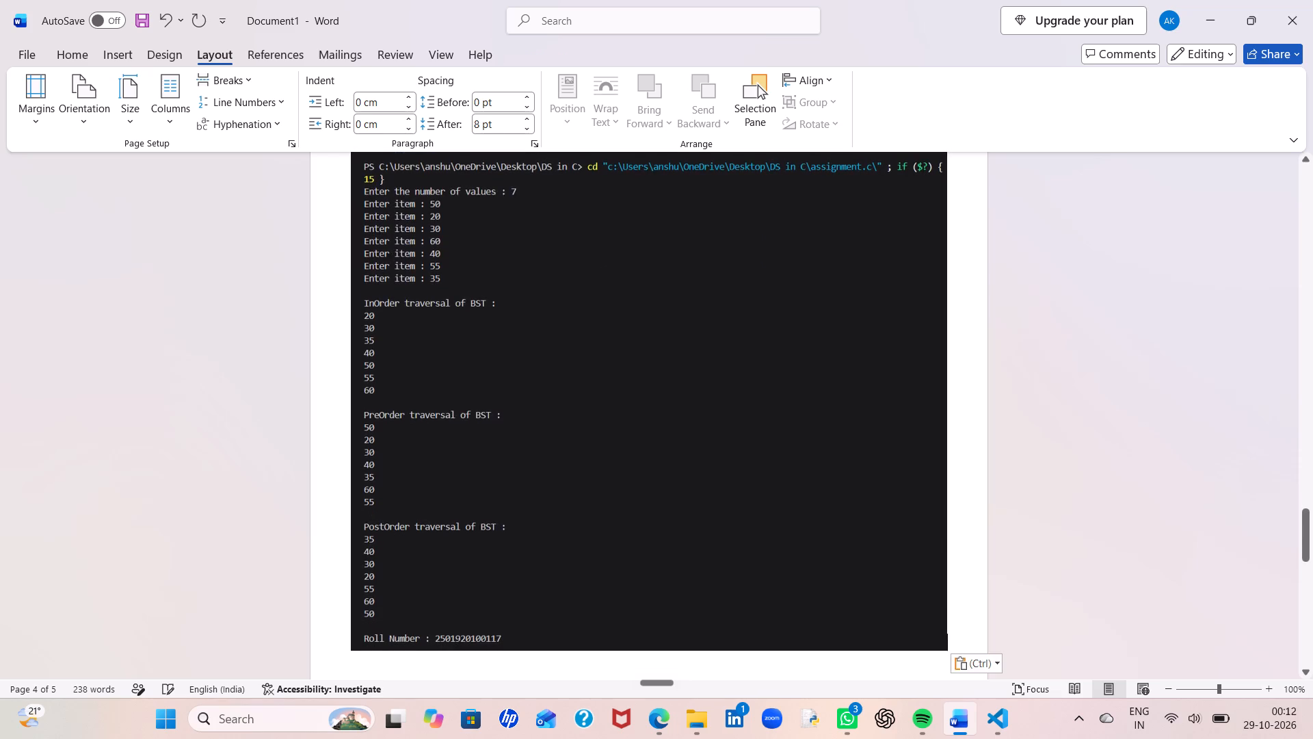
pyautogui.scroll(-1, 463, 385)
pyautogui.rightClick(536, 415)
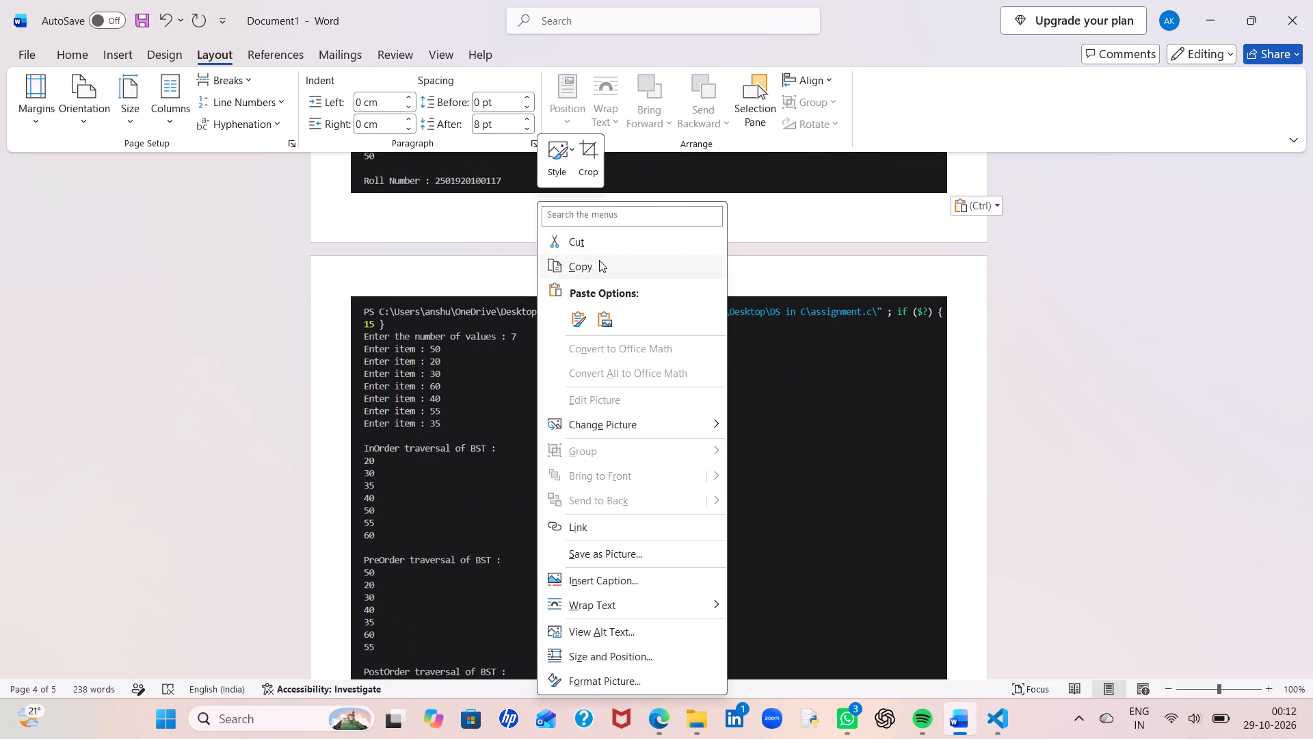
pyautogui.click(592, 247)
# Copy the PROGRAM-15 heading to the blank last page, renumber the copy as PROGRAM-16, and start a new paragraph below it.
pyautogui.scroll(10, 576, 342)
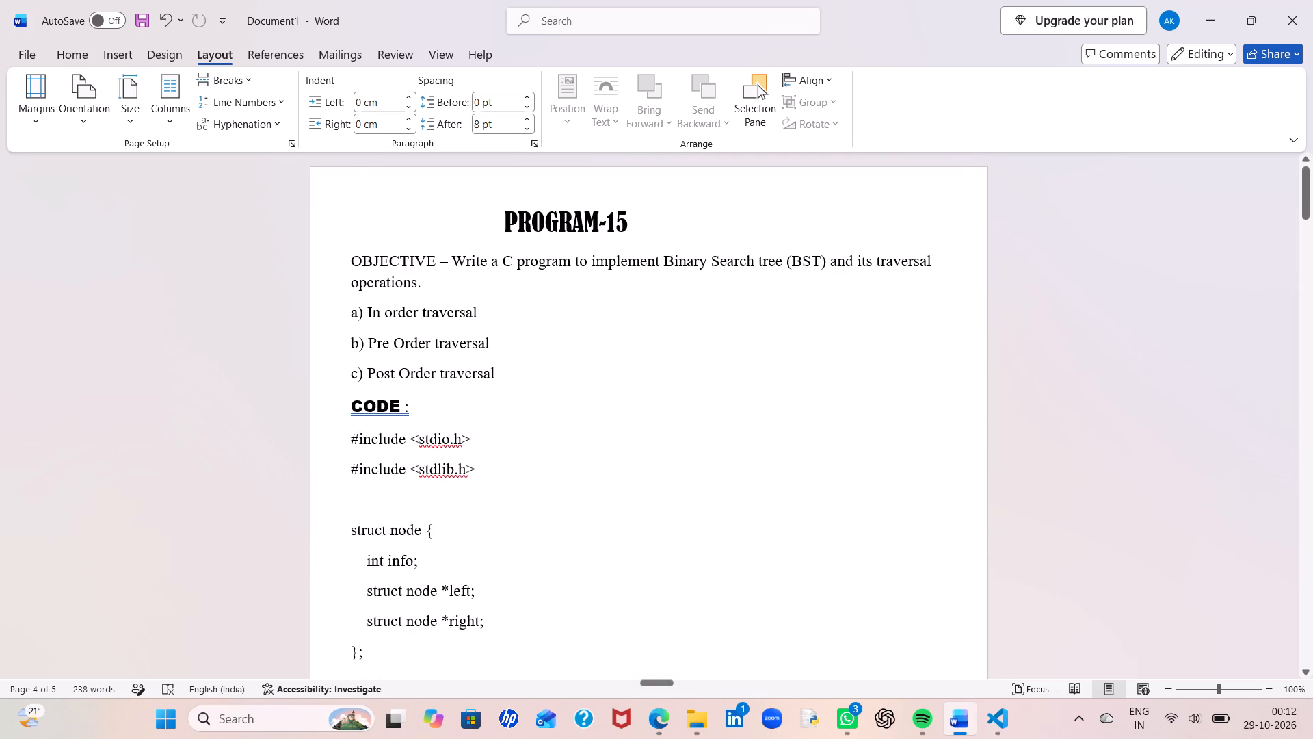
pyautogui.moveTo(492, 220); pyautogui.dragTo(663, 222)
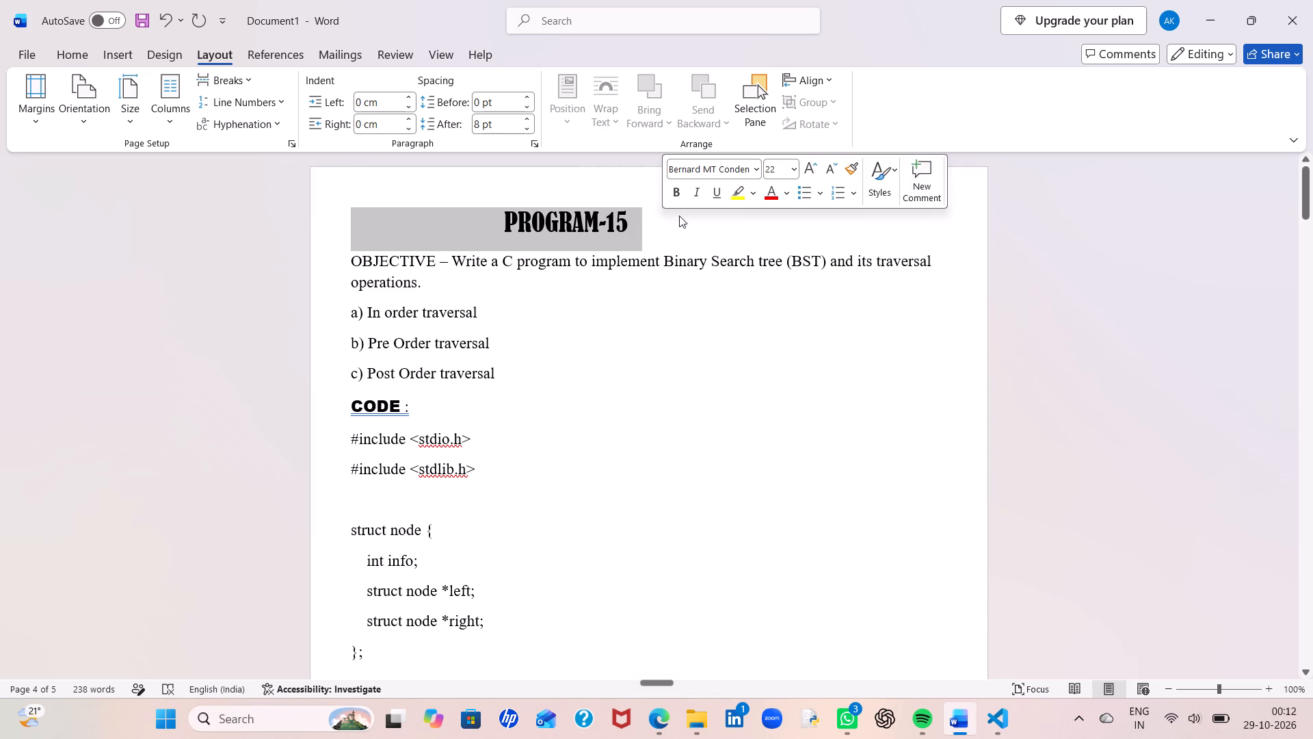
pyautogui.hotkey('ctrl', 'c')
pyautogui.scroll(-2, 682, 215)
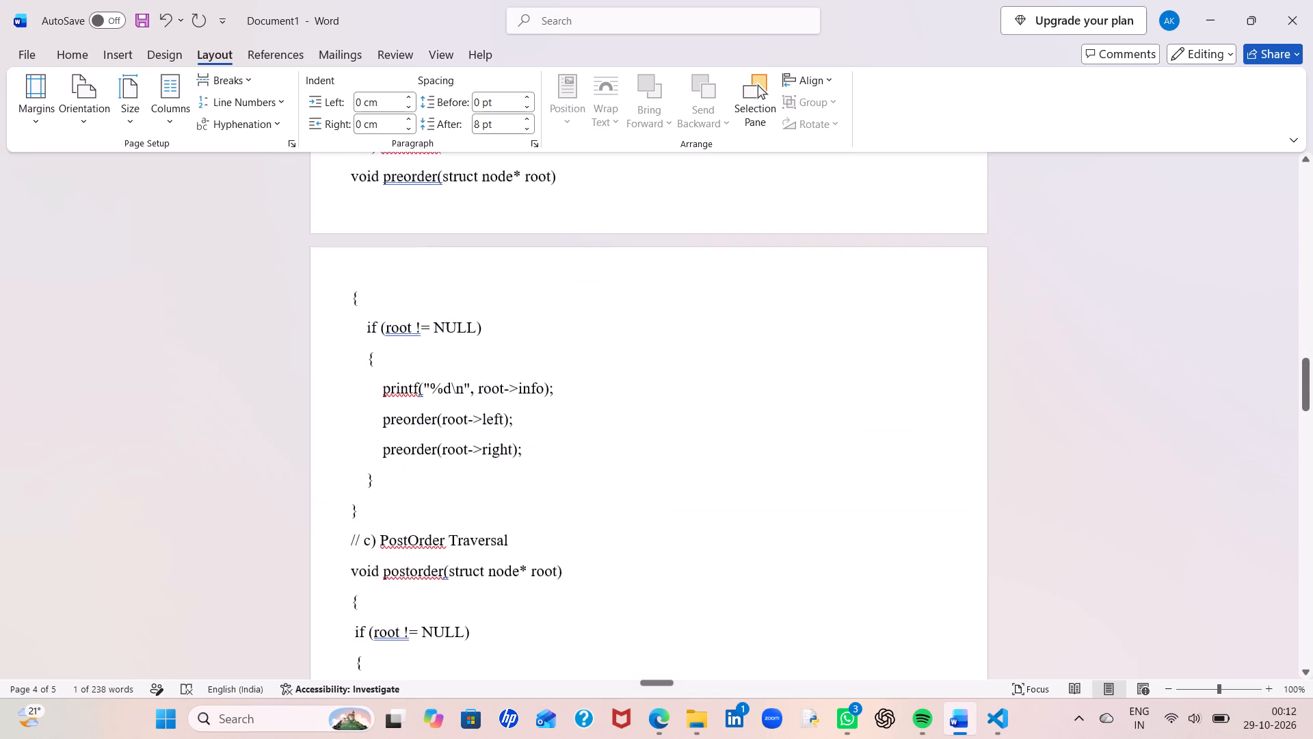
pyautogui.scroll(-4, 682, 215)
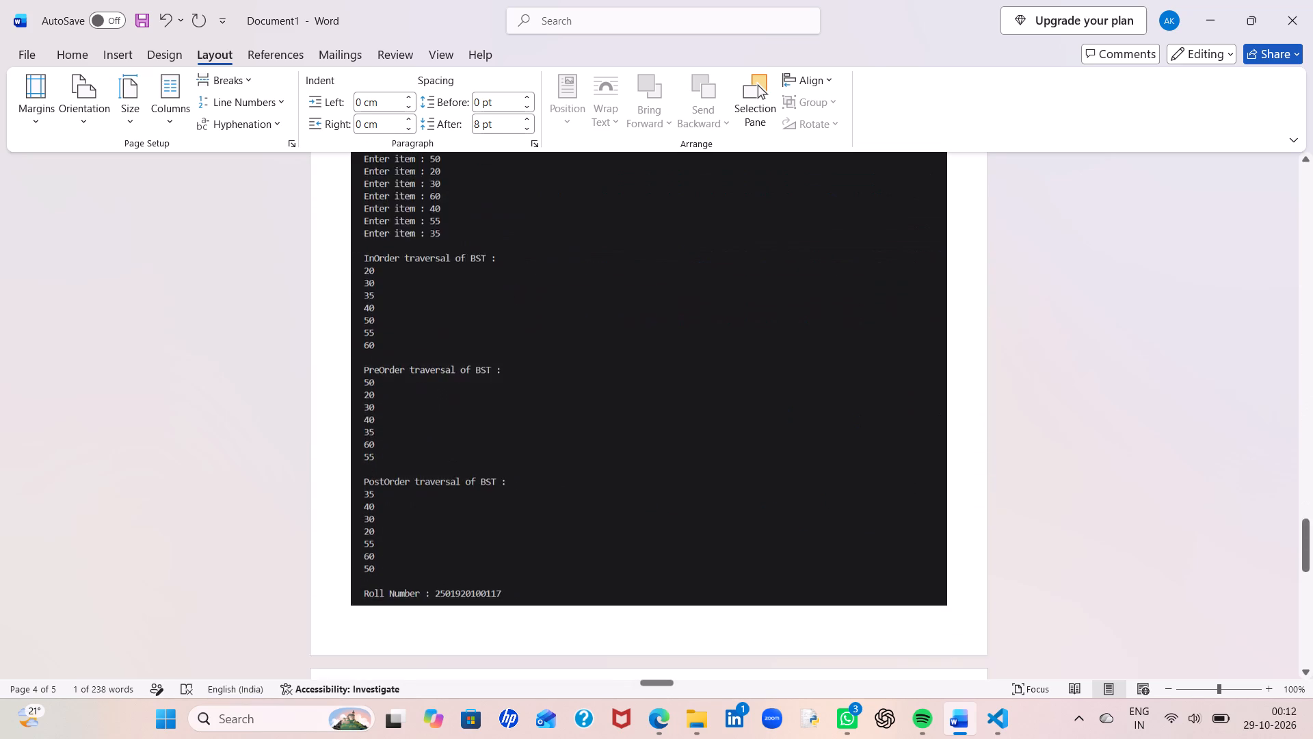
pyautogui.scroll(-1, 682, 215)
pyautogui.click(574, 359)
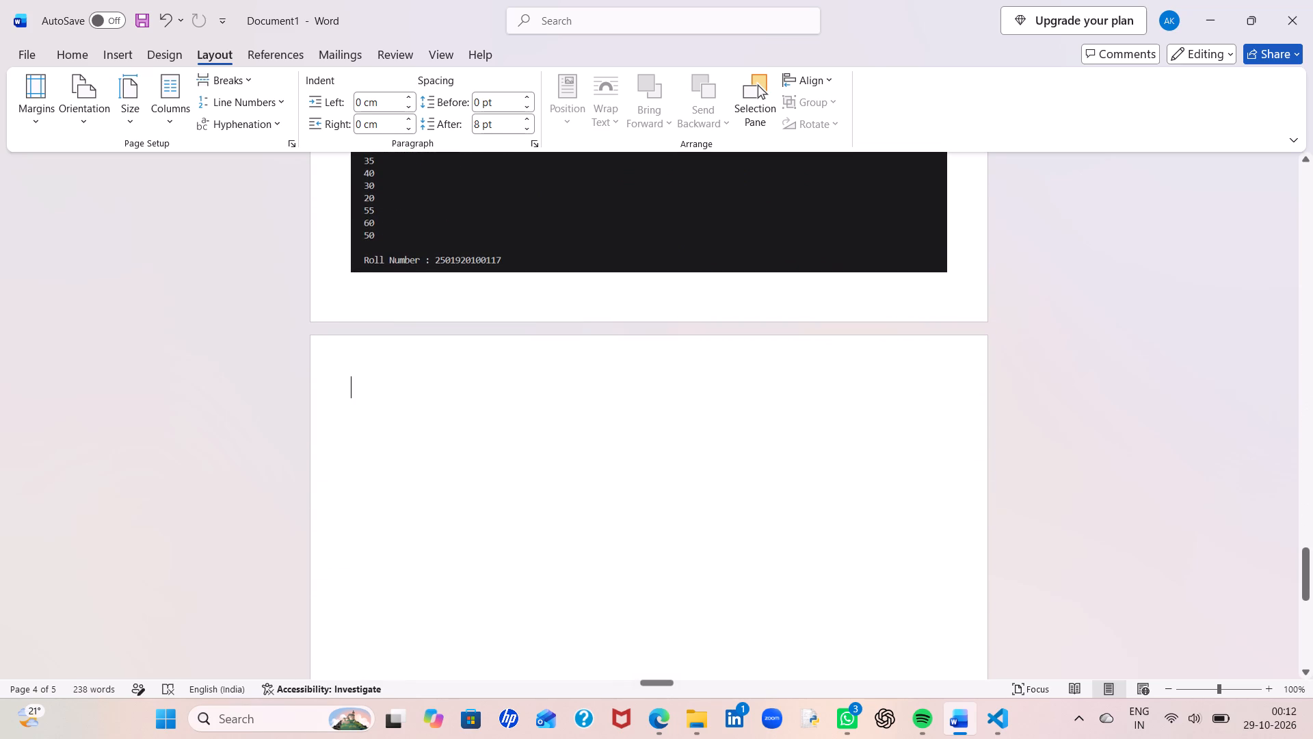
pyautogui.hotkey('ctrl', 'v')
pyautogui.click(632, 379)
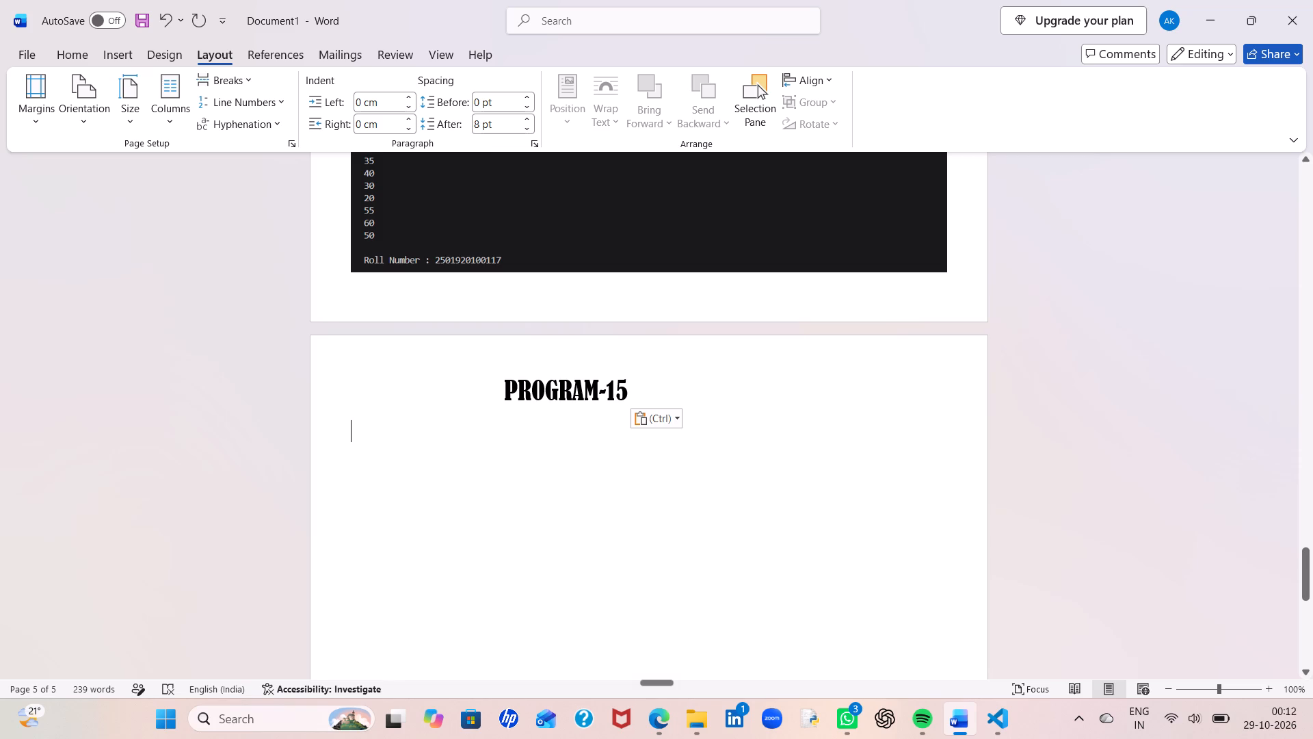
pyautogui.press('BackSpace')
pyautogui.press('6')
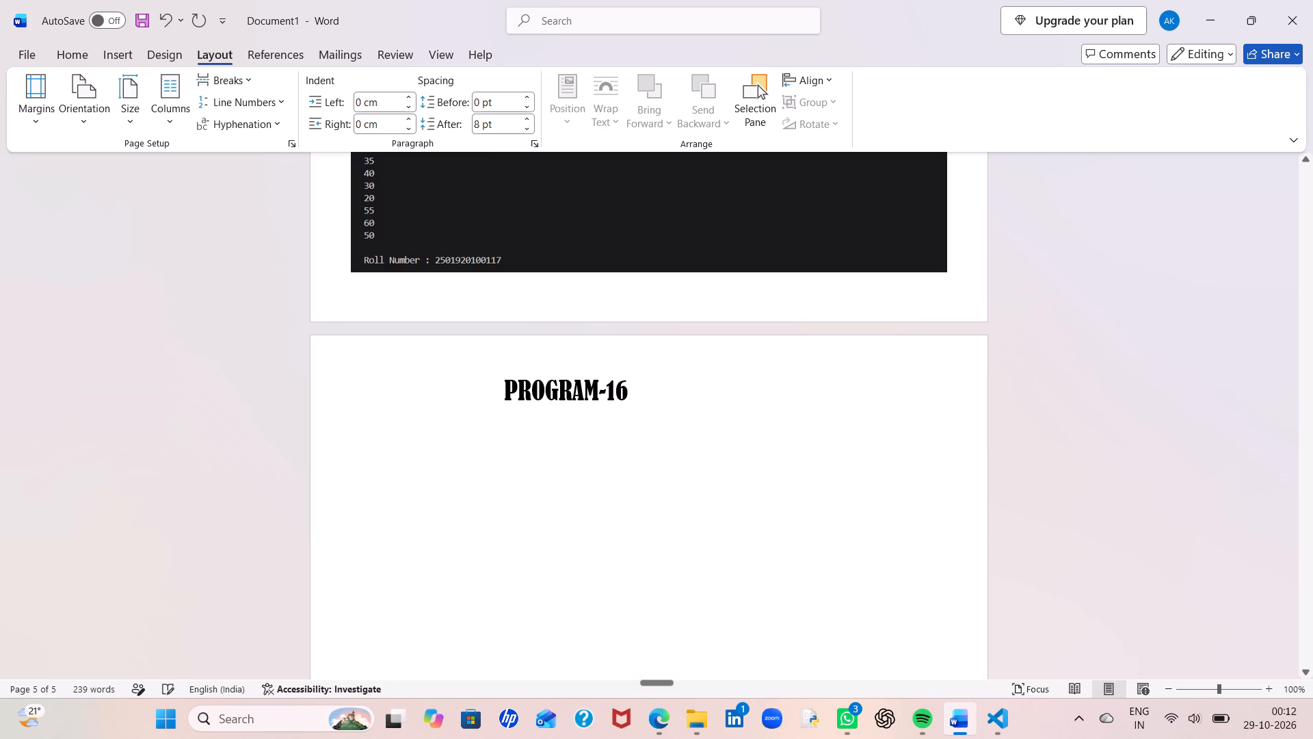
pyautogui.press('Return')
# Copy the PROGRAM-16 text from OBJECTIVE through the malloc line in the Edge PDF and paste it below Word's PROGRAM-16 heading.
pyautogui.scroll(10, 639, 391)
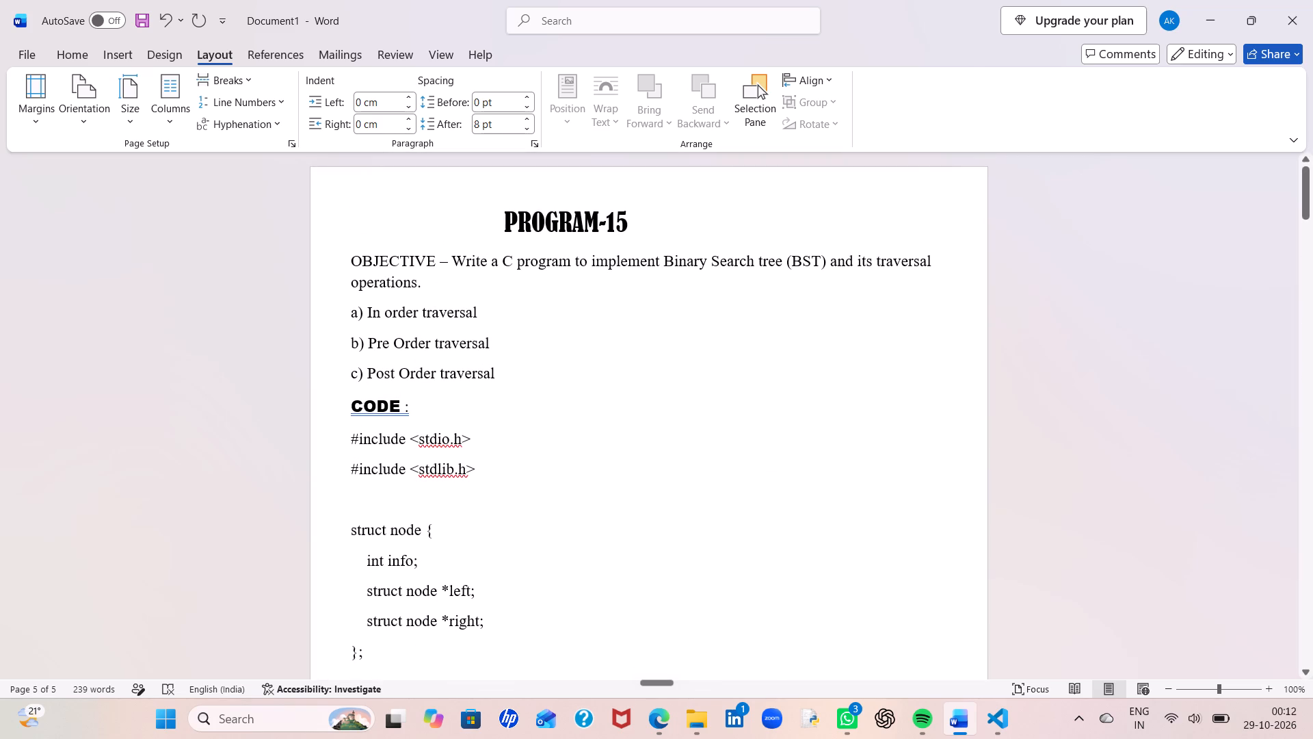
pyautogui.click(659, 733)
pyautogui.scroll(-4, 386, 484)
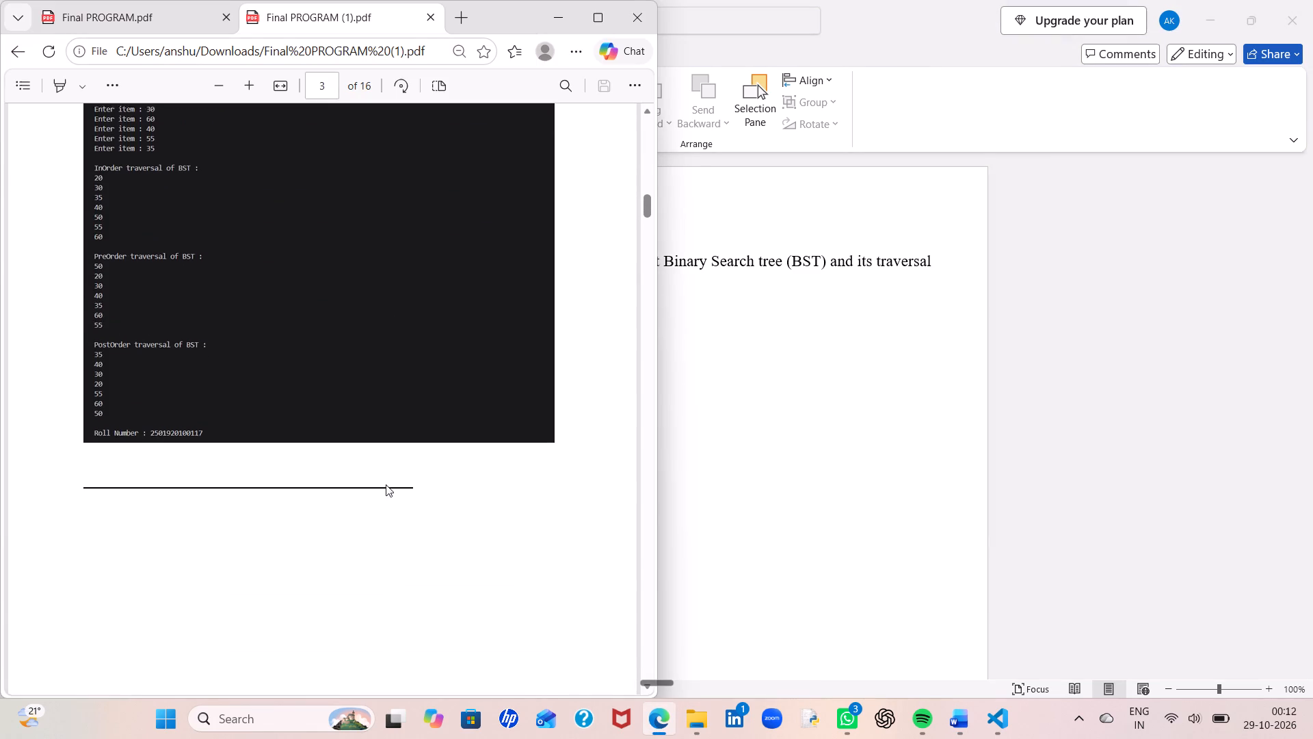
pyautogui.scroll(-9, 386, 484)
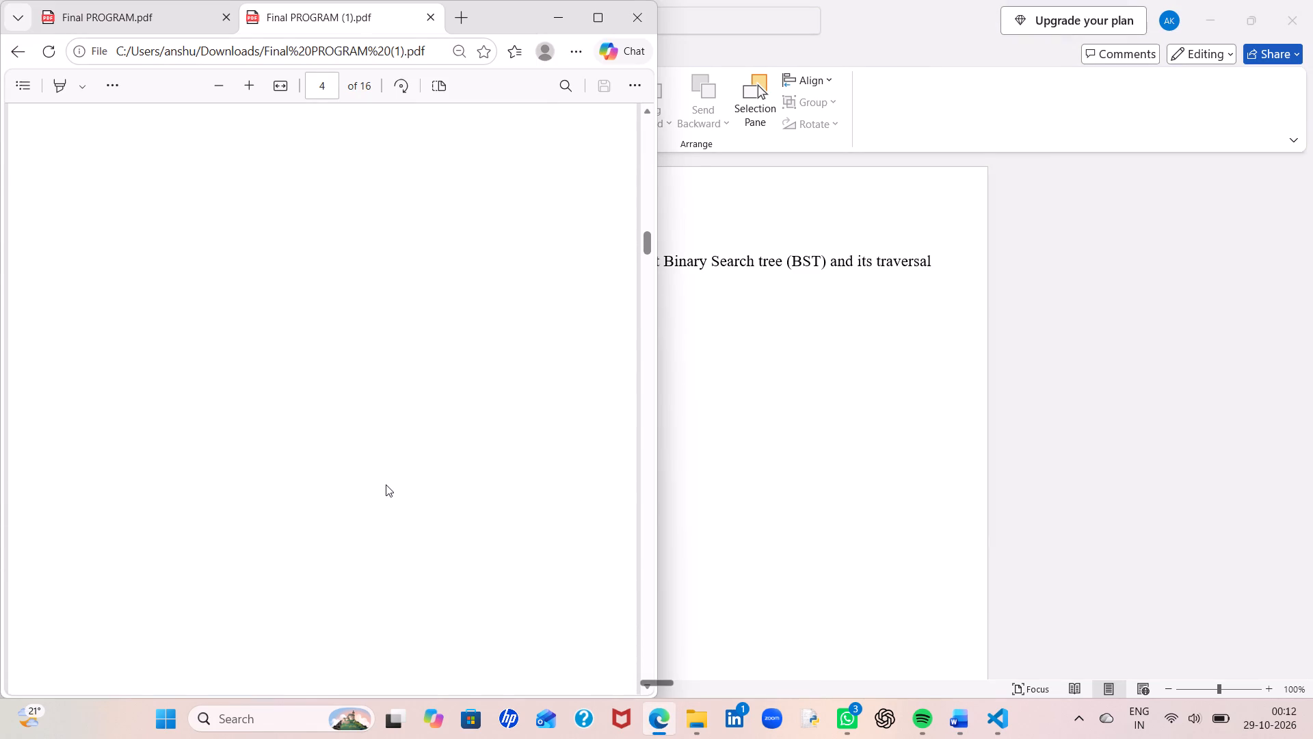
pyautogui.scroll(-4, 386, 484)
pyautogui.moveTo(73, 320); pyautogui.dragTo(81, 324)
pyautogui.moveTo(81, 324); pyautogui.dragTo(183, 337)
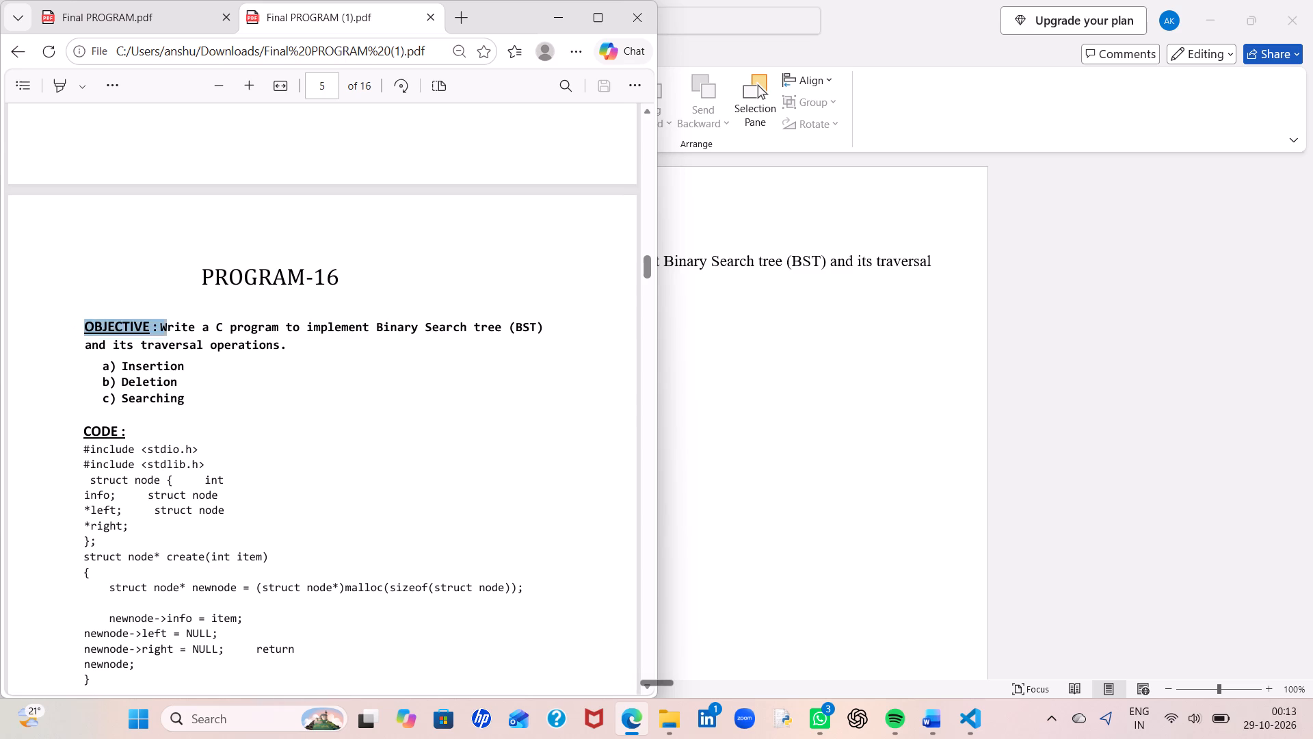
pyautogui.moveTo(183, 337); pyautogui.dragTo(551, 430)
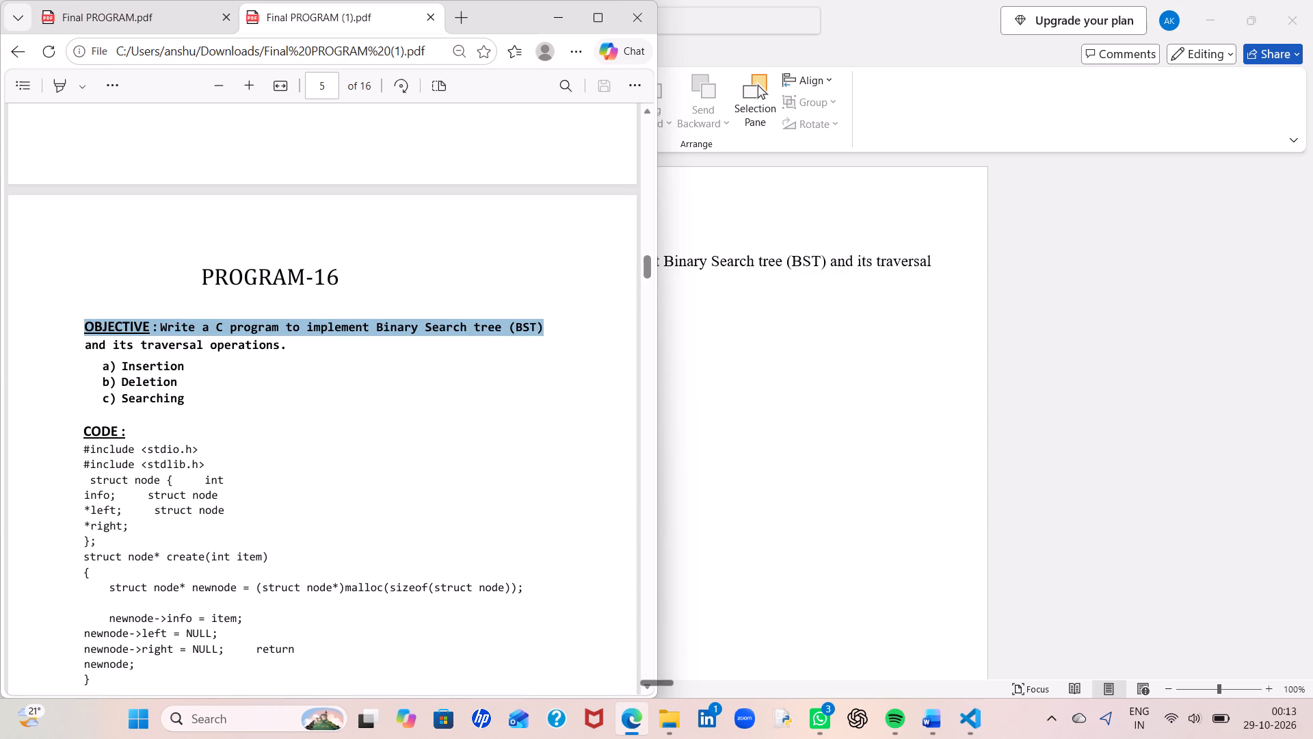
pyautogui.moveTo(551, 430); pyautogui.dragTo(559, 463)
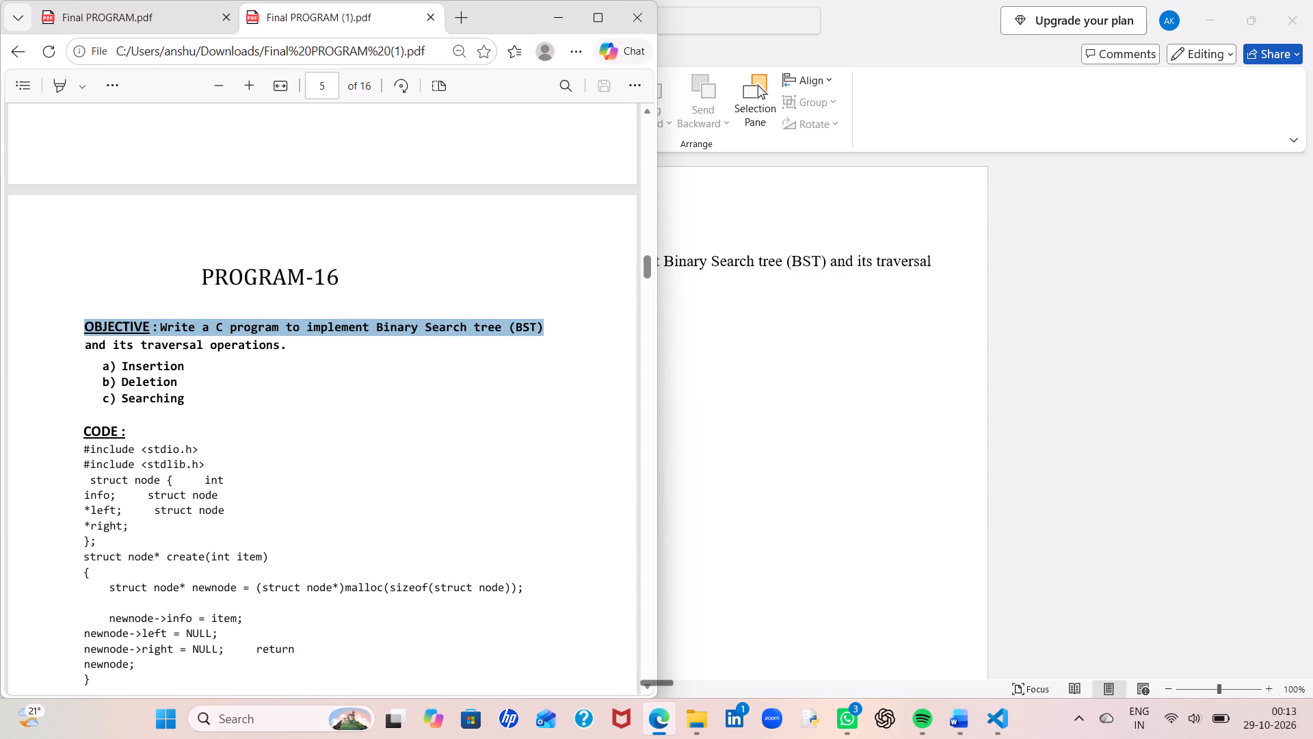
pyautogui.moveTo(559, 463); pyautogui.dragTo(551, 475)
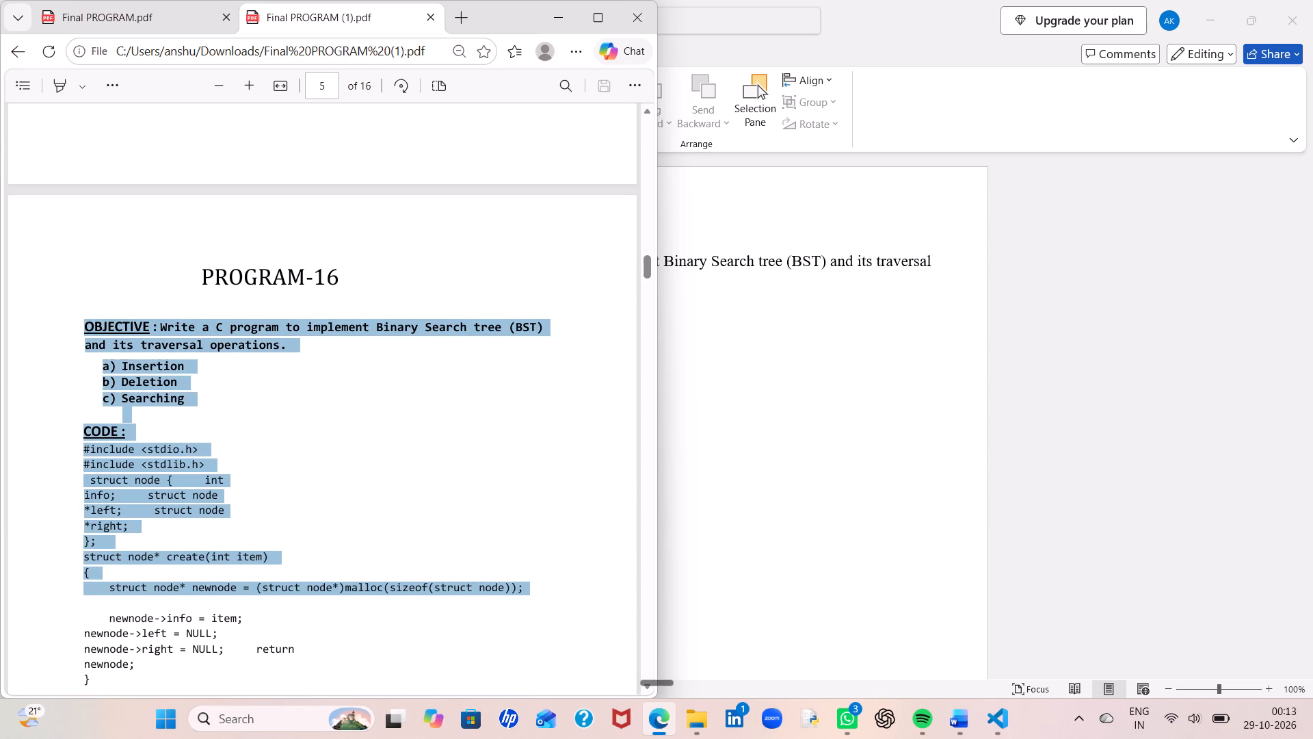
pyautogui.moveTo(551, 475); pyautogui.dragTo(552, 495)
pyautogui.hotkey('ctrl', 'c')
pyautogui.click(563, 14)
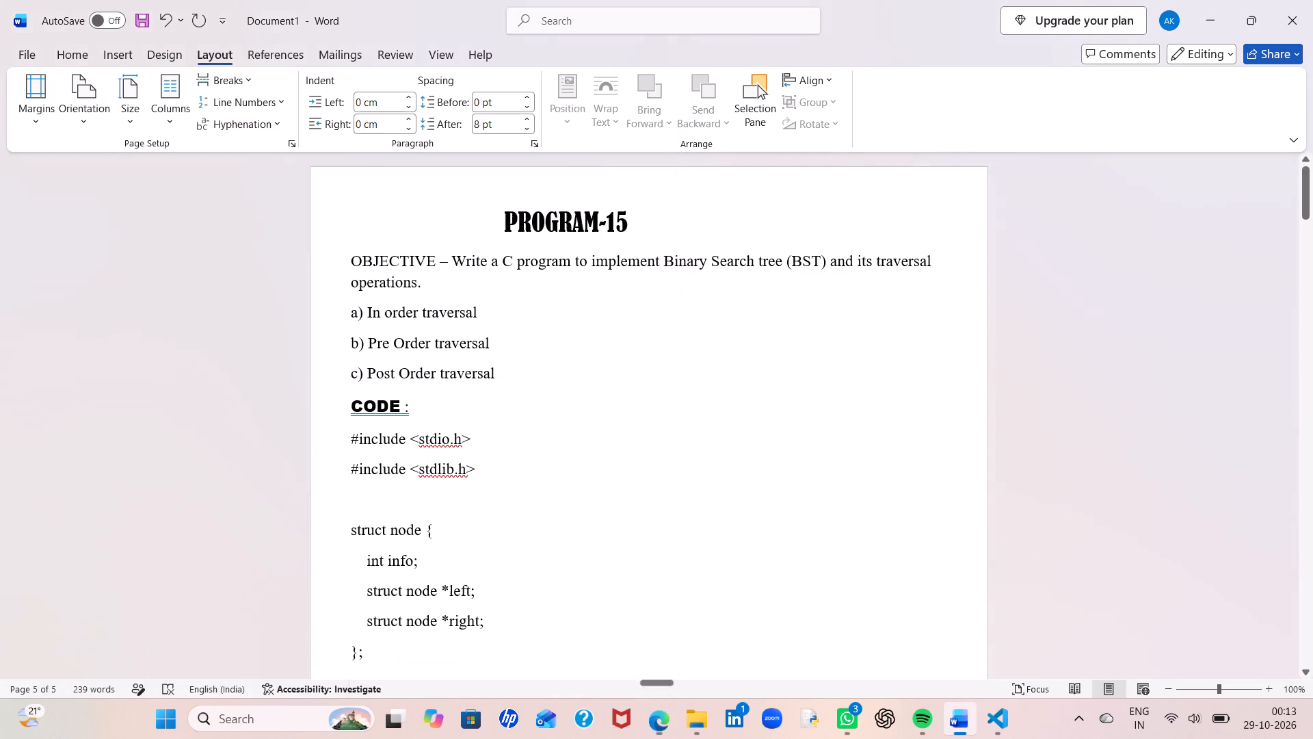
pyautogui.scroll(-5, 514, 567)
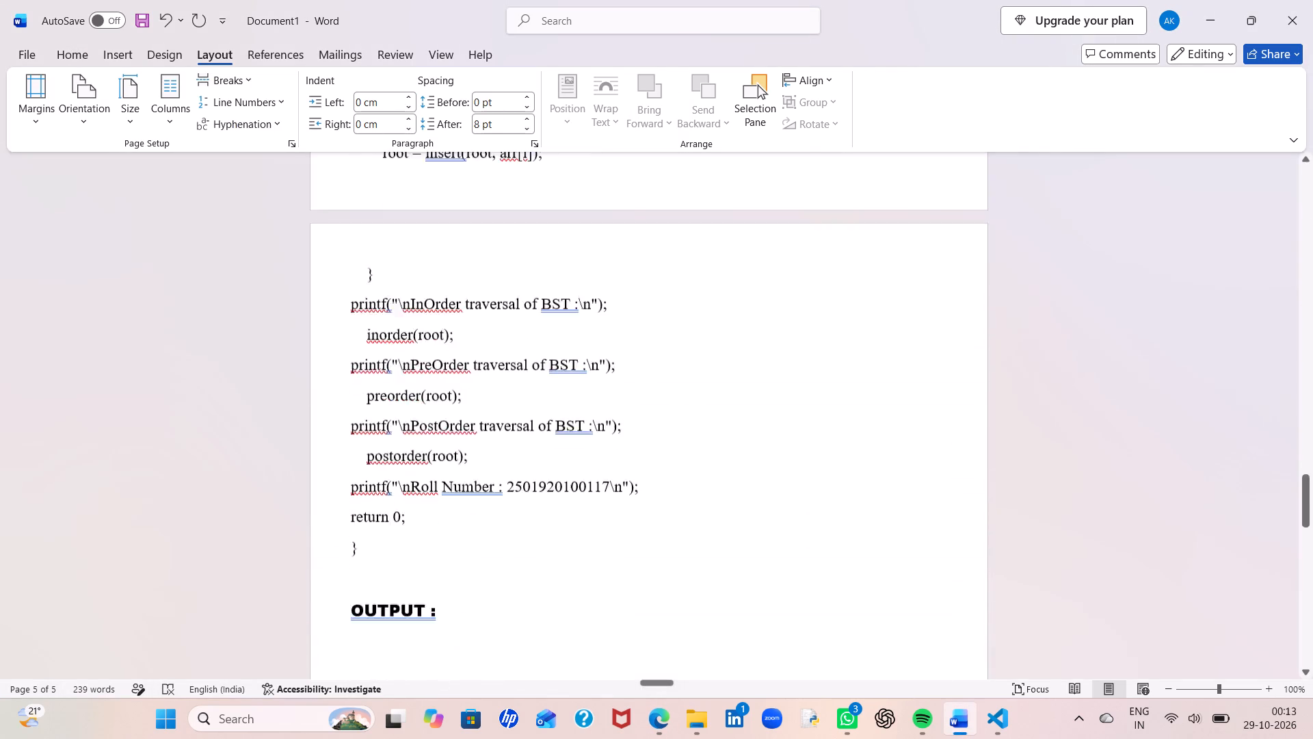
pyautogui.scroll(-2, 514, 567)
pyautogui.click(354, 361)
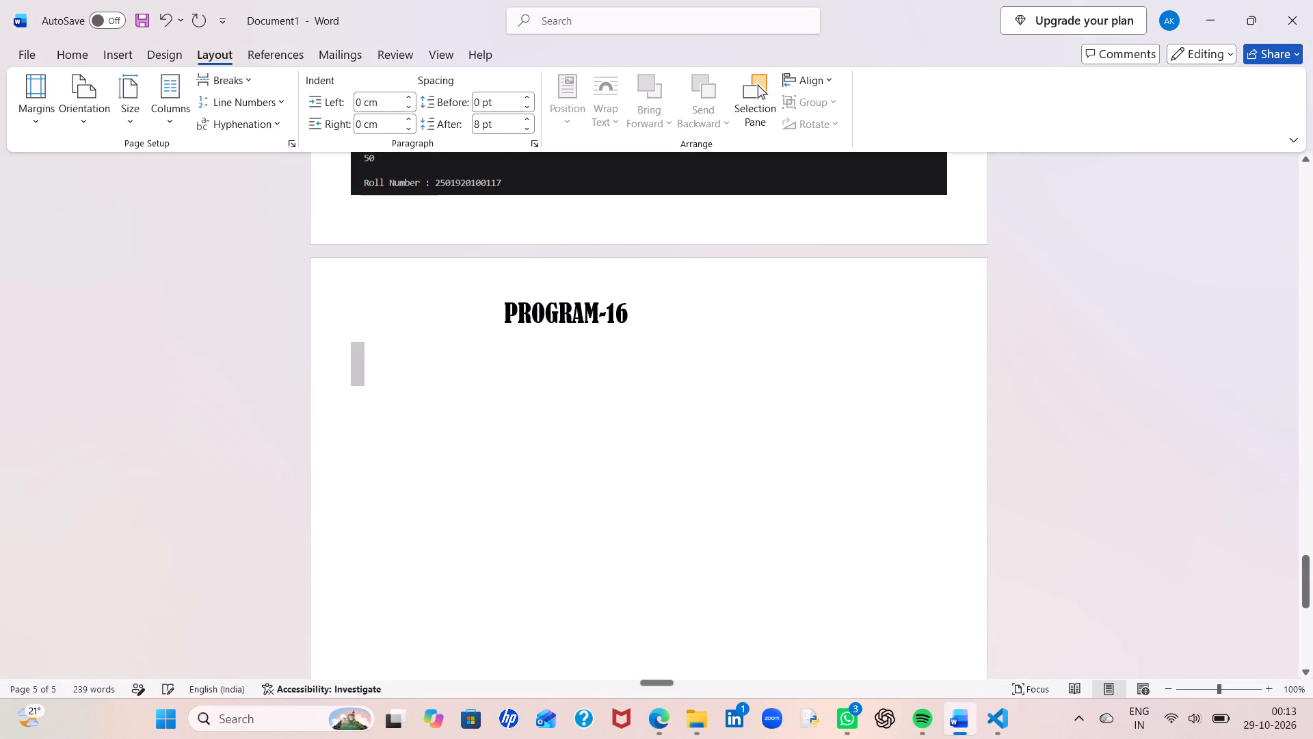
pyautogui.hotkey('ctrl', 'v')
# Change the pasted PROGRAM-16 objective text, from OBJECTIVE through Searching, to Times New Roman.
pyautogui.moveTo(345, 347); pyautogui.dragTo(367, 352)
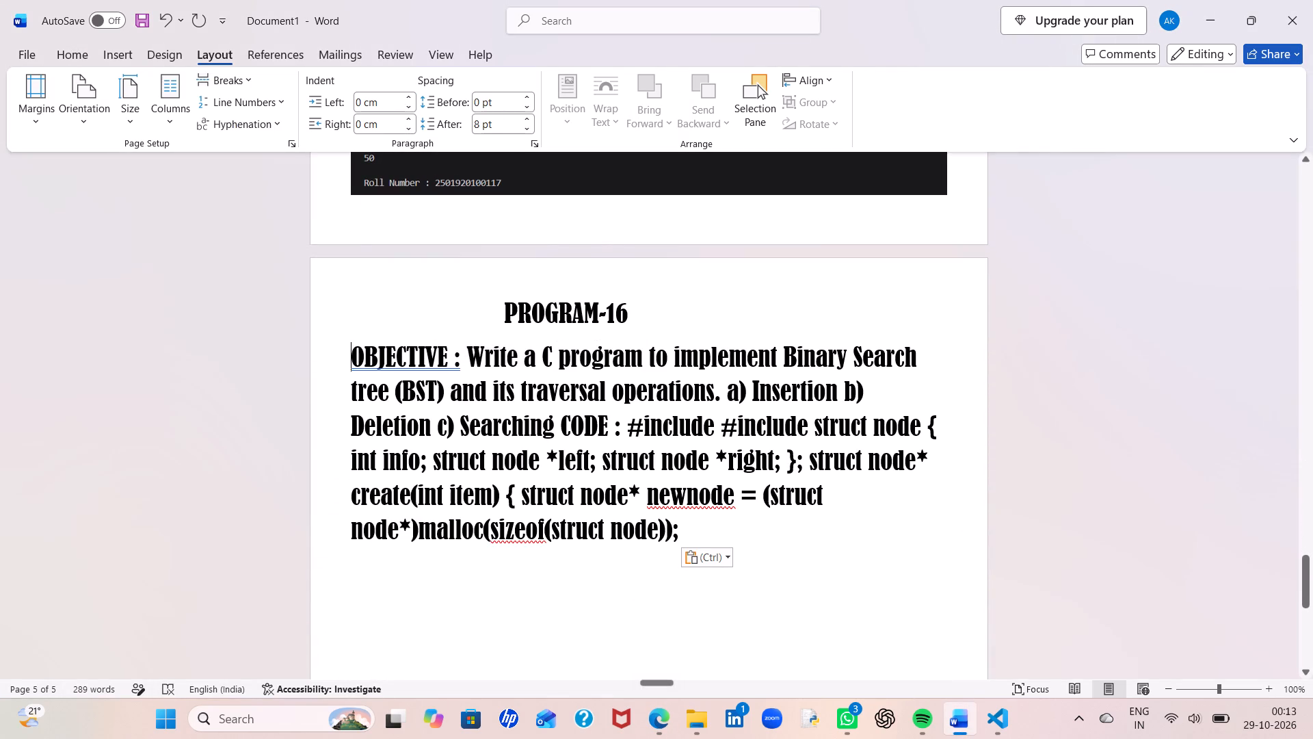
pyautogui.moveTo(367, 352); pyautogui.dragTo(875, 433)
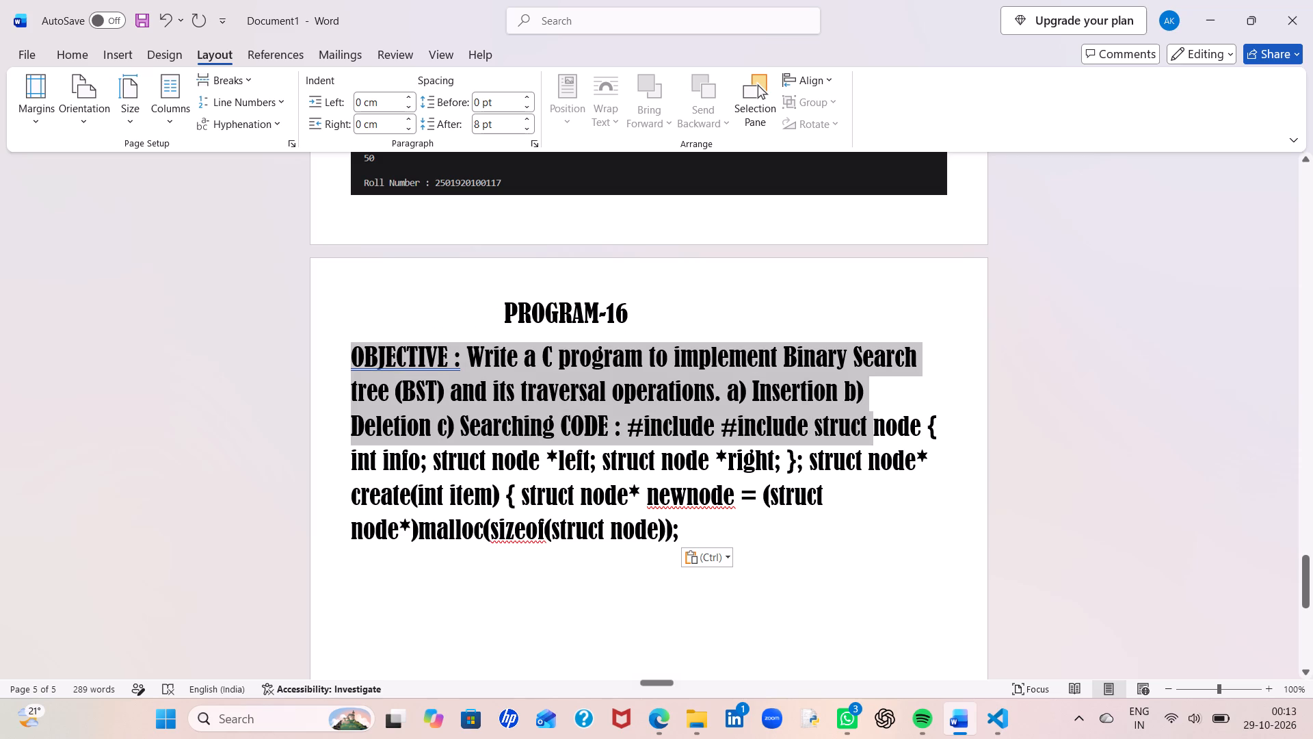
pyautogui.moveTo(875, 433); pyautogui.dragTo(616, 424)
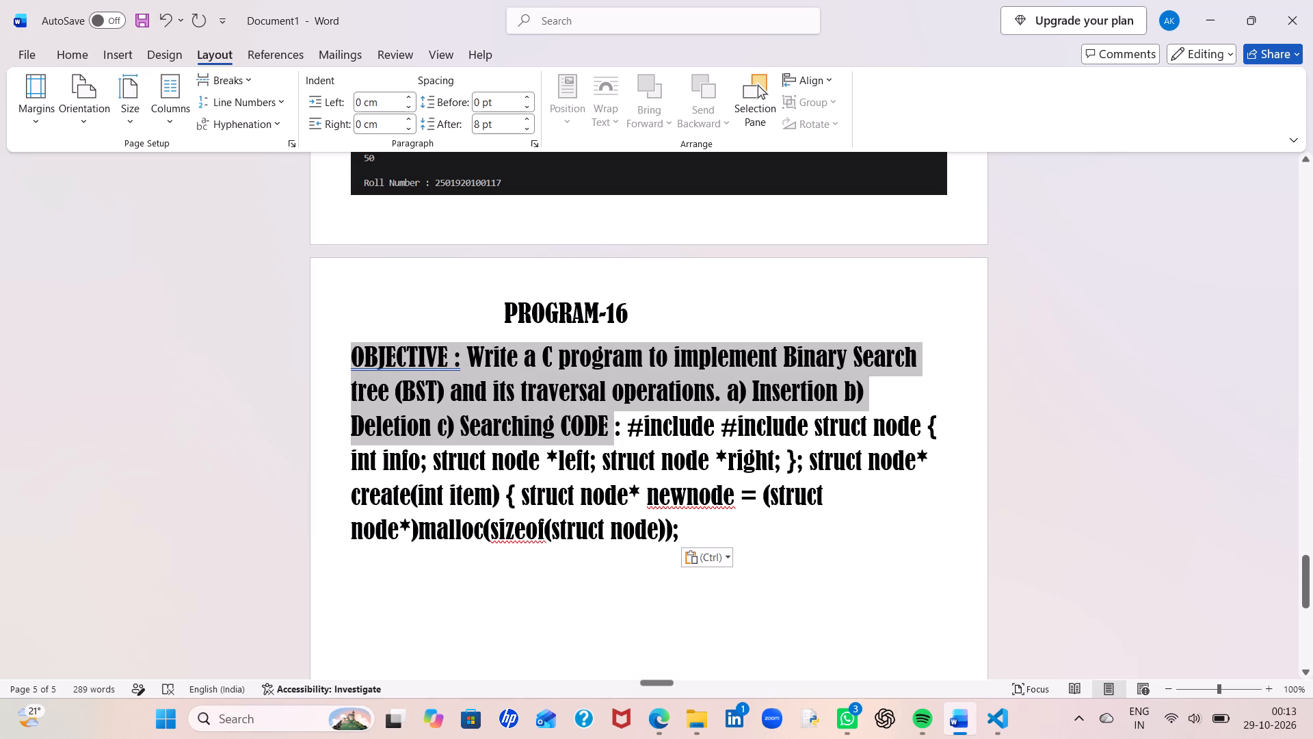
pyautogui.moveTo(616, 424); pyautogui.dragTo(565, 433)
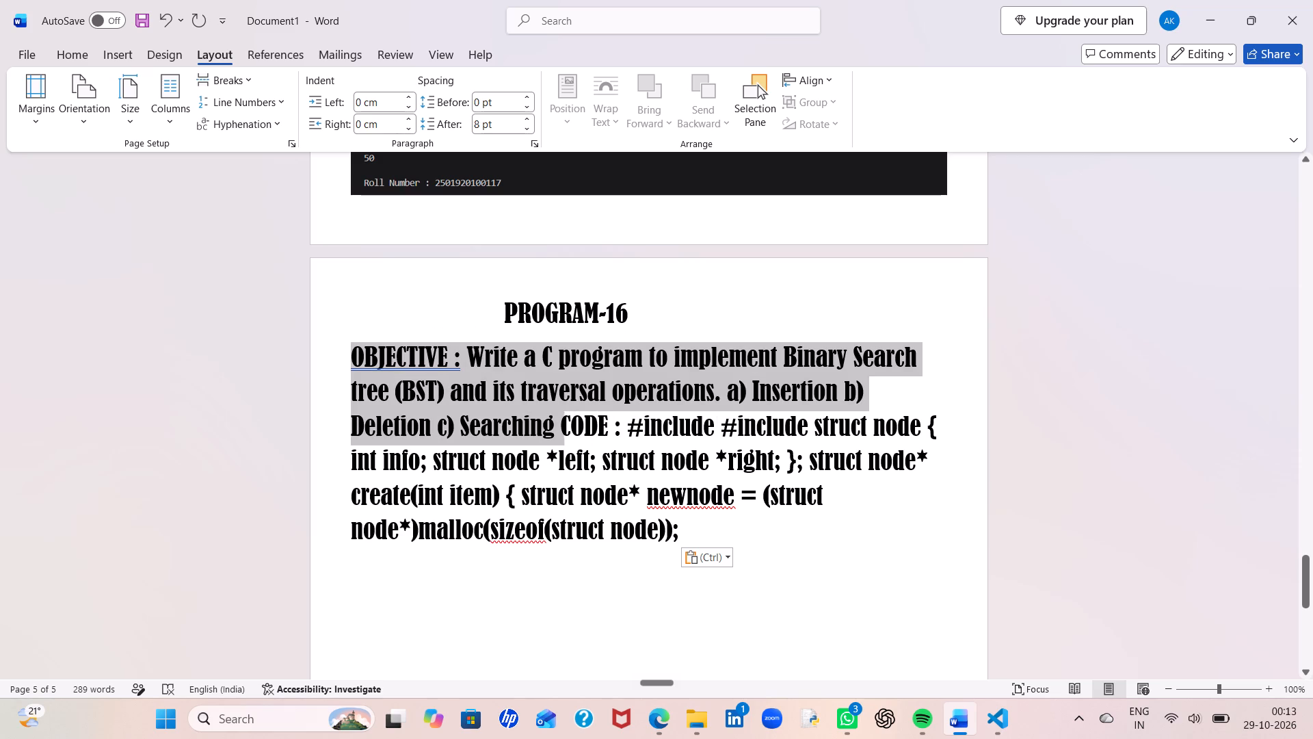
pyautogui.moveTo(565, 433); pyautogui.dragTo(563, 433)
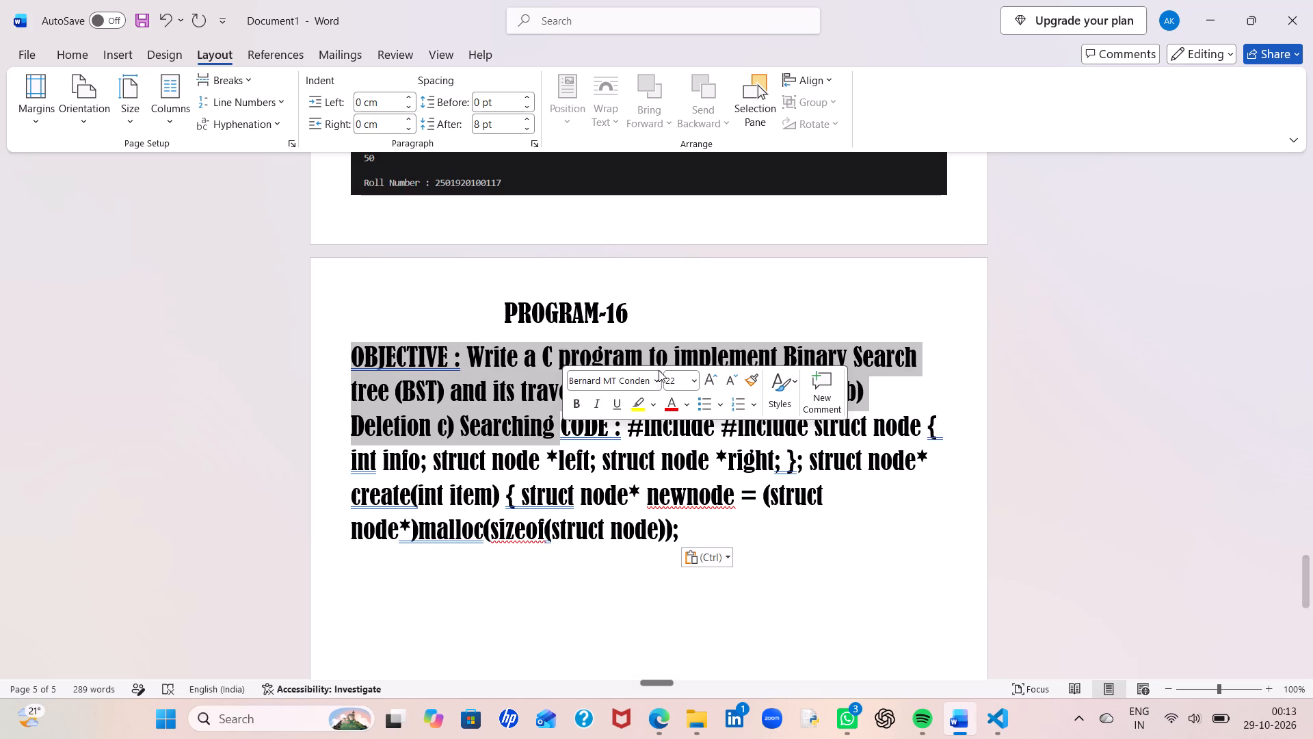
pyautogui.click(655, 378)
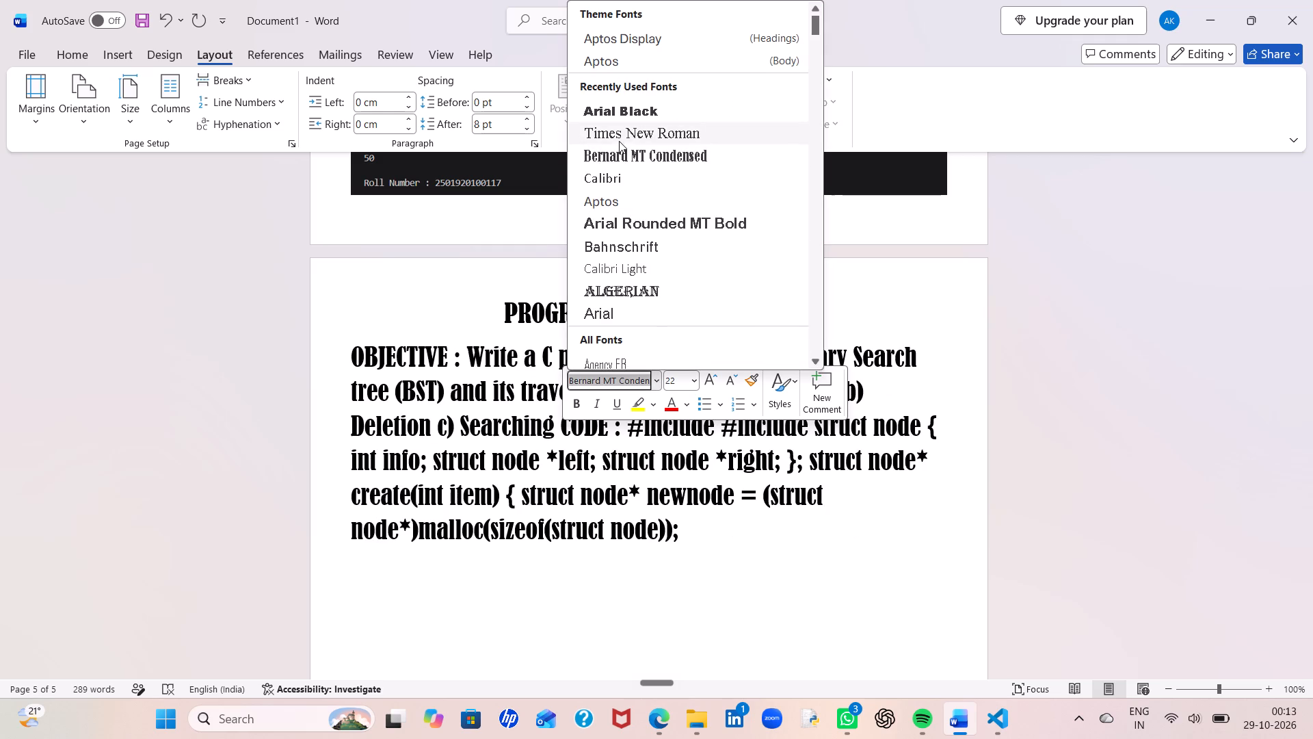
pyautogui.click(618, 139)
pyautogui.click(642, 378)
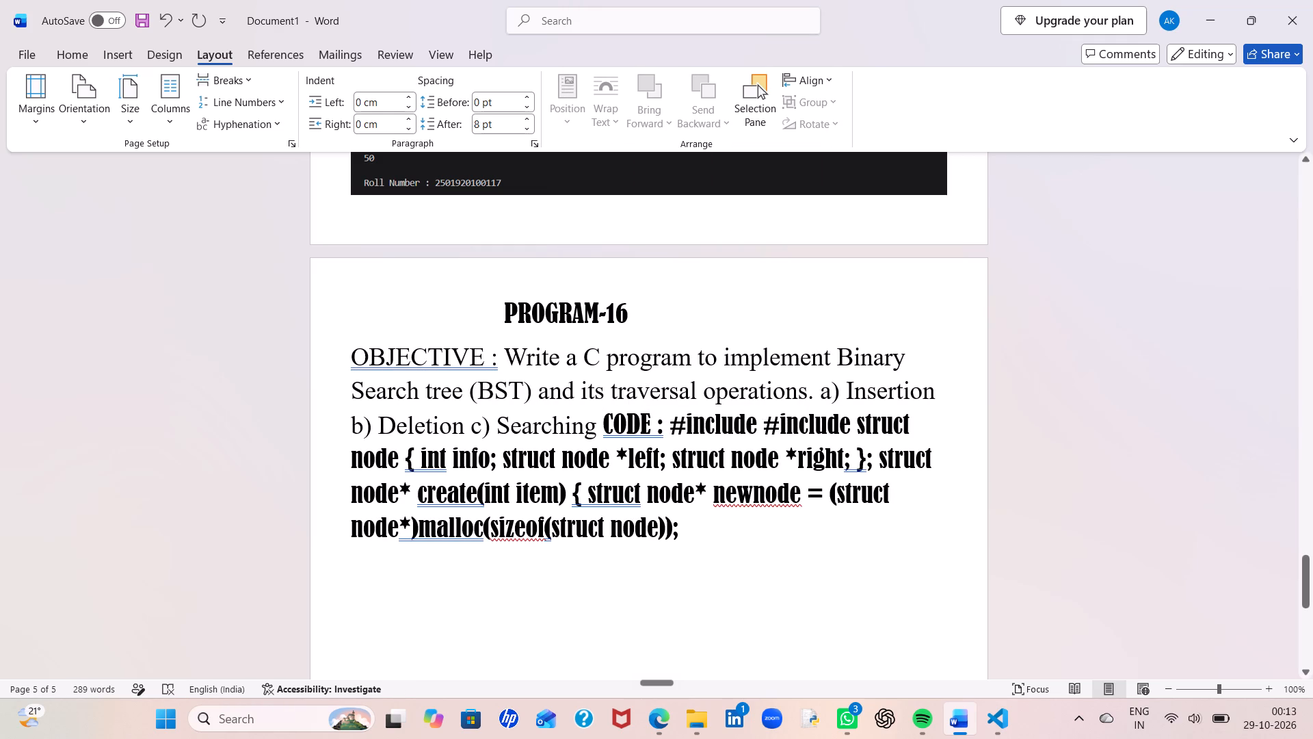
# Delete the pasted text from CODE : through the malloc line, keeping only the PROGRAM-16 objective.
pyautogui.moveTo(605, 423); pyautogui.dragTo(967, 552)
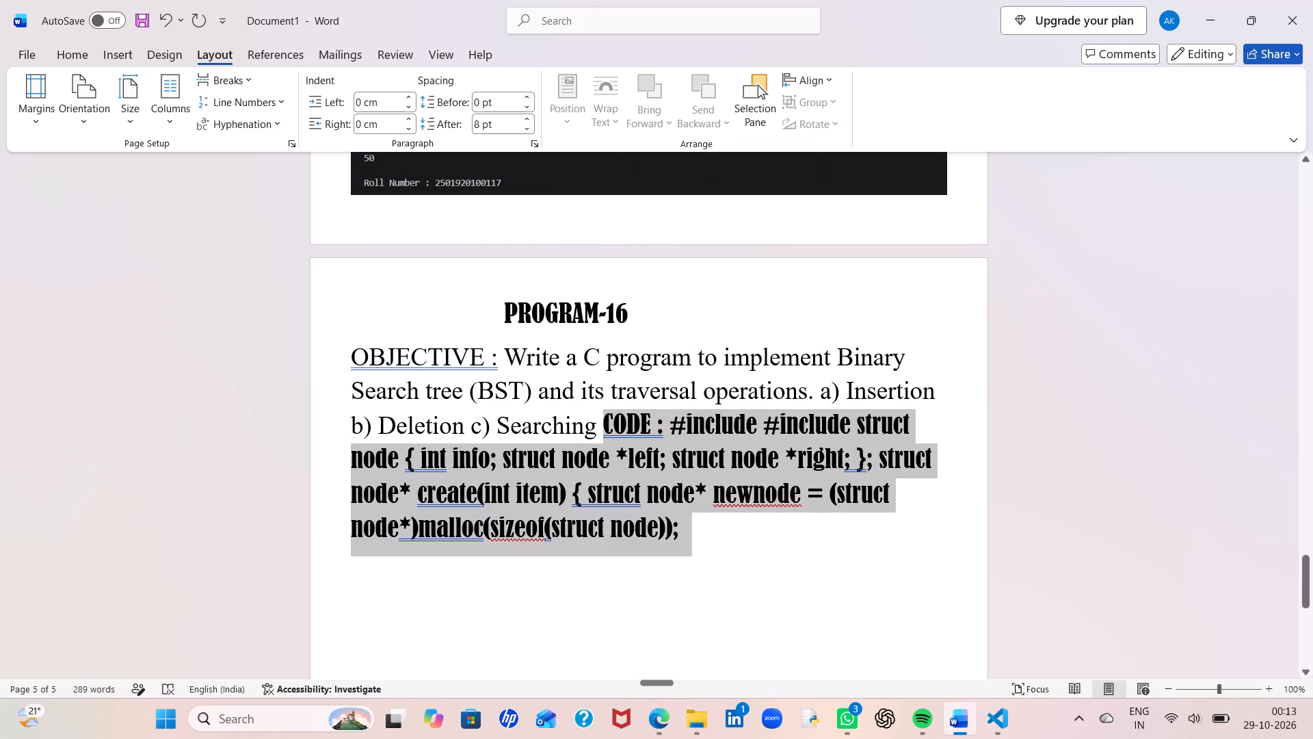
pyautogui.moveTo(967, 552); pyautogui.dragTo(961, 553)
pyautogui.press('Delete')
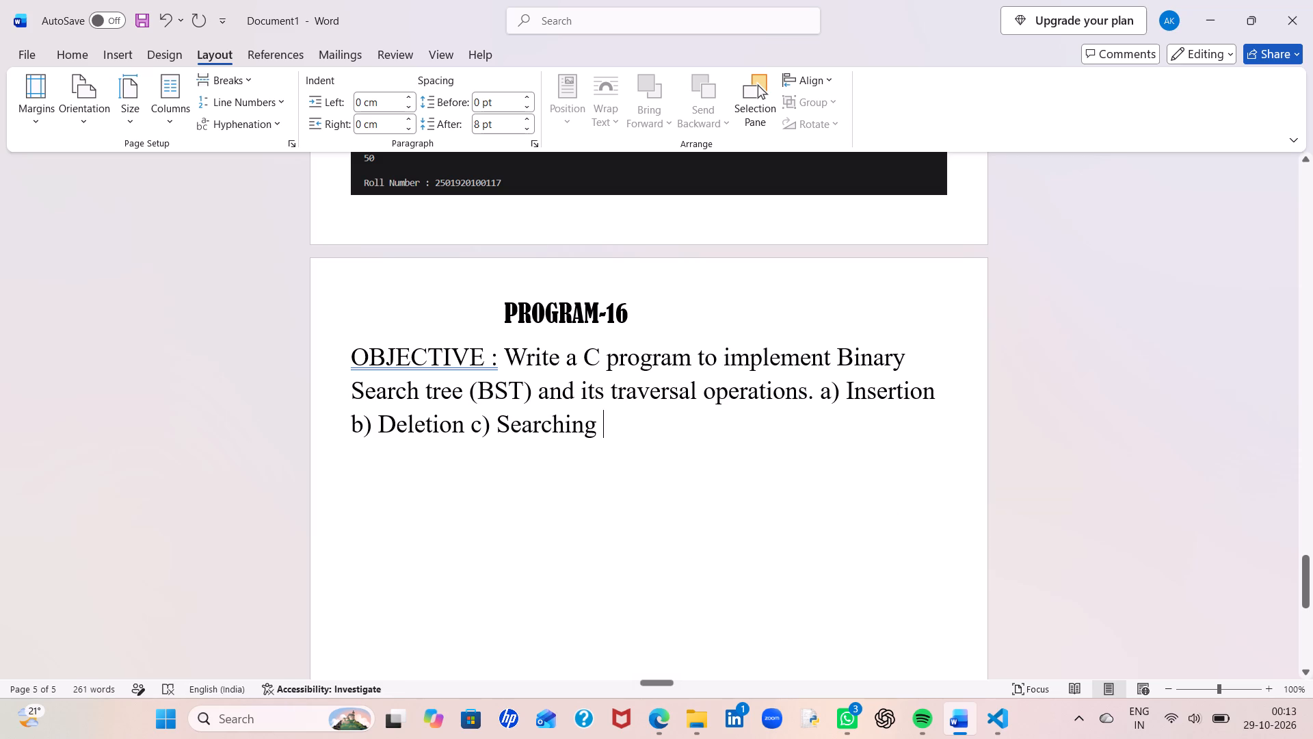
# Set the PROGRAM-16 objective text to font size 14.
pyautogui.moveTo(352, 352); pyautogui.dragTo(912, 431)
pyautogui.click(1041, 374)
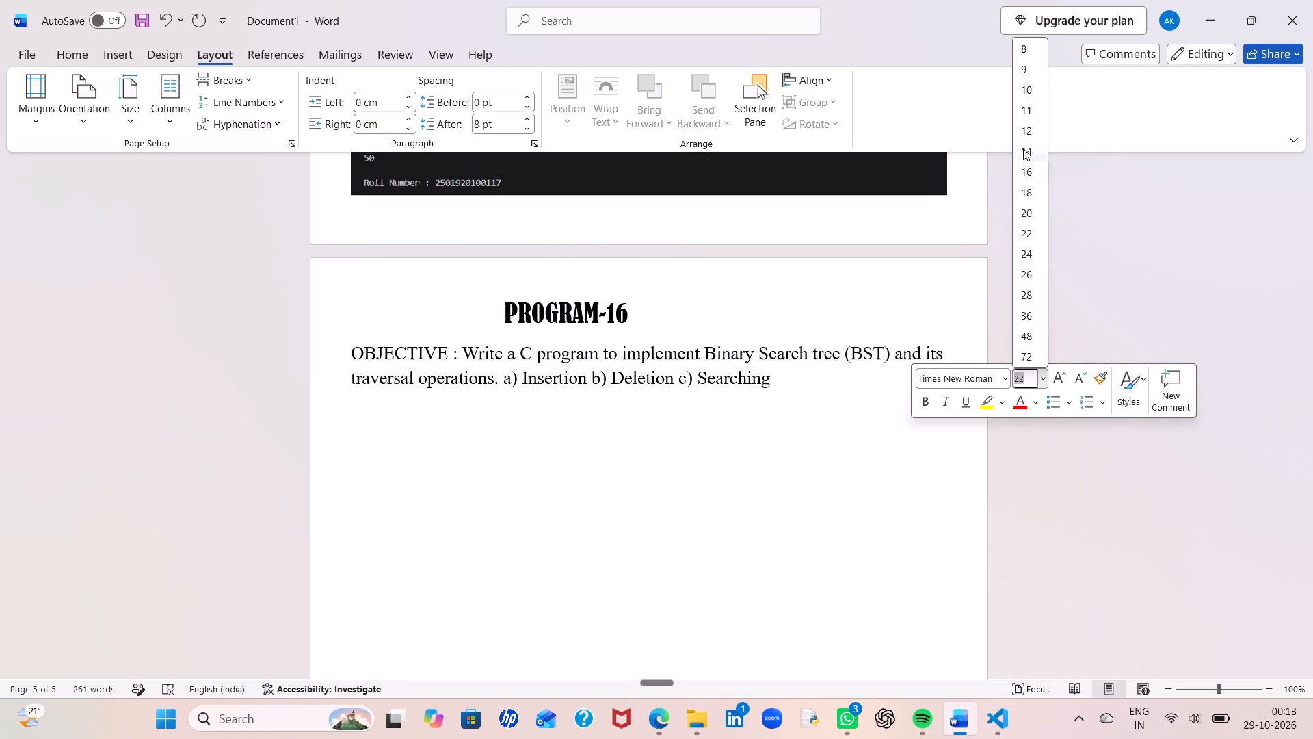
pyautogui.click(1021, 151)
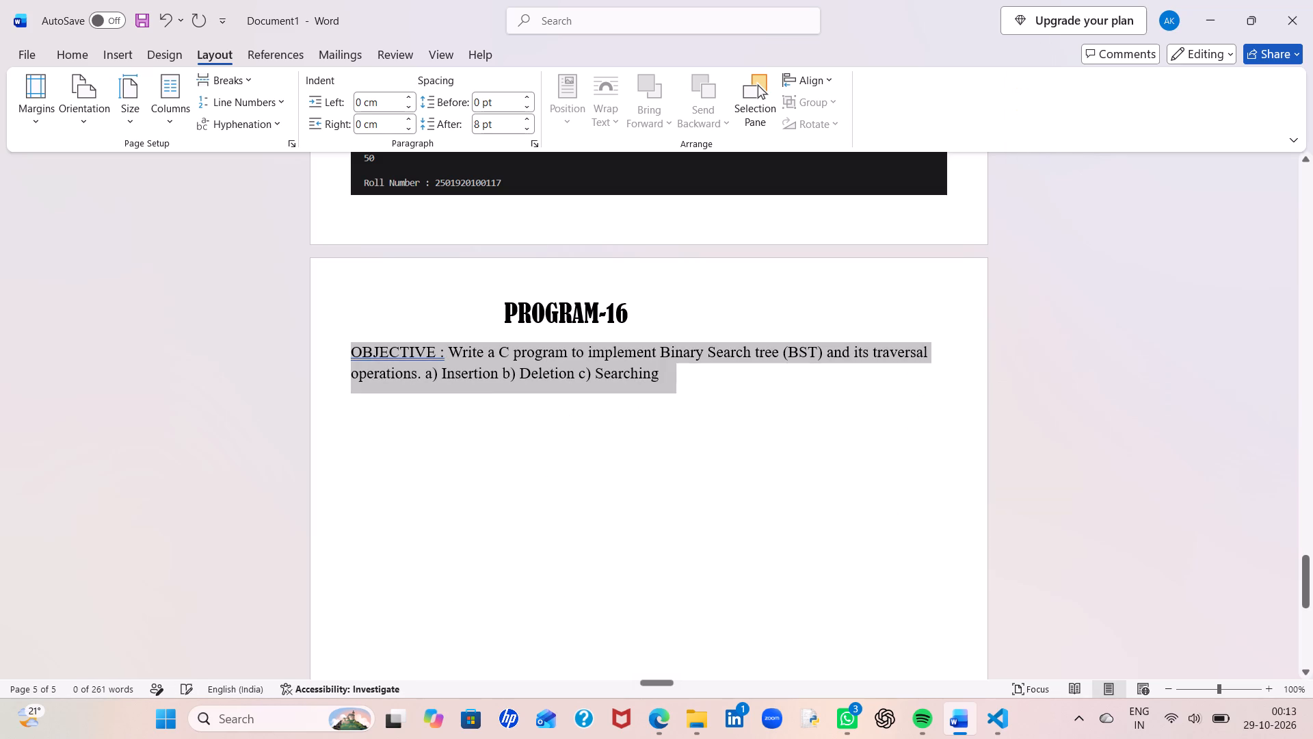
pyautogui.click(614, 450)
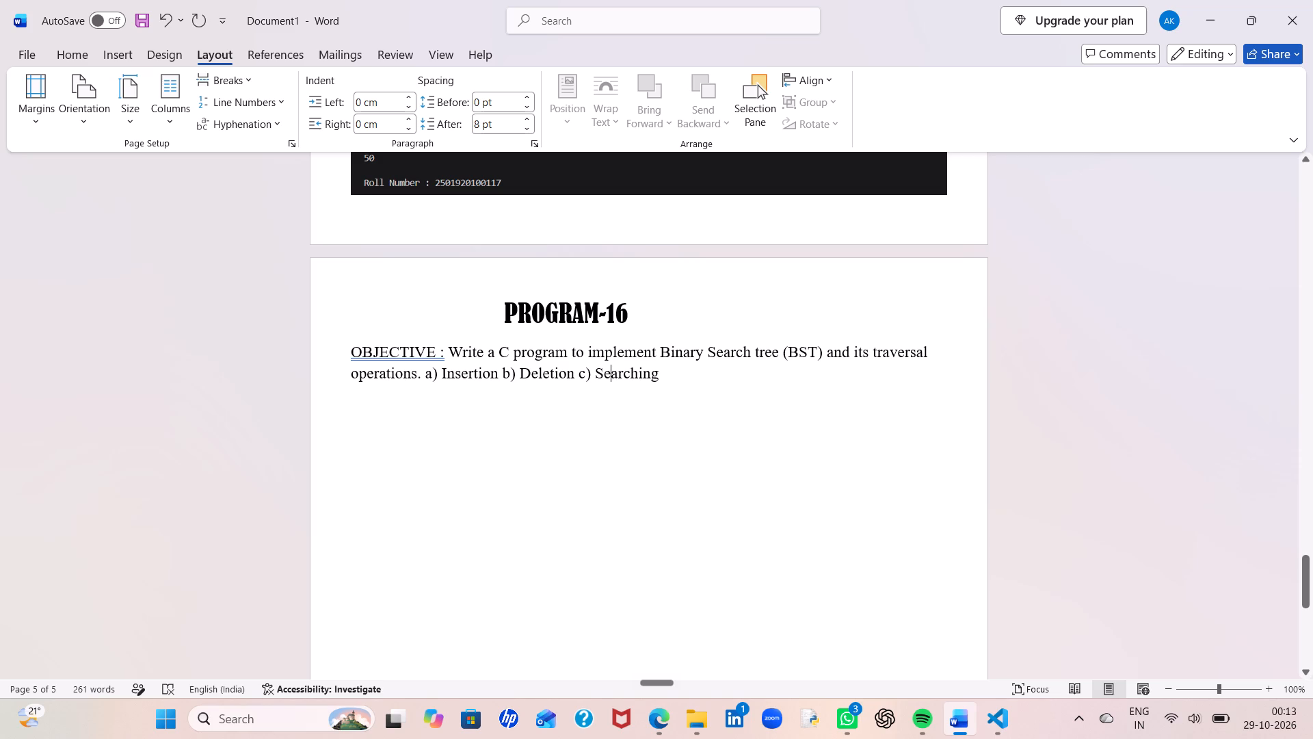
# Put a) Insertion, b) Deletion and c) Searching on separate lines below the objective, removing the leading space before b).
pyautogui.click(425, 374)
pyautogui.press('Return')
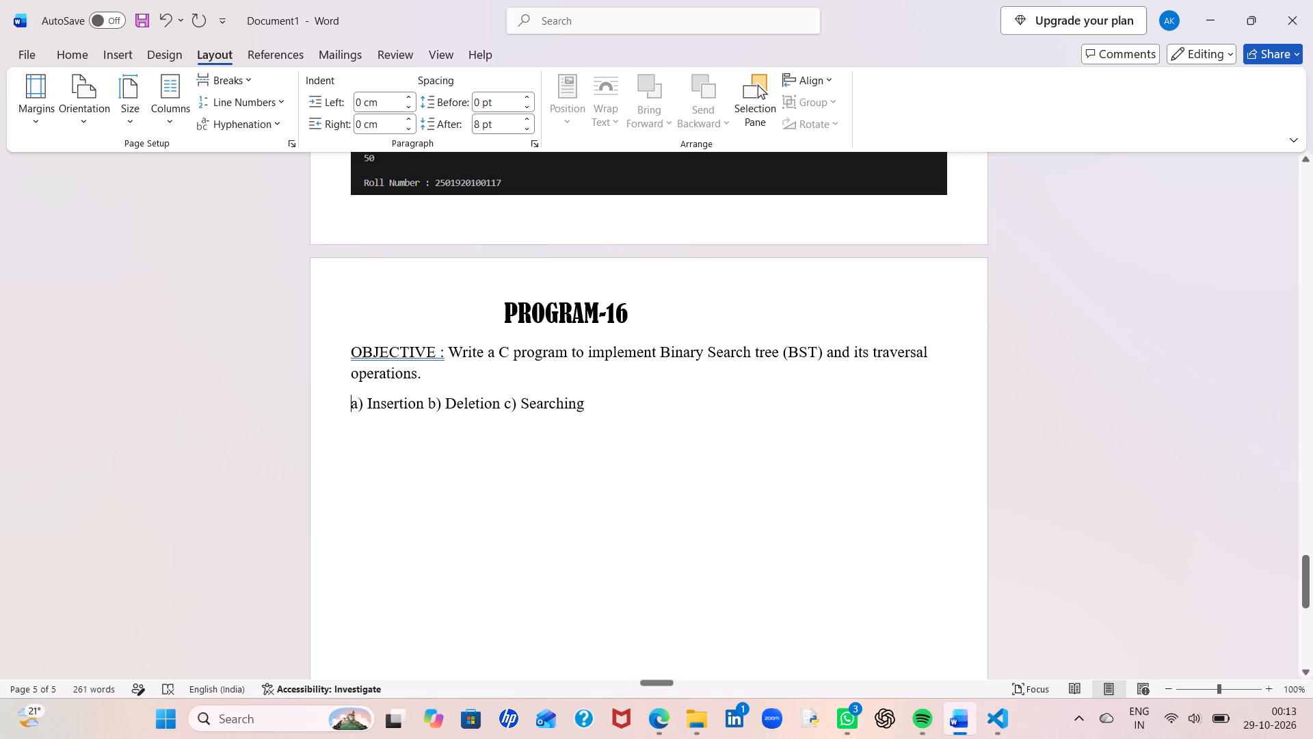
pyautogui.click(425, 400)
pyautogui.press('Return')
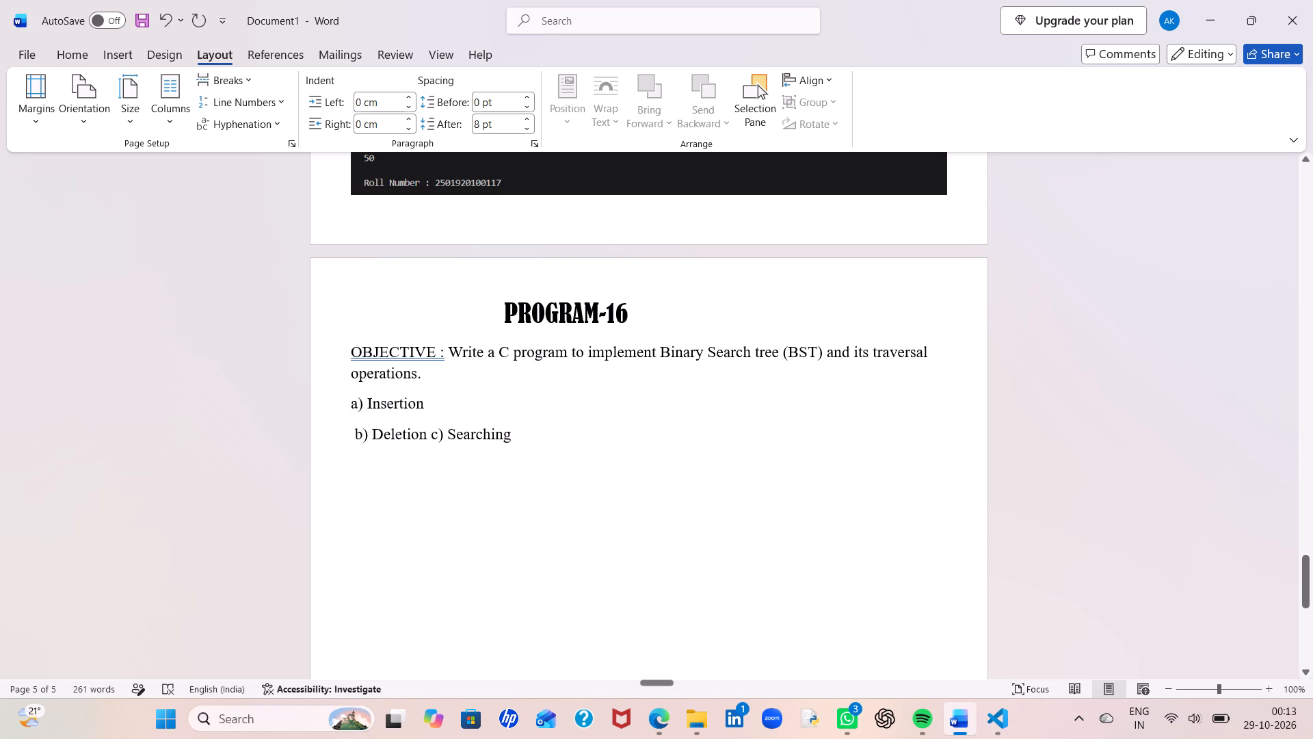
pyautogui.press('Right')
pyautogui.press('BackSpace')
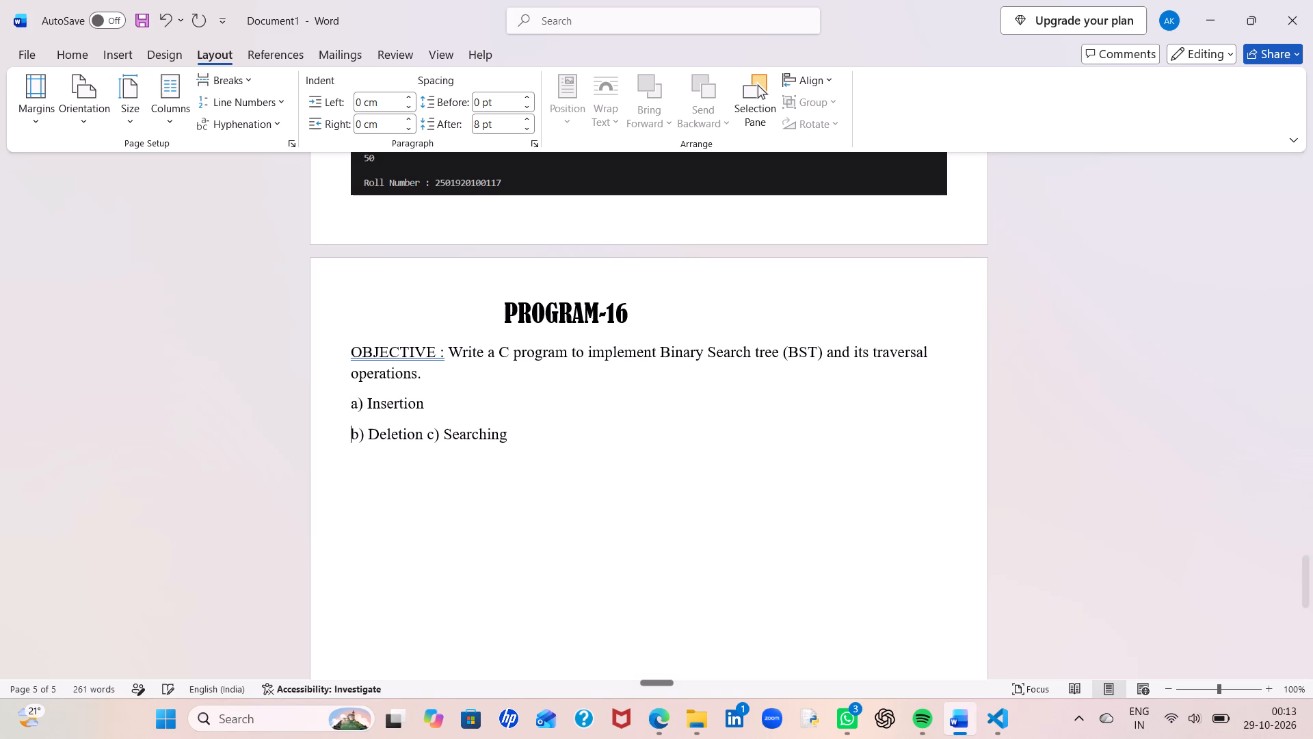
pyautogui.click(427, 434)
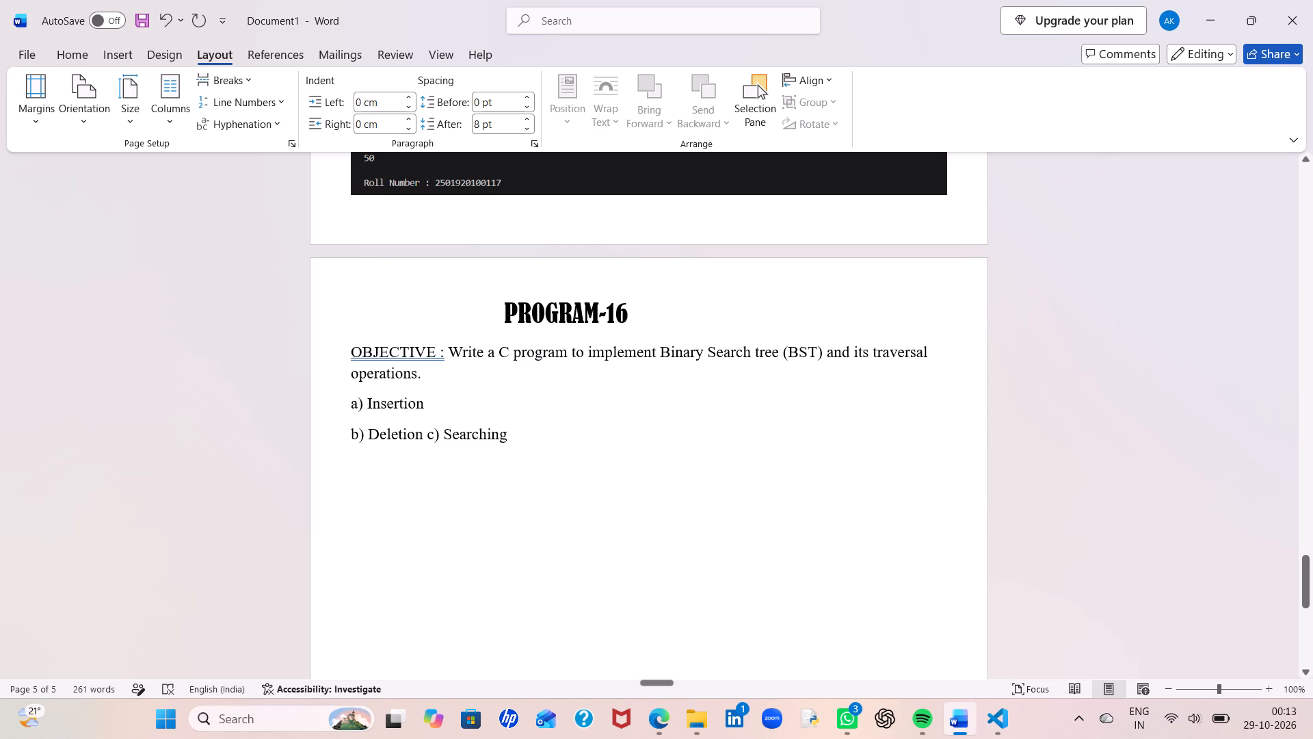
pyautogui.press('Return')
pyautogui.scroll(1, 493, 479)
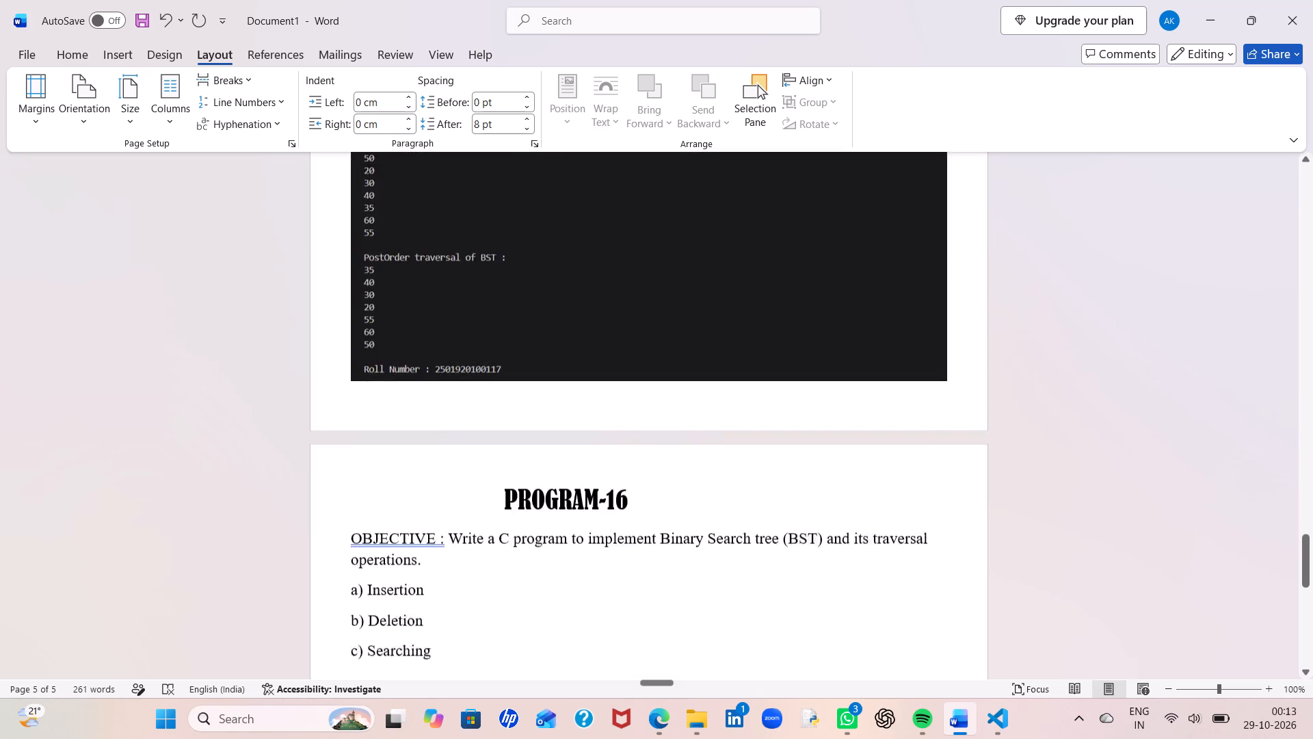
# Copy the CODE : heading from PROGRAM-15 and paste it below c) Searching in PROGRAM-16, leaving one blank line between.
pyautogui.scroll(5, 493, 479)
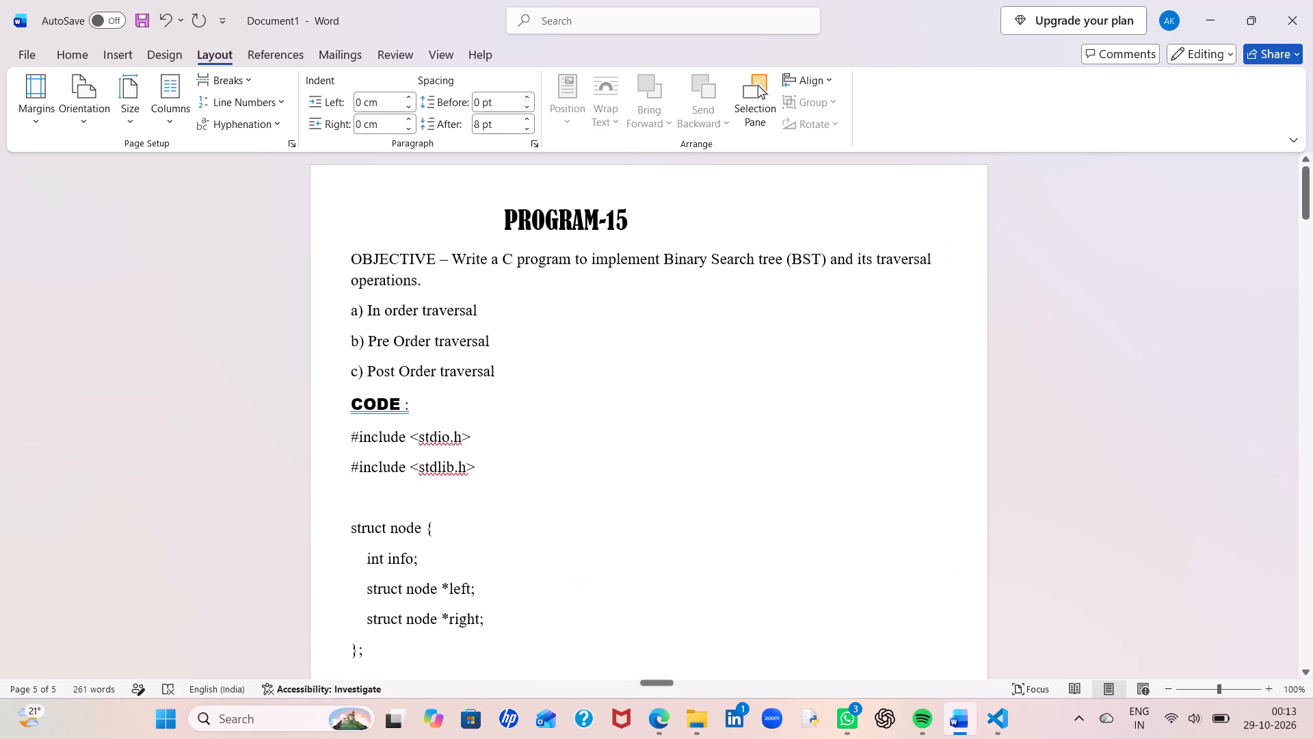
pyautogui.moveTo(345, 400); pyautogui.dragTo(436, 415)
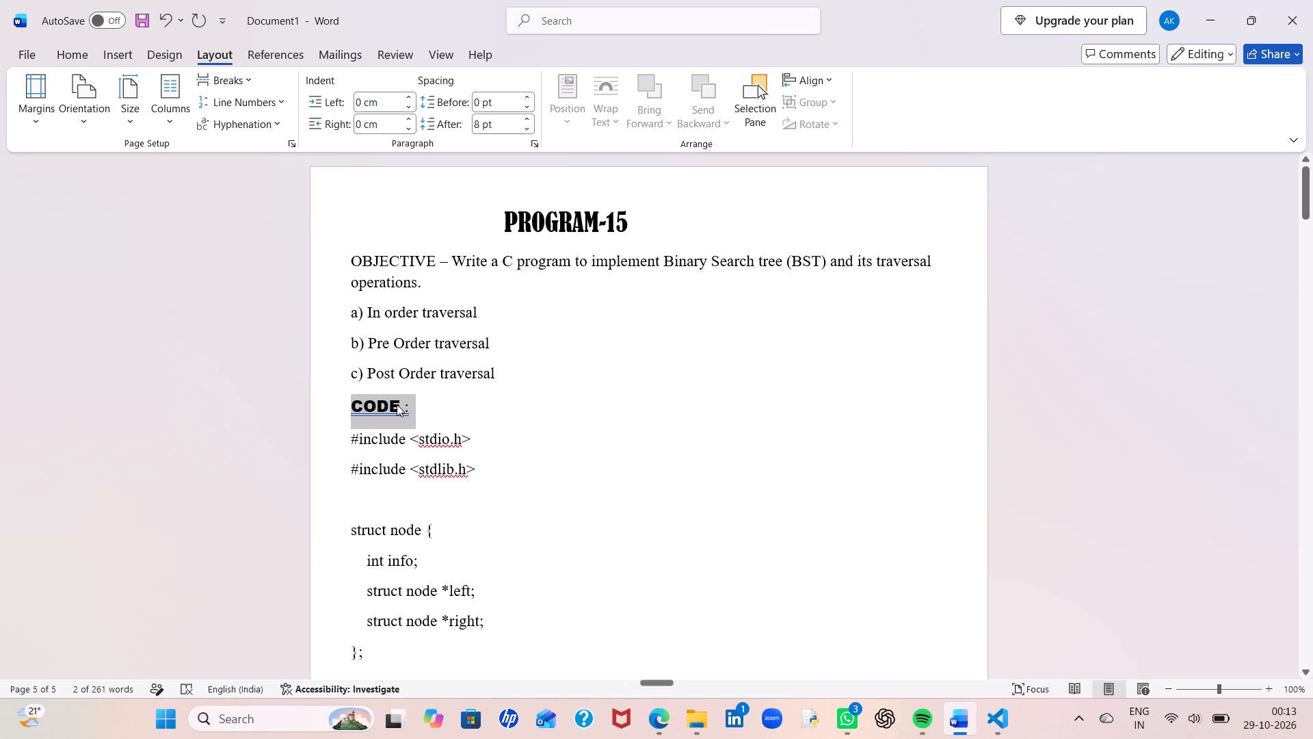
pyautogui.hotkey('ctrl', 'c')
pyautogui.scroll(-6, 603, 533)
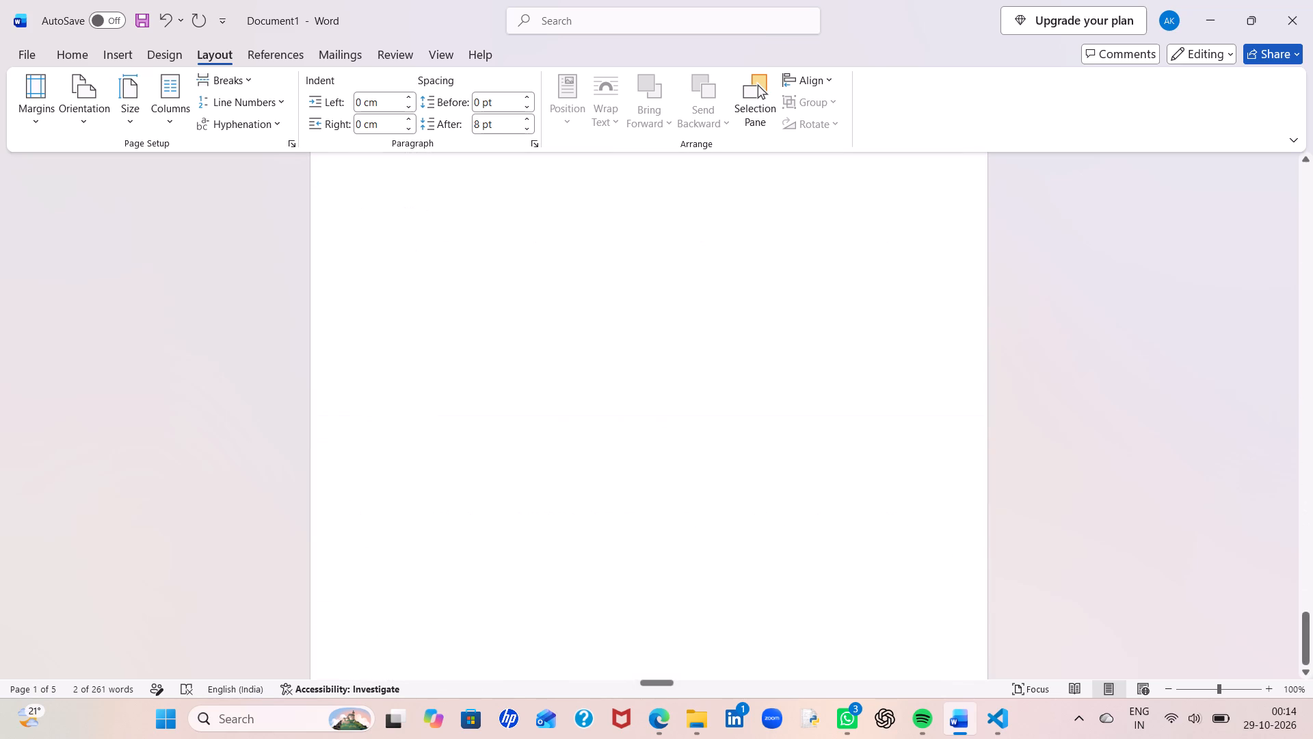
pyautogui.scroll(1, 603, 533)
pyautogui.click(386, 549)
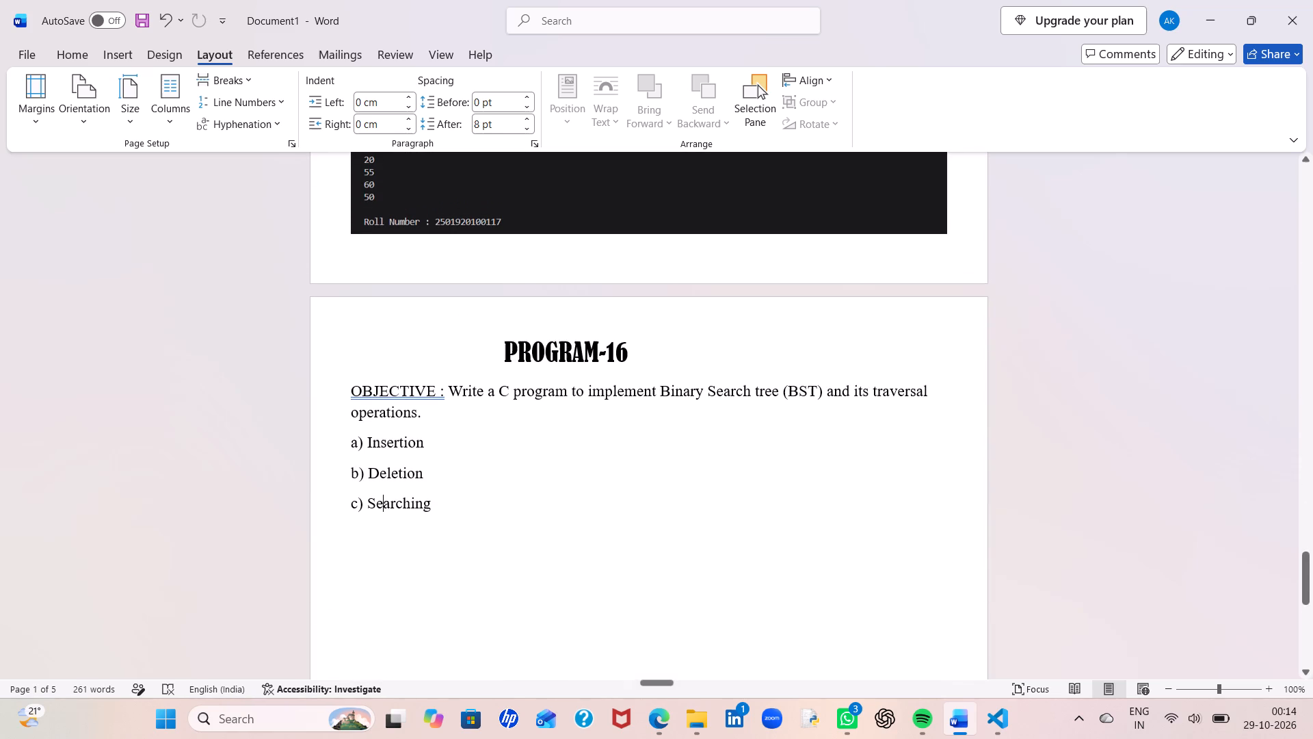
pyautogui.press('Right')
pyautogui.press('Right')
pyautogui.press('Right')
pyautogui.press('Right')
pyautogui.press('Right')
pyautogui.press('Right')
pyautogui.press('Right')
pyautogui.press('Return')
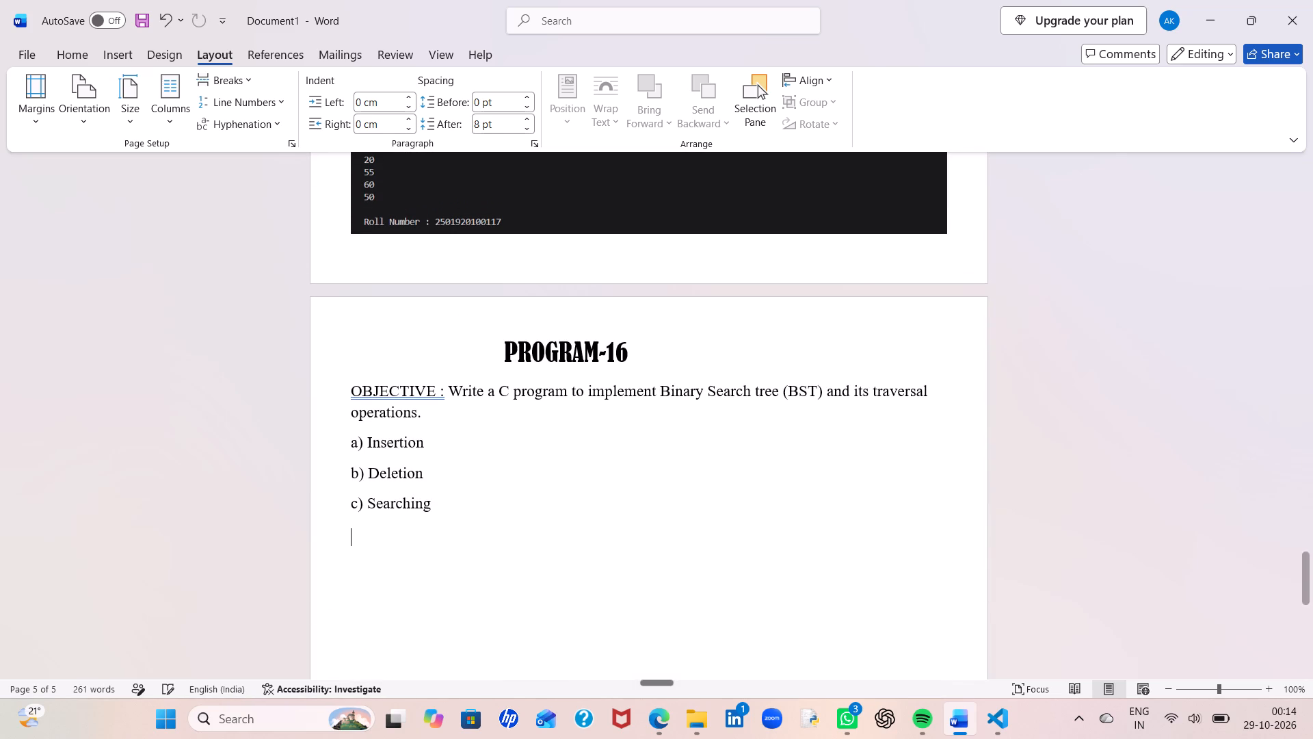
pyautogui.press('Return')
pyautogui.hotkey('ctrl', 'v')
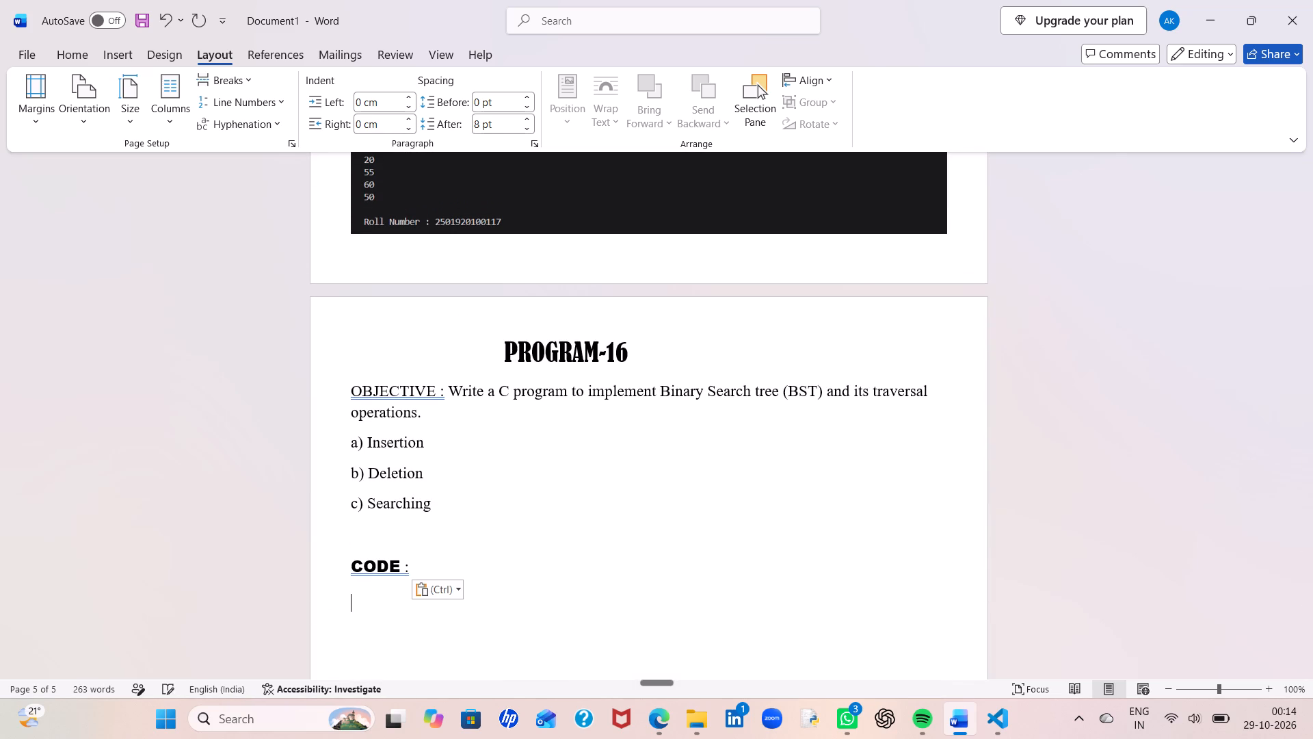
# Copy the entire program16.c source from Visual Studio Code and paste it on a new line under the PROGRAM-16 CODE : heading in Word.
pyautogui.click(441, 565)
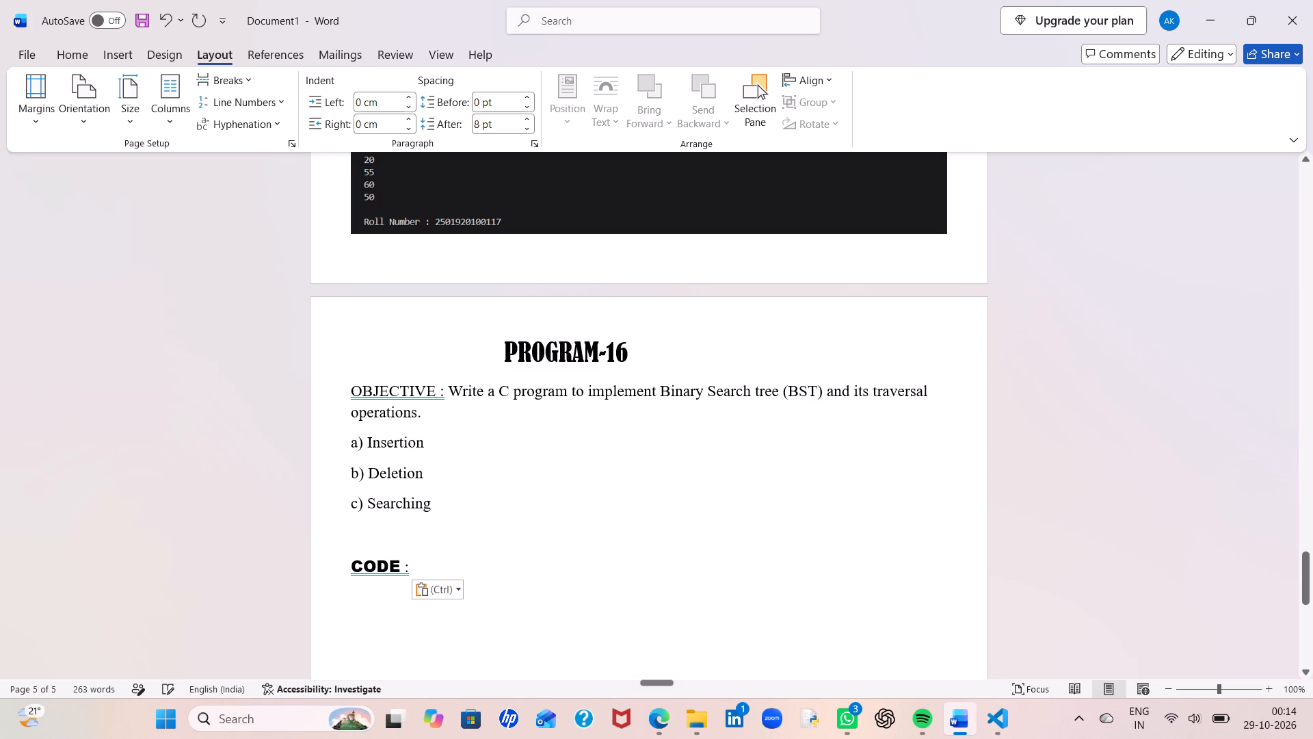
pyautogui.press('Return')
pyautogui.click(1010, 729)
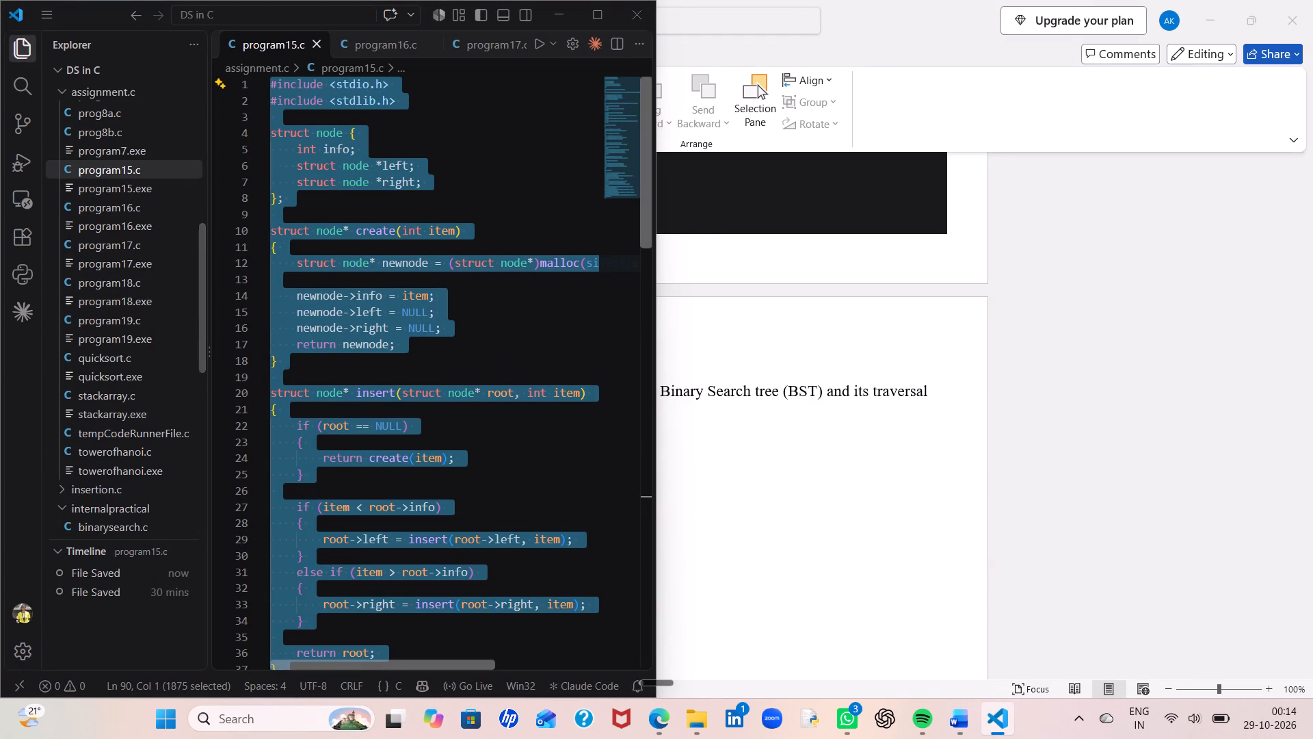
pyautogui.click(111, 207)
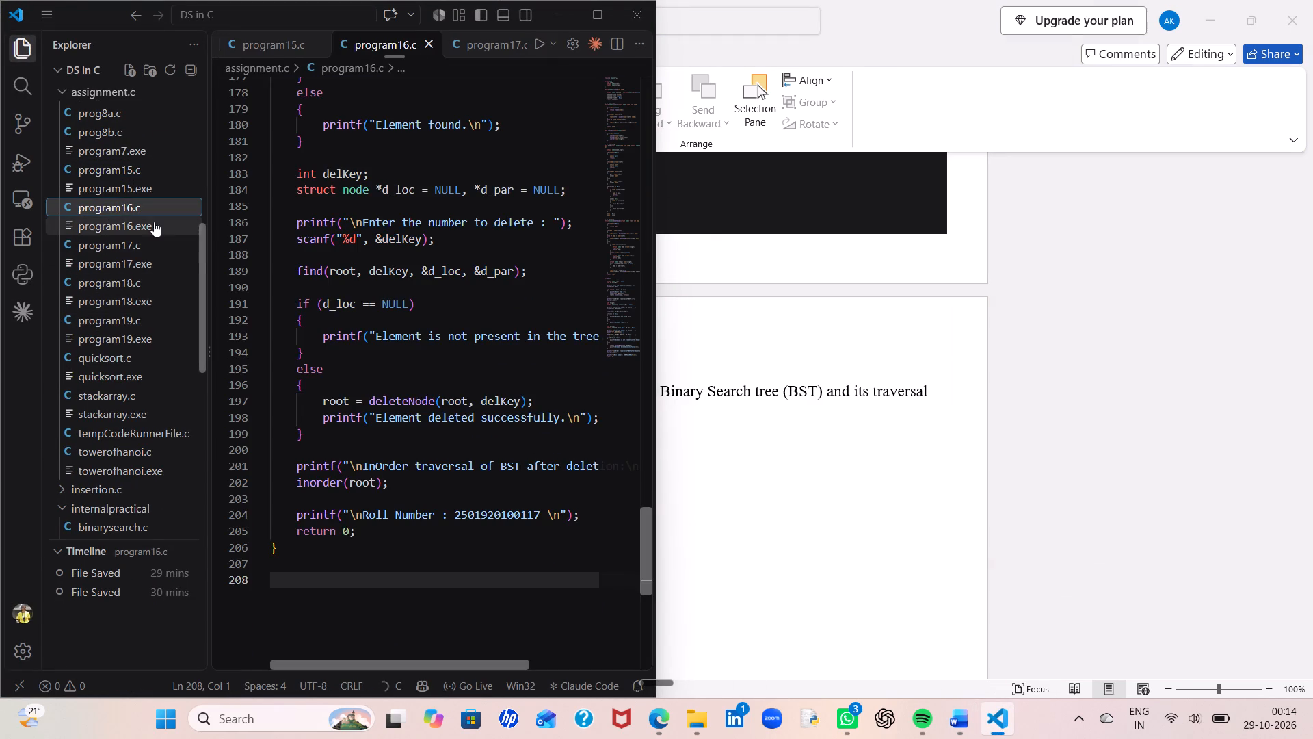
pyautogui.click(559, 119)
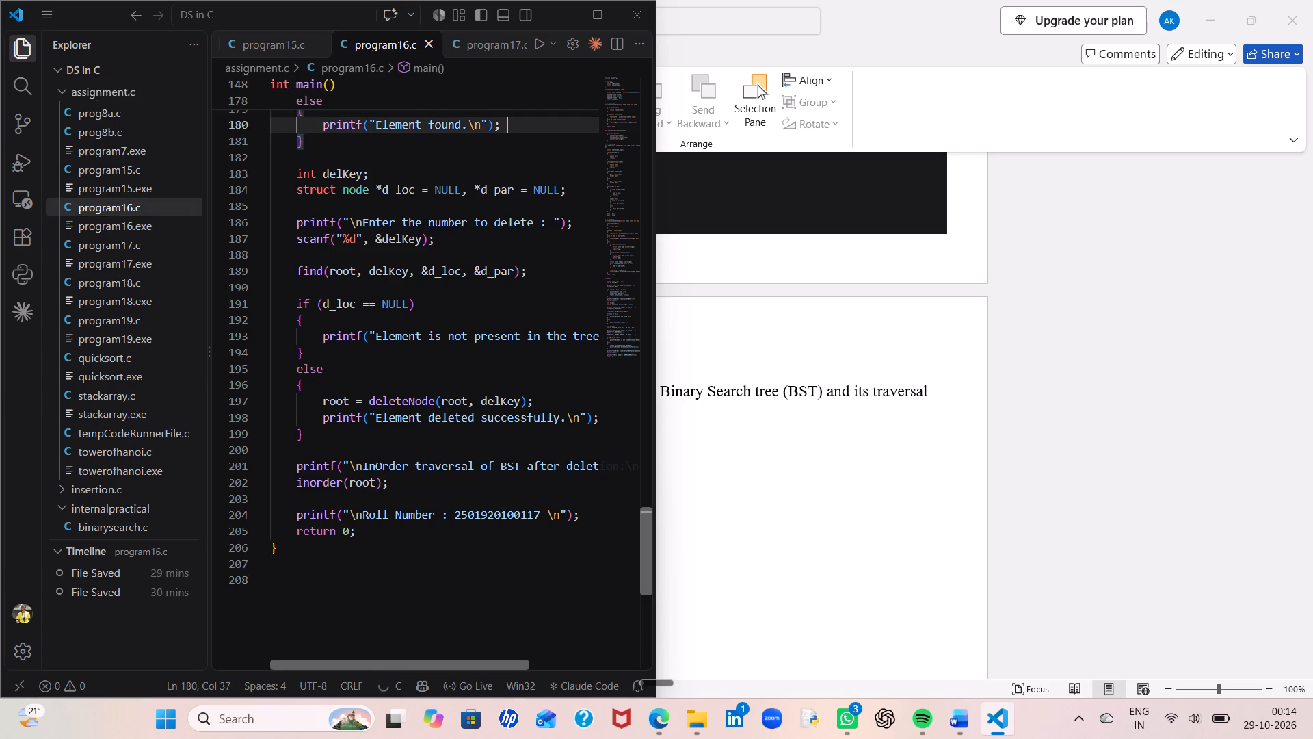
pyautogui.hotkey('ctrl', 'c')
pyautogui.hotkey('ctrl', 'a')
pyautogui.hotkey('ctrl', 'c')
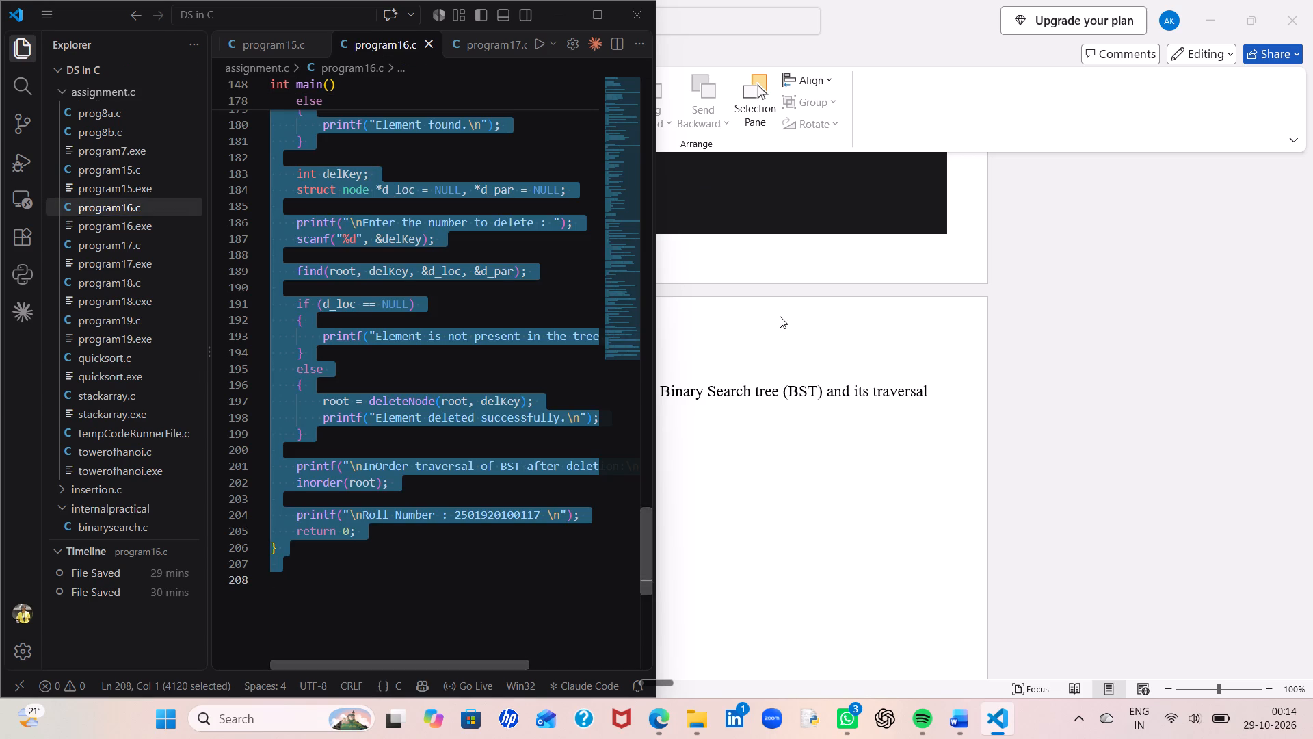
pyautogui.click(549, 12)
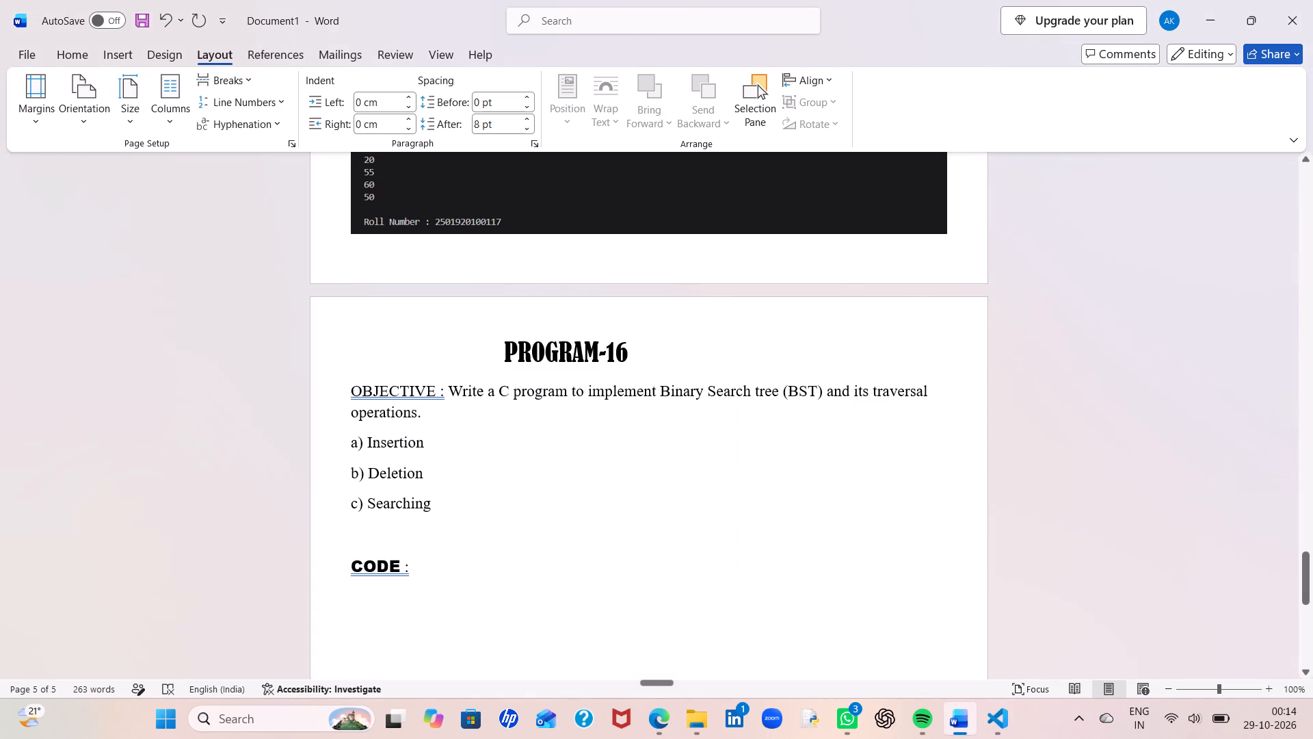
pyautogui.click(371, 602)
pyautogui.hotkey('ctrl', 'v')
# Copy the OUTPUT : heading from PROGRAM-15 and paste it below the closing brace of the PROGRAM-16 code.
pyautogui.scroll(-1, 647, 423)
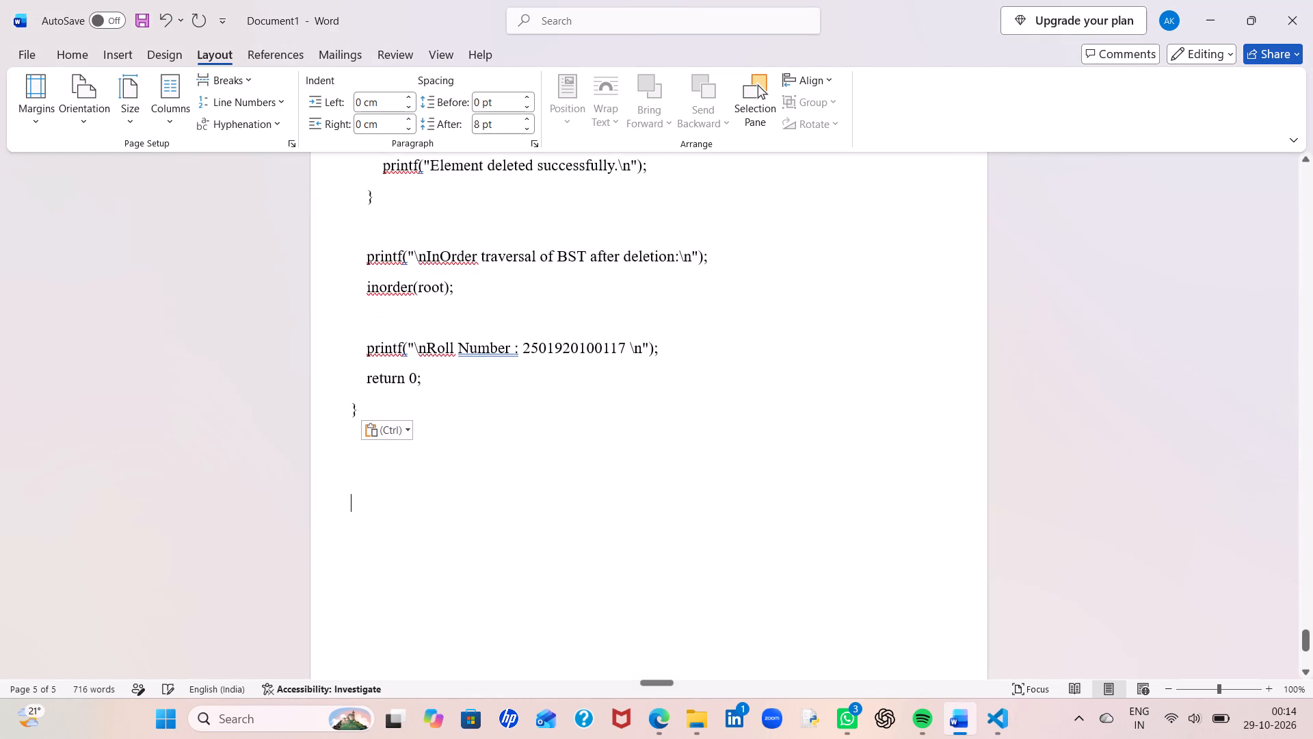
pyautogui.scroll(5, 561, 430)
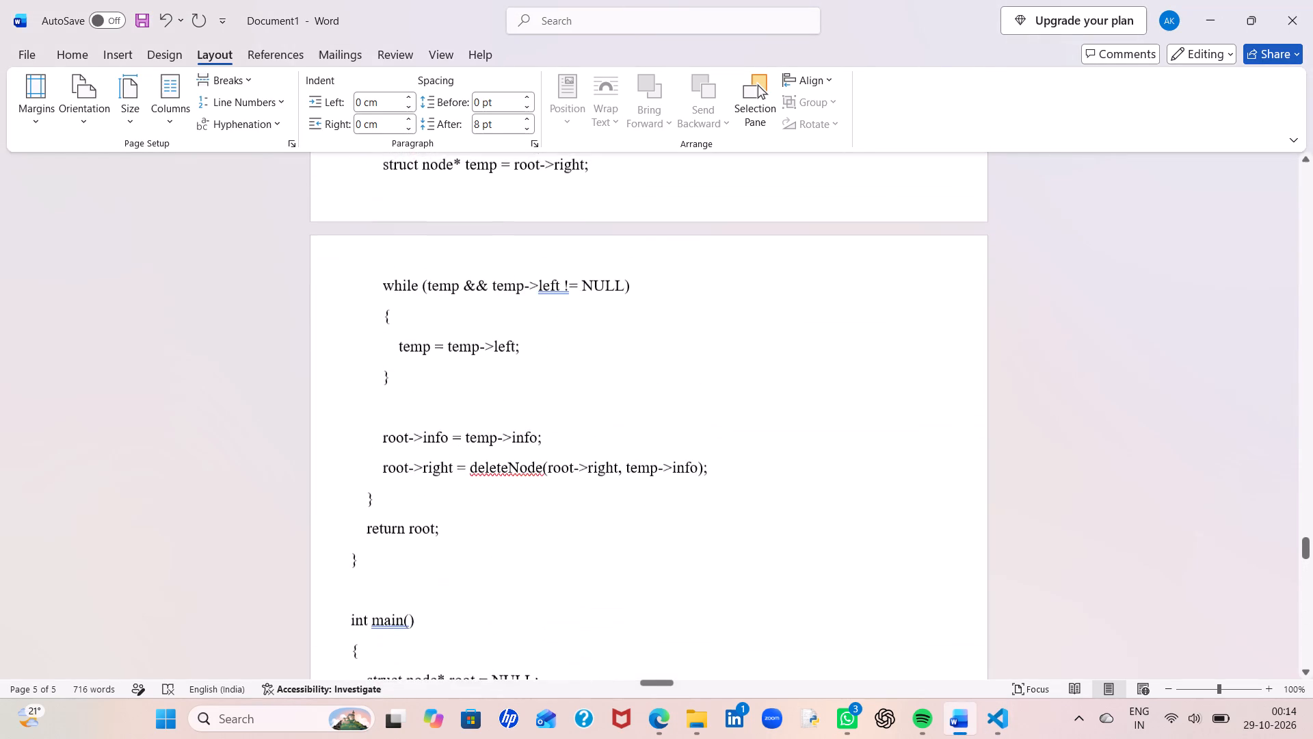
pyautogui.scroll(5, 561, 430)
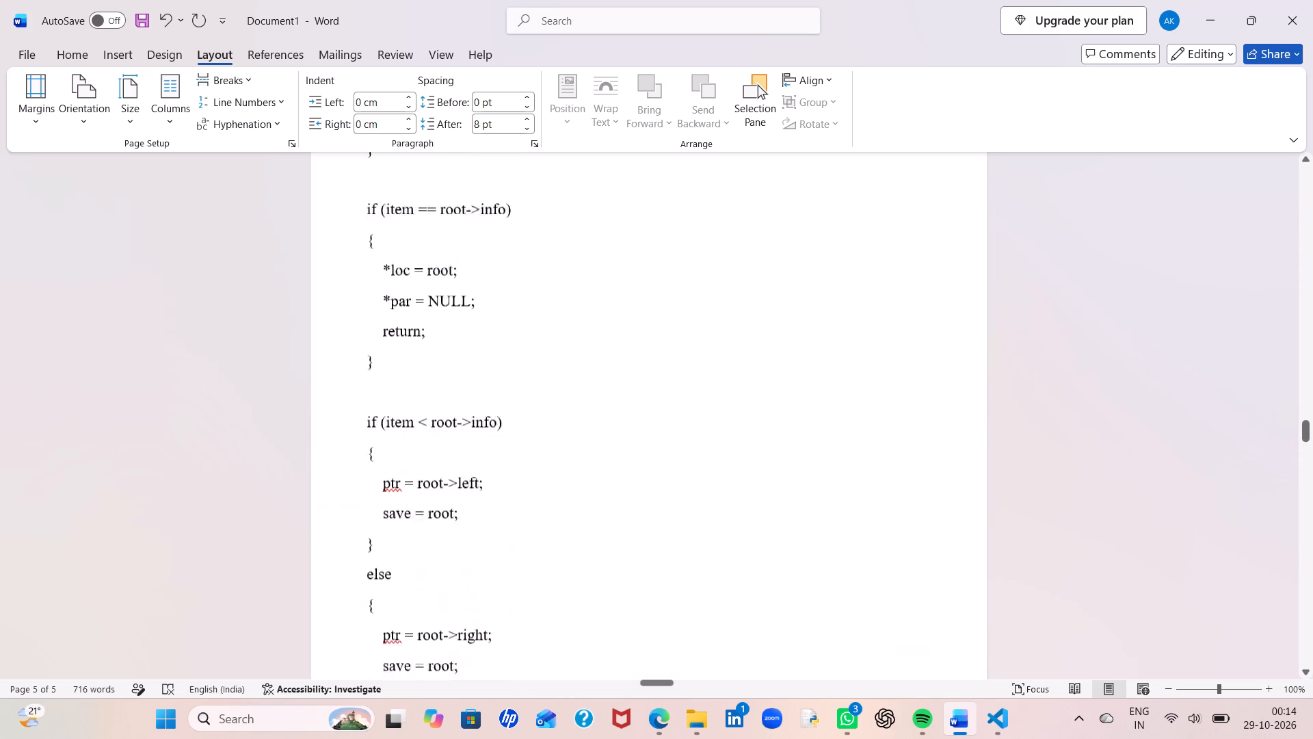
pyautogui.scroll(5, 561, 430)
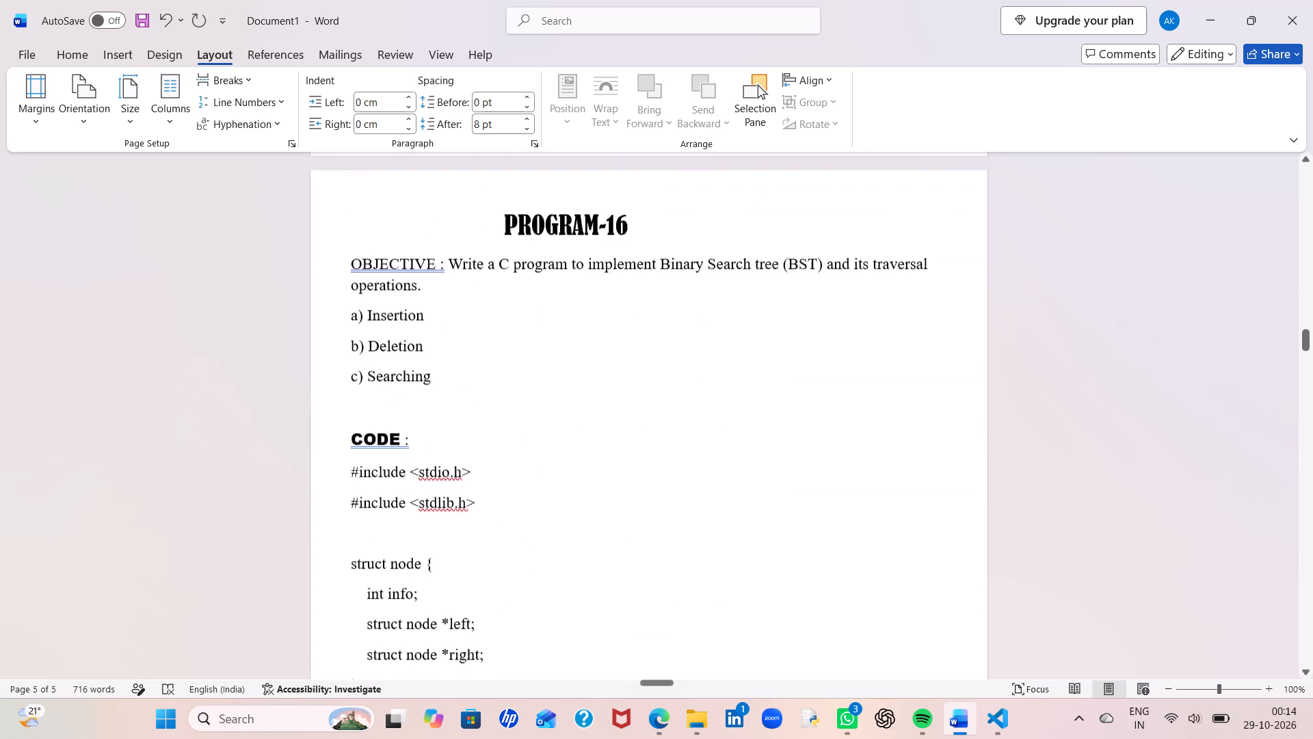
pyautogui.scroll(4, 561, 430)
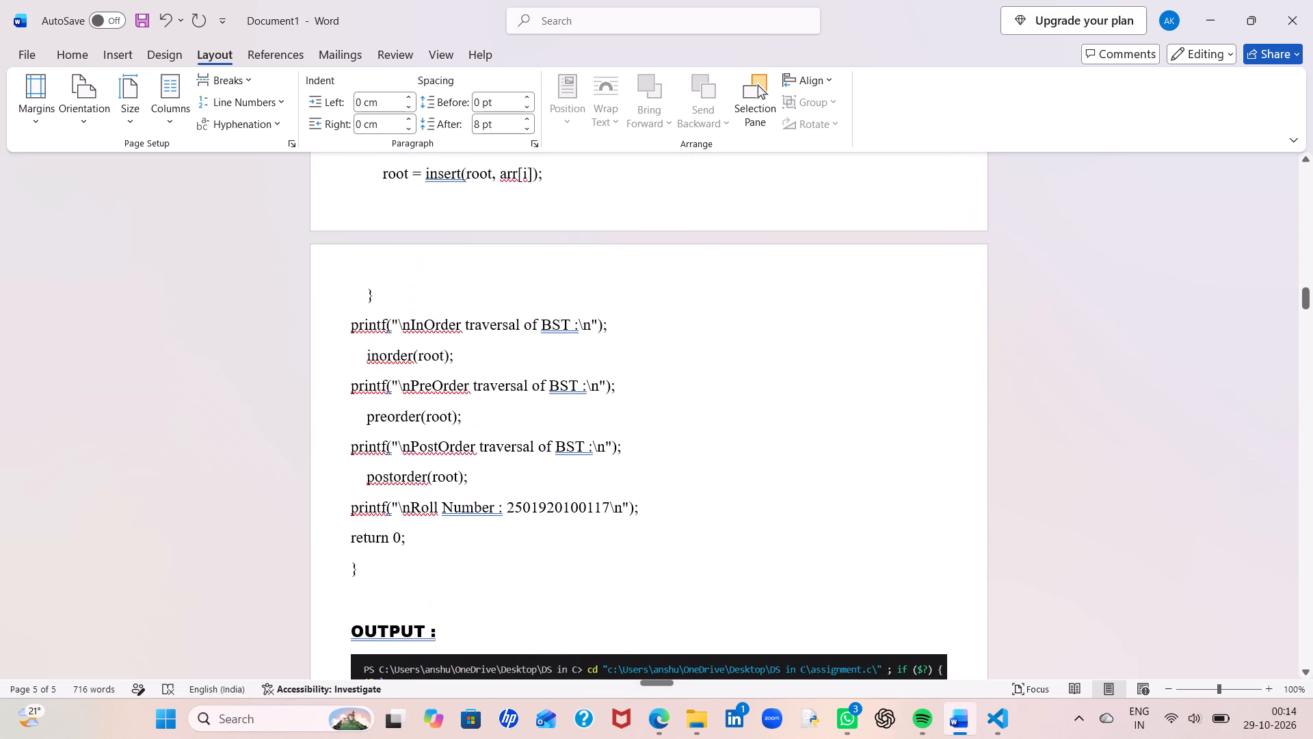
pyautogui.moveTo(347, 630); pyautogui.dragTo(507, 633)
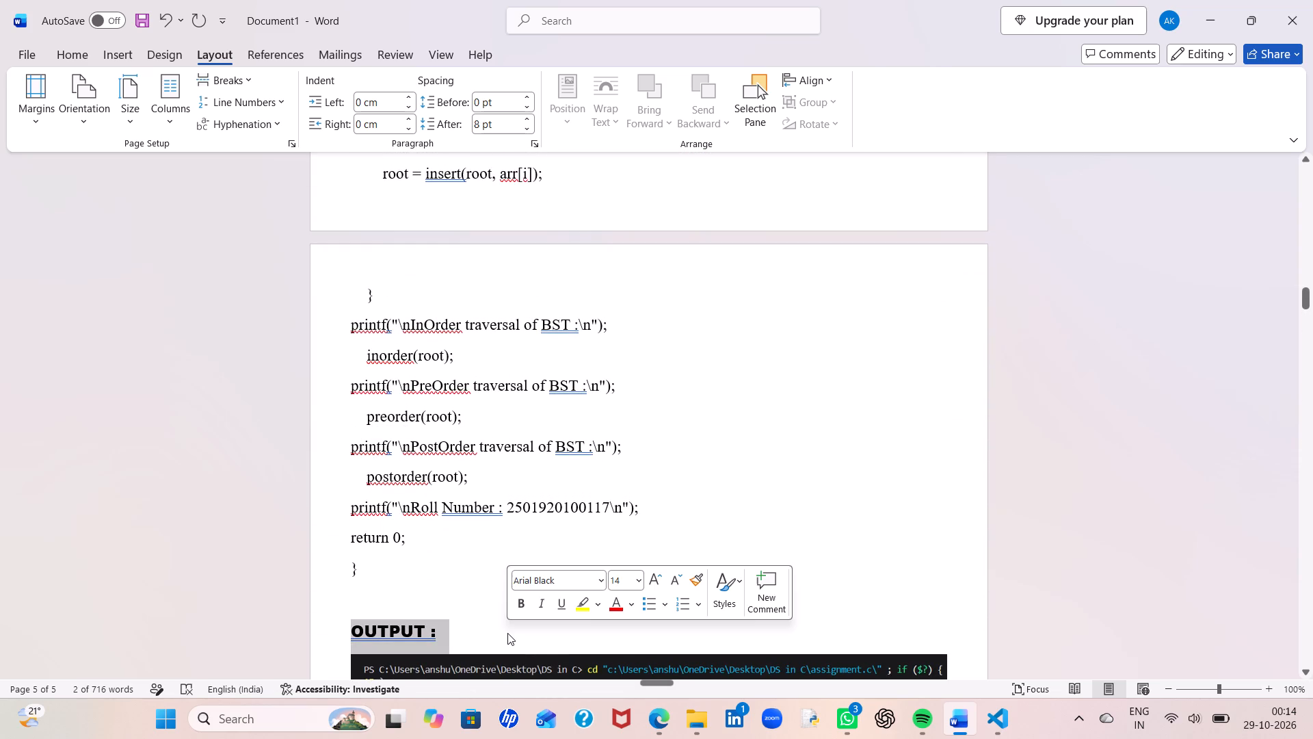
pyautogui.hotkey('ctrl', 'c')
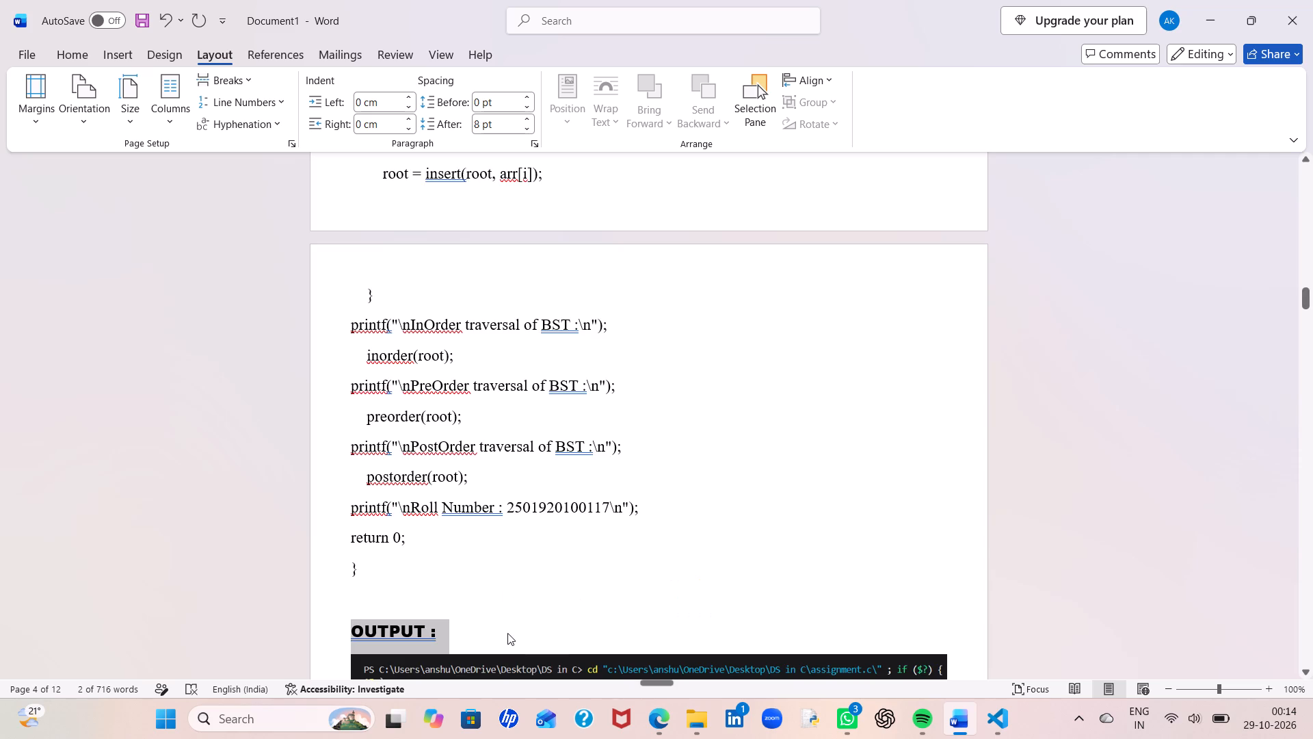
pyautogui.scroll(-13, 507, 633)
pyautogui.hscroll(1, 507, 633)
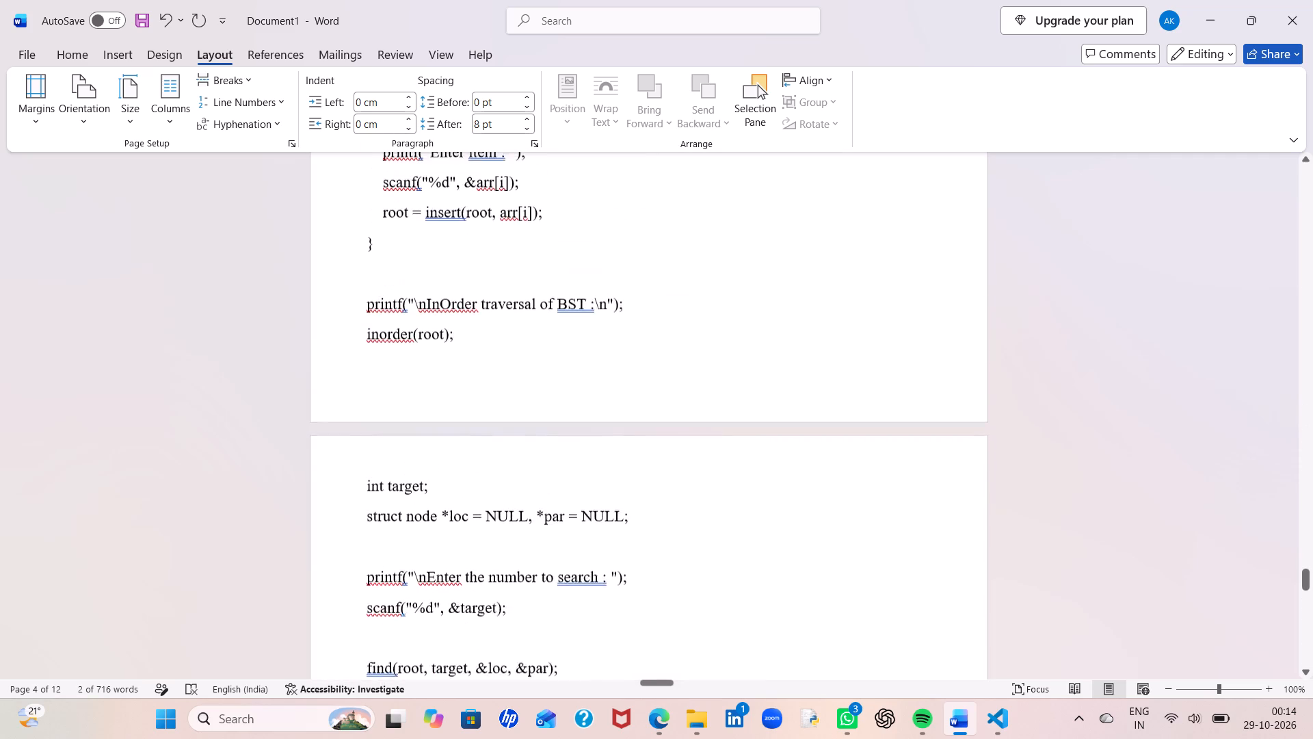
pyautogui.scroll(-3, 516, 566)
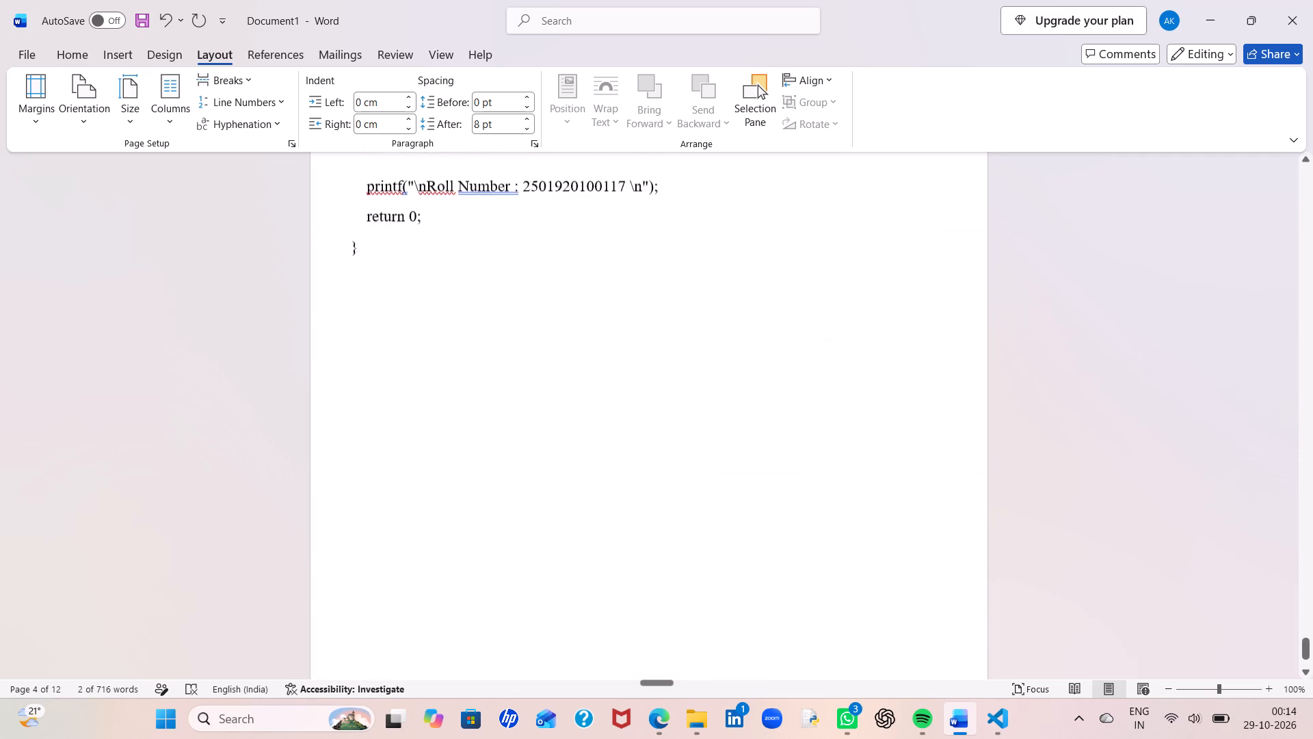
pyautogui.scroll(-1, 516, 566)
pyautogui.click(371, 211)
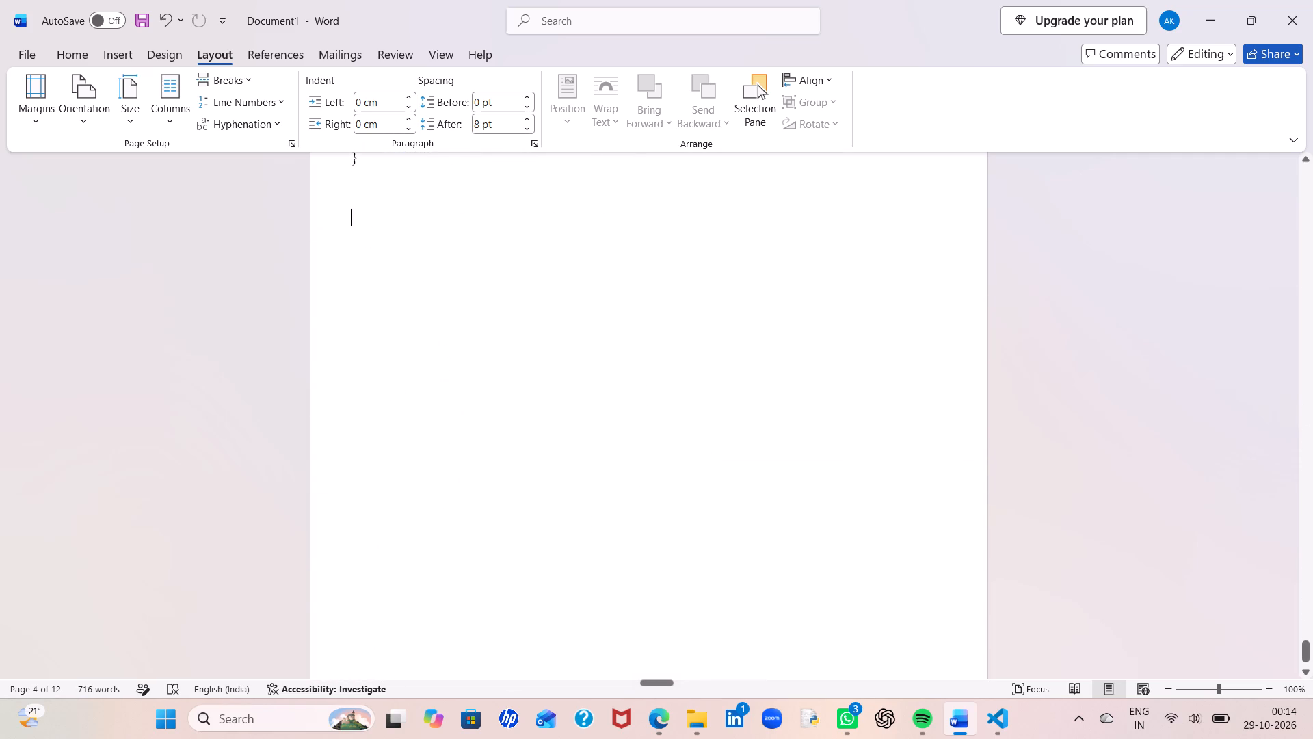
pyautogui.hotkey('ctrl', 'v')
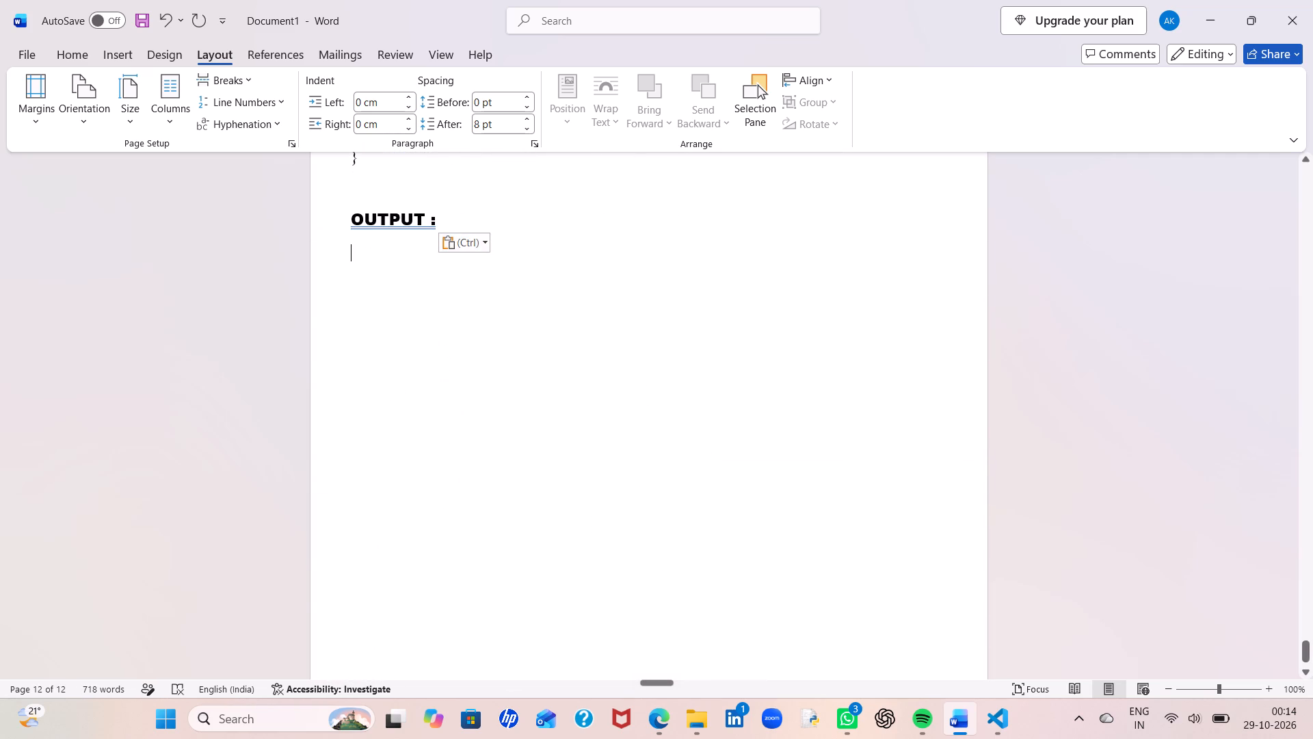
# Copy the program 16 terminal output screenshot from the File Explorer Gallery and paste it below the PROGRAM-16 OUTPUT : heading in Word.
pyautogui.click(701, 640)
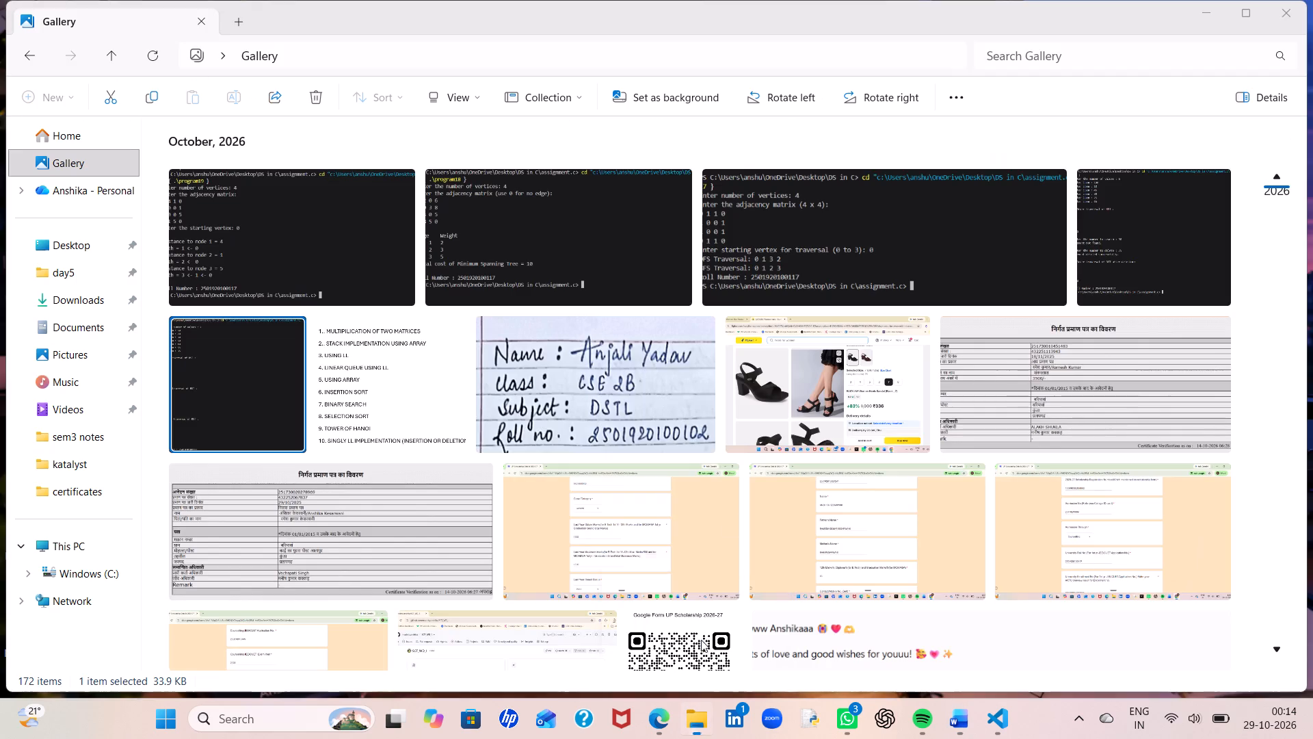
pyautogui.rightClick(1113, 215)
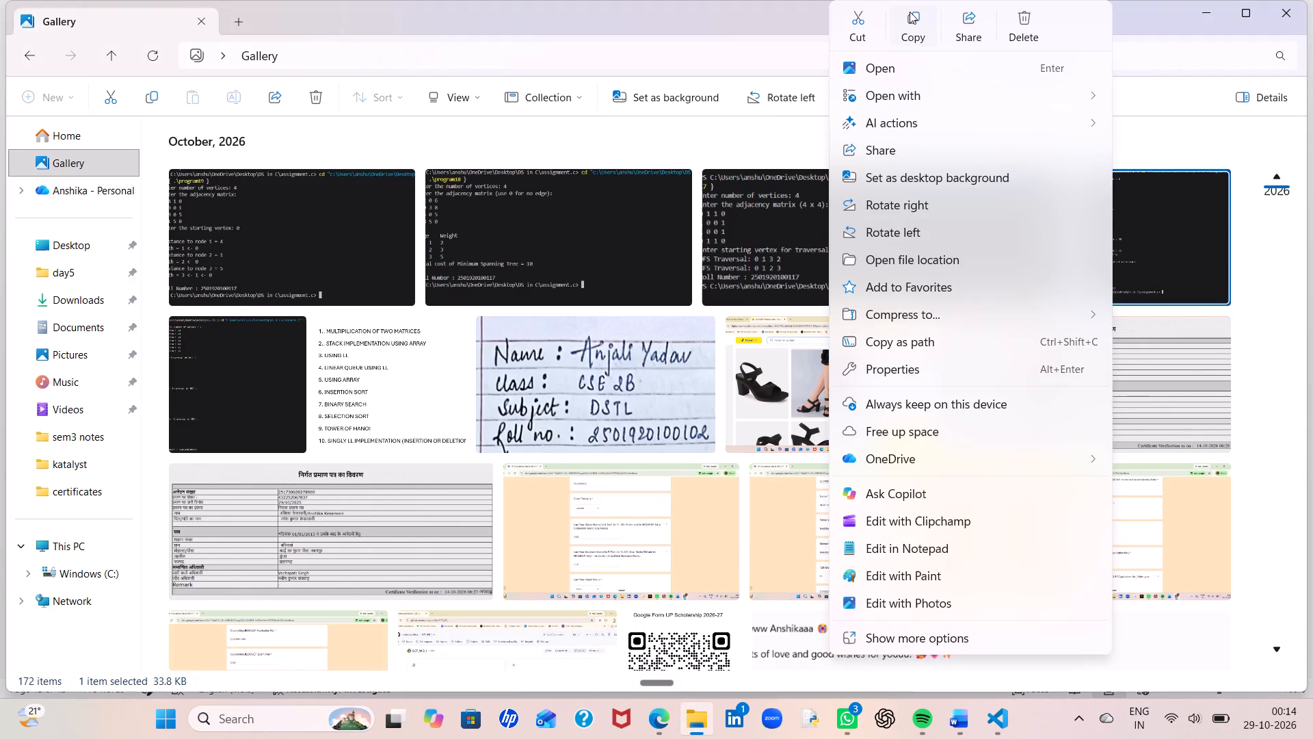
pyautogui.click(899, 20)
pyautogui.click(968, 723)
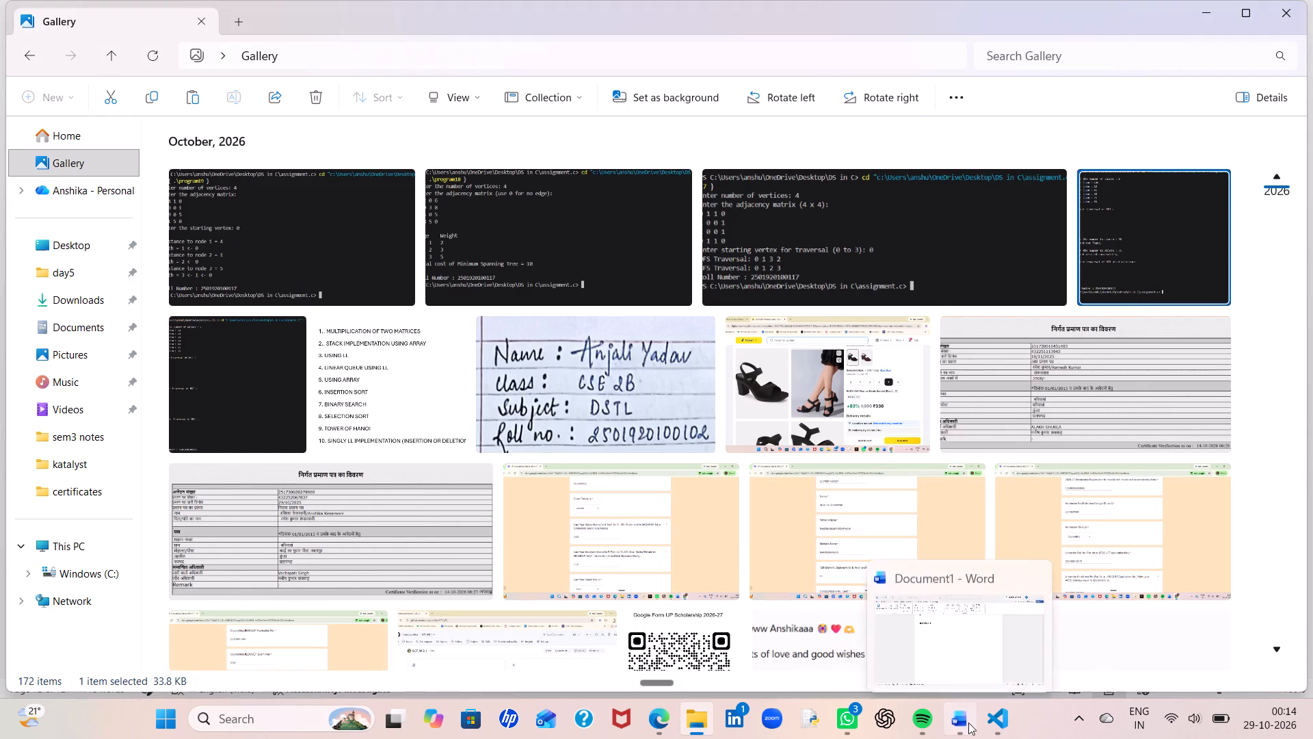
pyautogui.click(356, 255)
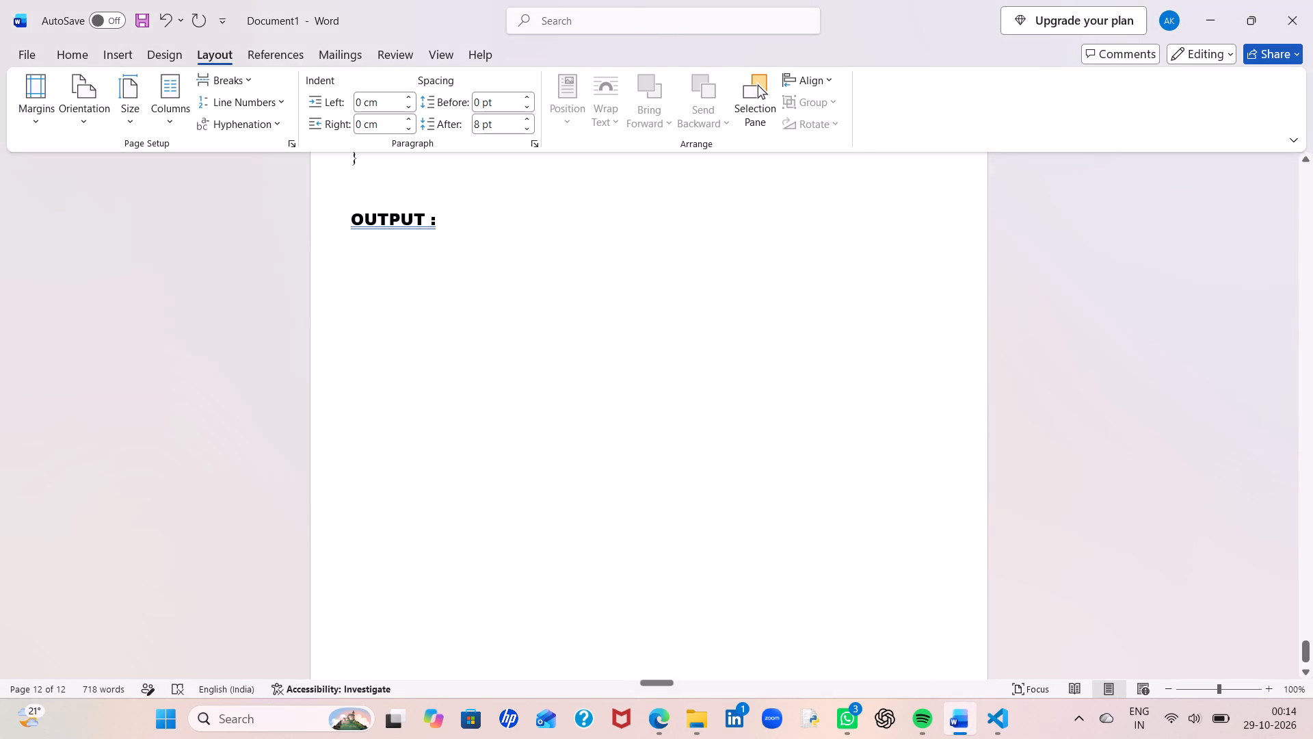
pyautogui.hotkey('ctrl', 'v')
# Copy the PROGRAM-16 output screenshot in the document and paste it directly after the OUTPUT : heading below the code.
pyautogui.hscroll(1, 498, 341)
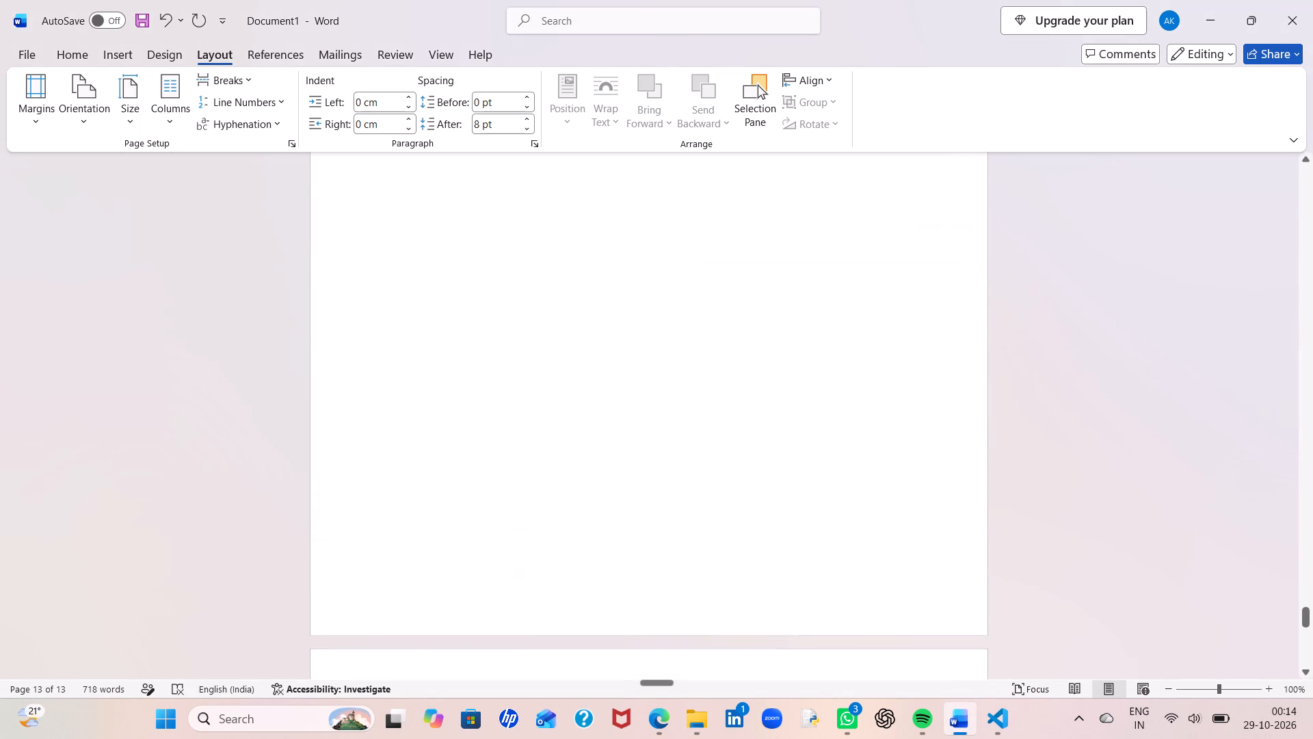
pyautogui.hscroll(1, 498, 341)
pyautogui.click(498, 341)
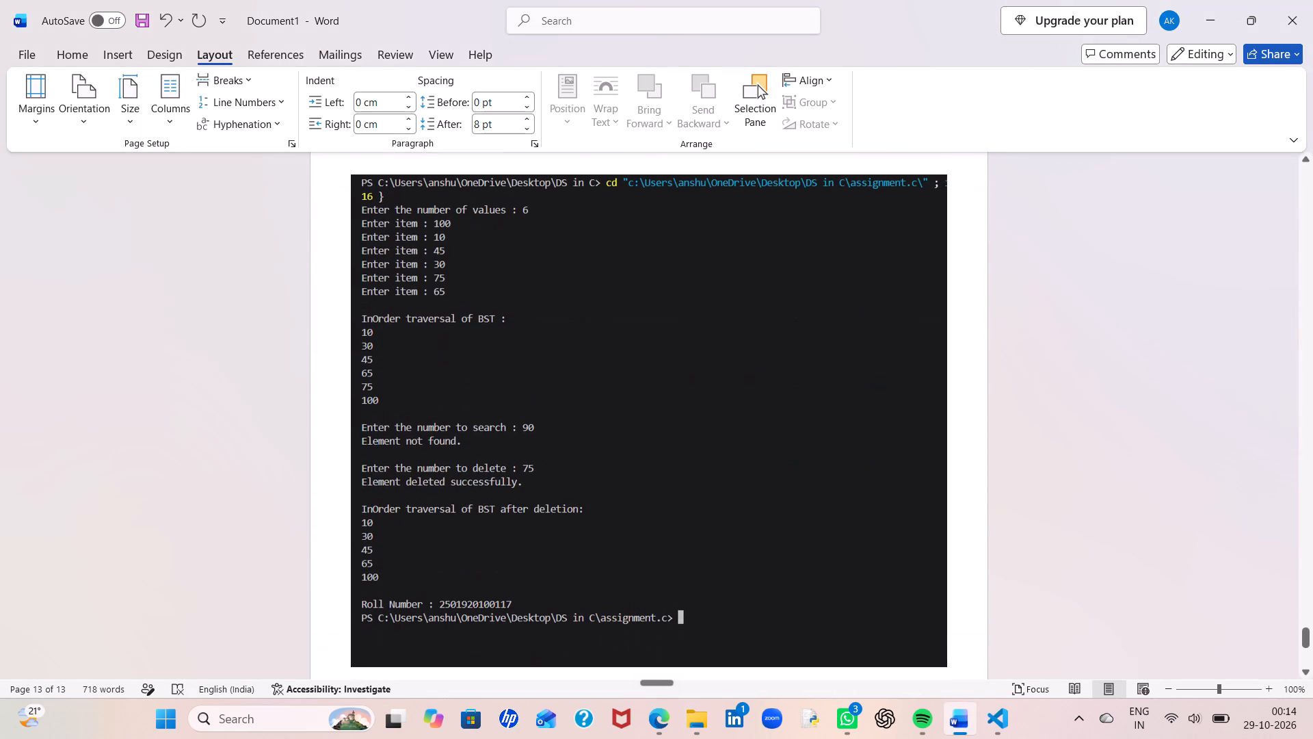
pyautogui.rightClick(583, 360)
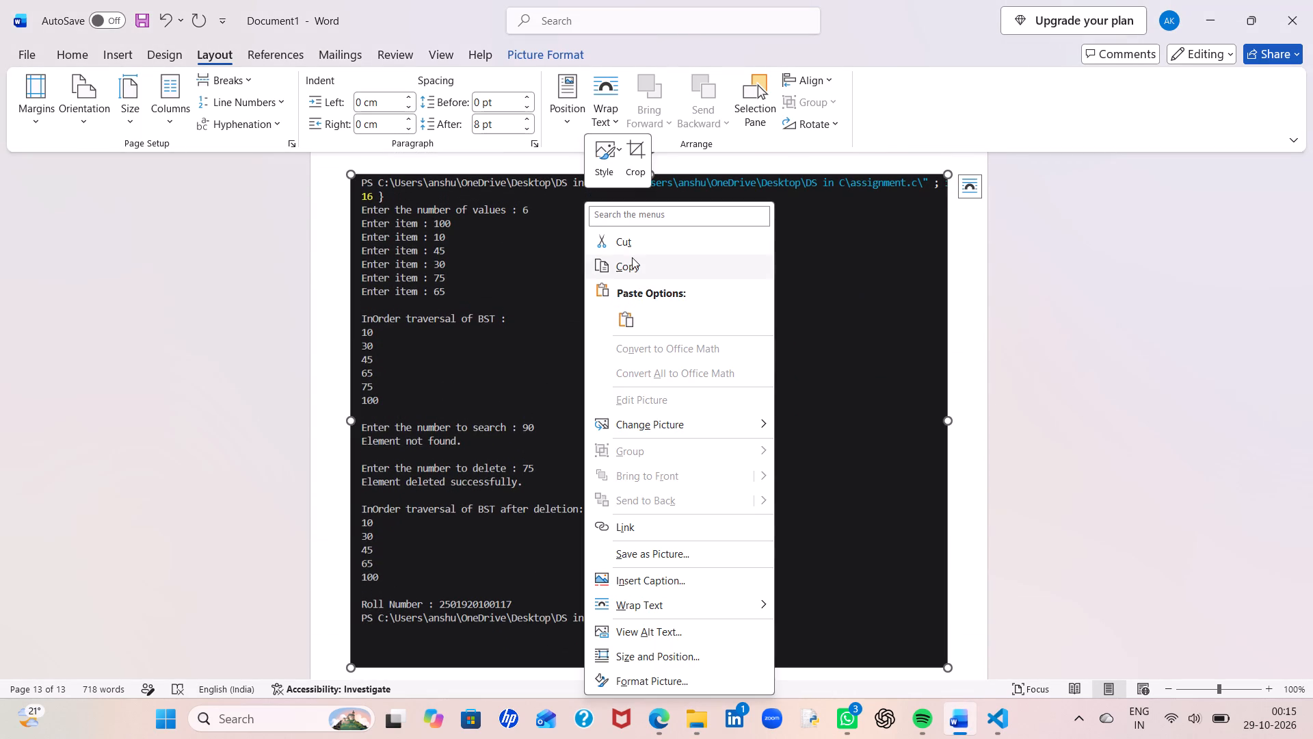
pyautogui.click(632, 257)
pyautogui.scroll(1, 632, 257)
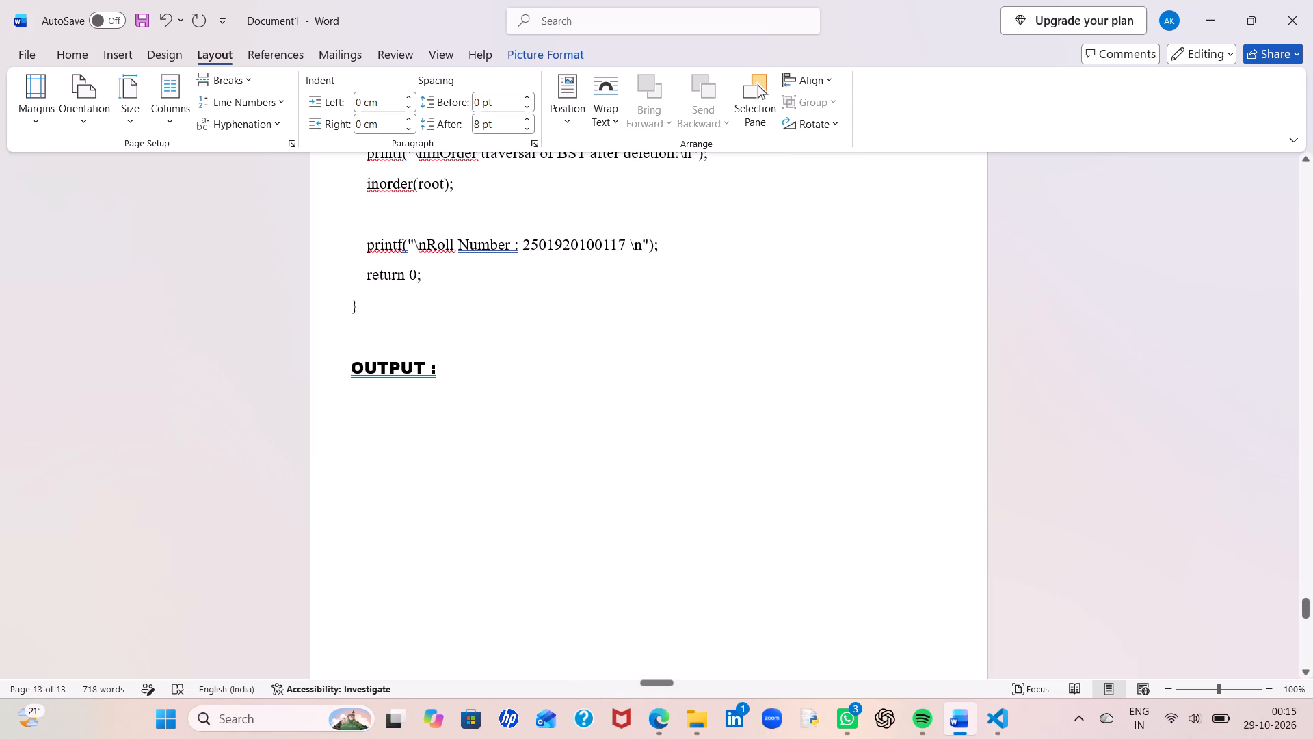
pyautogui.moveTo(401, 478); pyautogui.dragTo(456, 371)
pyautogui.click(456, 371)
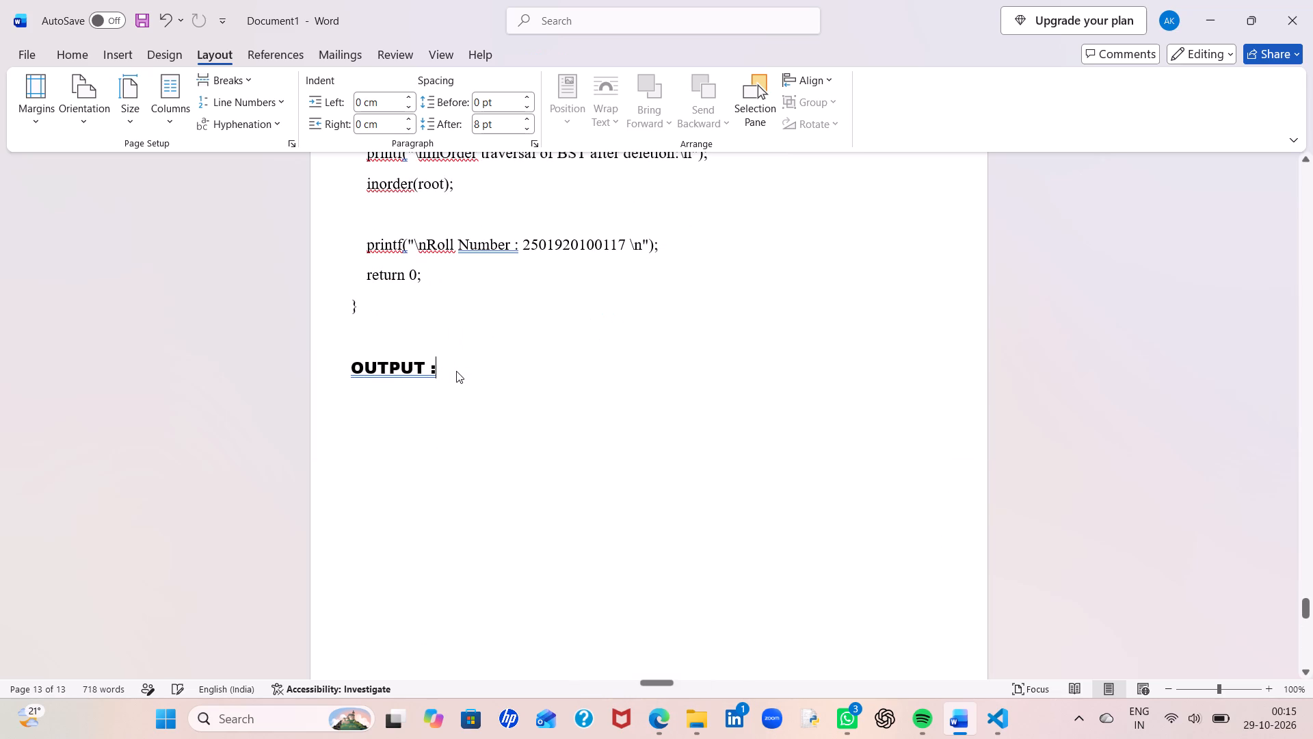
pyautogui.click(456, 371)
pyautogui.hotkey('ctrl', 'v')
# Copy the PROGRAM-16 output screenshot again and paste it twice after the closing brace of the program code.
pyautogui.hscroll(1, 456, 371)
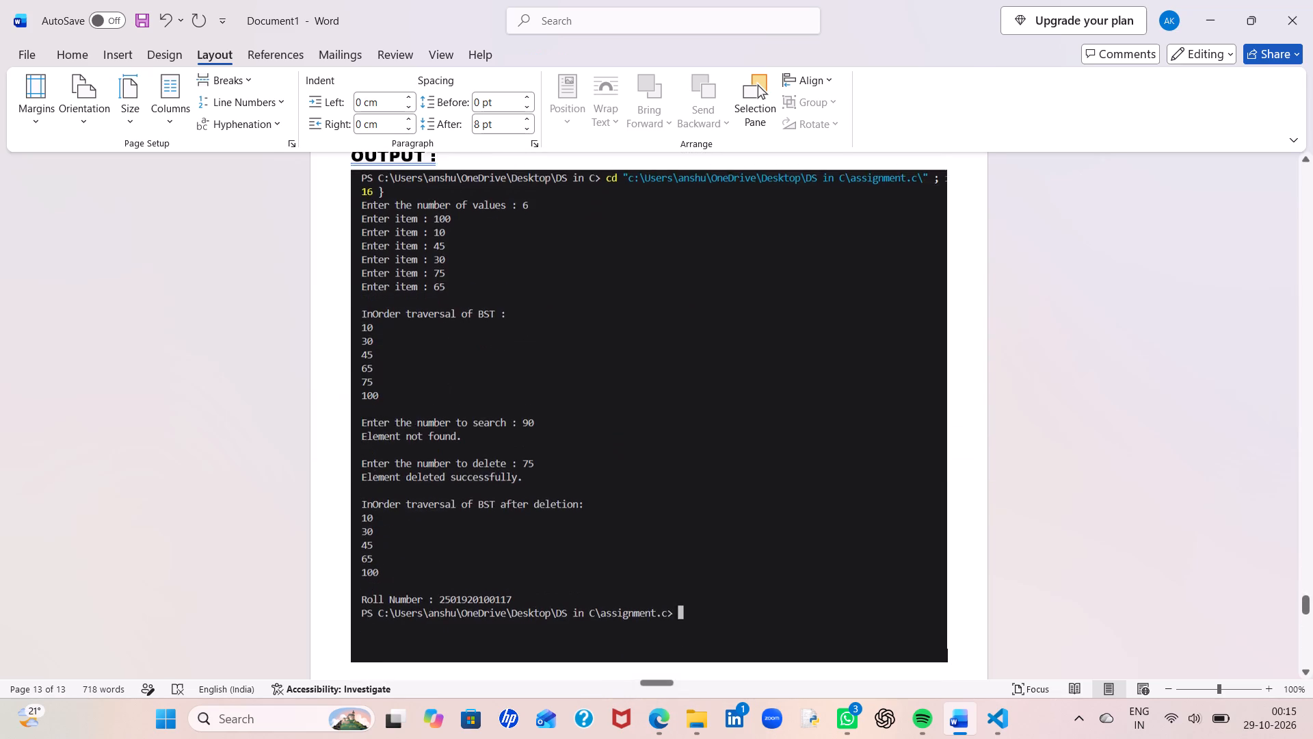
pyautogui.hscroll(1, 456, 371)
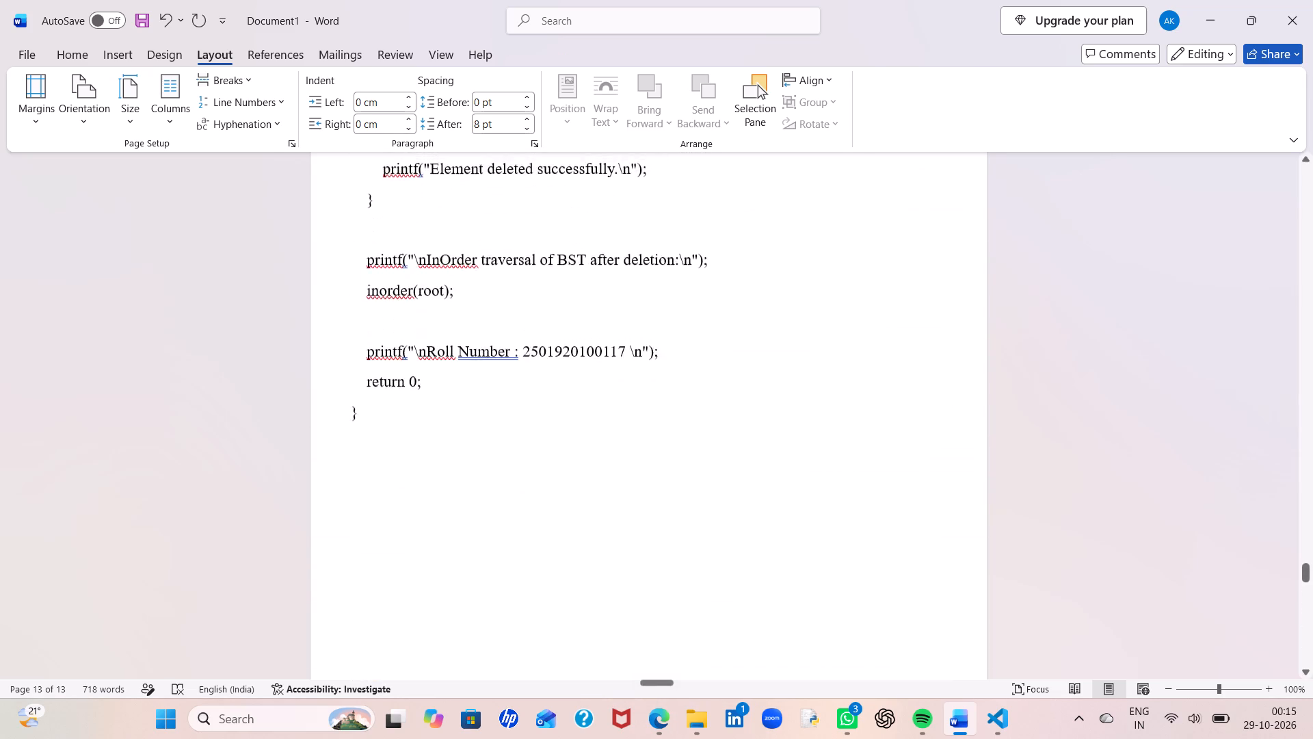
pyautogui.hscroll(1, 456, 371)
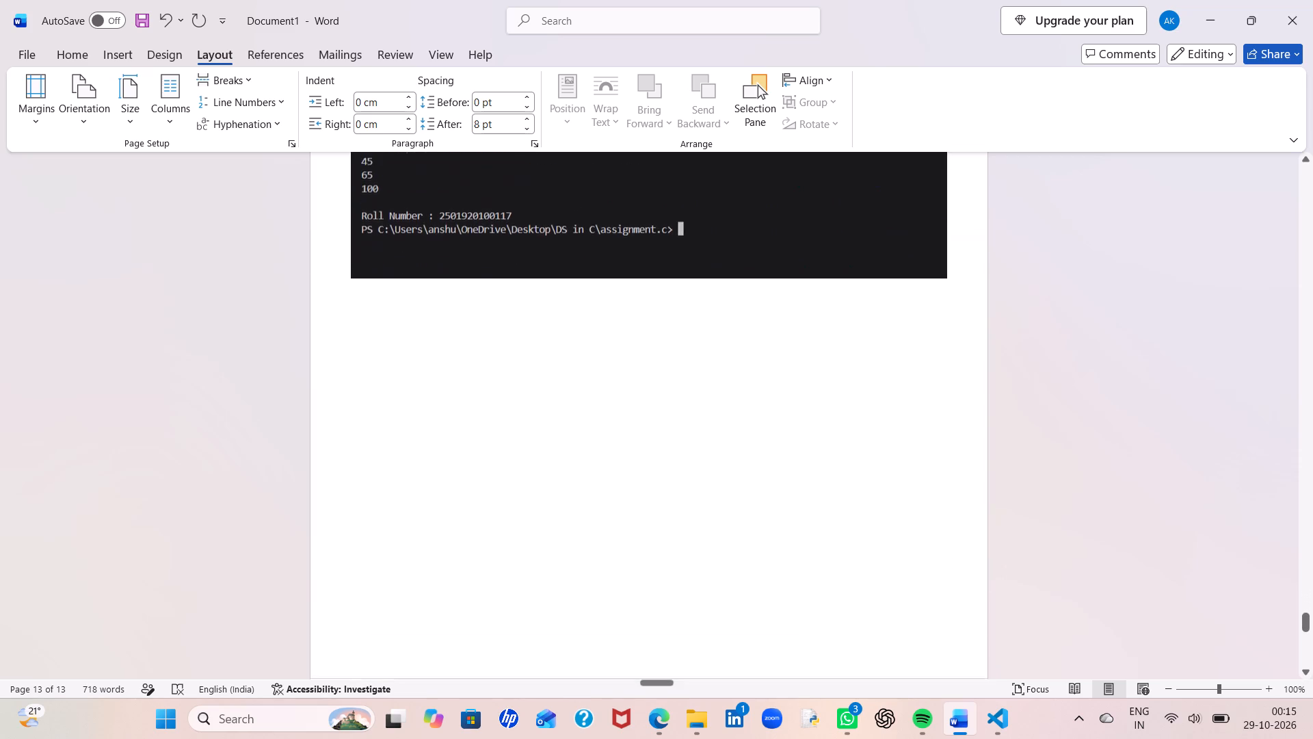
pyautogui.hscroll(2, 456, 371)
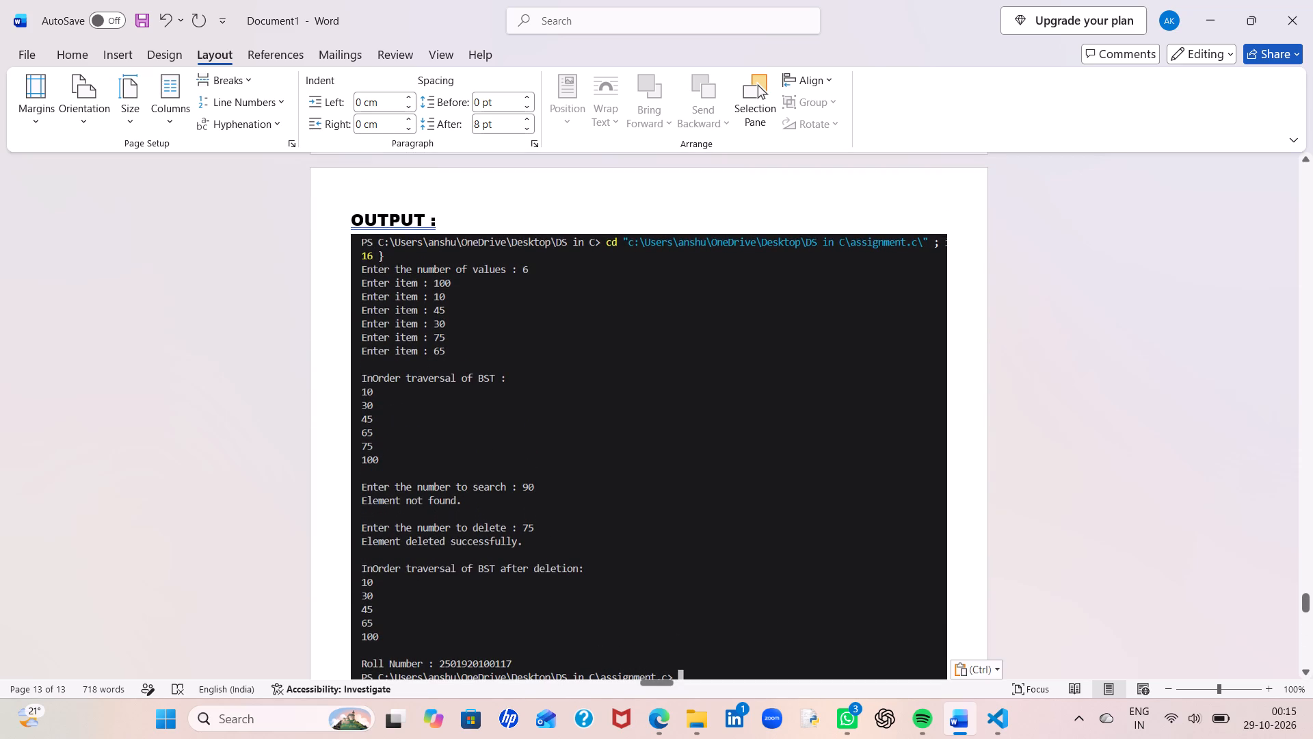
pyautogui.moveTo(345, 220); pyautogui.dragTo(832, 477)
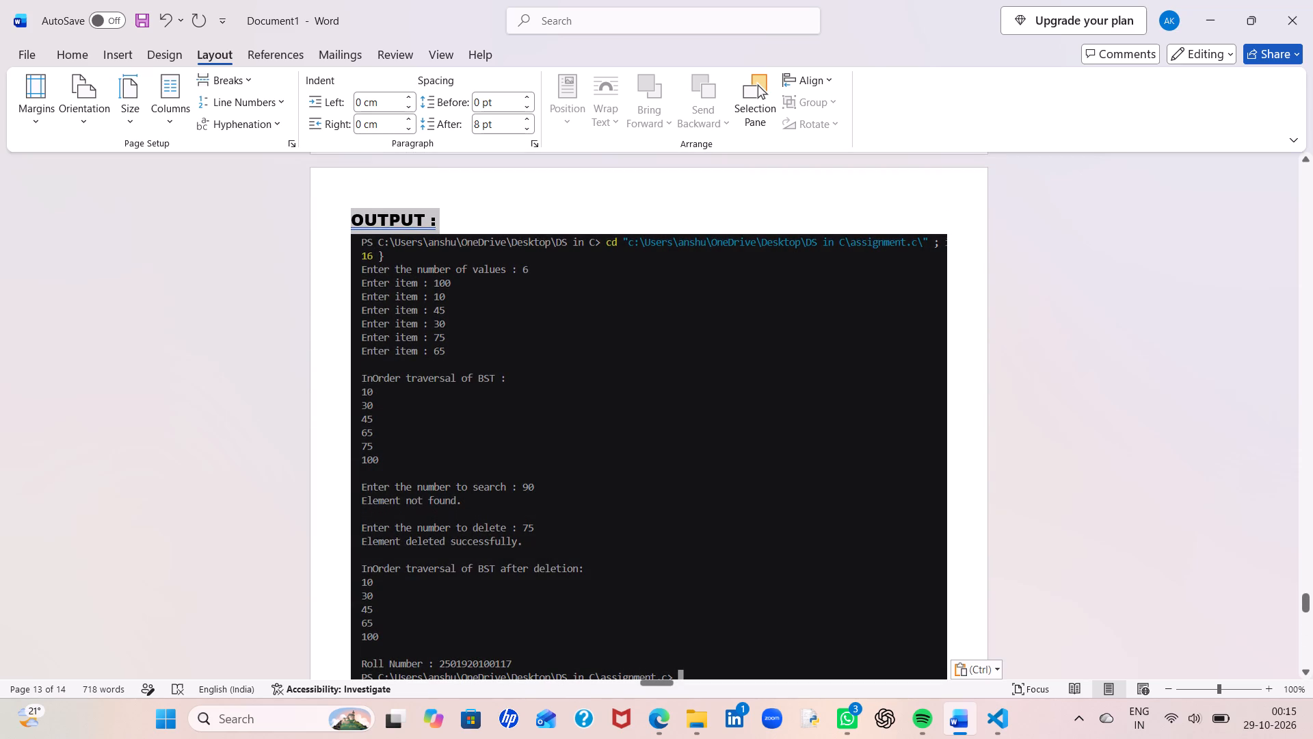
pyautogui.moveTo(832, 477); pyautogui.dragTo(510, 229)
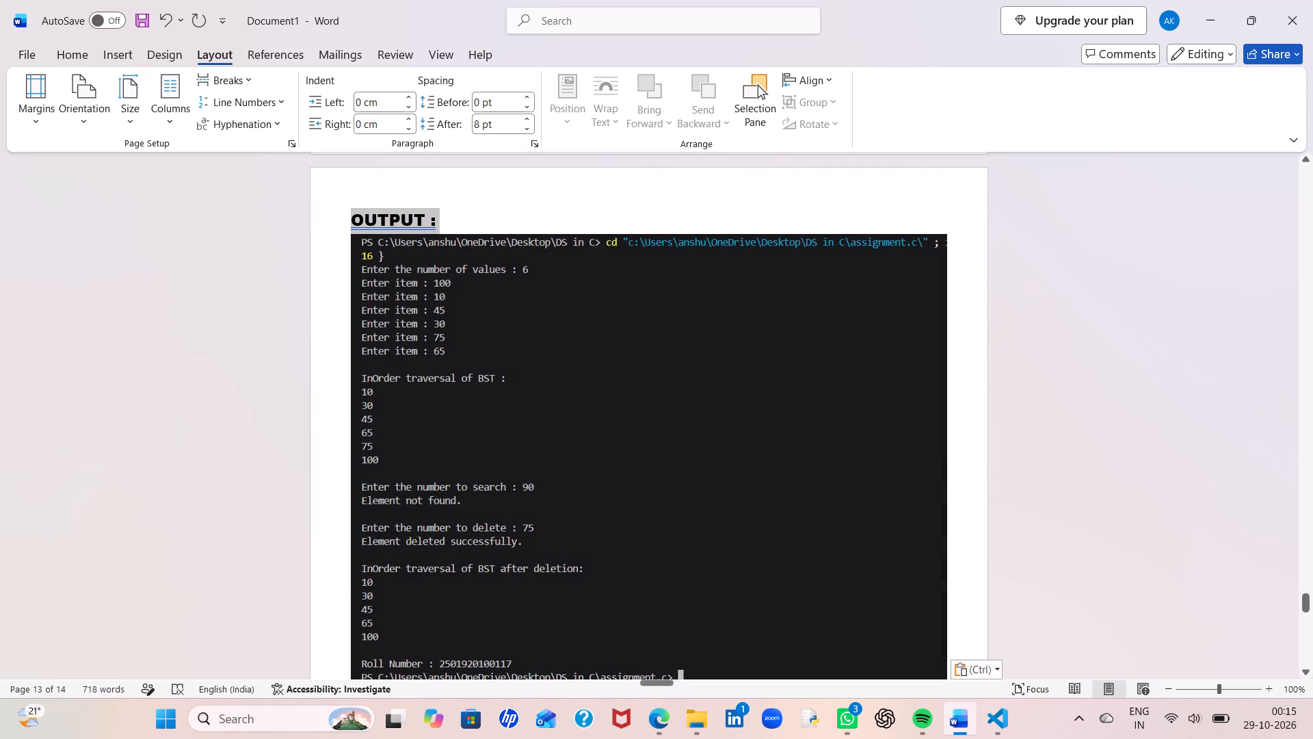
pyautogui.moveTo(510, 229); pyautogui.dragTo(491, 220)
pyautogui.moveTo(345, 218); pyautogui.dragTo(751, 349)
pyautogui.rightClick(751, 349)
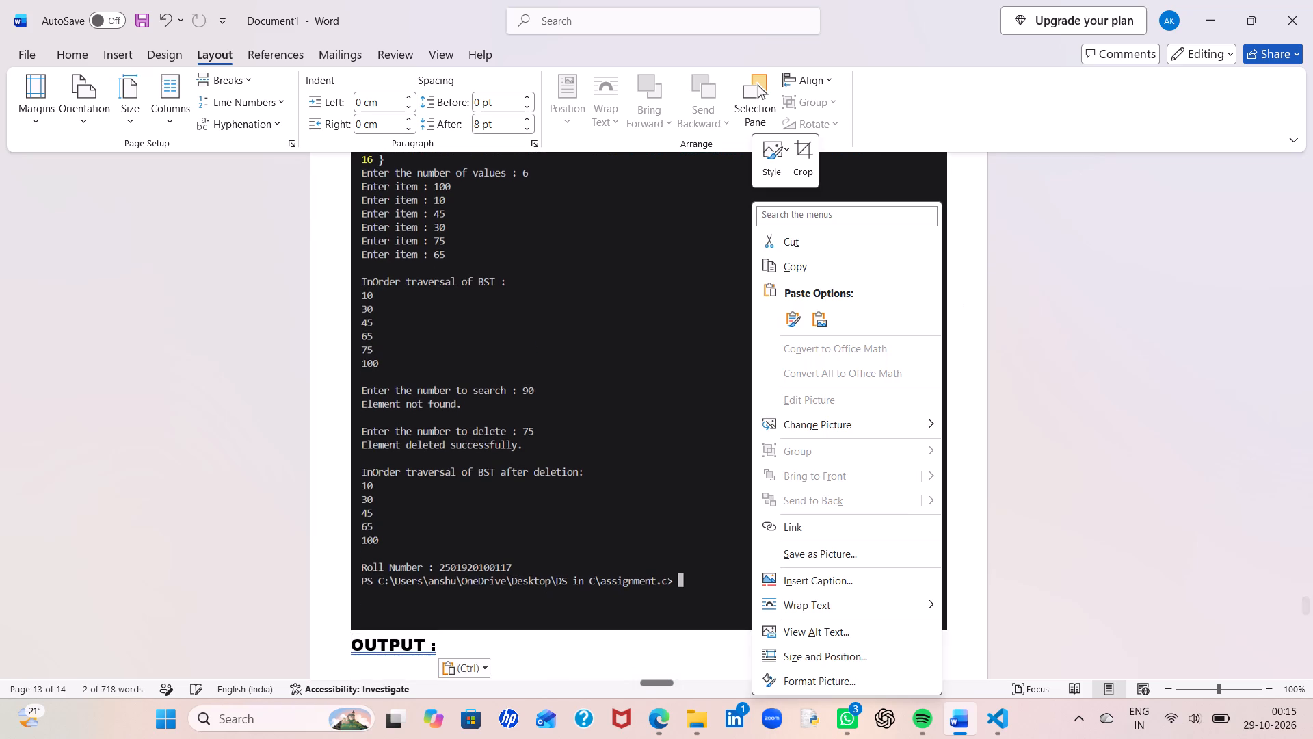
pyautogui.click(804, 268)
pyautogui.scroll(1, 804, 268)
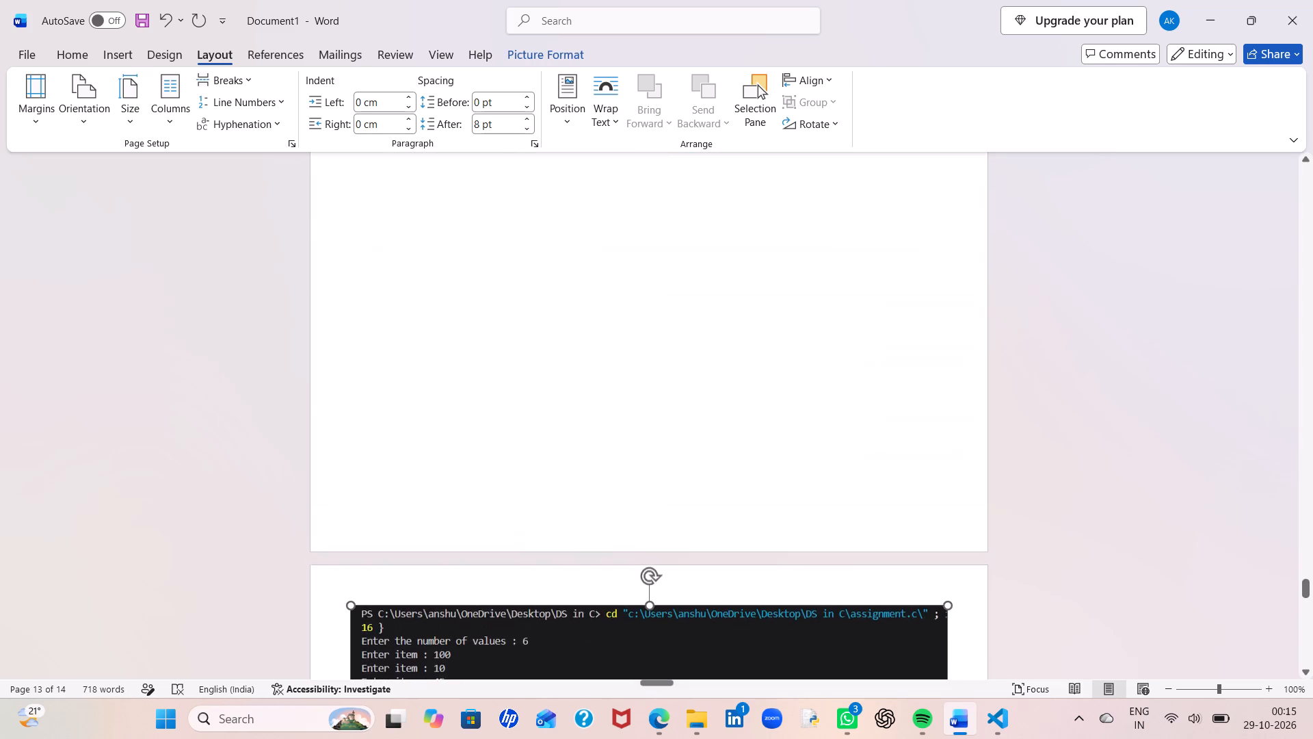
pyautogui.scroll(1, 804, 268)
pyautogui.click(434, 430)
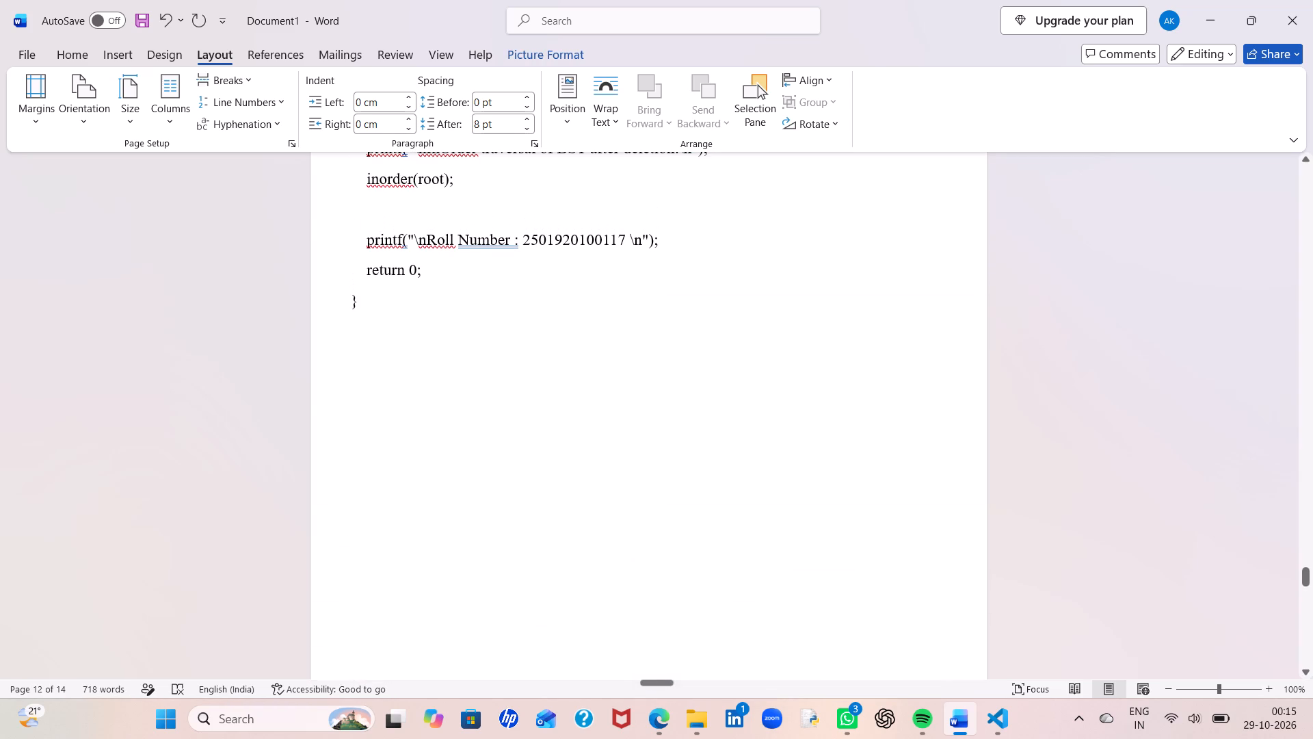
pyautogui.hotkey('ctrl', 'v')
pyautogui.keyDown('ctrl'); pyautogui.click(434, 430); pyautogui.keyUp('ctrl')
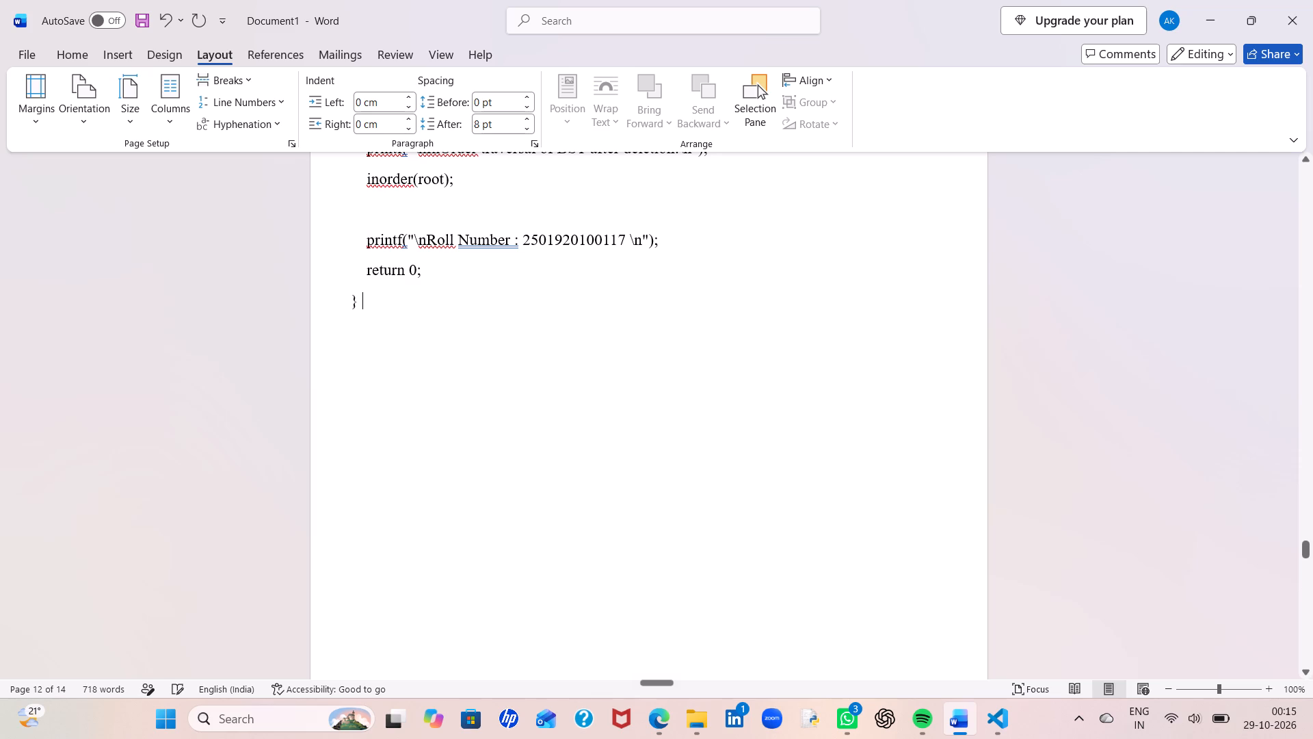
pyautogui.hotkey('ctrl', 'v')
# Cut the three extra copies of the PROGRAM-16 output screenshot, keeping only the one right after the code's closing brace.
pyautogui.hscroll(1, 434, 430)
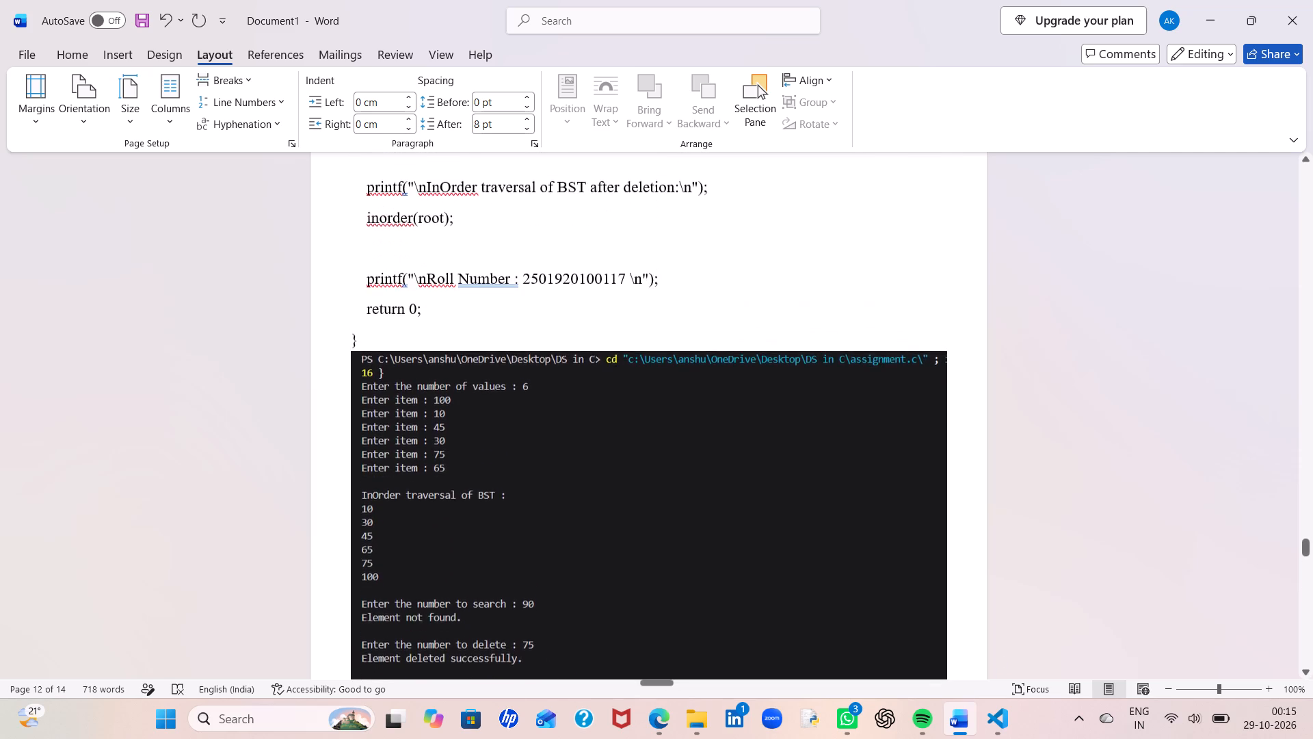
pyautogui.hscroll(1, 434, 430)
pyautogui.scroll(-1, 434, 430)
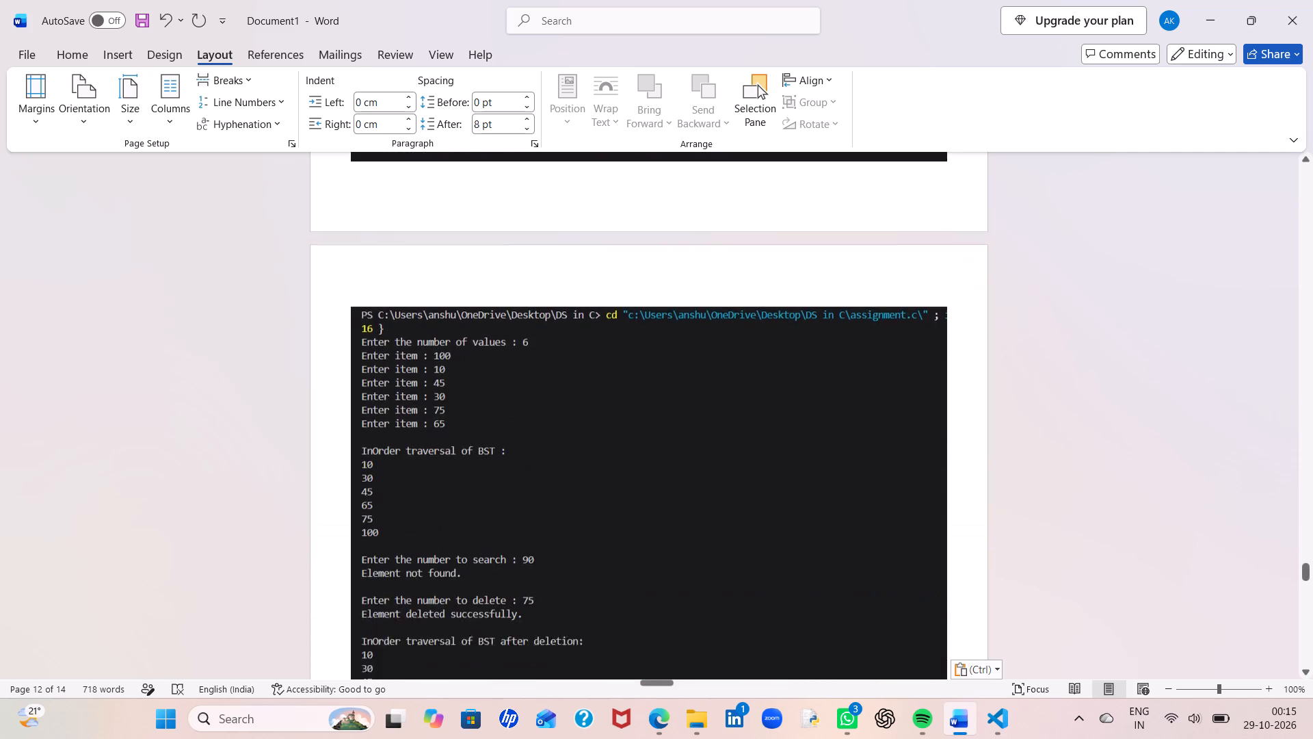
pyautogui.scroll(-1, 434, 430)
pyautogui.rightClick(592, 459)
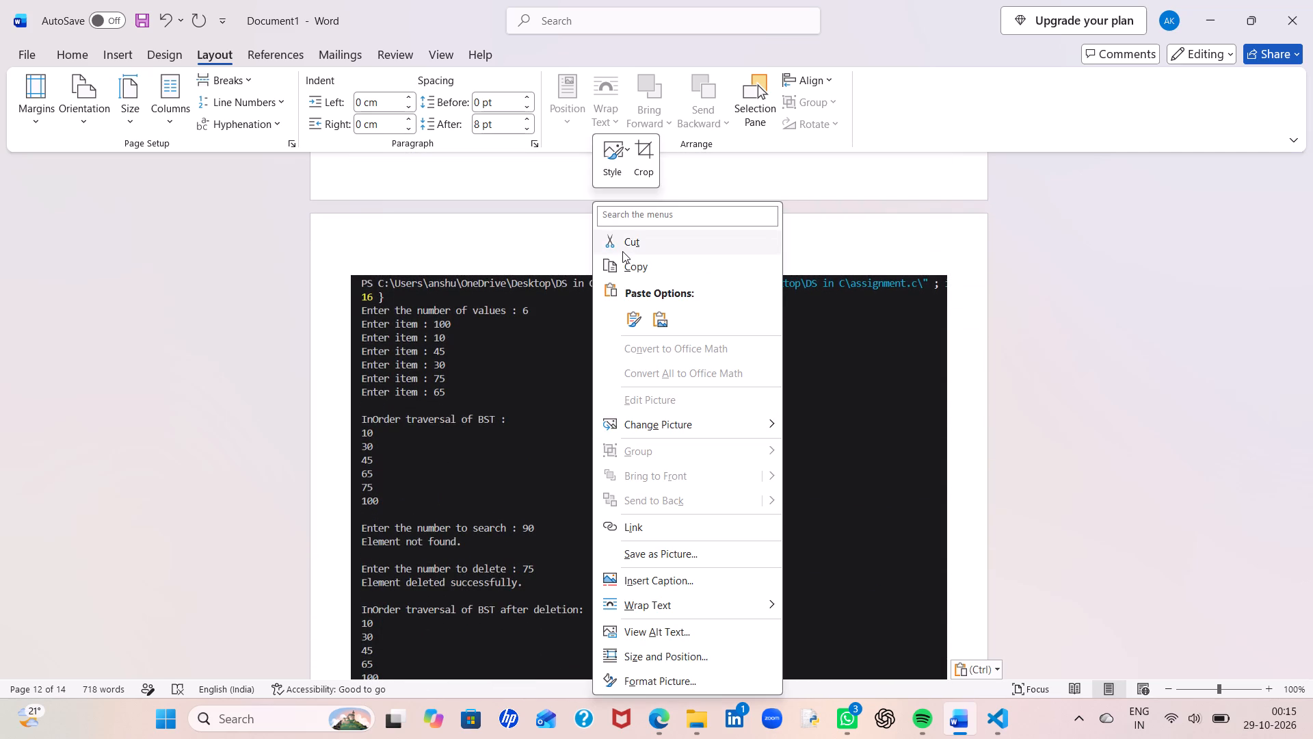
pyautogui.click(622, 251)
pyautogui.scroll(-2, 648, 452)
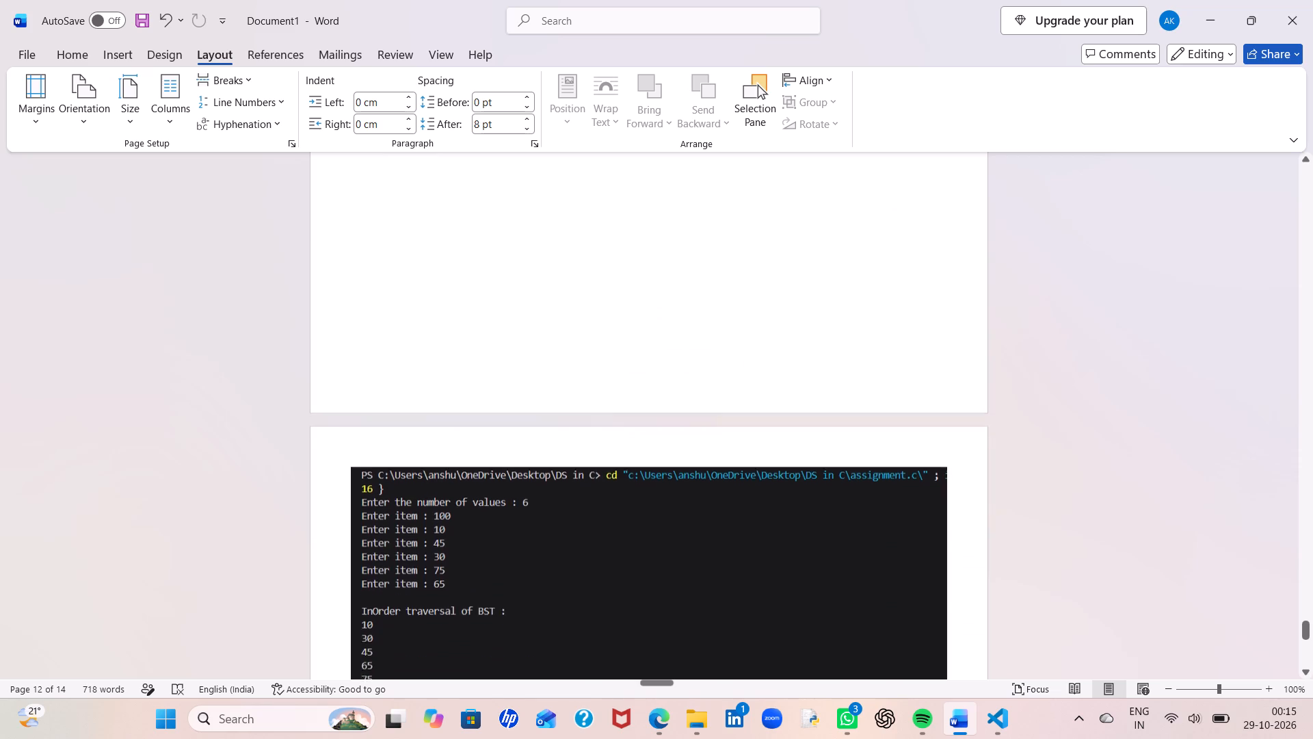
pyautogui.scroll(-1, 648, 452)
pyautogui.click(648, 452)
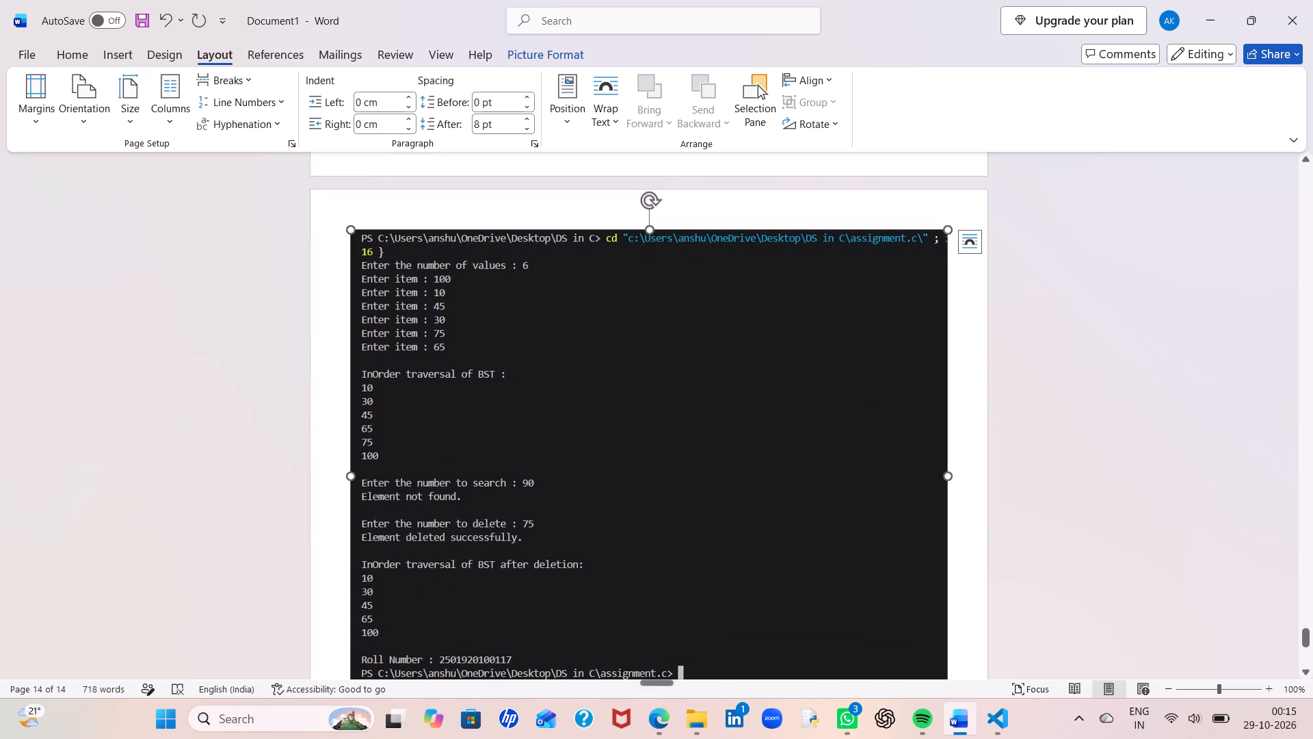
pyautogui.rightClick(677, 428)
pyautogui.click(707, 244)
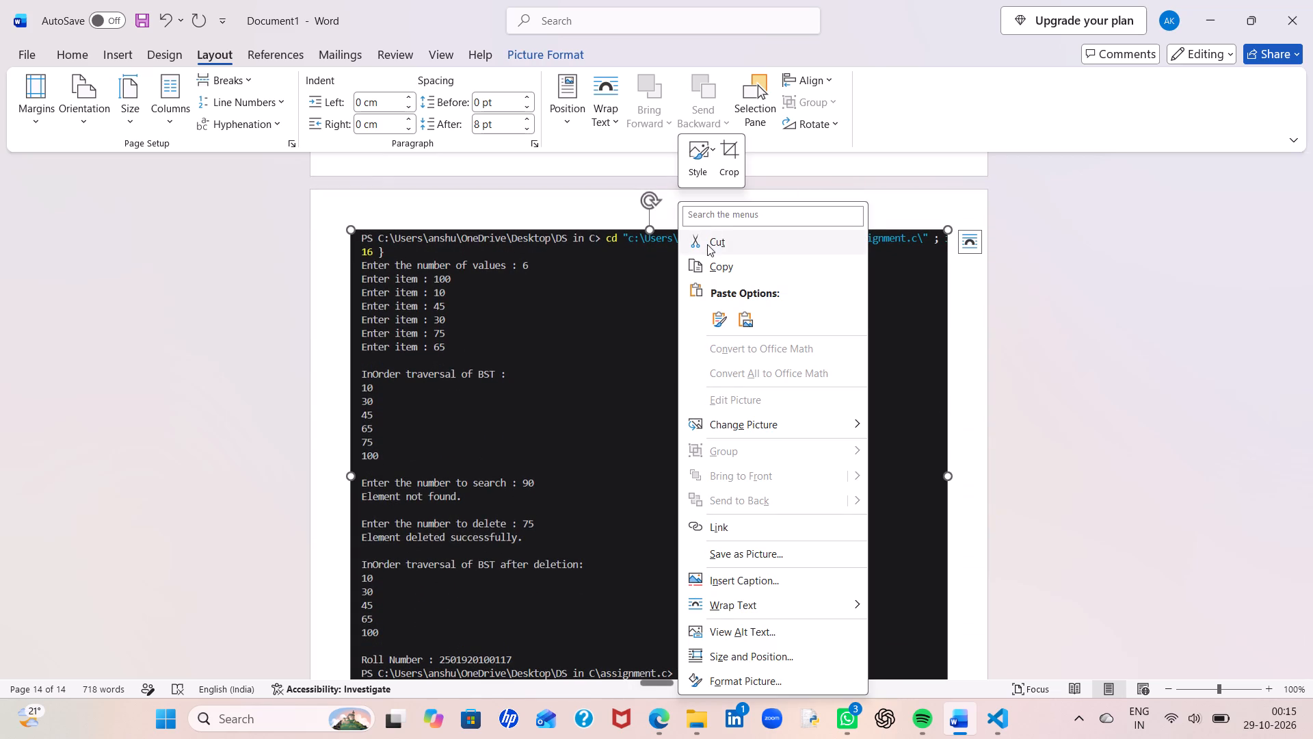
pyautogui.scroll(2, 672, 341)
pyautogui.scroll(-1, 672, 341)
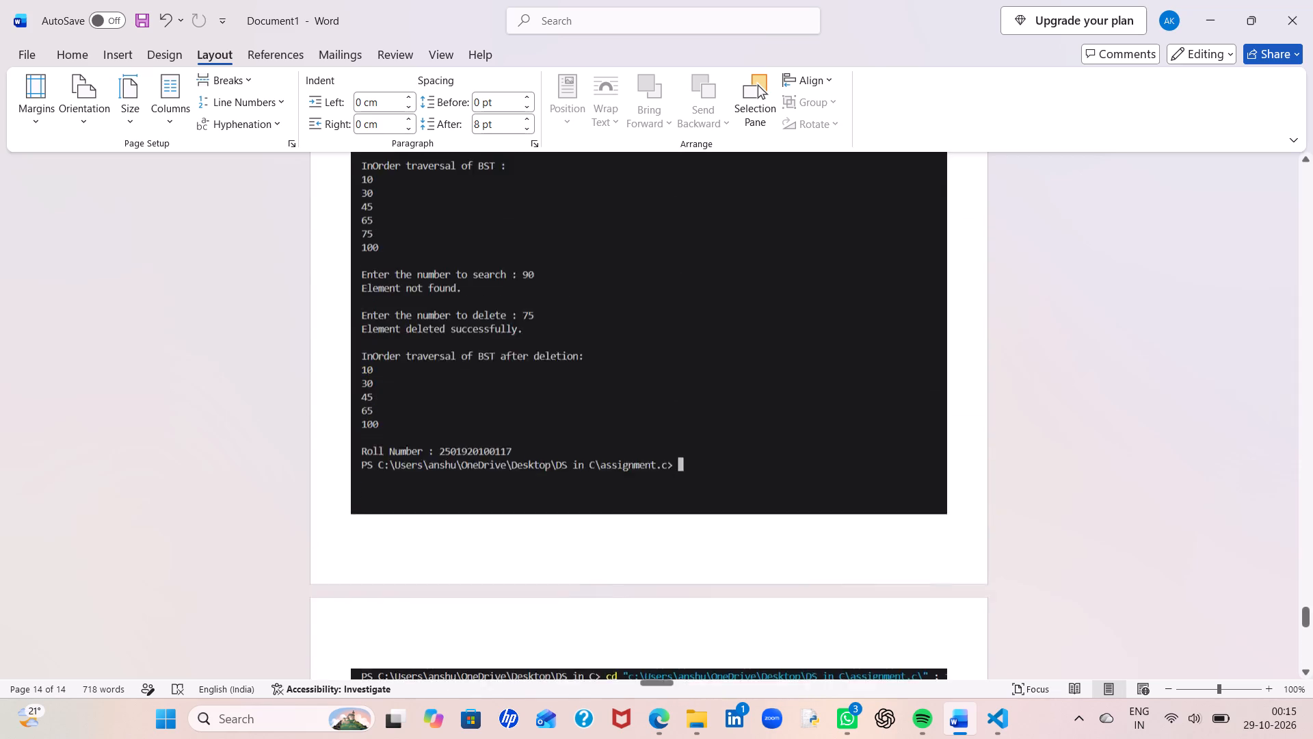
pyautogui.scroll(-1, 672, 341)
pyautogui.click(672, 341)
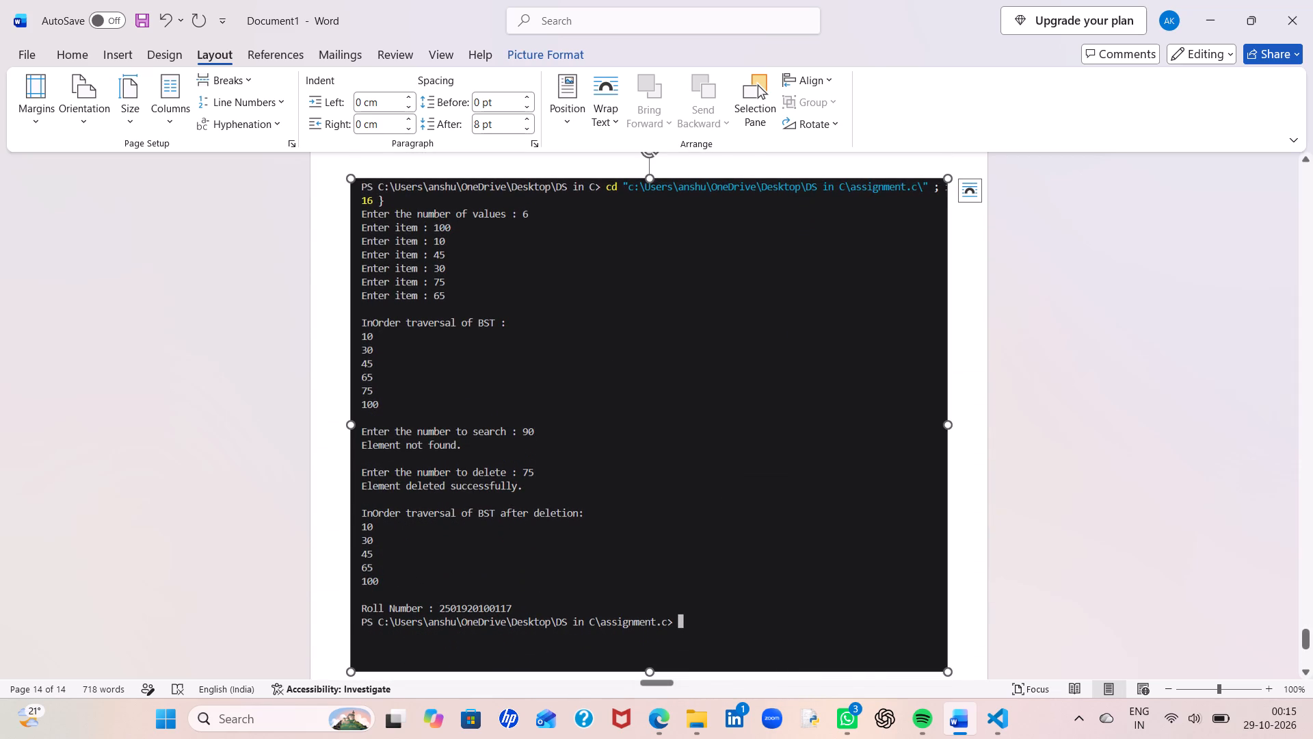
pyautogui.rightClick(679, 372)
pyautogui.click(713, 234)
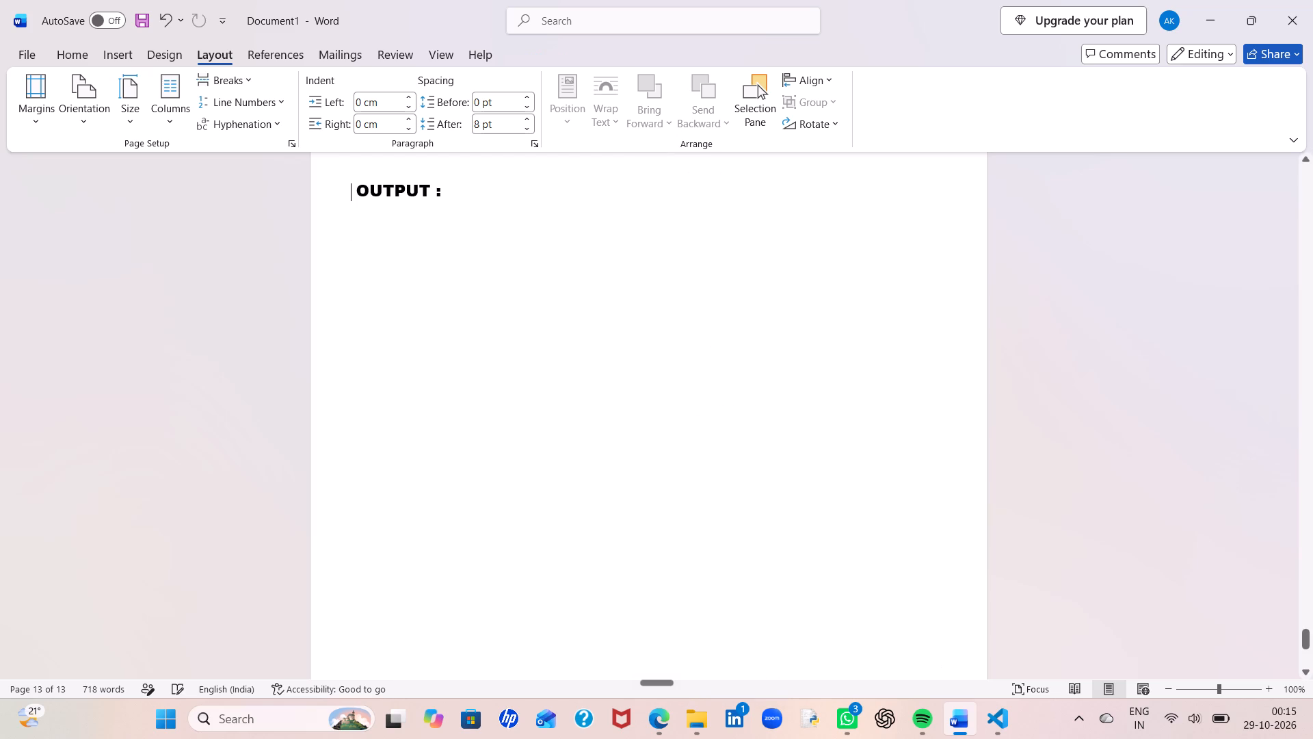
# Copy the leftover OUTPUT : heading and paste it on a new line below the closing brace of the PROGRAM-16 code.
pyautogui.moveTo(346, 185); pyautogui.dragTo(467, 192)
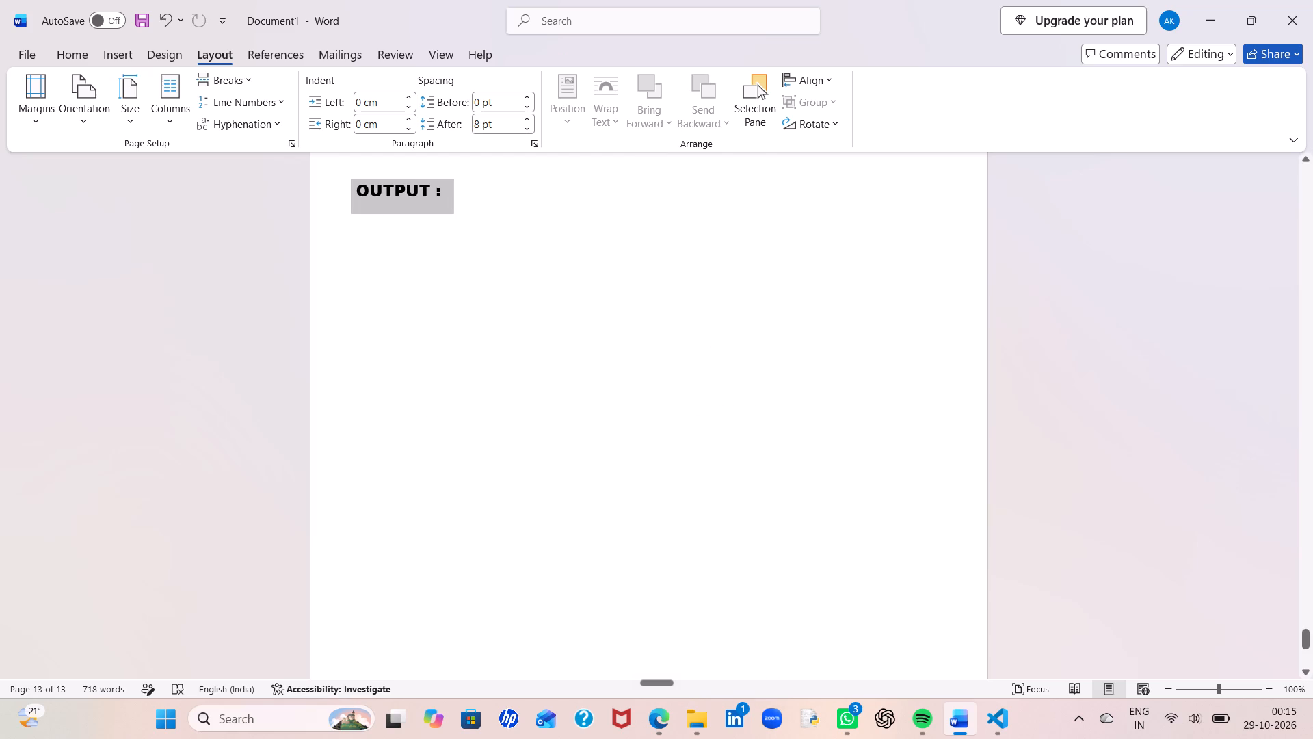
pyautogui.moveTo(467, 192); pyautogui.dragTo(471, 192)
pyautogui.hotkey('ctrl', 'c')
pyautogui.hscroll(1, 471, 192)
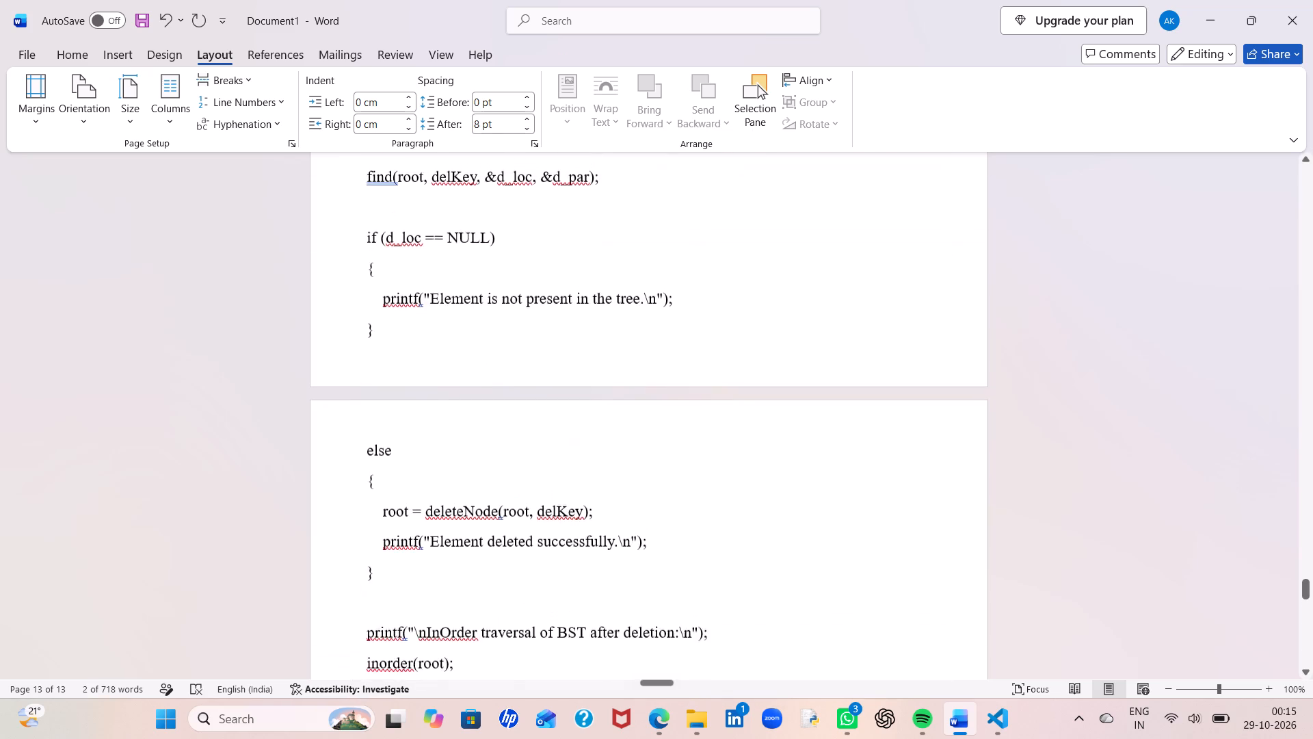
pyautogui.hscroll(1, 471, 192)
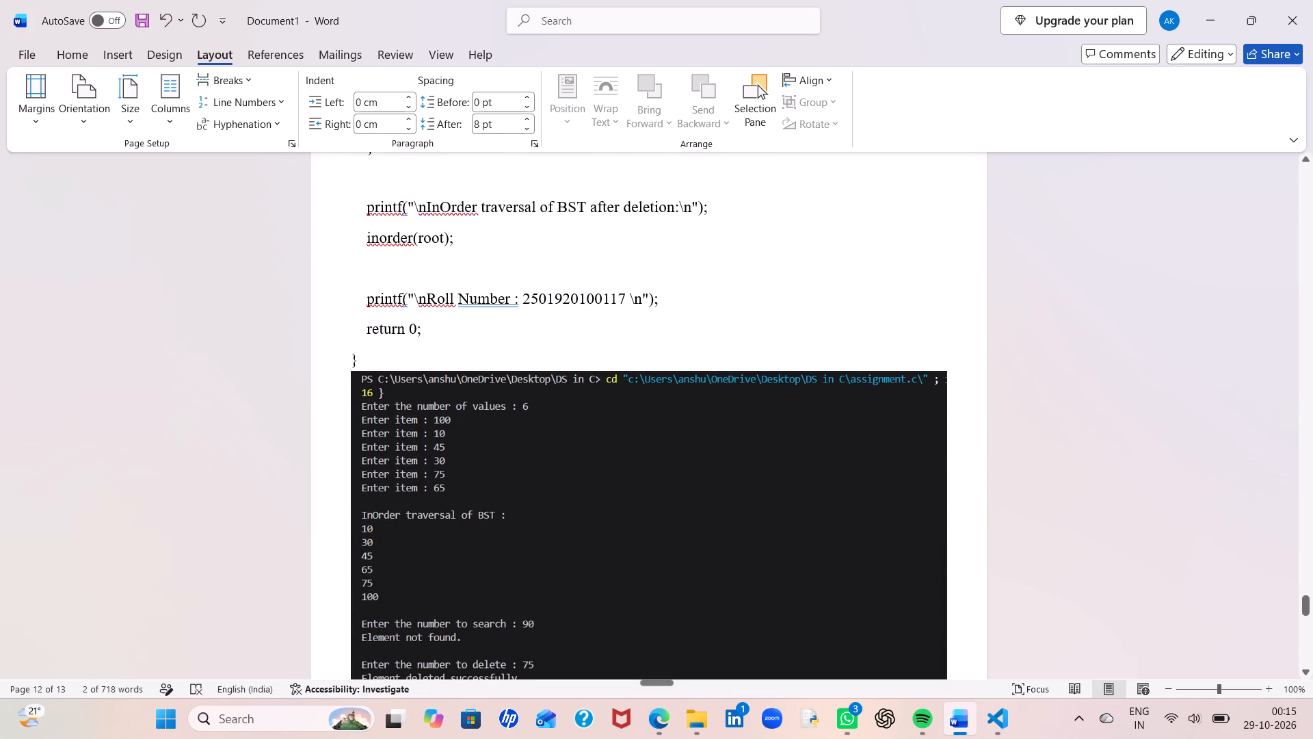
pyautogui.click(377, 354)
pyautogui.press('Return')
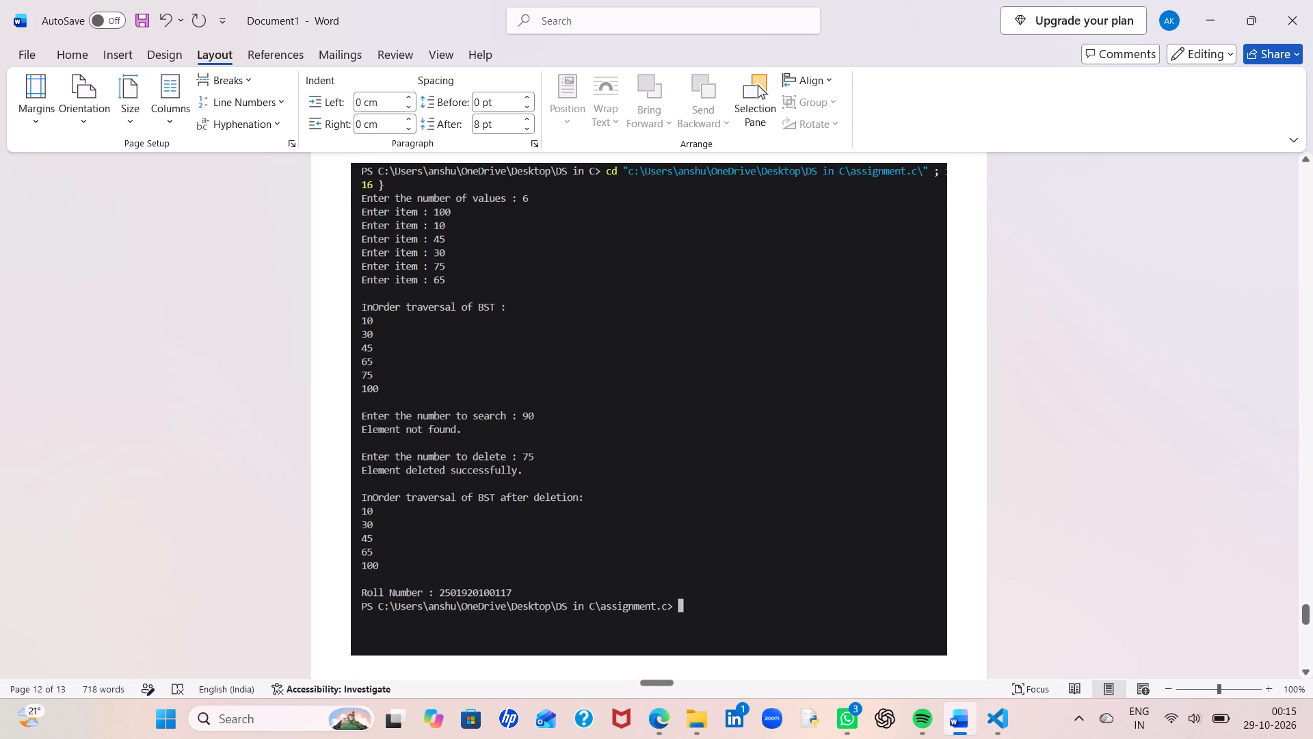
pyautogui.hotkey('ctrl', 'v')
# Copy the output screenshot and paste it after the new PROGRAM-16 OUTPUT : heading, adding a space after the heading first.
pyautogui.scroll(2, 377, 354)
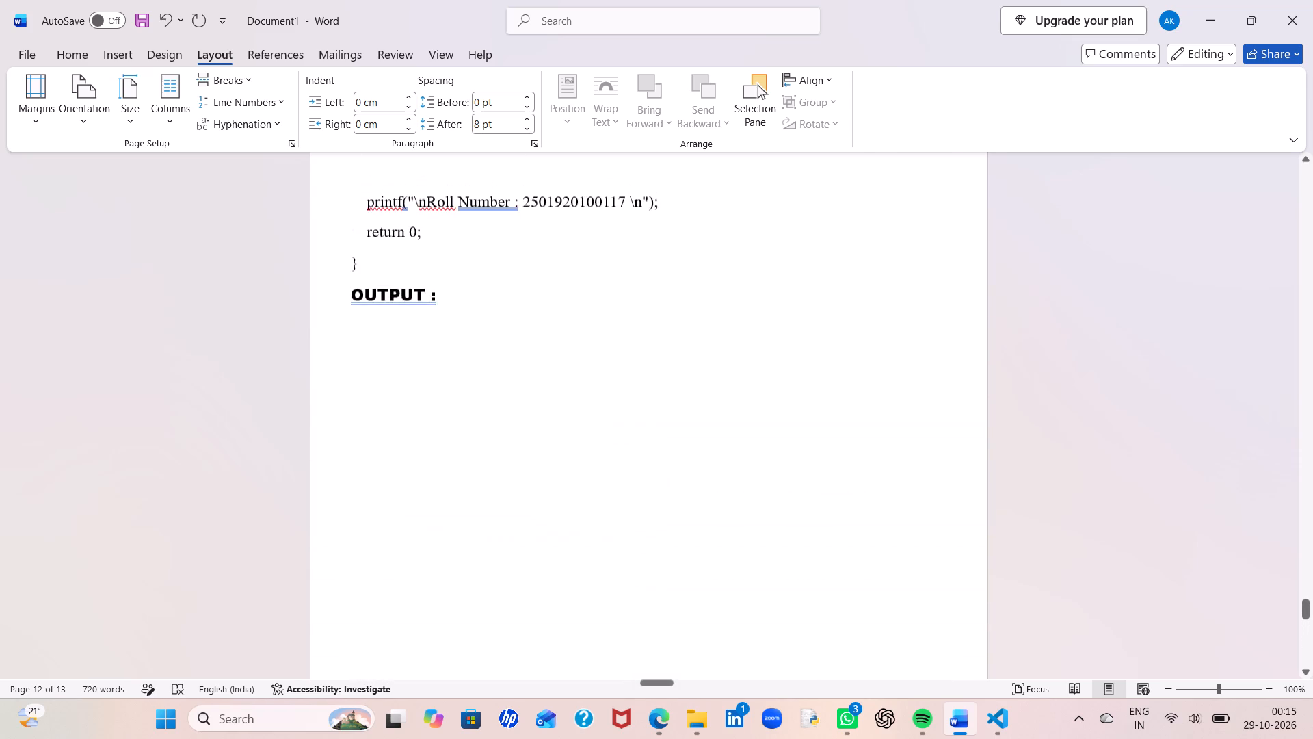
pyautogui.scroll(-1, 377, 354)
pyautogui.rightClick(552, 419)
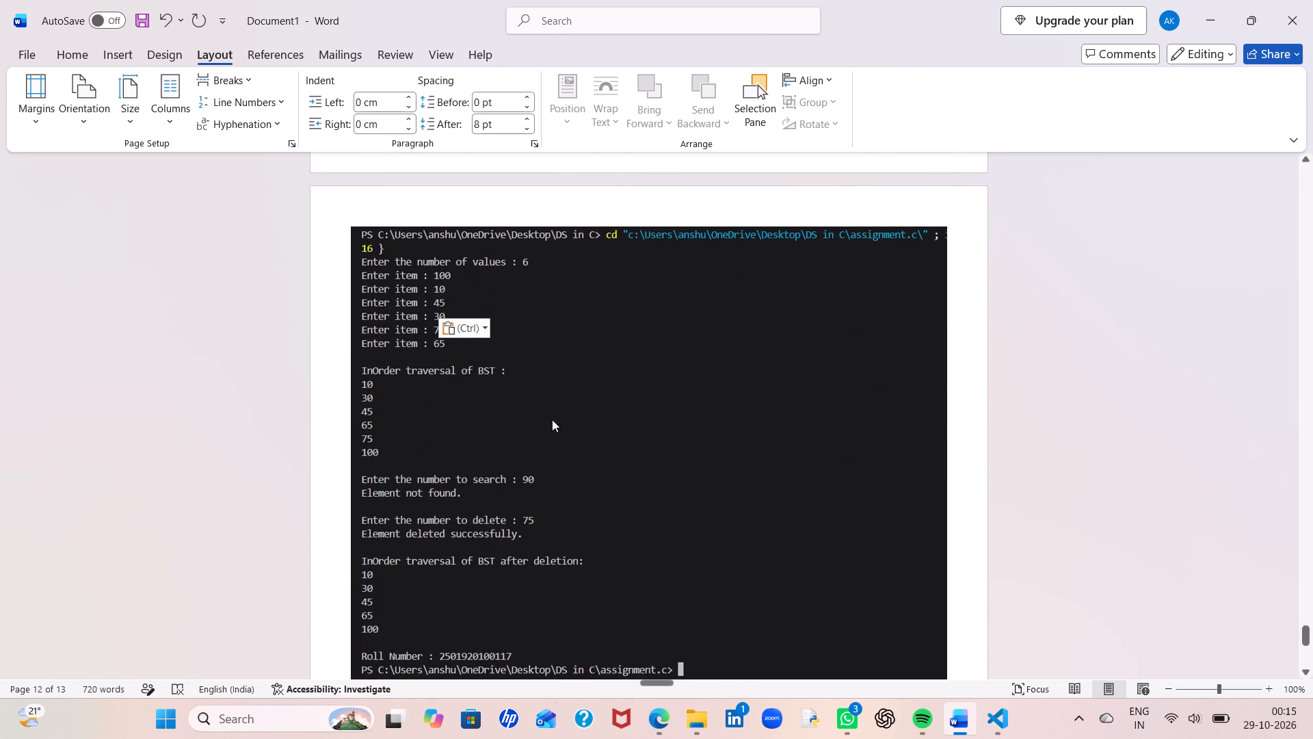
pyautogui.click(600, 265)
pyautogui.scroll(1, 600, 265)
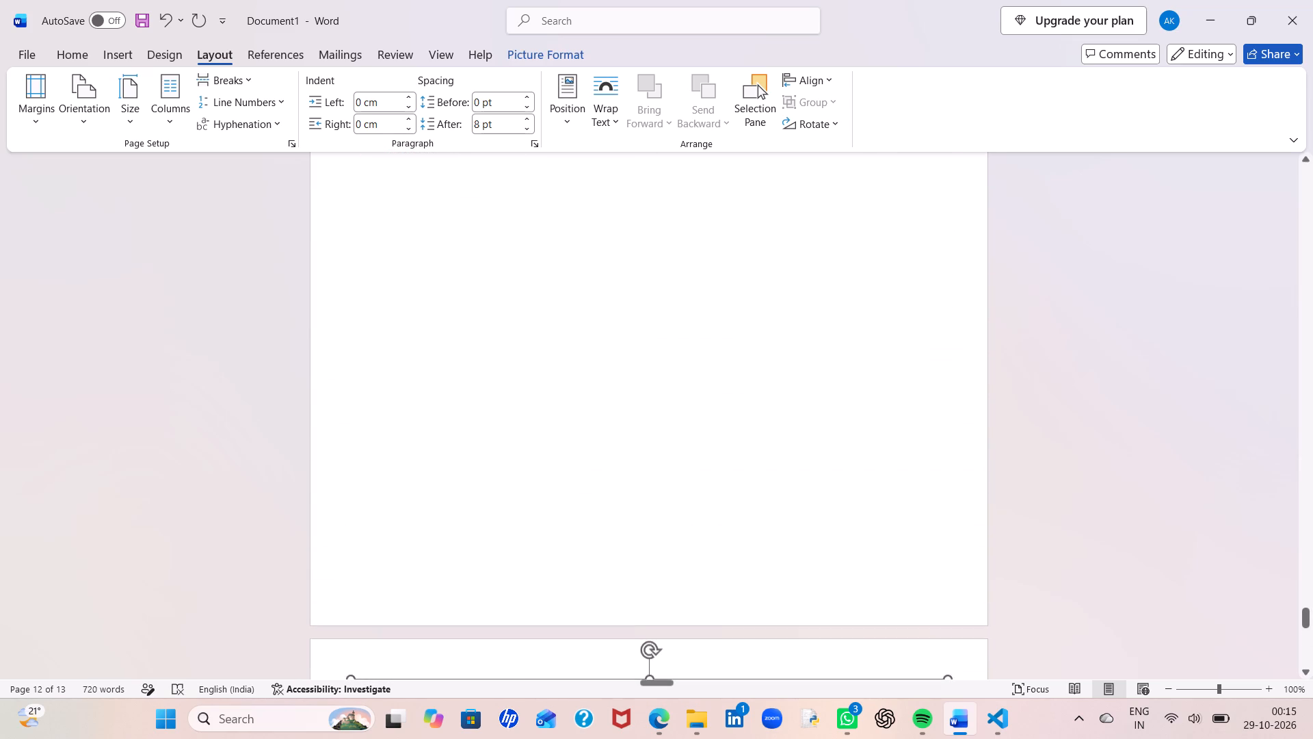
pyautogui.scroll(1, 363, 194)
pyautogui.click(392, 488)
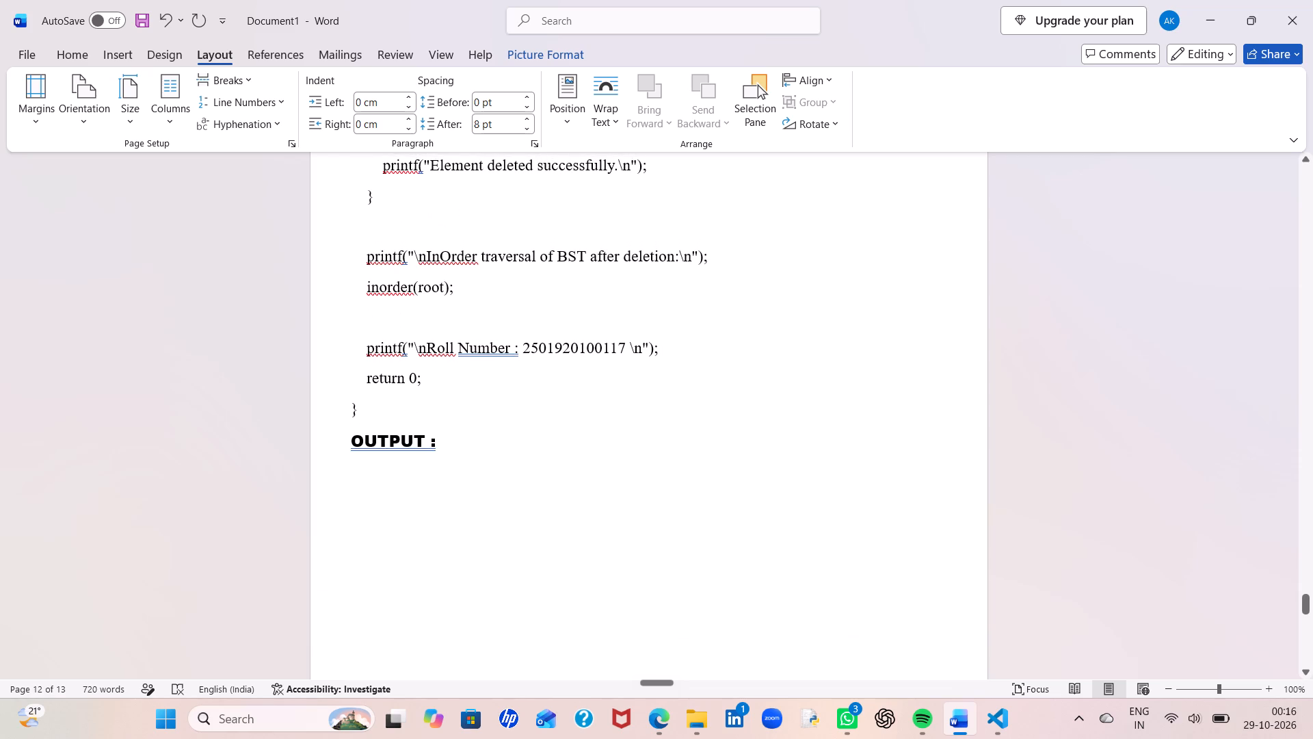
pyautogui.click(445, 445)
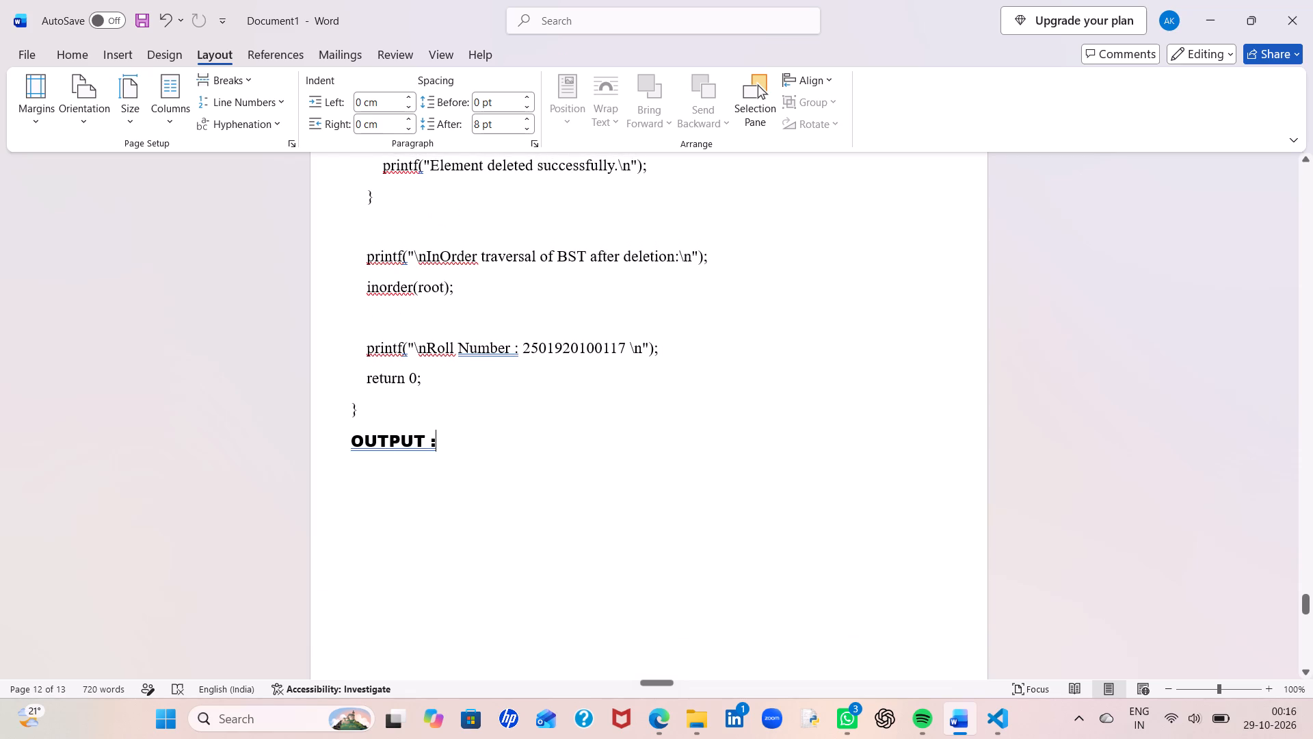
pyautogui.press('space')
pyautogui.hotkey('ctrl', 'v')
pyautogui.scroll(-1, 445, 445)
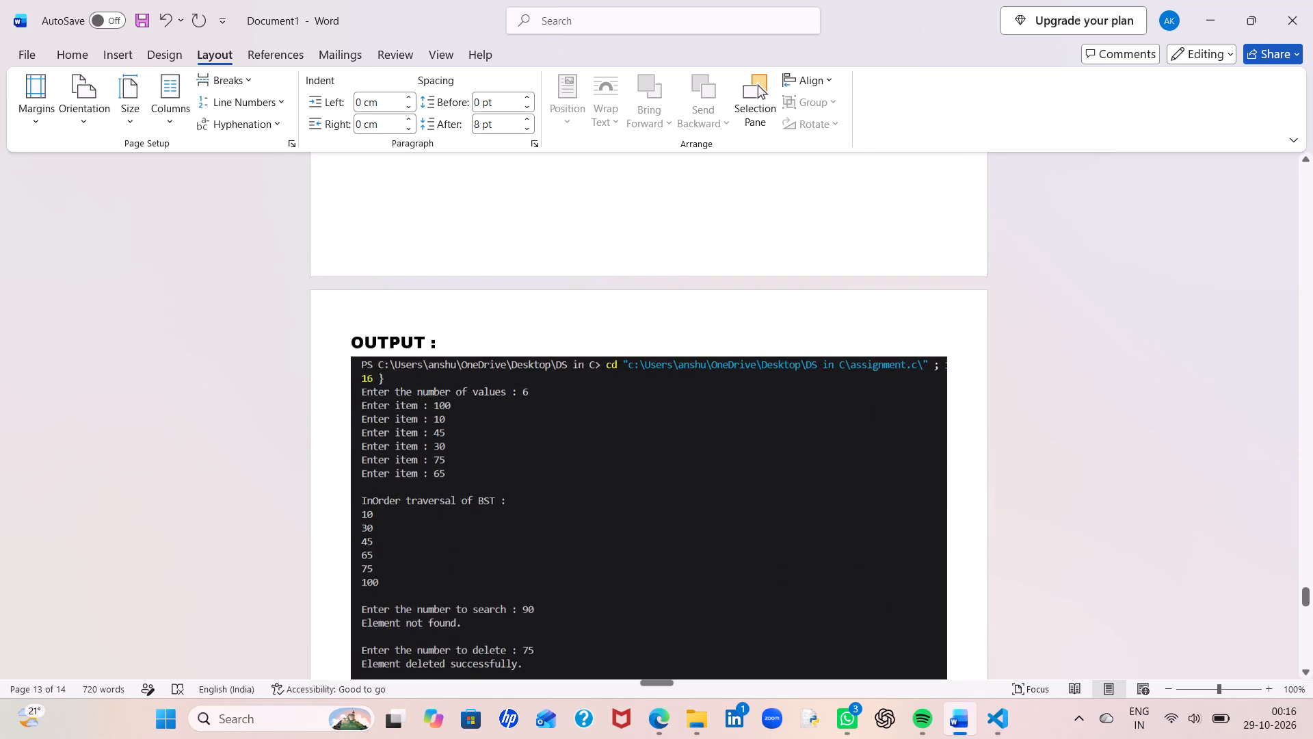
pyautogui.scroll(-1, 445, 445)
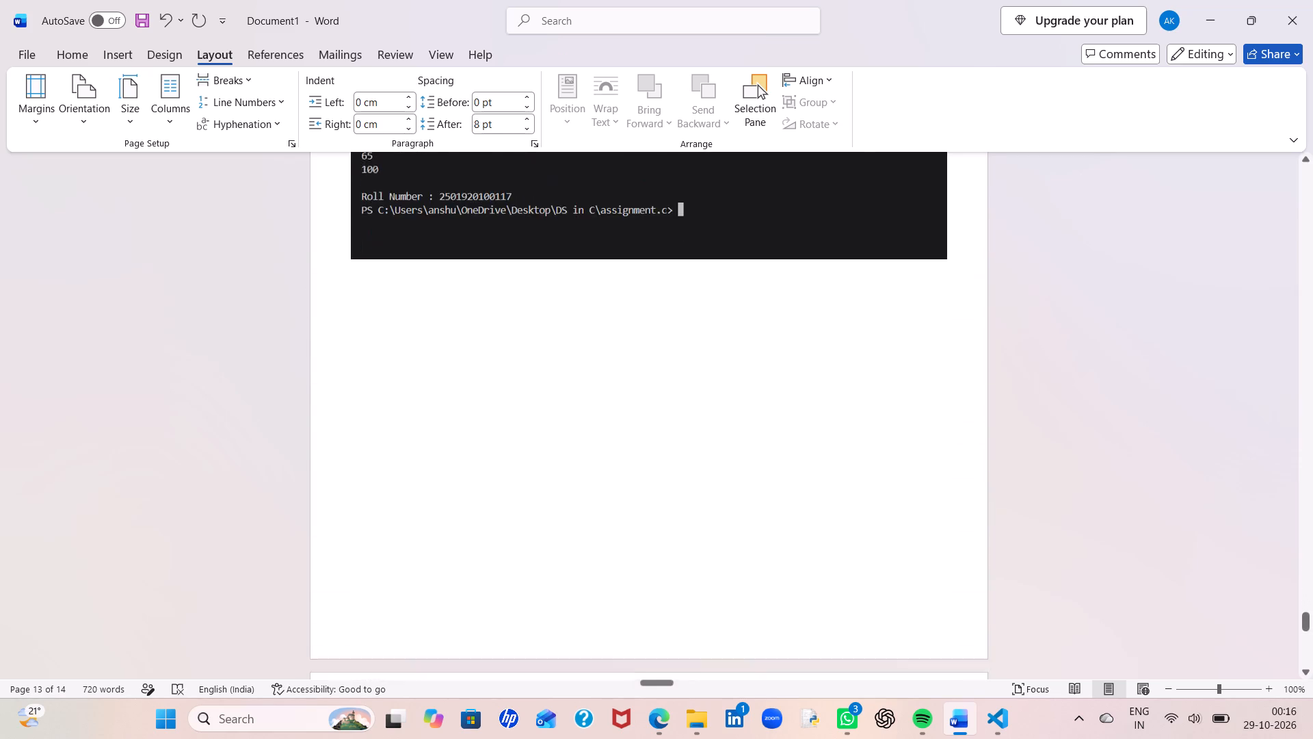
# Cut the duplicate PROGRAM-16 output screenshot from the output section.
pyautogui.scroll(-1, 445, 445)
pyautogui.rightClick(445, 445)
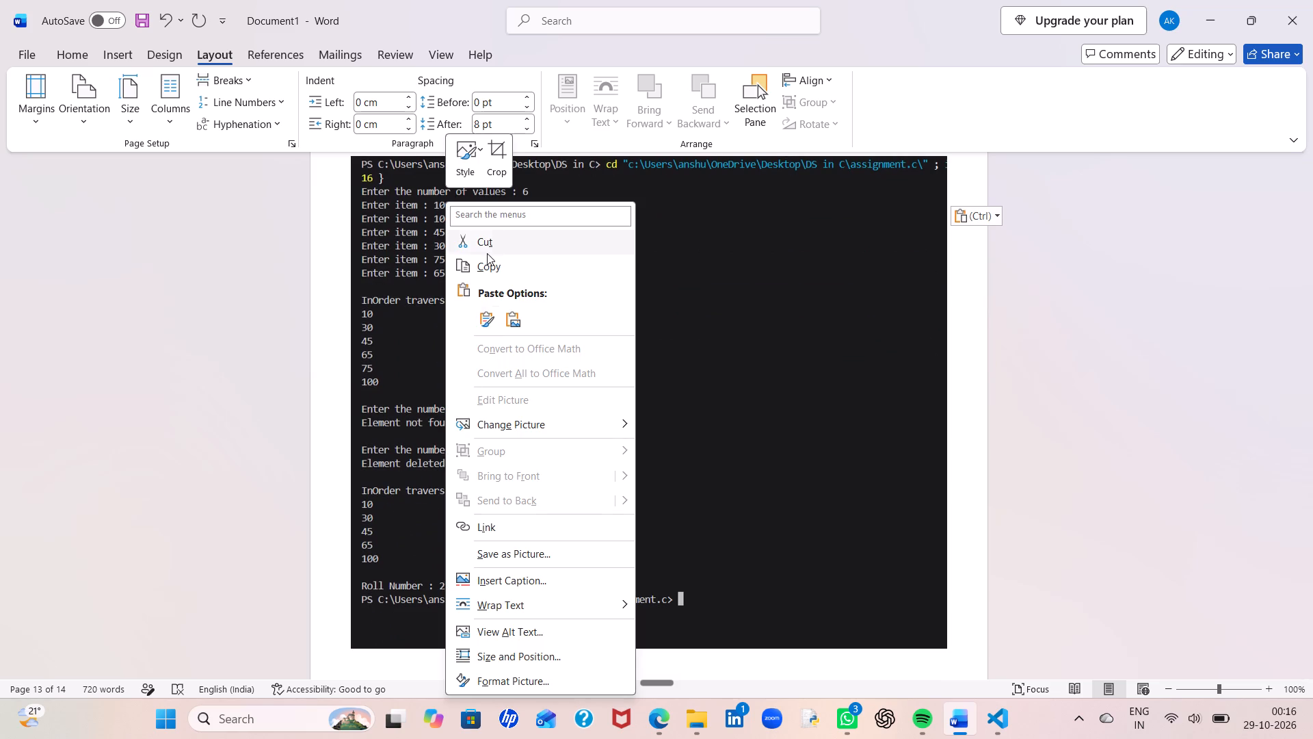
pyautogui.click(485, 248)
# Delete the leftover OUTPUT : heading below the remaining PROGRAM-16 output screenshot.
pyautogui.scroll(-2, 559, 404)
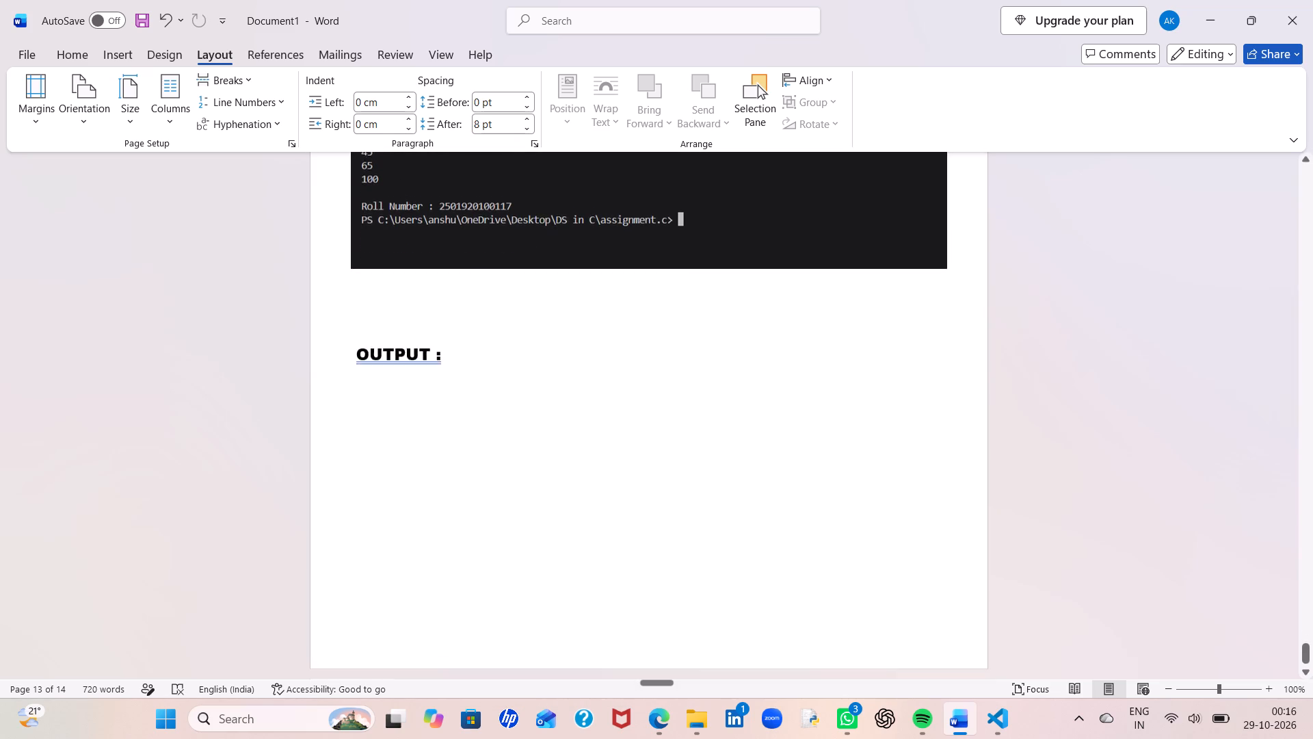
pyautogui.scroll(-2, 559, 404)
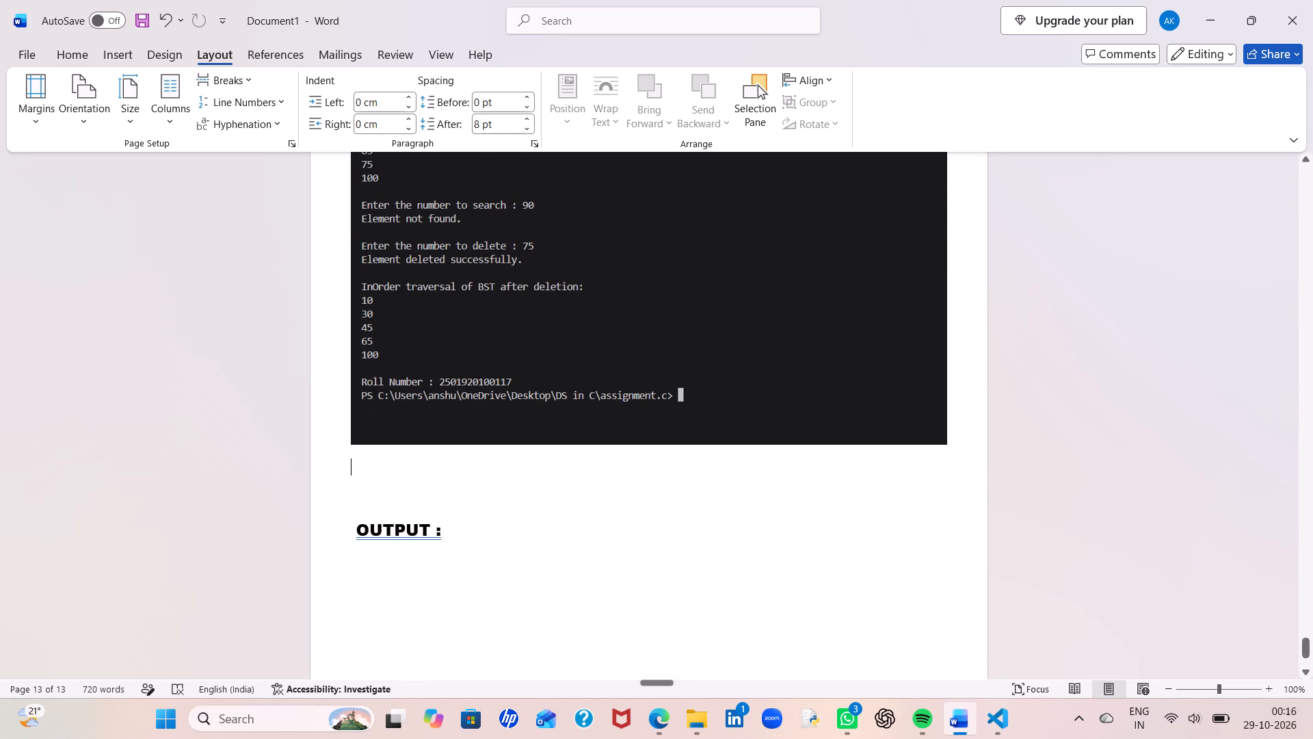
pyautogui.moveTo(352, 528); pyautogui.dragTo(468, 535)
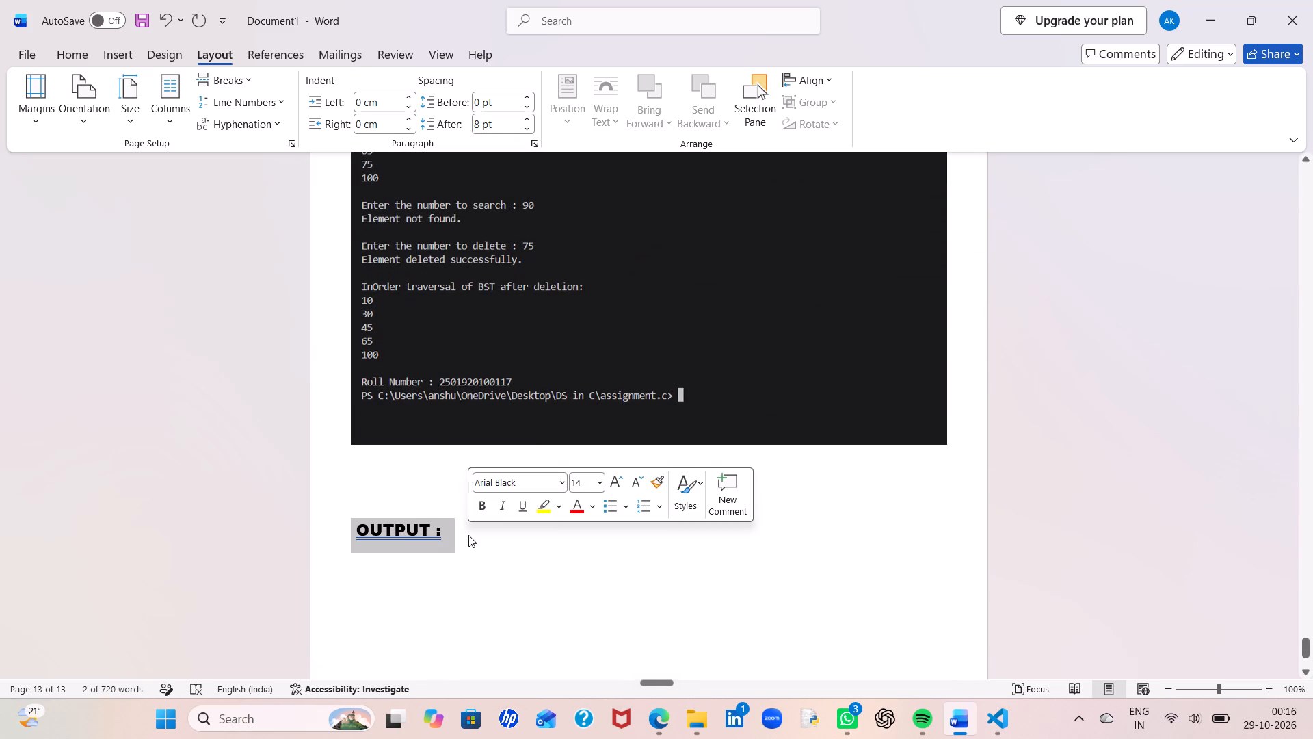
pyautogui.press('Delete')
# Add blank lines below the PROGRAM-16 output screenshot until a new page starts.
pyautogui.scroll(-1, 468, 535)
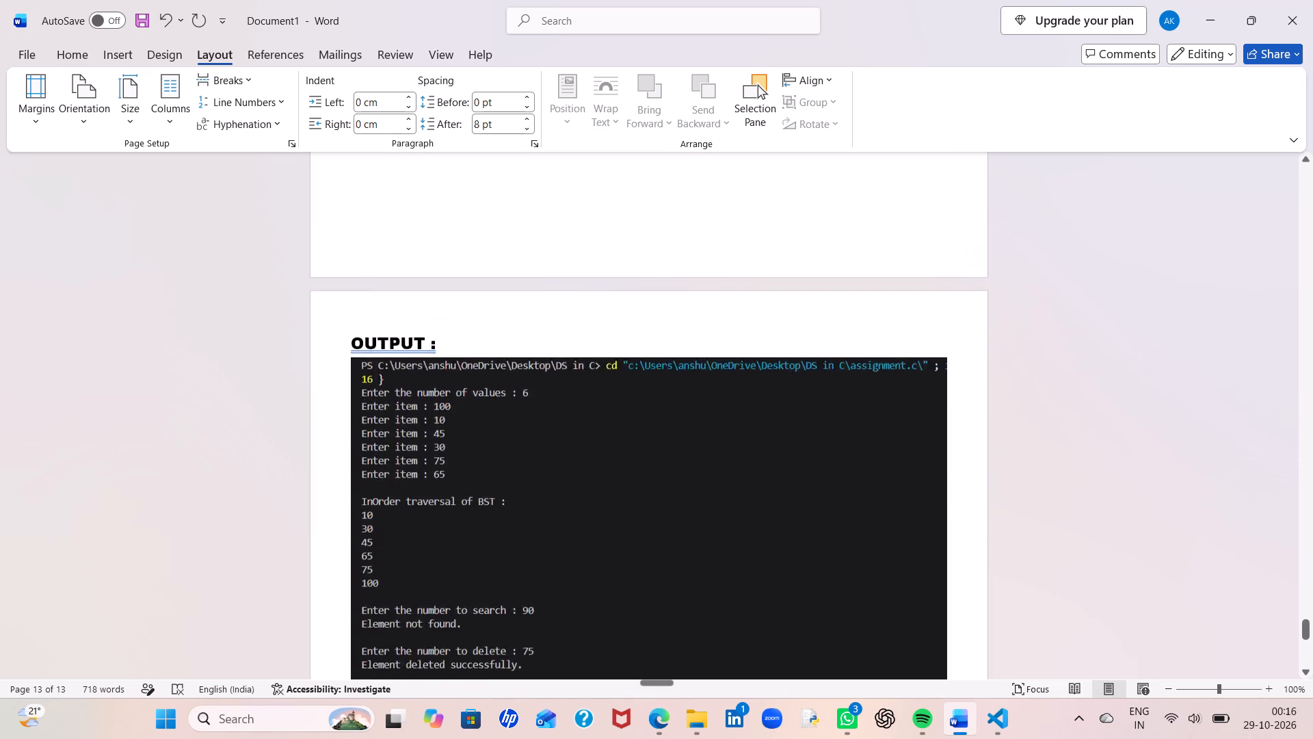
pyautogui.scroll(-2, 468, 535)
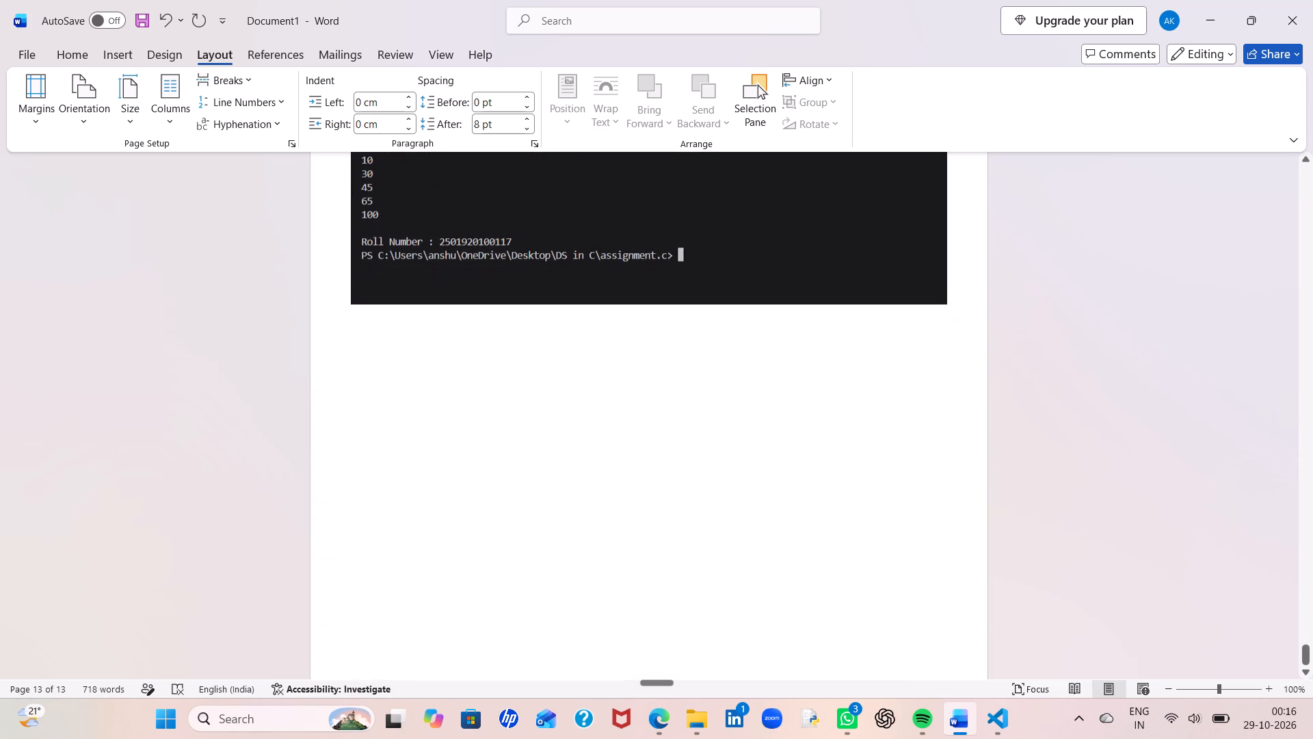
pyautogui.scroll(-1, 468, 535)
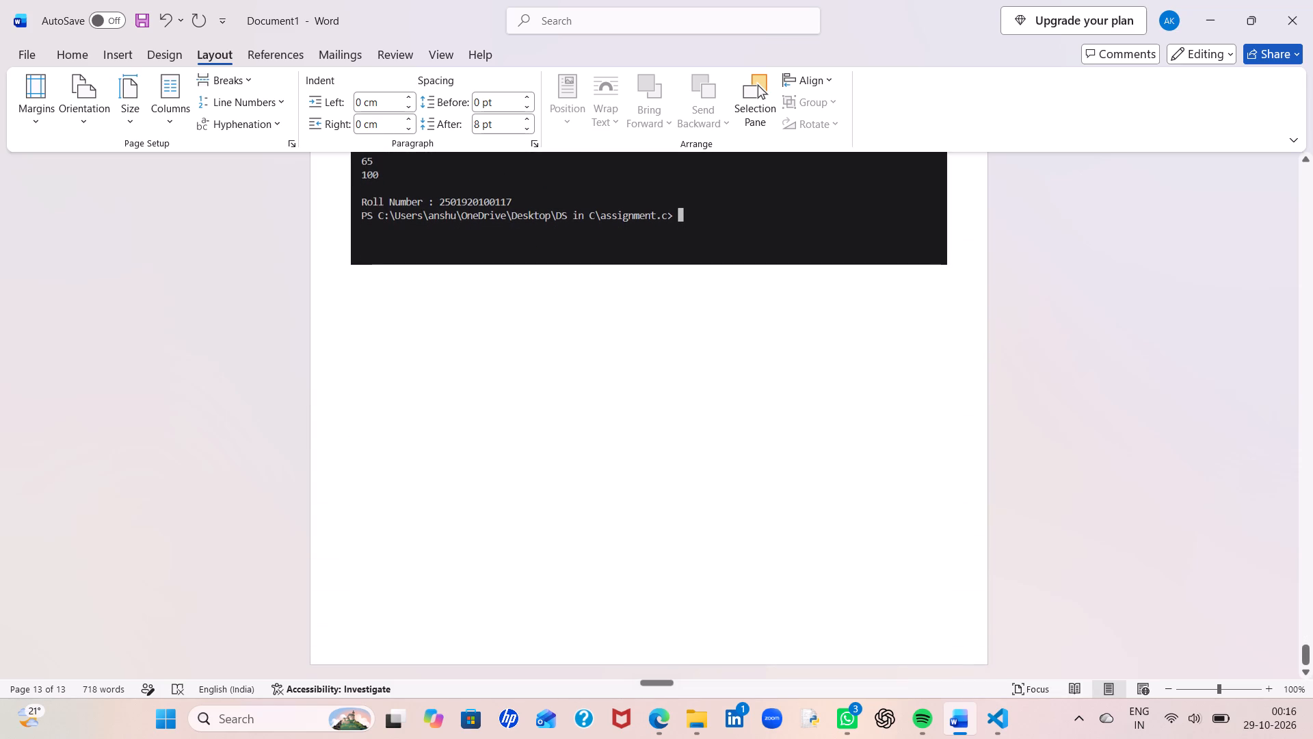
pyautogui.press('Return')
pyautogui.press('Return')
pyautogui.press('Return')
pyautogui.press('Return')
pyautogui.press('Return')
pyautogui.press('Return')
pyautogui.press('Return')
pyautogui.press('Return')
pyautogui.press('Return')
pyautogui.press('Return')
pyautogui.press('Return')
pyautogui.press('Return')
pyautogui.press('Return')
pyautogui.press('Return')
pyautogui.press('Return')
pyautogui.press('Return')
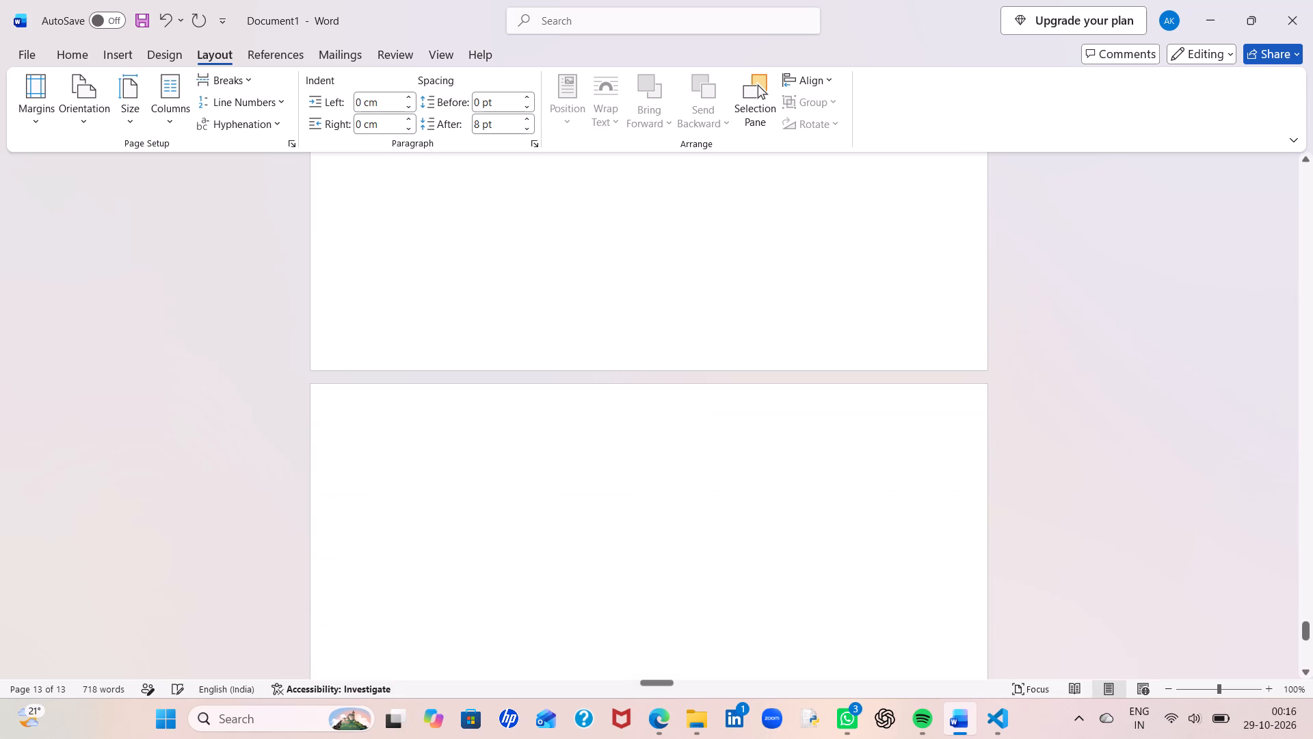
# Copy the PROGRAM-16 title and paste it at the top of the new last page.
pyautogui.scroll(3, 494, 518)
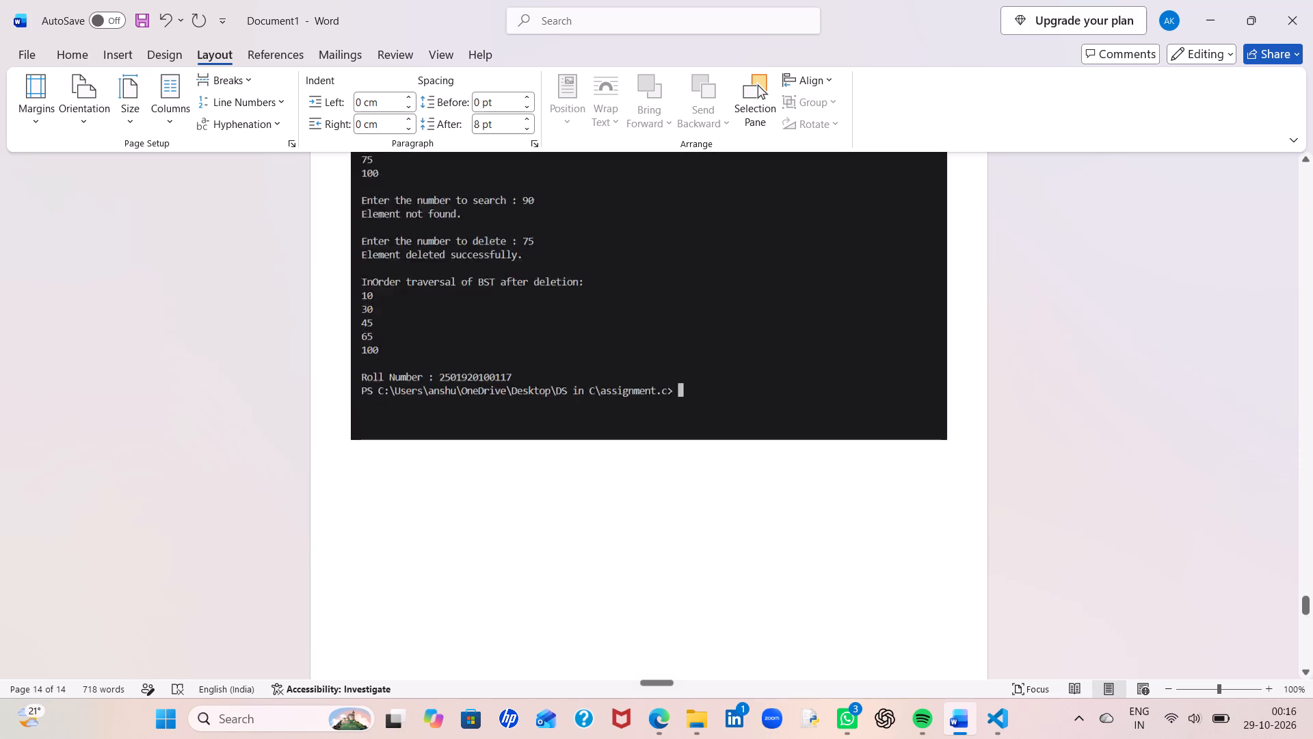
pyautogui.scroll(3, 494, 518)
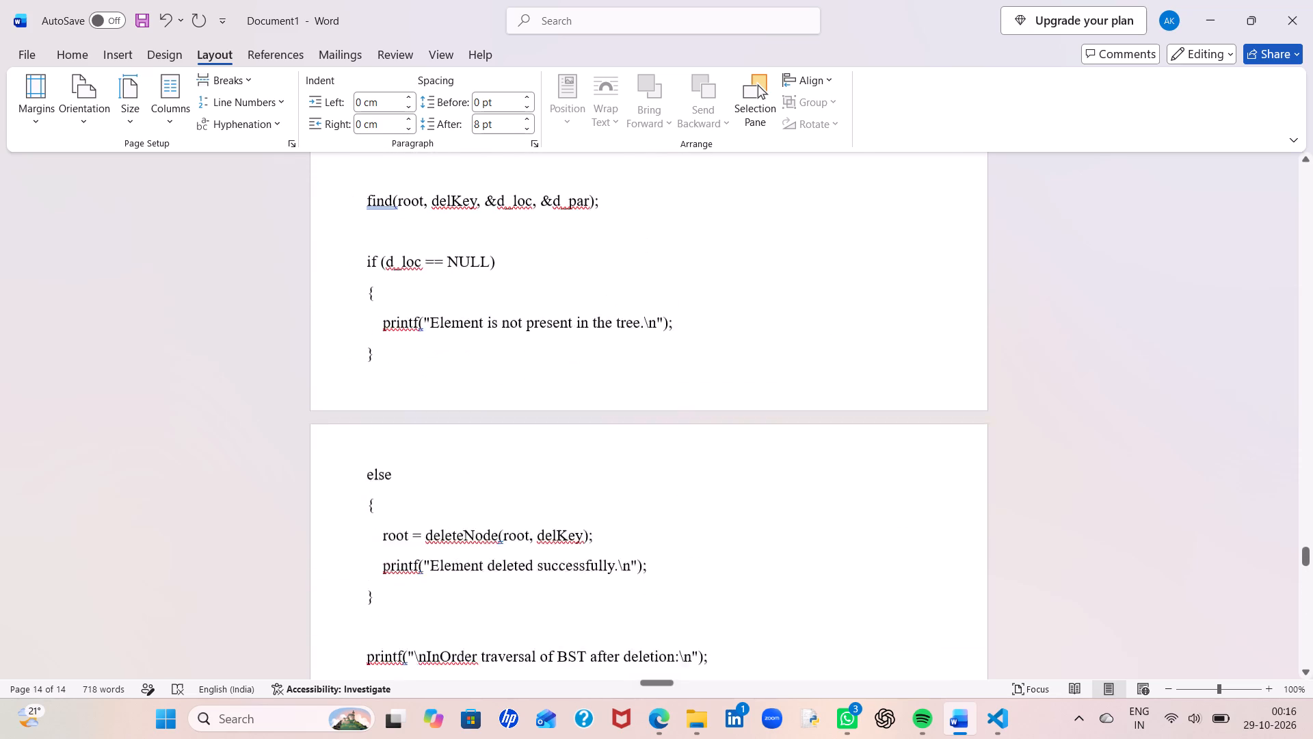
pyautogui.scroll(4, 494, 518)
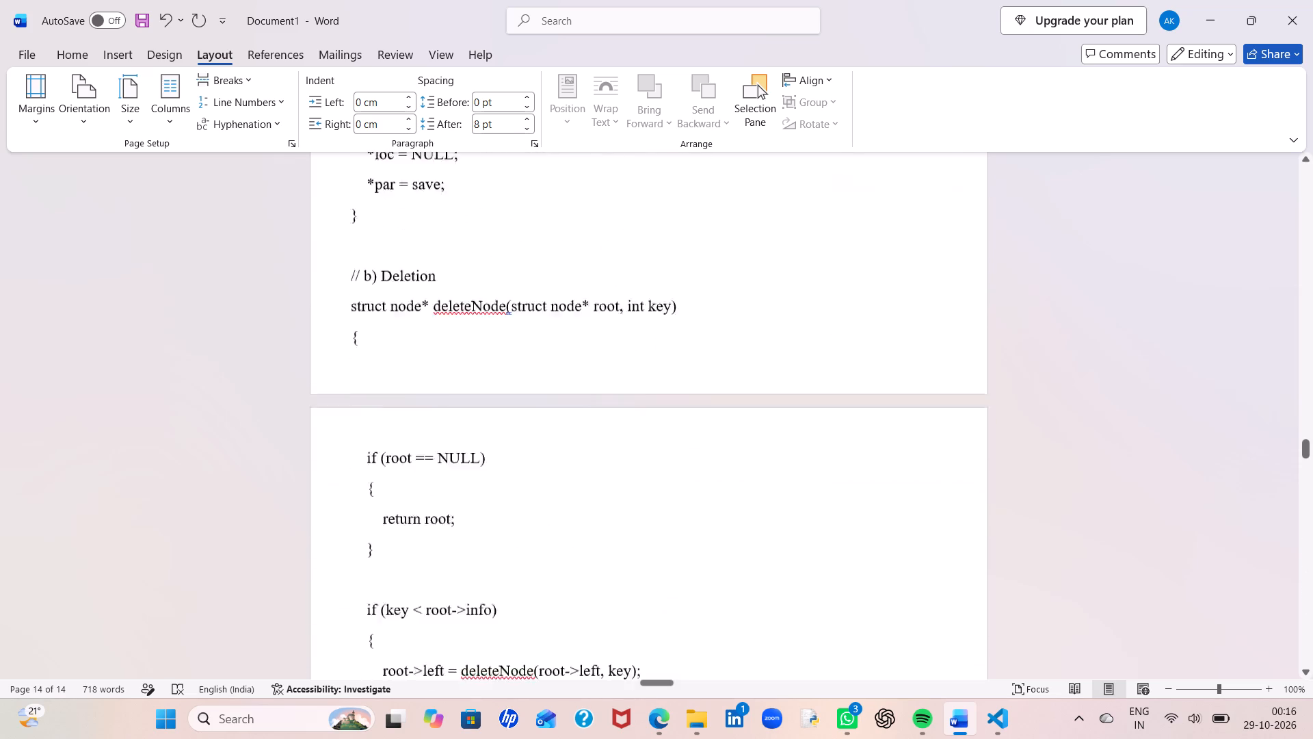
pyautogui.scroll(5, 494, 518)
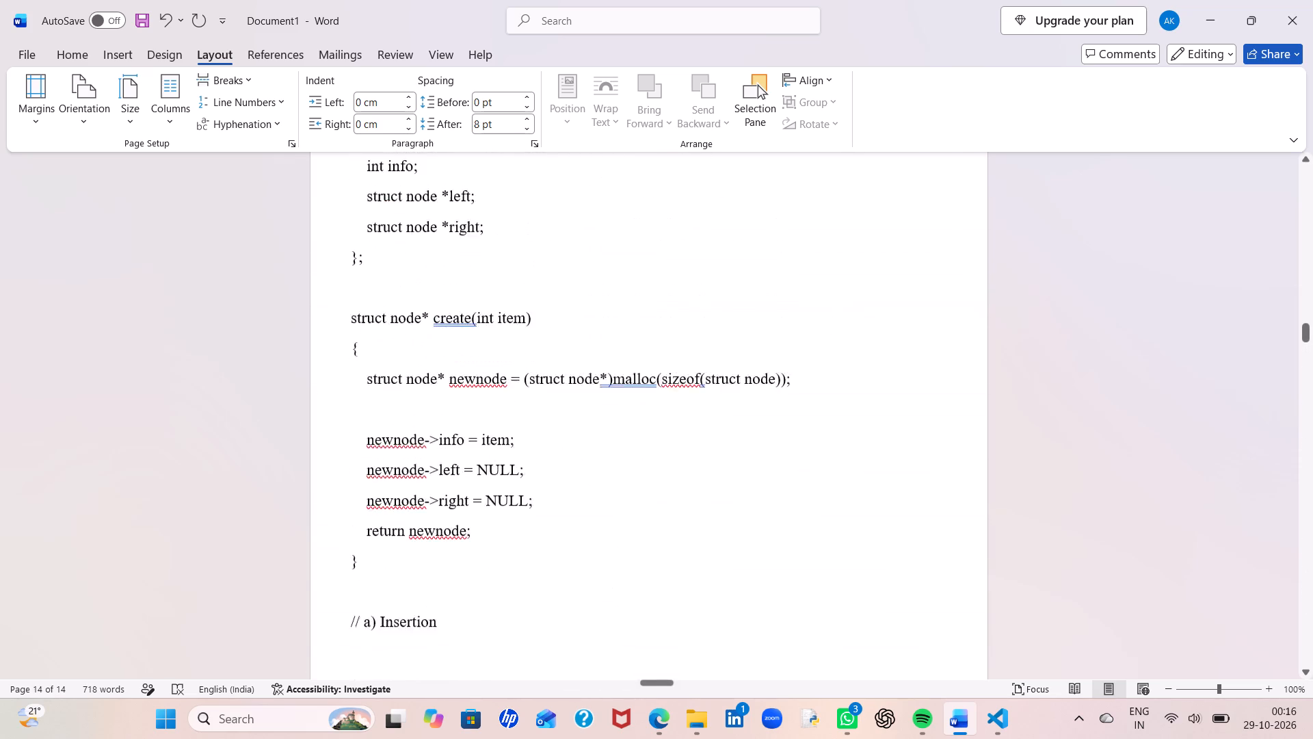
pyautogui.scroll(3, 494, 518)
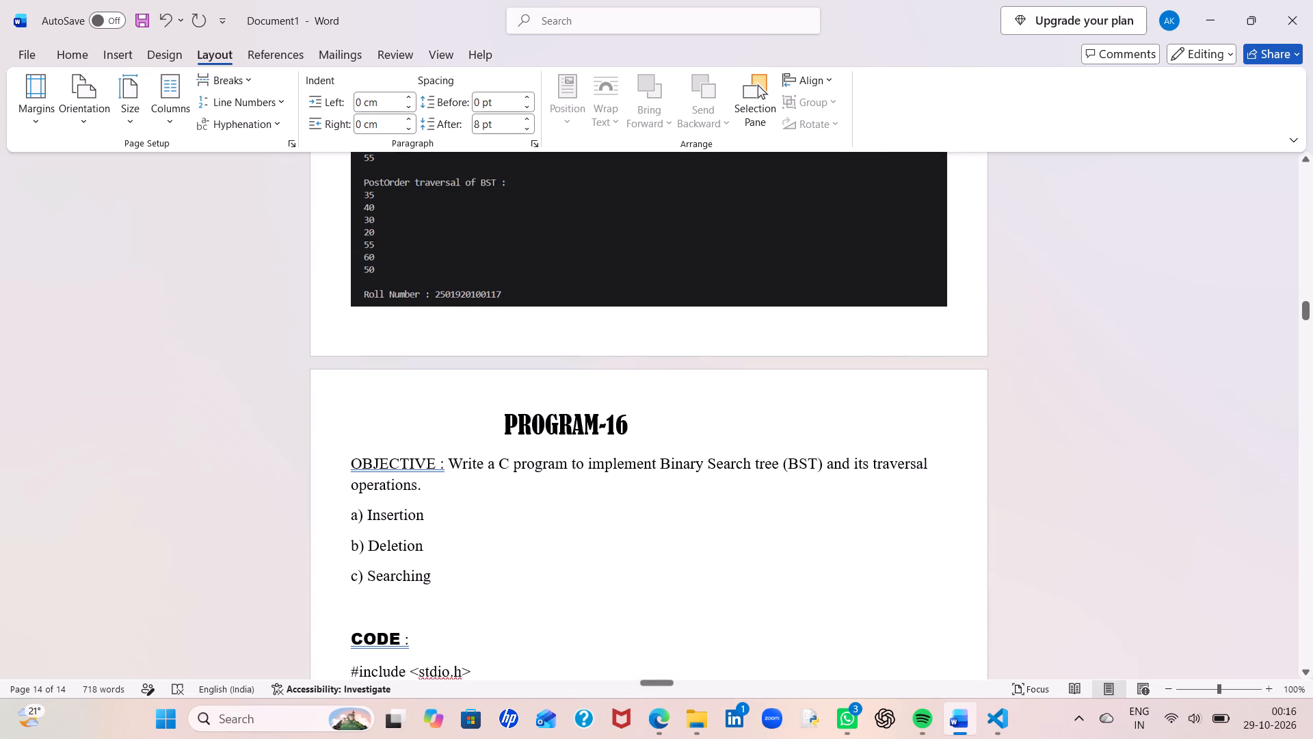
pyautogui.moveTo(493, 426); pyautogui.dragTo(691, 417)
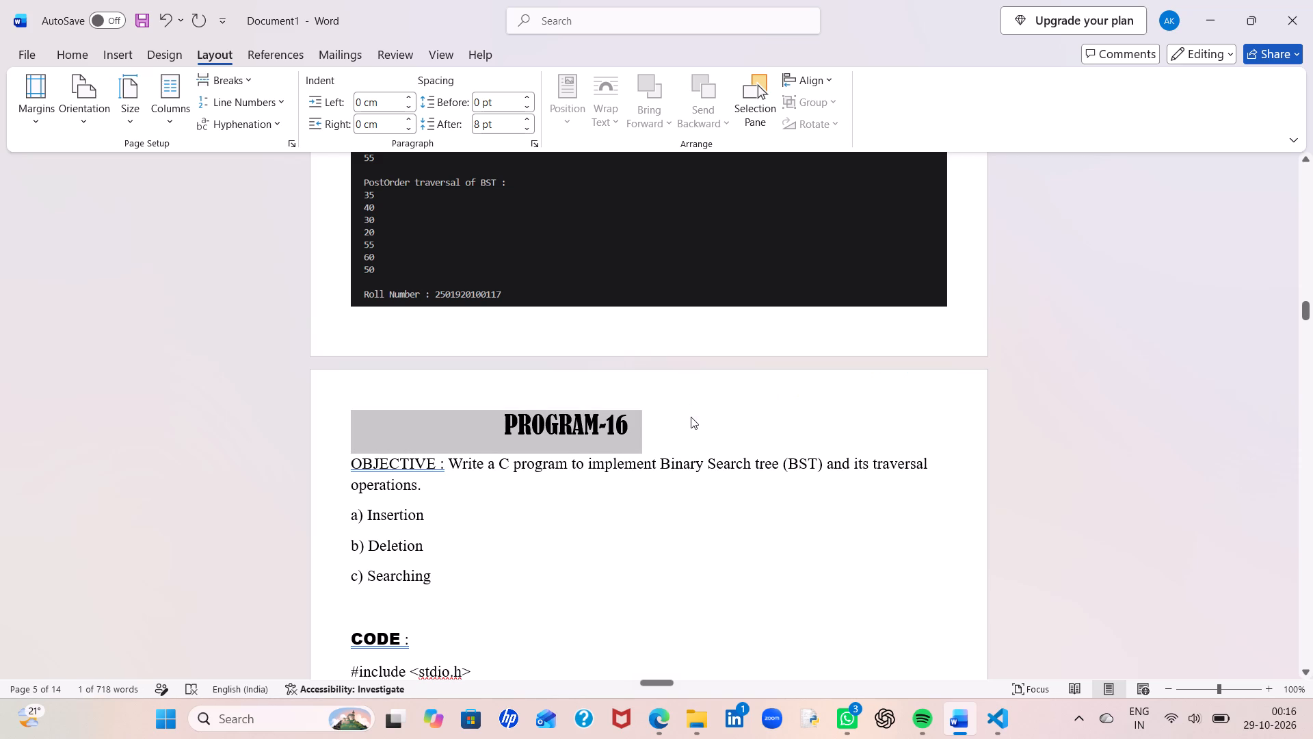
pyautogui.hotkey('ctrl', 'c')
pyautogui.scroll(-7, 691, 417)
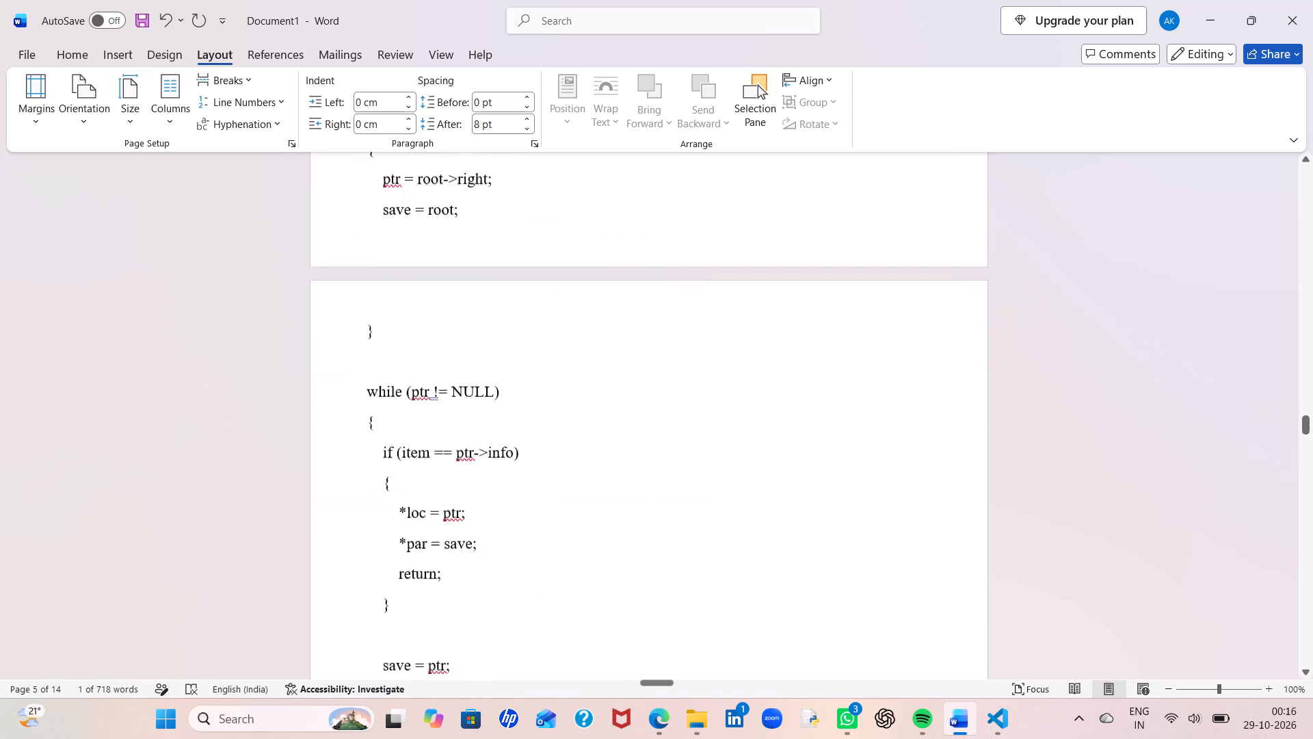
pyautogui.scroll(-5, 691, 417)
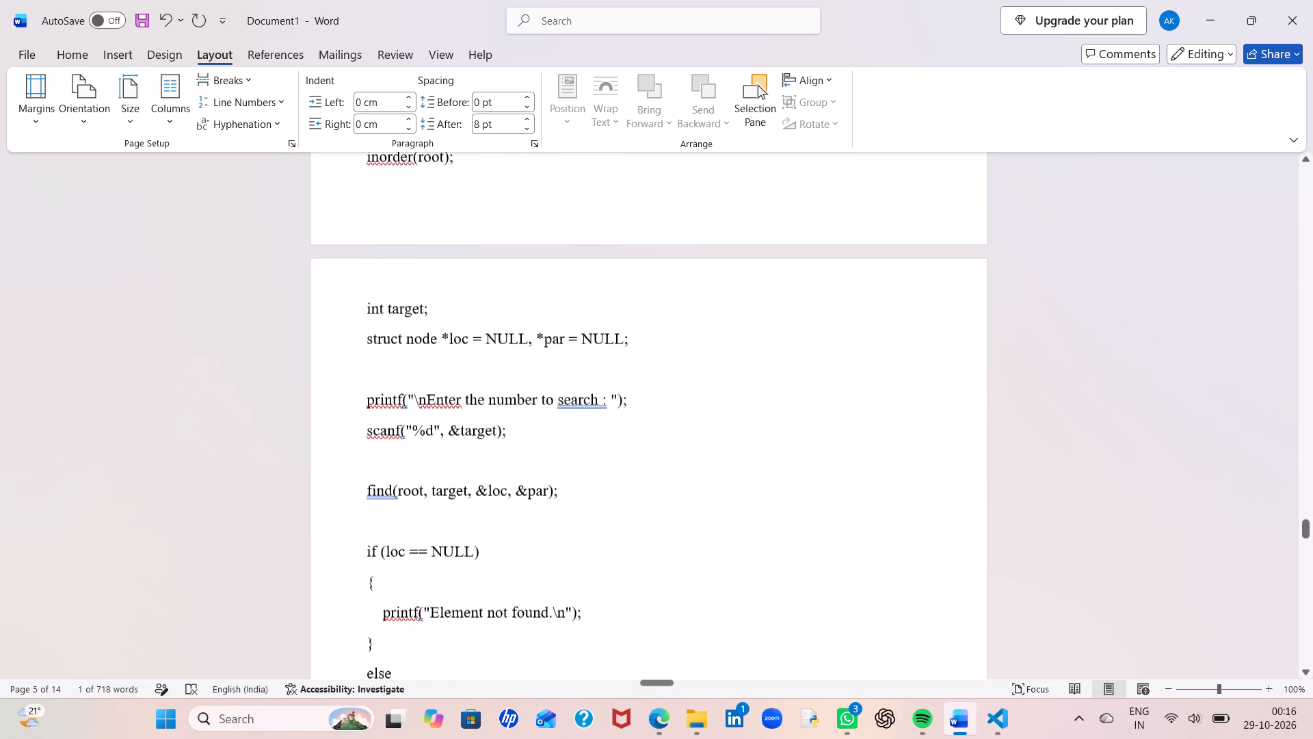
pyautogui.scroll(-5, 691, 417)
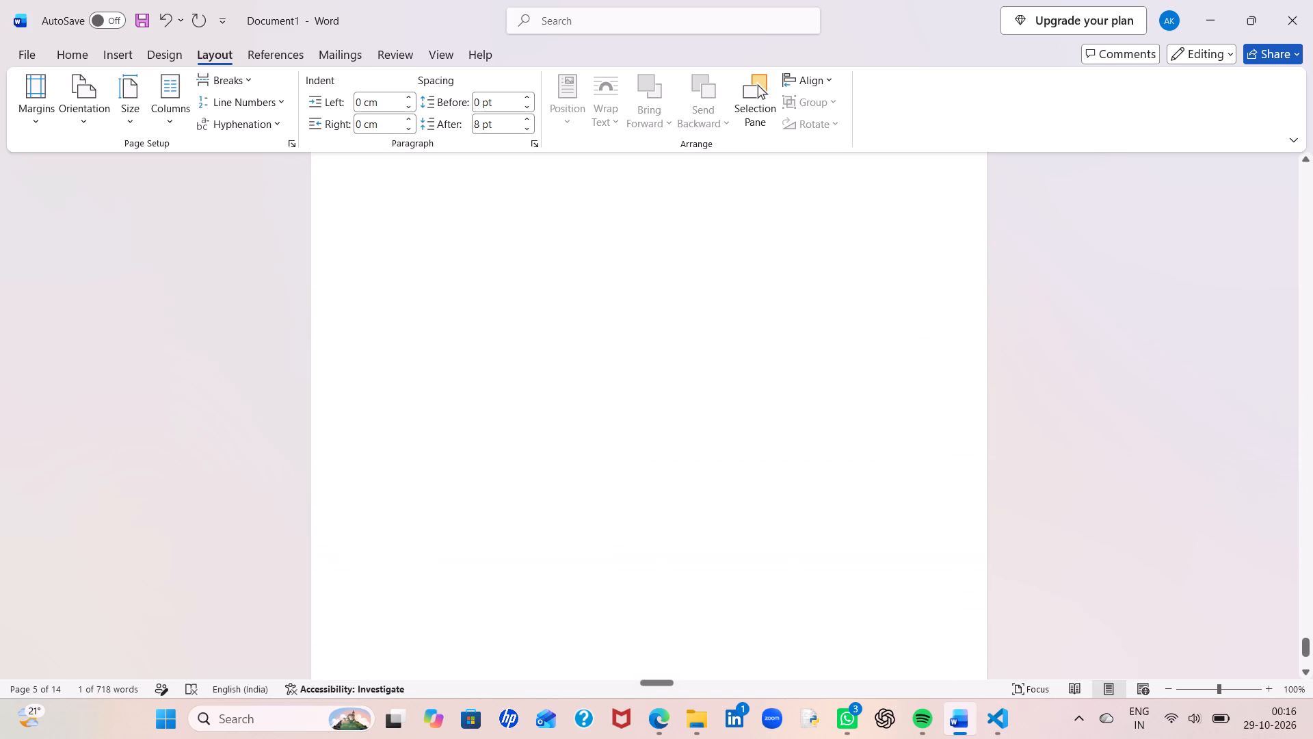
pyautogui.scroll(-2, 691, 417)
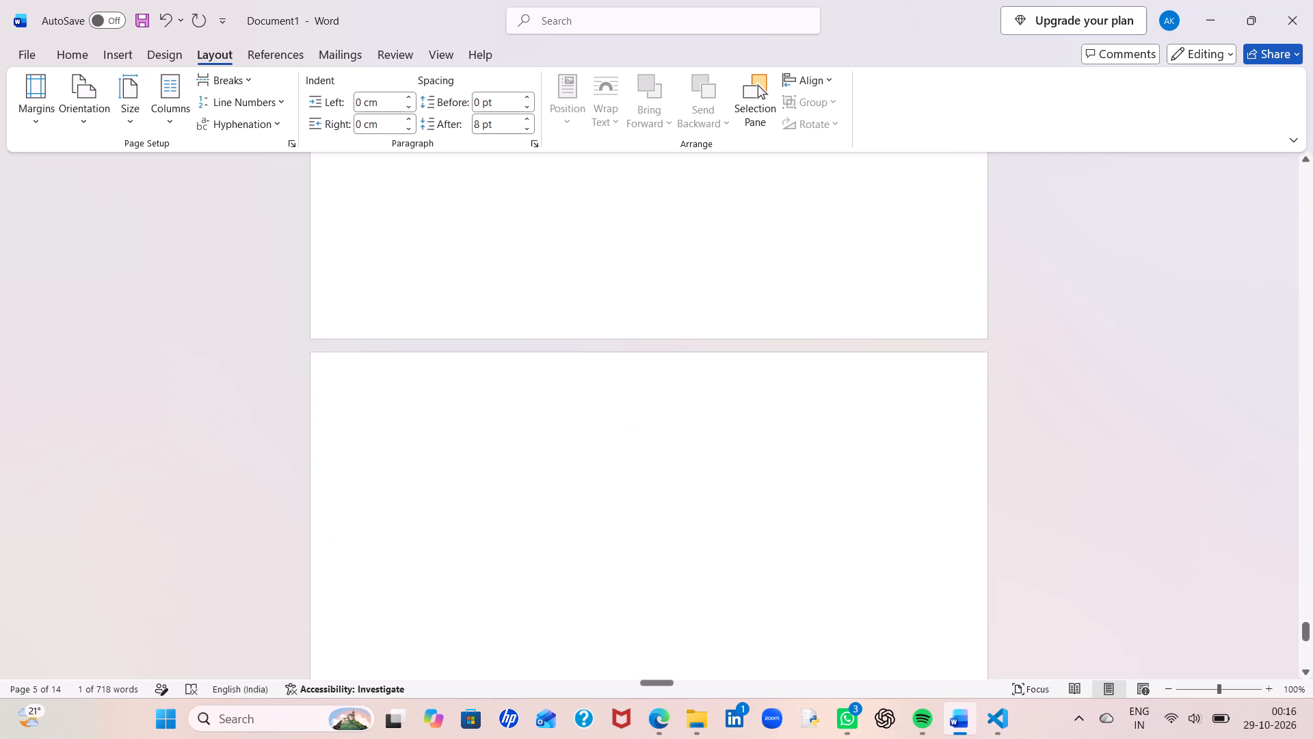
pyautogui.click(585, 382)
pyautogui.hotkey('ctrl', 'v')
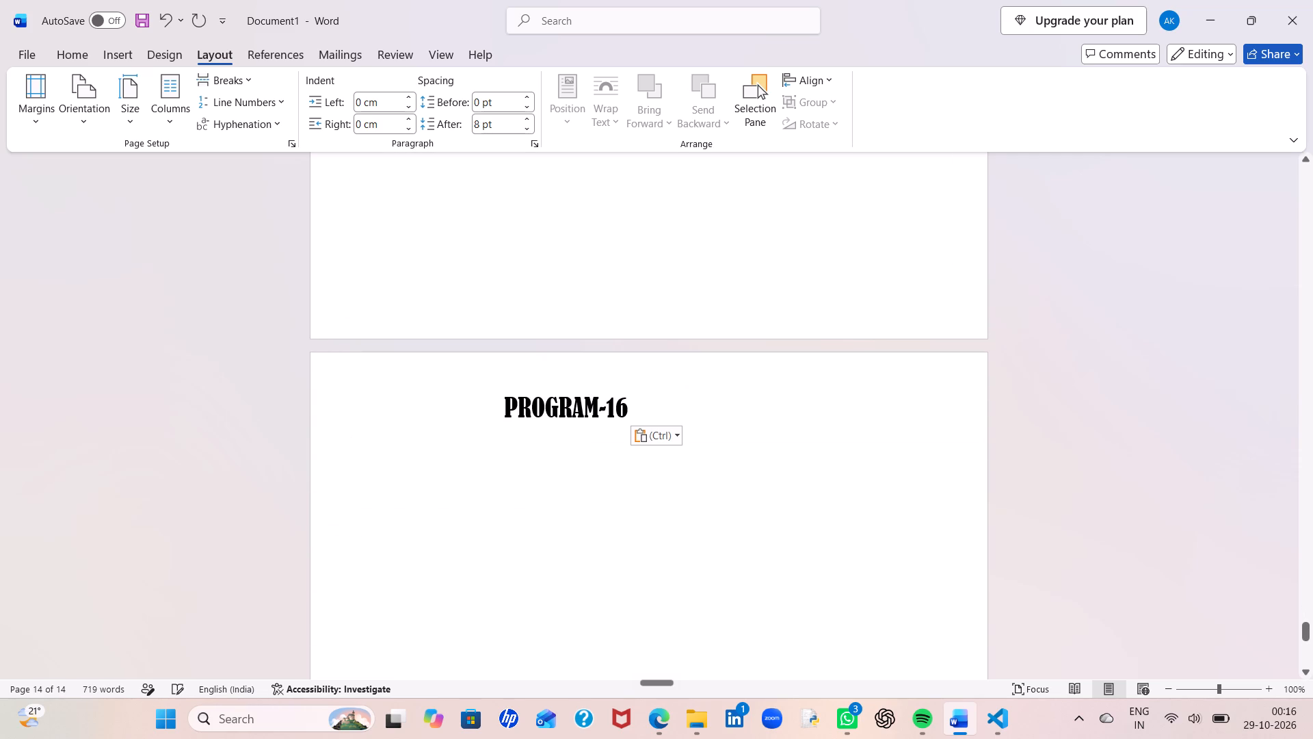
# Change the pasted title's number to read PROGRAM-17 and start a new line below it.
pyautogui.click(635, 402)
pyautogui.press('BackSpace')
pyautogui.press('7')
pyautogui.press('Return')
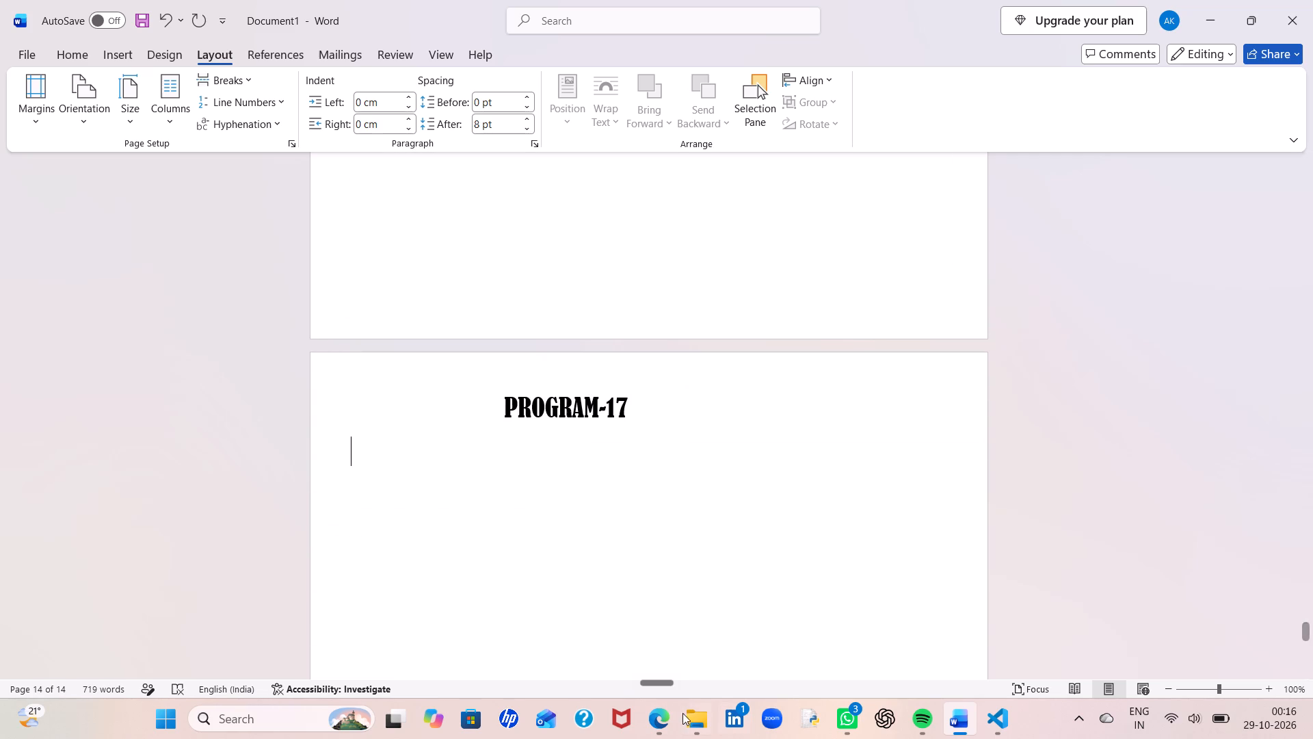
# Copy the first PROGRAM-17 objective line from Final PROGRAM (1).pdf in Edge and paste it under the PROGRAM-17 title in Word.
pyautogui.click(650, 729)
pyautogui.scroll(-1, 499, 441)
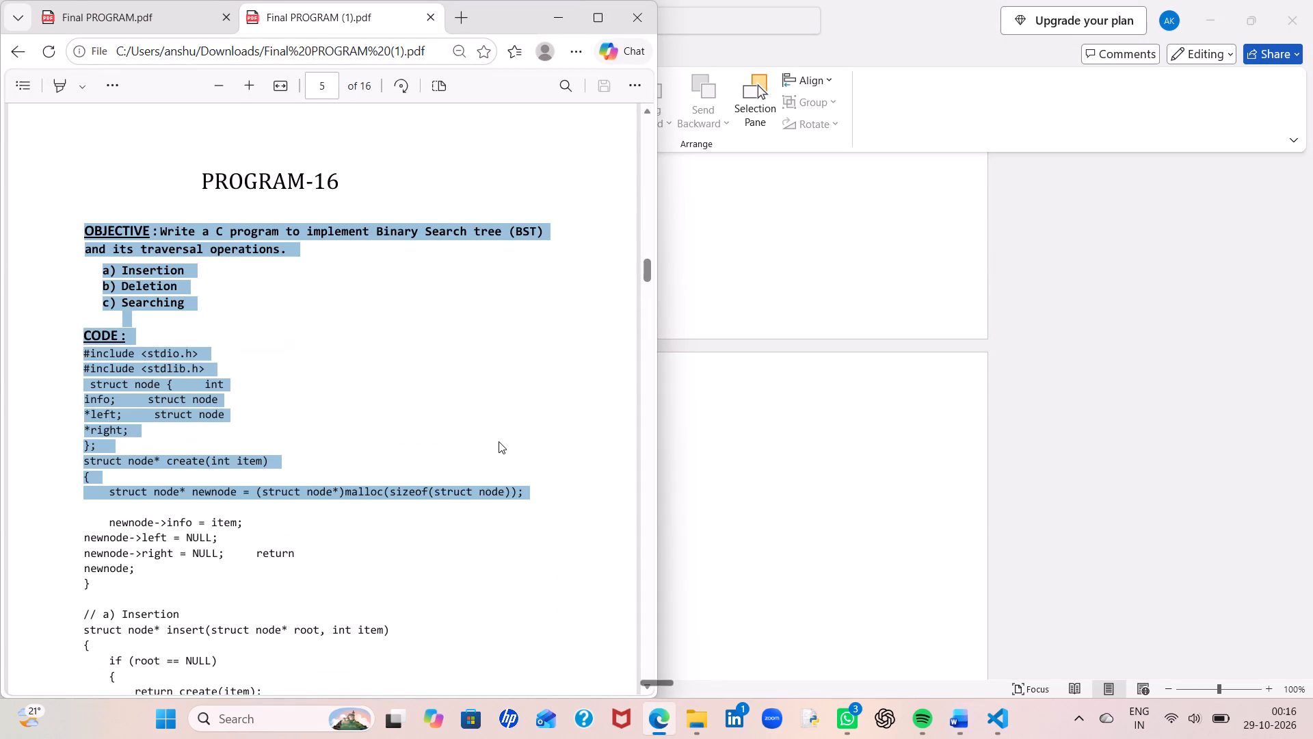
pyautogui.click(499, 441)
pyautogui.scroll(-16, 499, 441)
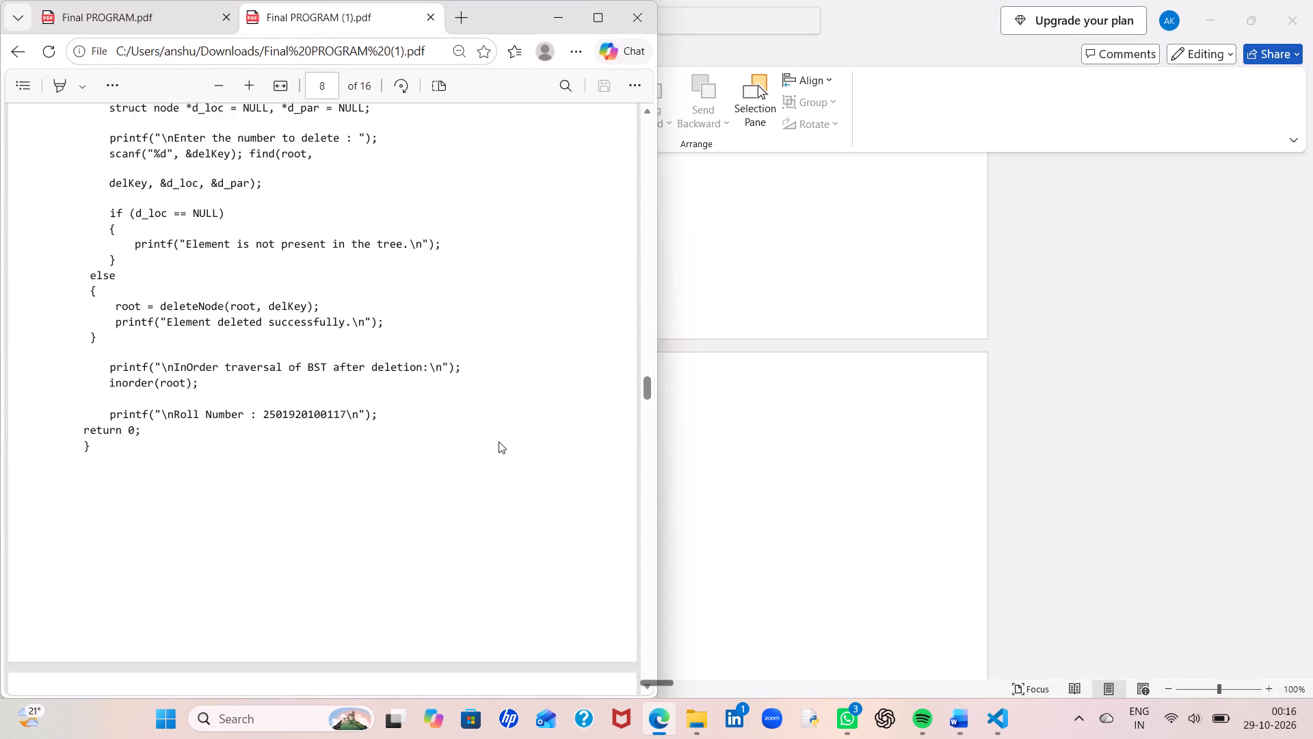
pyautogui.scroll(-8, 499, 441)
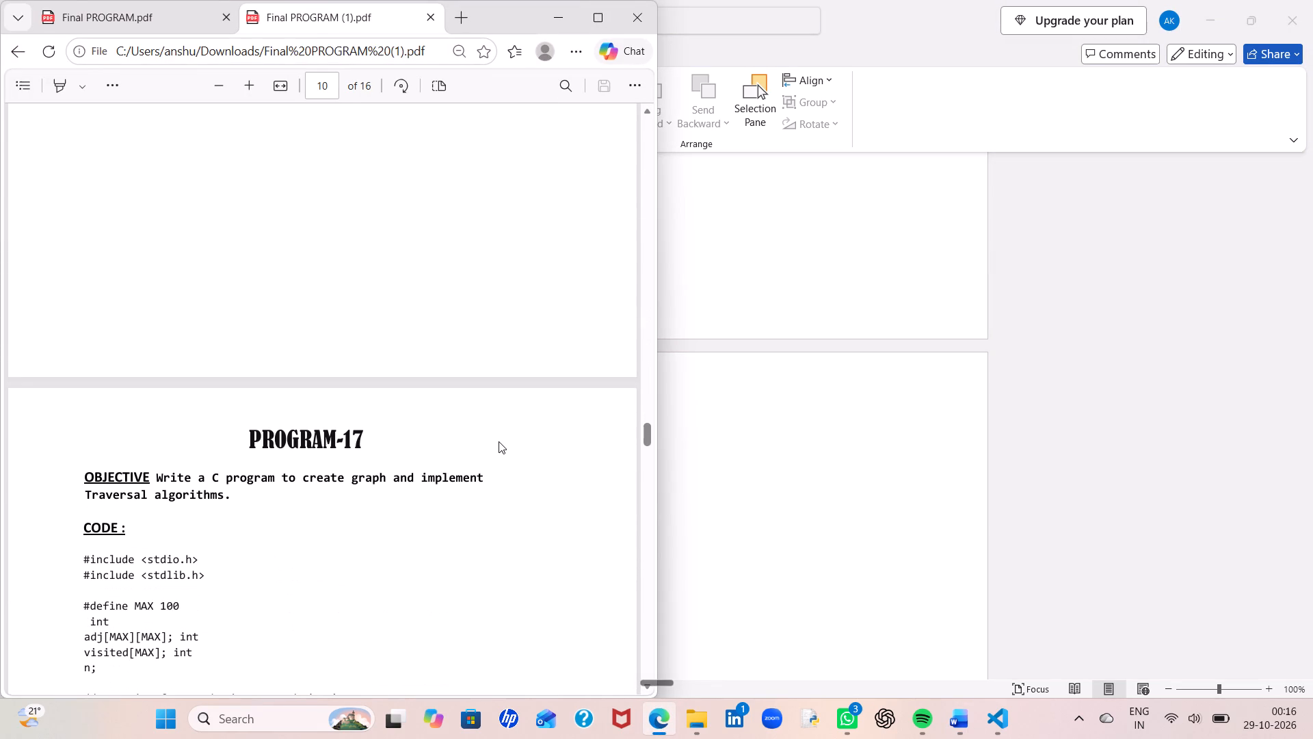
pyautogui.moveTo(83, 475); pyautogui.dragTo(457, 497)
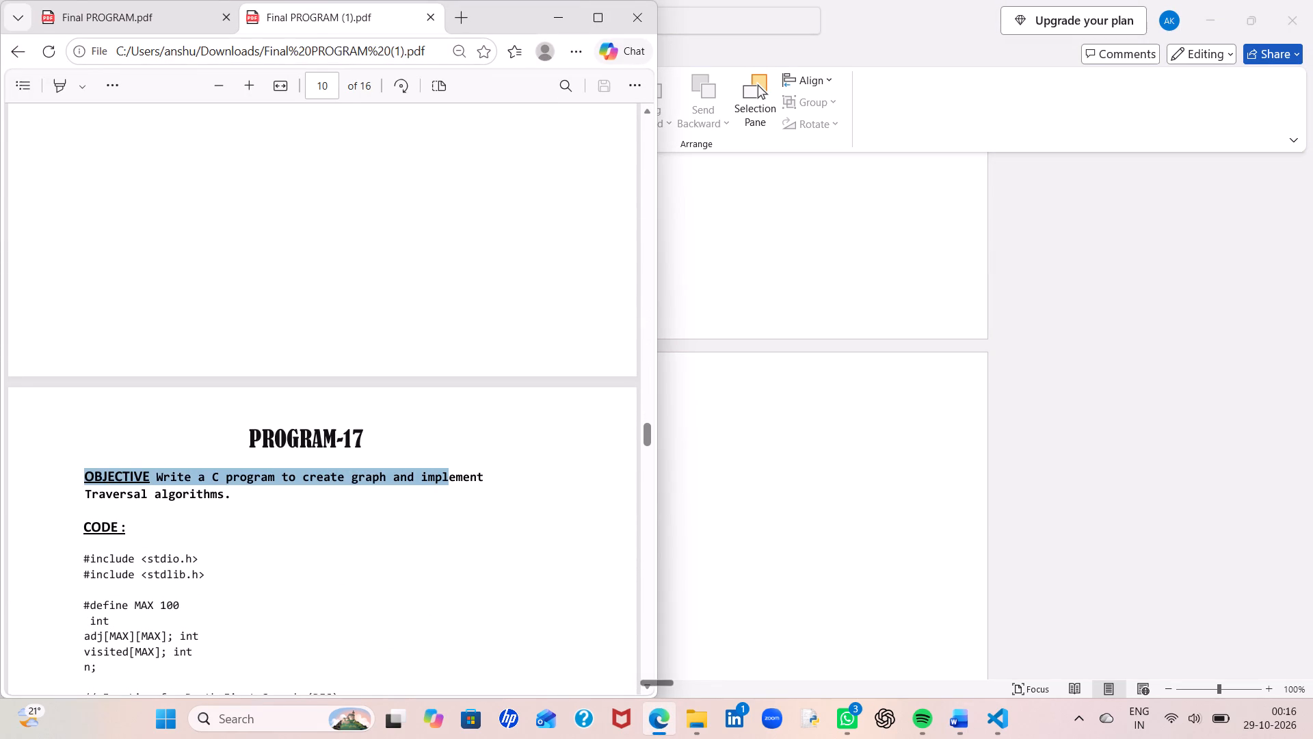
pyautogui.moveTo(457, 497); pyautogui.dragTo(510, 564)
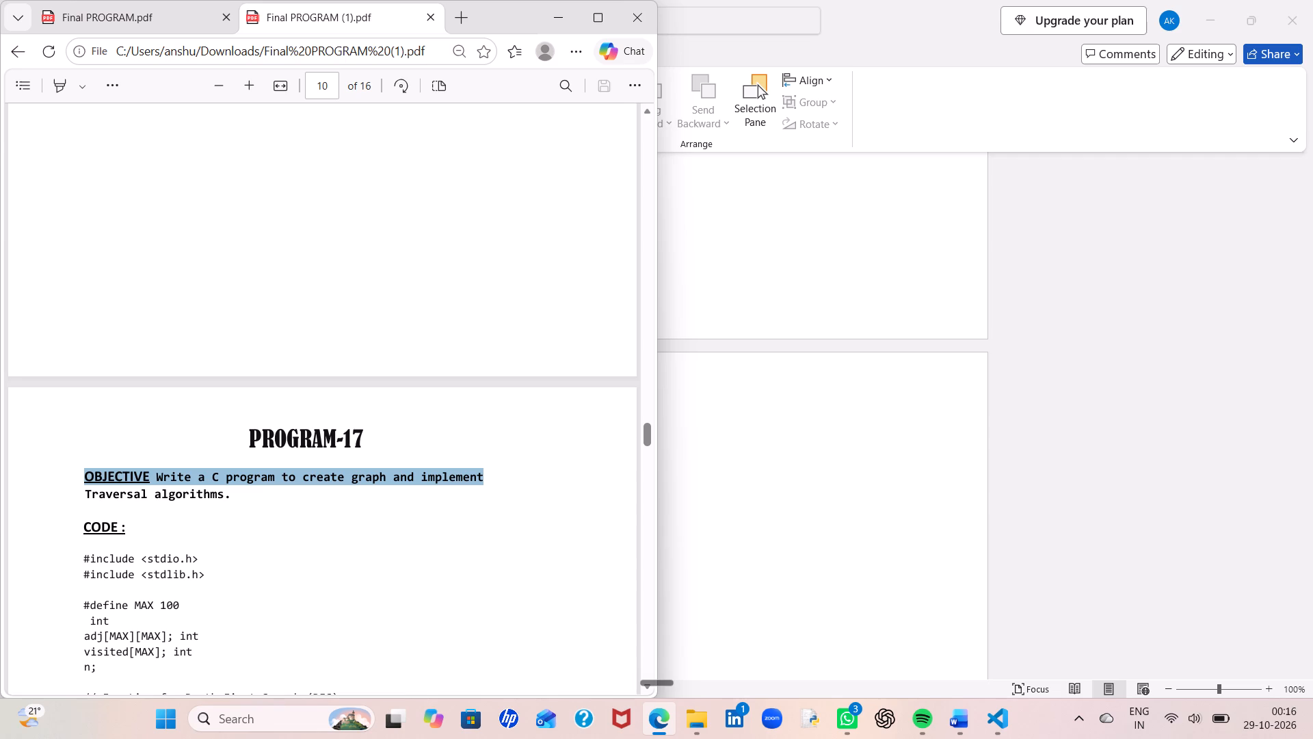
pyautogui.moveTo(510, 564); pyautogui.dragTo(535, 616)
pyautogui.moveTo(535, 616); pyautogui.dragTo(531, 473)
pyautogui.hotkey('ctrl', 'c')
pyautogui.click(557, 12)
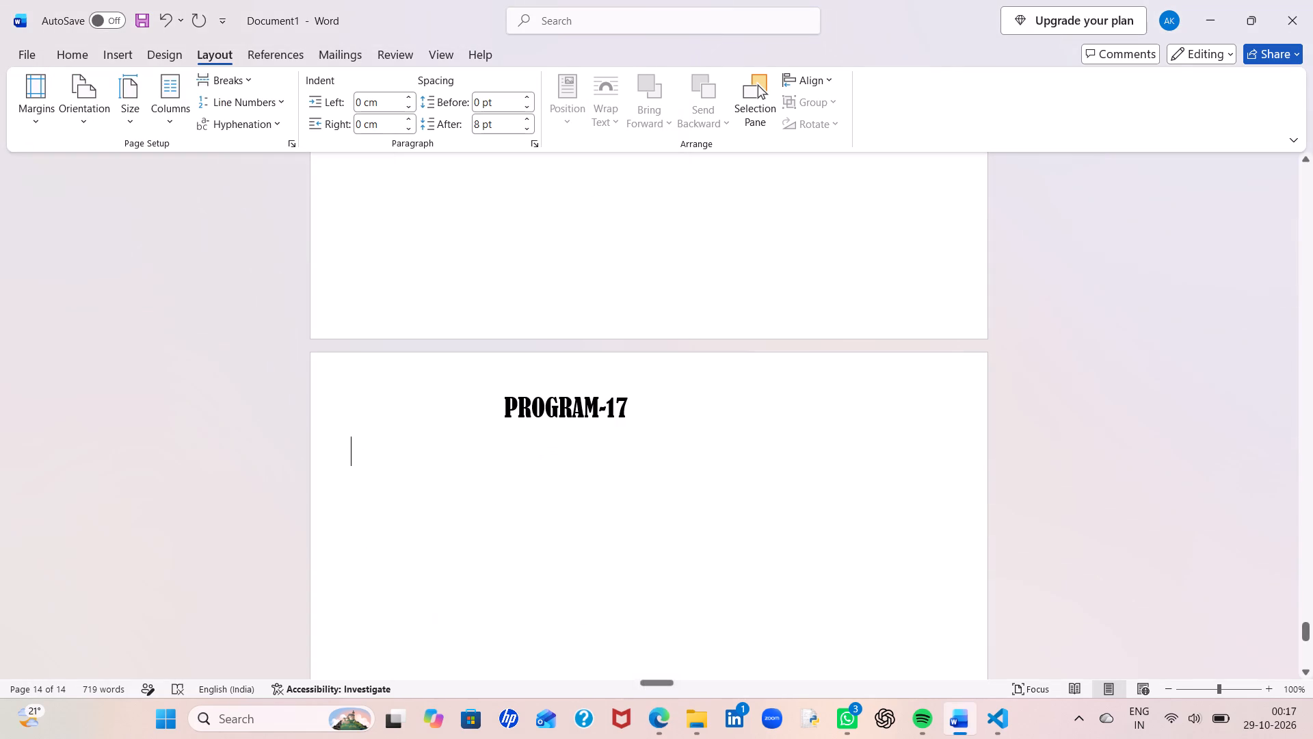
pyautogui.hotkey('ctrl', 'v')
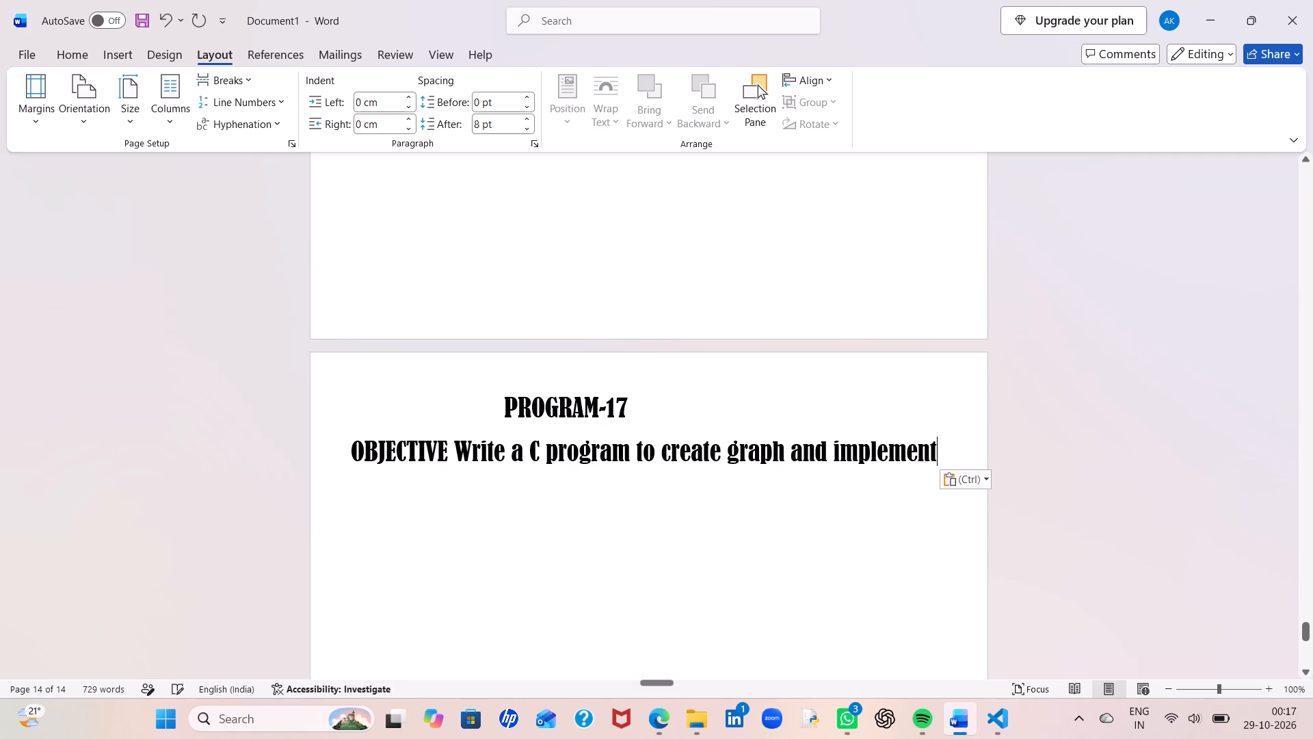
# Format the pasted PROGRAM-17 objective line in Times New Roman at size 14.
pyautogui.moveTo(341, 444); pyautogui.dragTo(965, 439)
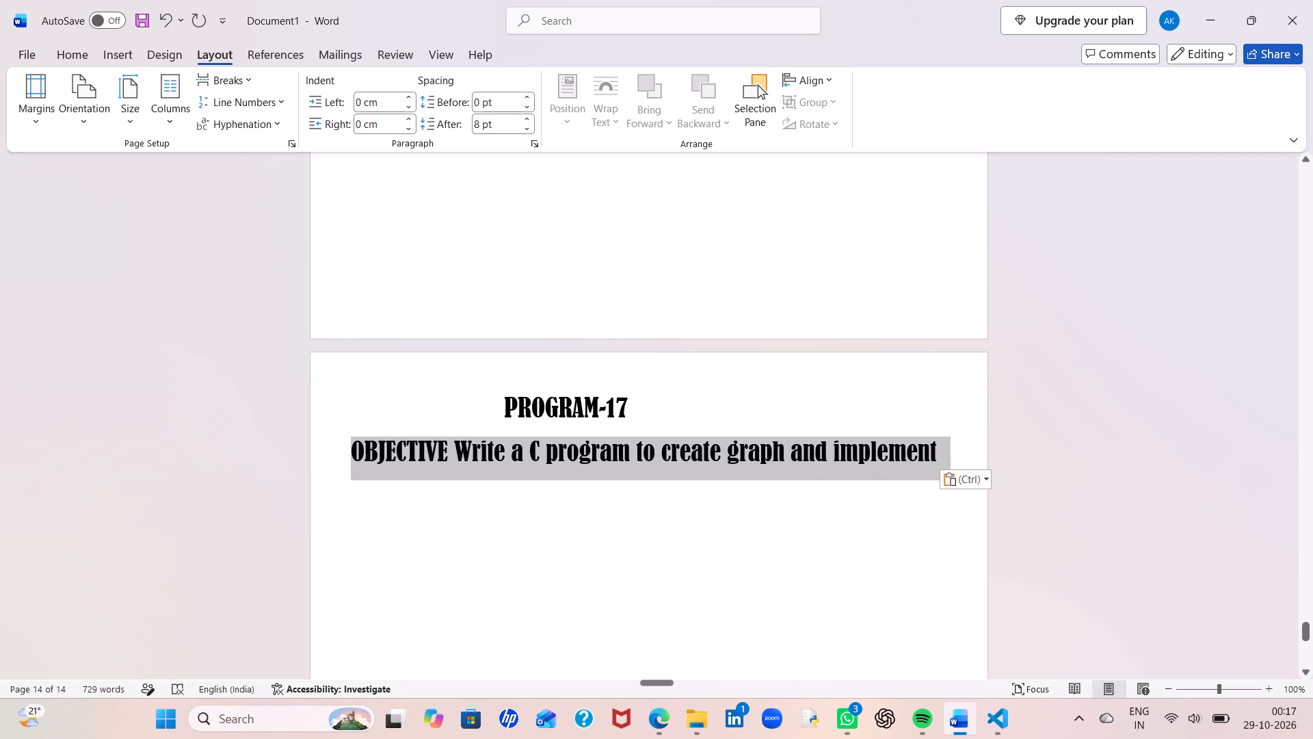
pyautogui.moveTo(965, 439); pyautogui.dragTo(1020, 441)
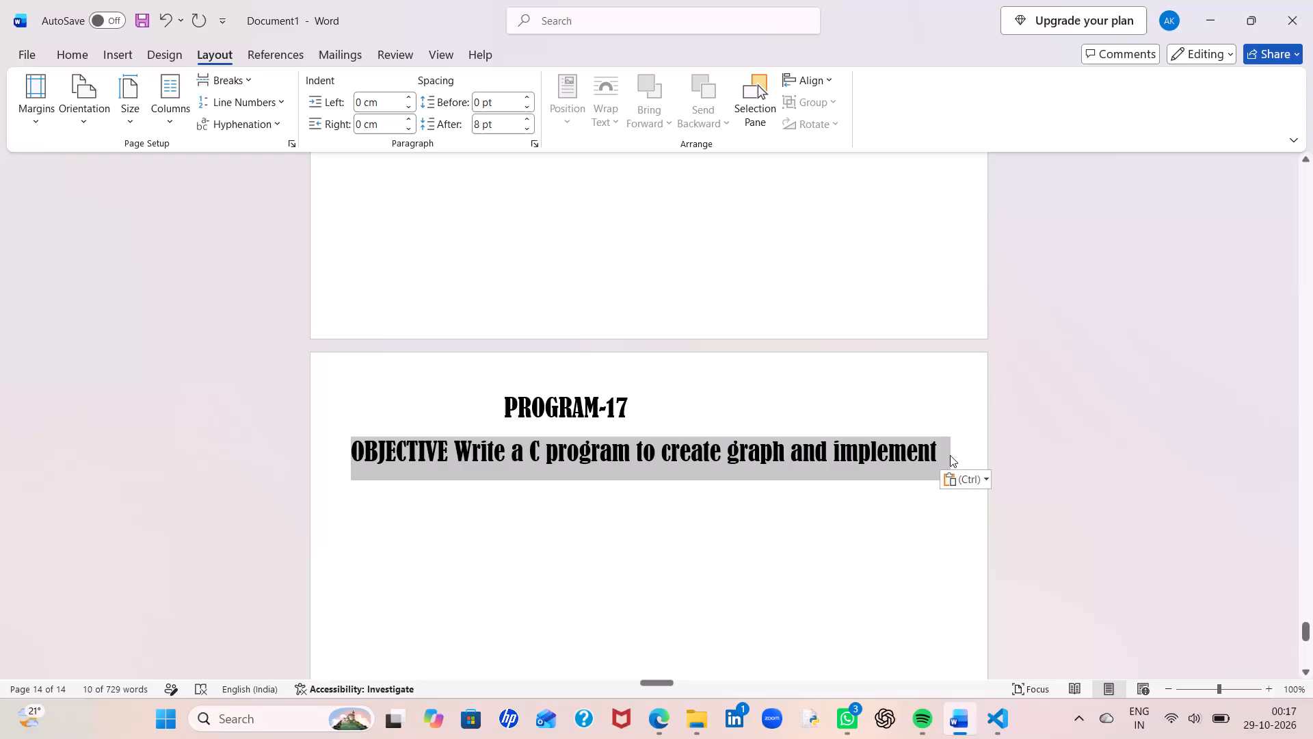
pyautogui.click(582, 522)
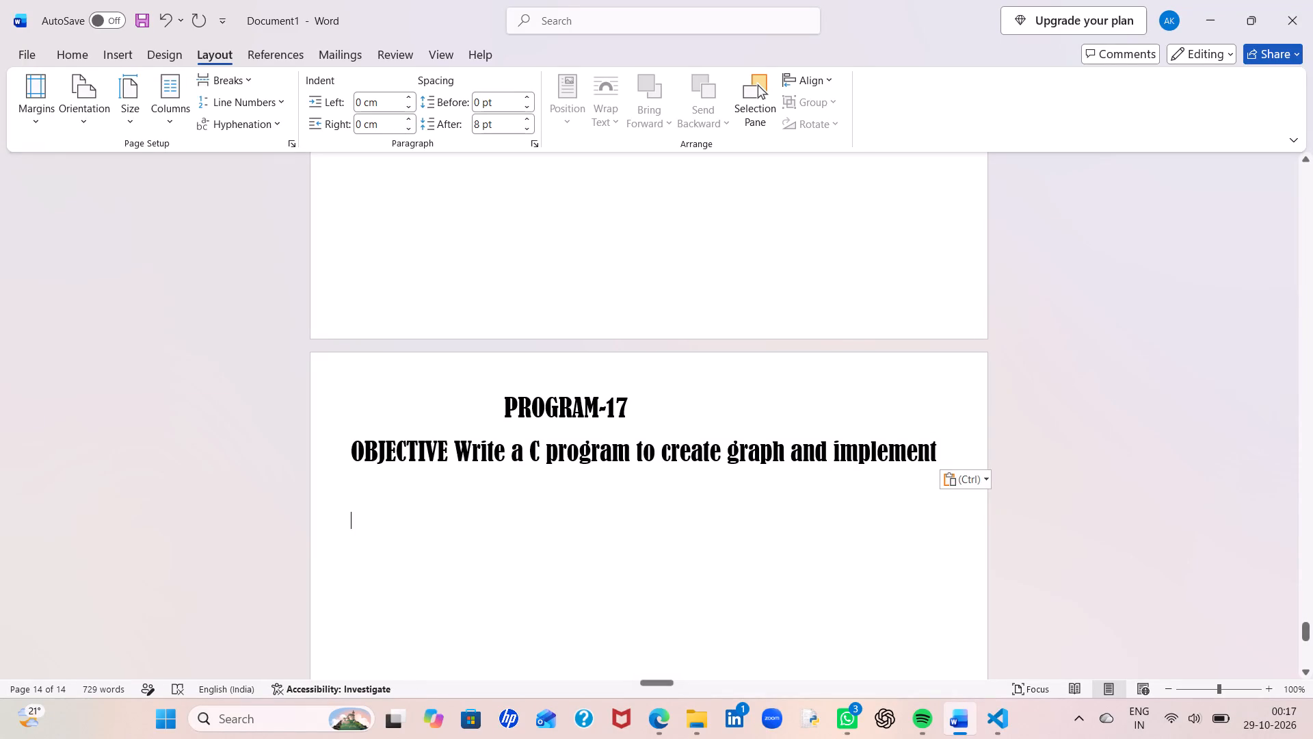
pyautogui.moveTo(353, 445); pyautogui.dragTo(950, 438)
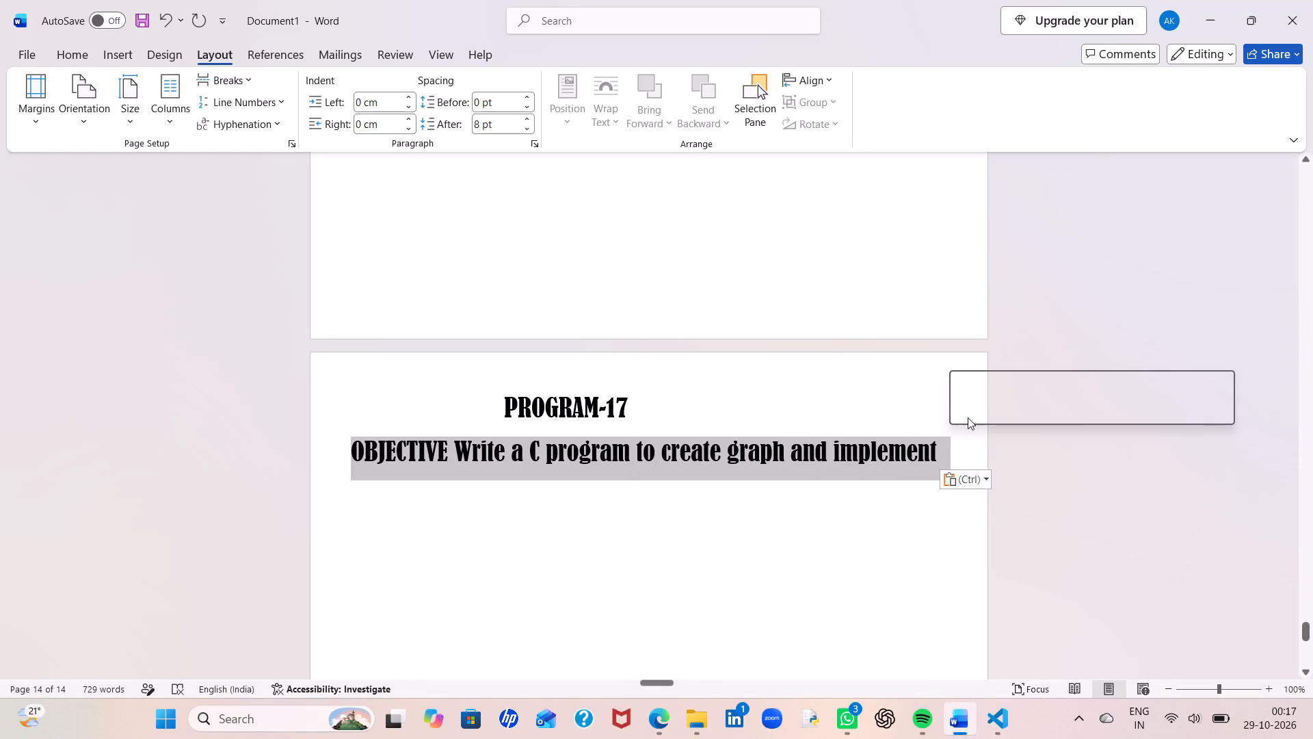
pyautogui.click(1041, 385)
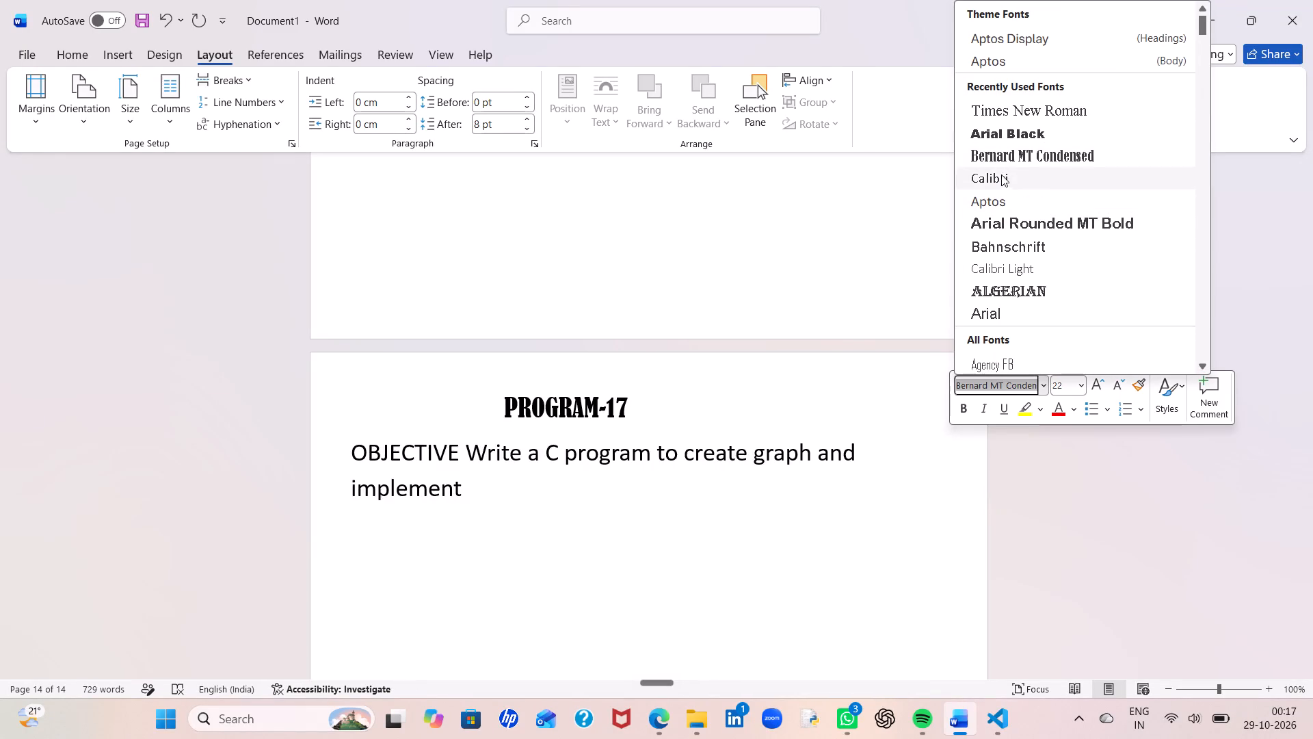
pyautogui.click(1011, 114)
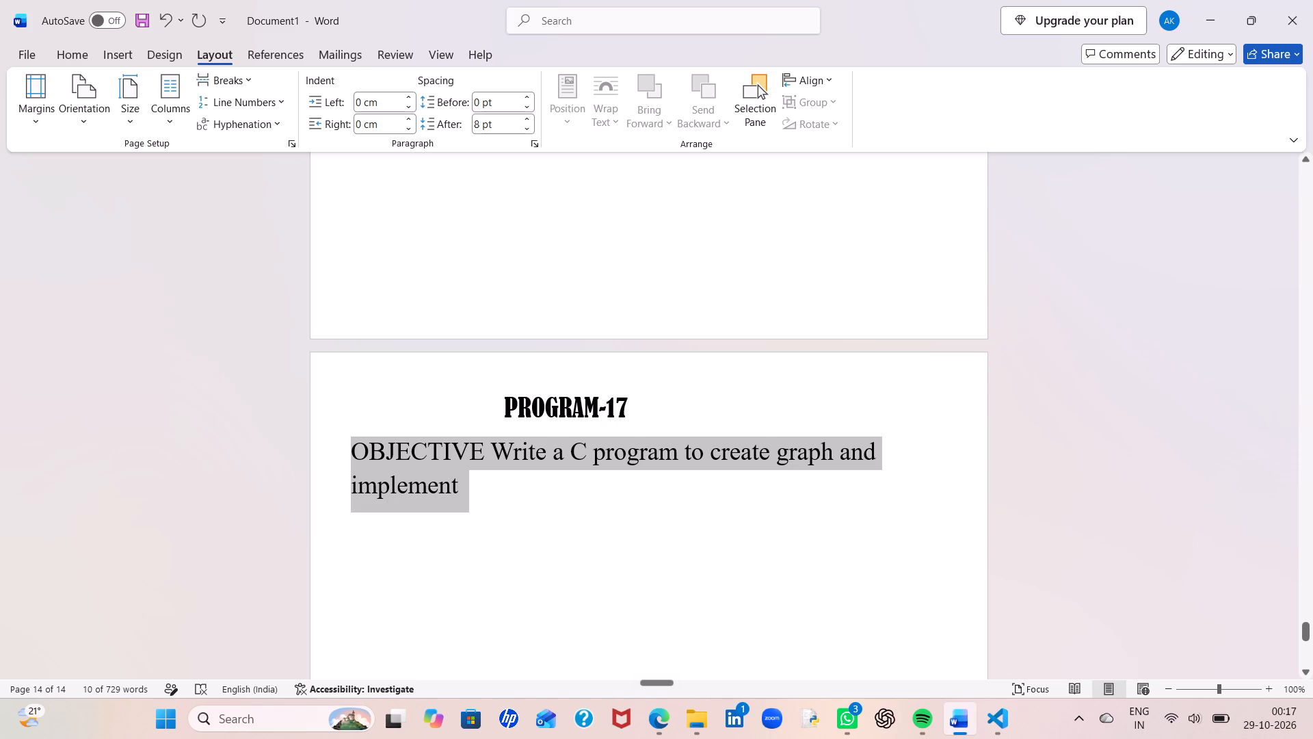
pyautogui.moveTo(349, 443); pyautogui.dragTo(861, 439)
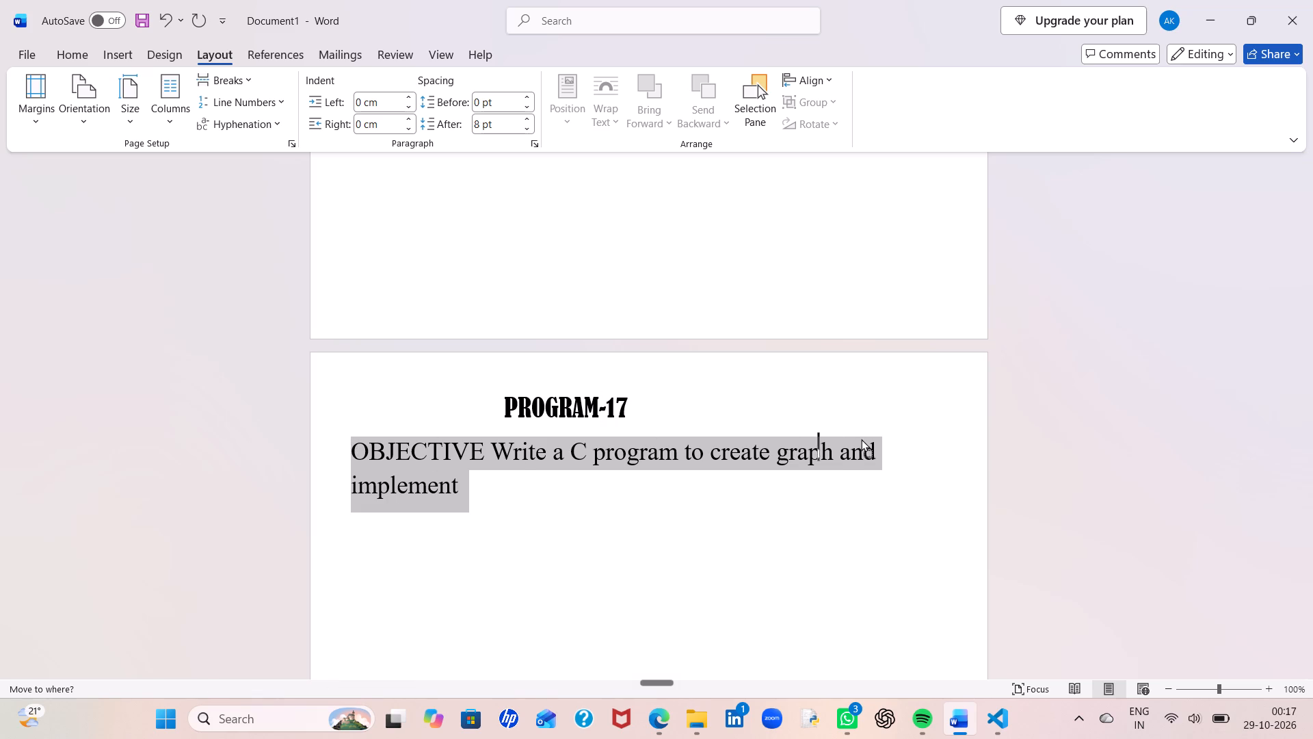
pyautogui.moveTo(861, 439); pyautogui.dragTo(827, 534)
pyautogui.moveTo(827, 534); pyautogui.dragTo(335, 445)
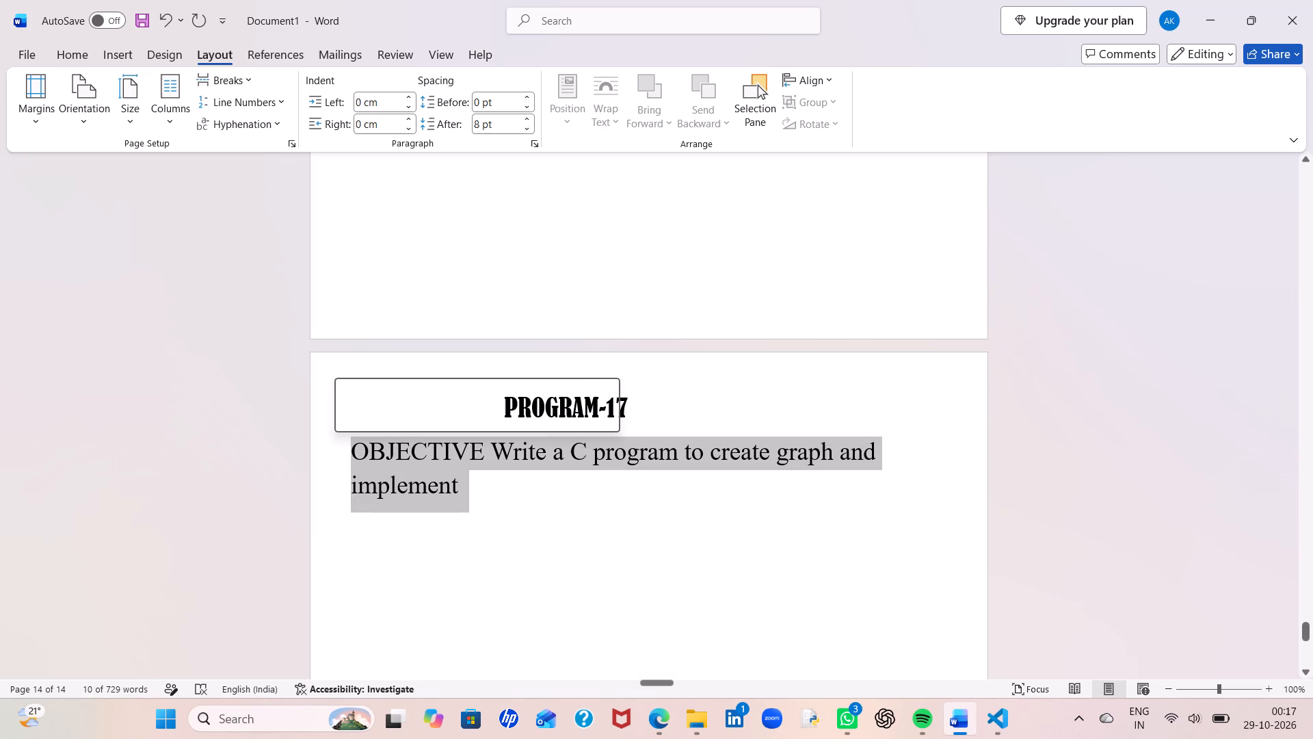
pyautogui.click(458, 398)
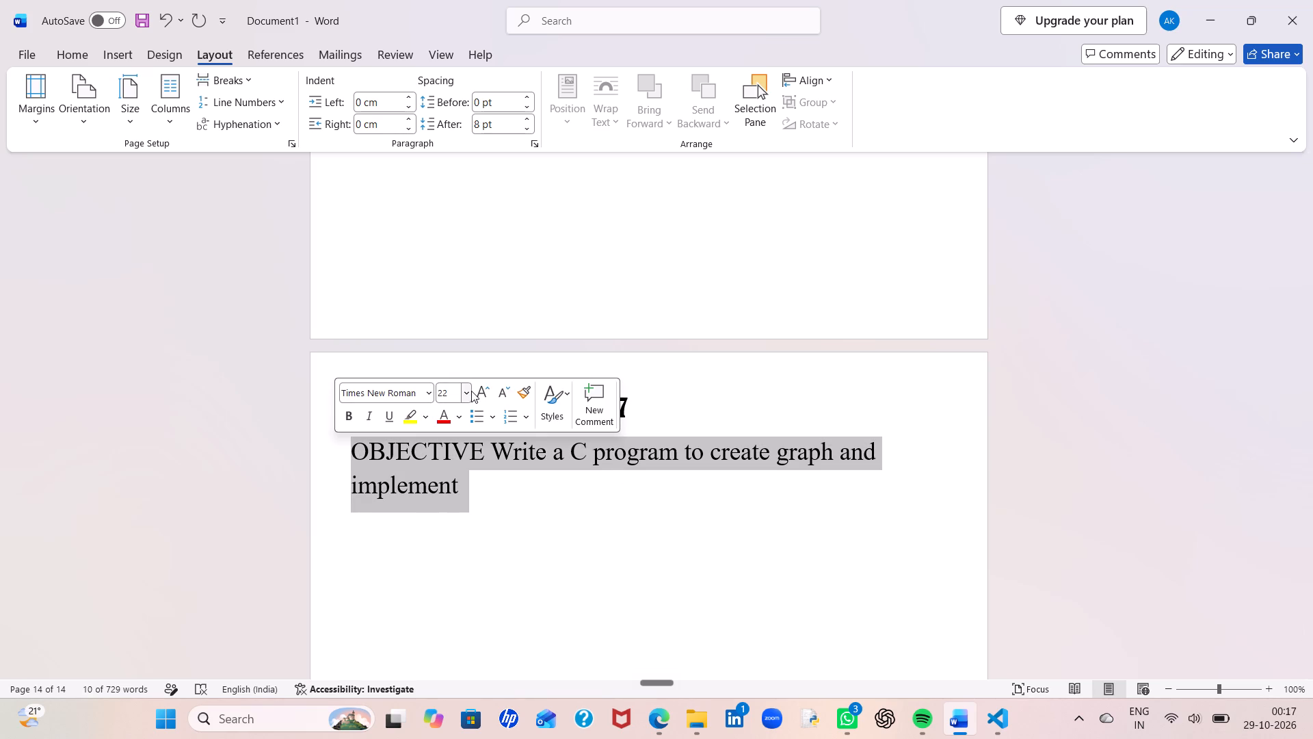
pyautogui.click(471, 391)
pyautogui.click(455, 174)
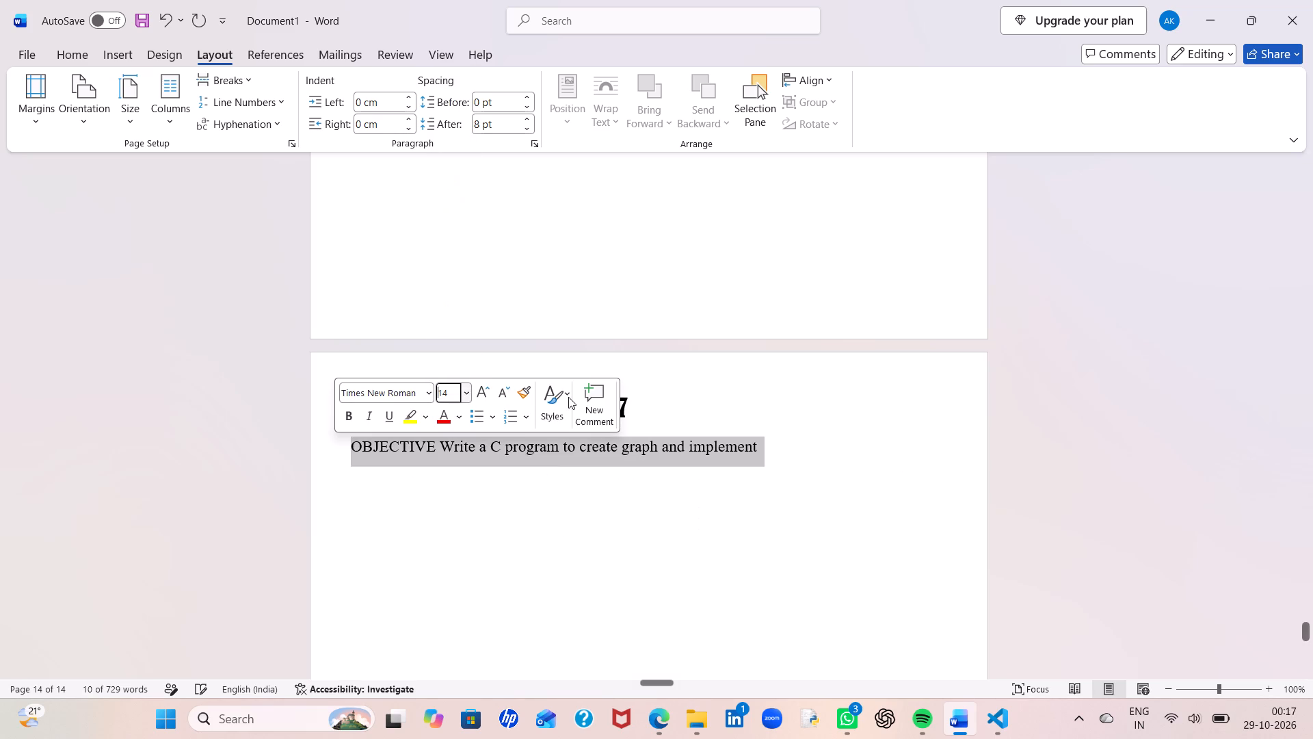
# Insert a colon and a space after the word OBJECTIVE in the PROGRAM-17 objective line.
pyautogui.moveTo(506, 492); pyautogui.dragTo(438, 452)
pyautogui.click(438, 452)
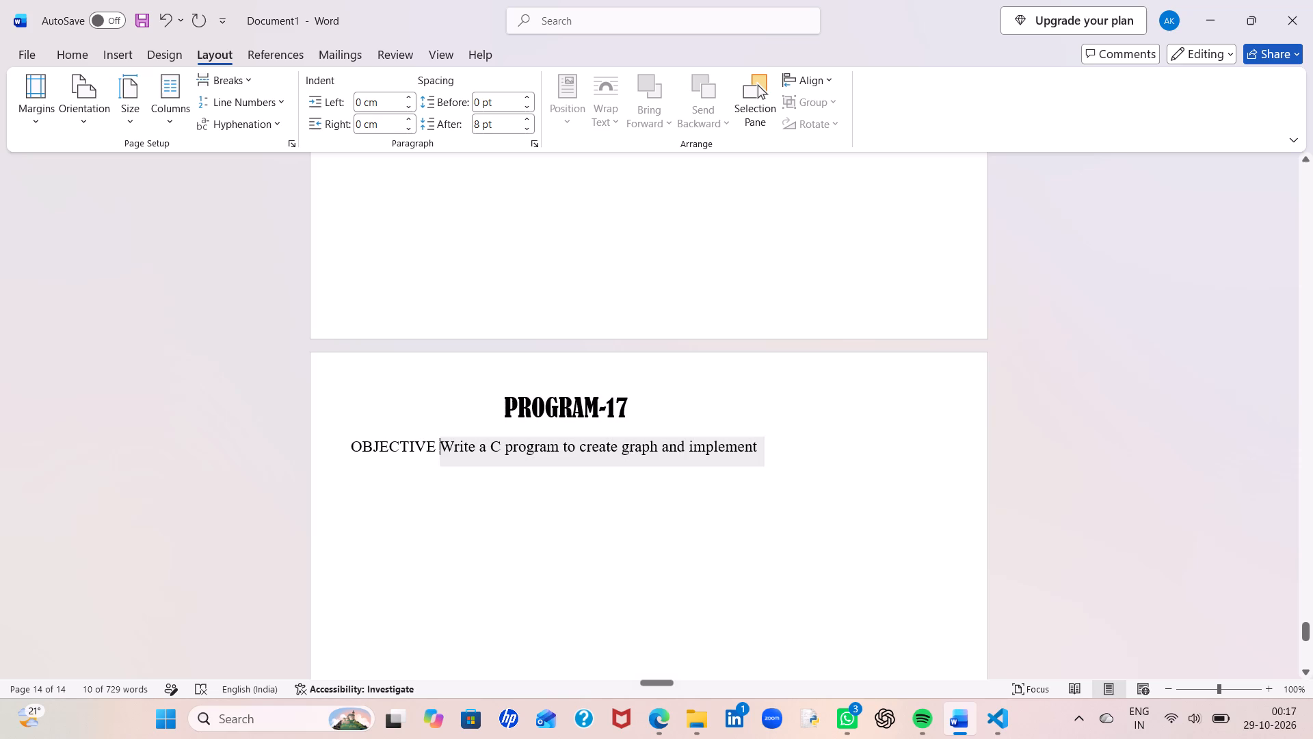
pyautogui.press('BackSpace')
pyautogui.write(':')
pyautogui.press('space')
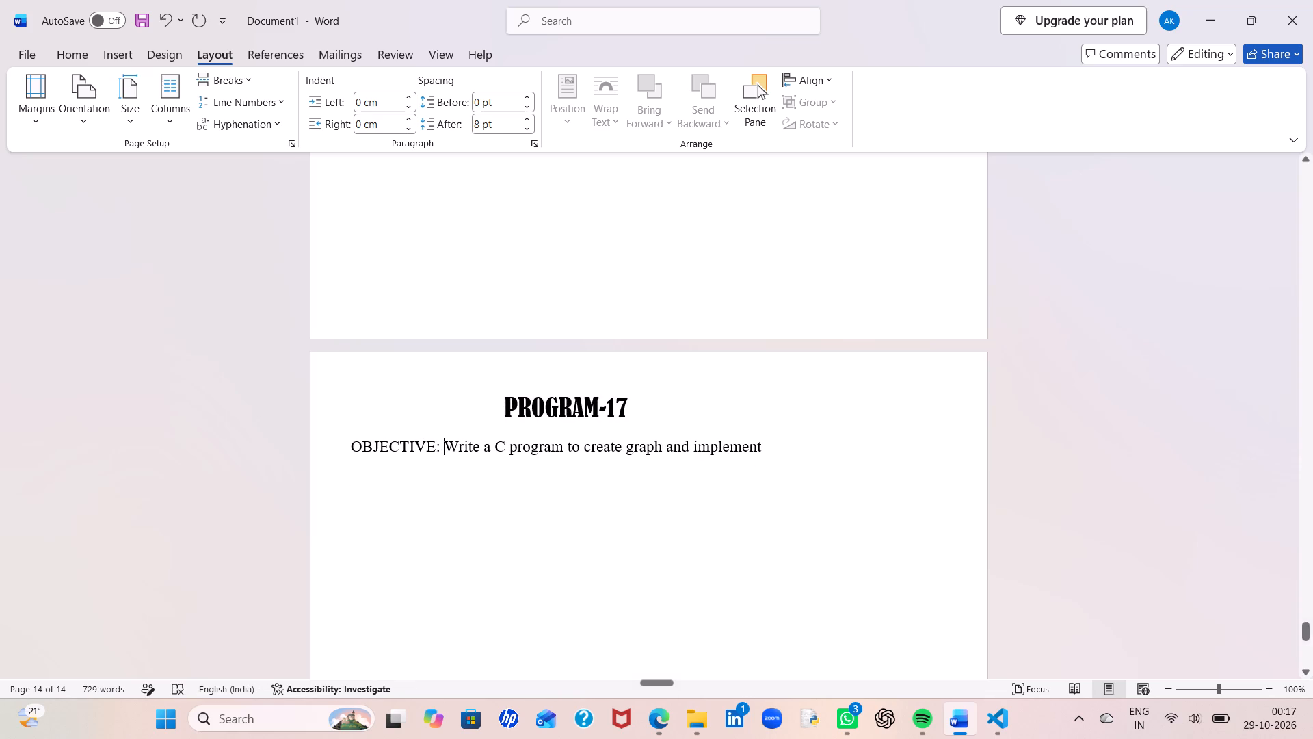
# Copy "Traversal algorithms." from the PDF in Edge, arrange Word and Edge side by side, and append the text to the objective line in Word.
pyautogui.click(642, 708)
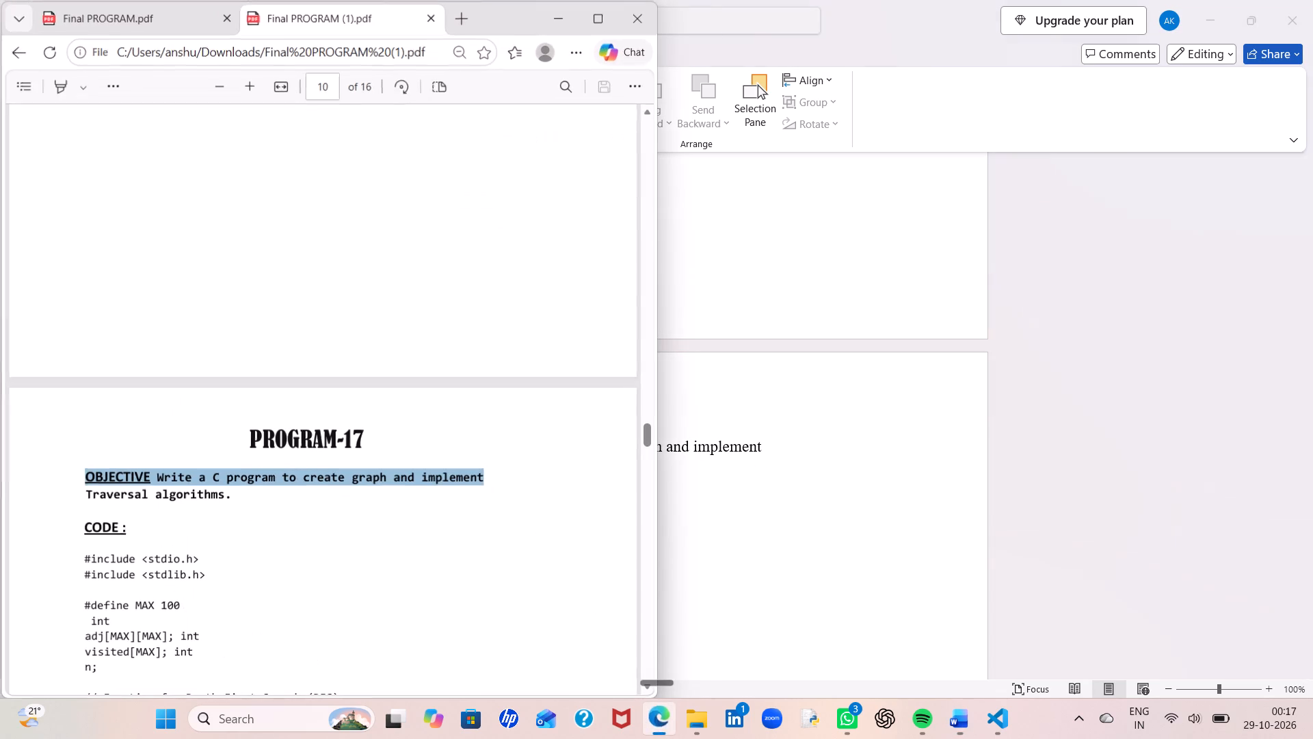
pyautogui.click(438, 517)
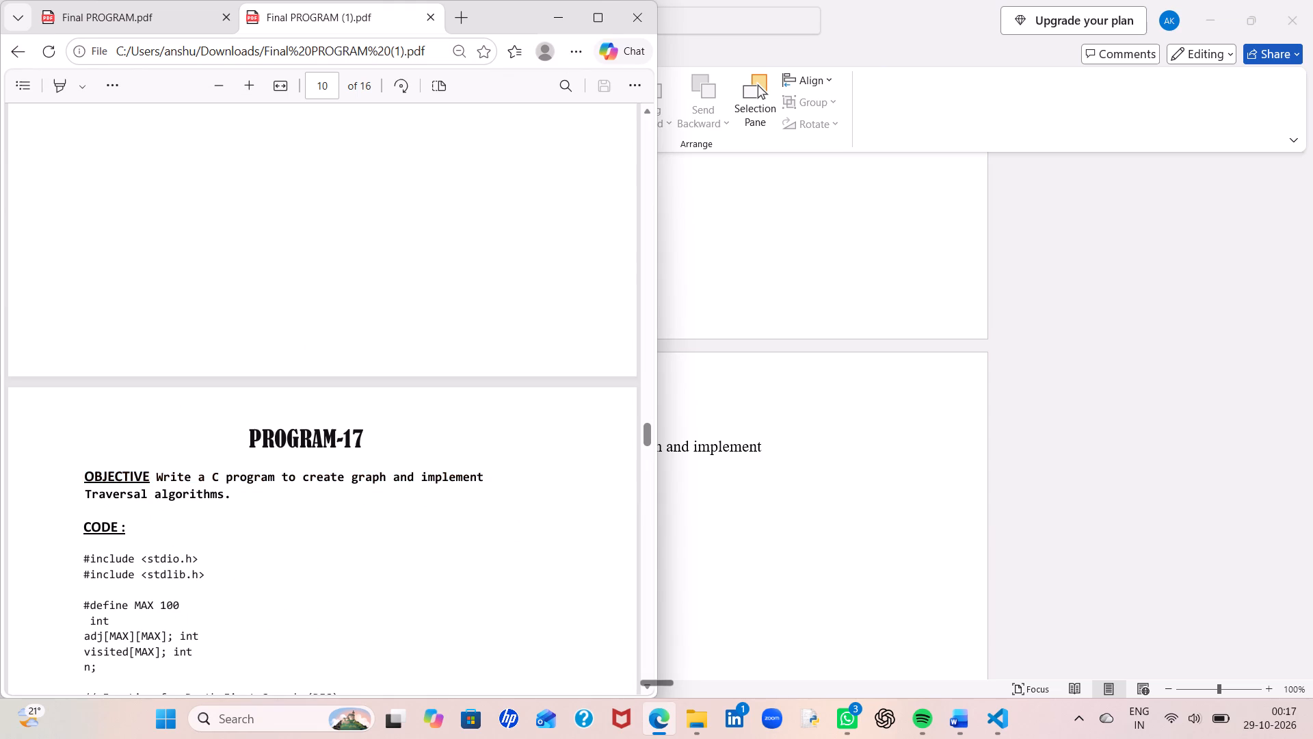
pyautogui.moveTo(81, 493); pyautogui.dragTo(232, 492)
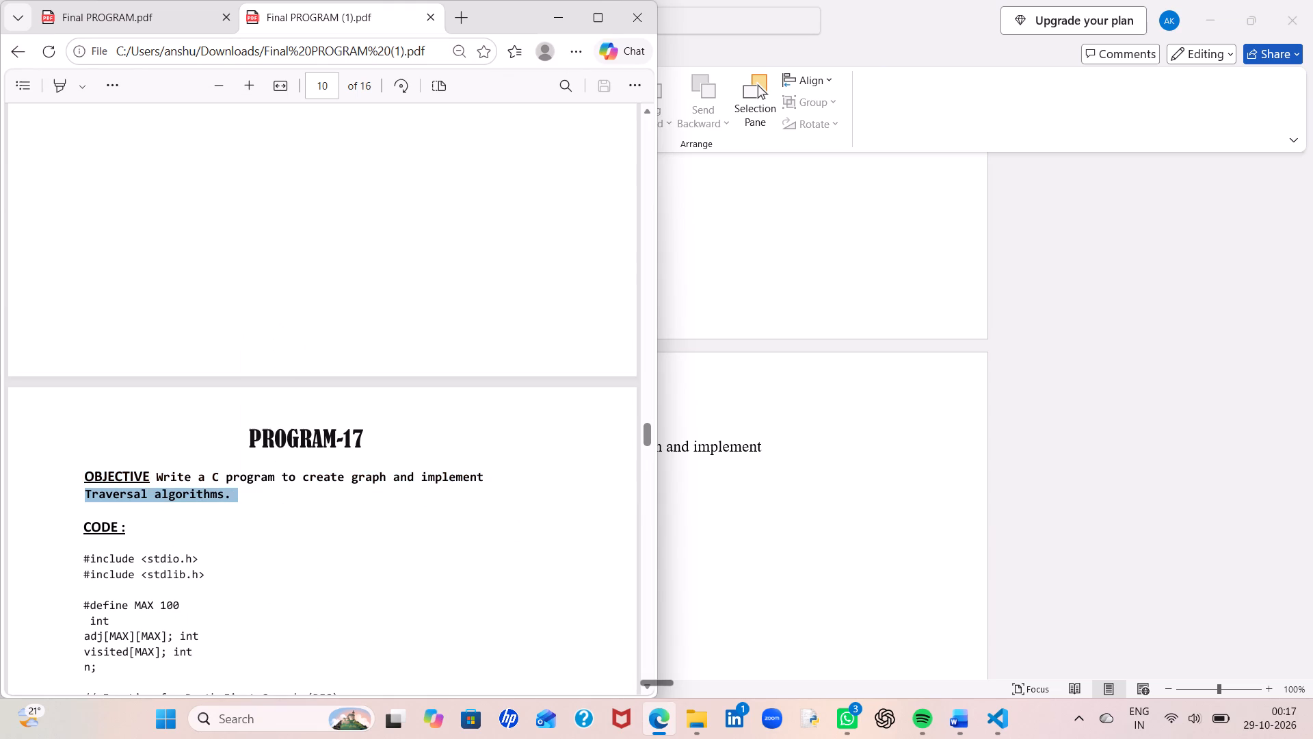
pyautogui.hotkey('ctrl', 'c')
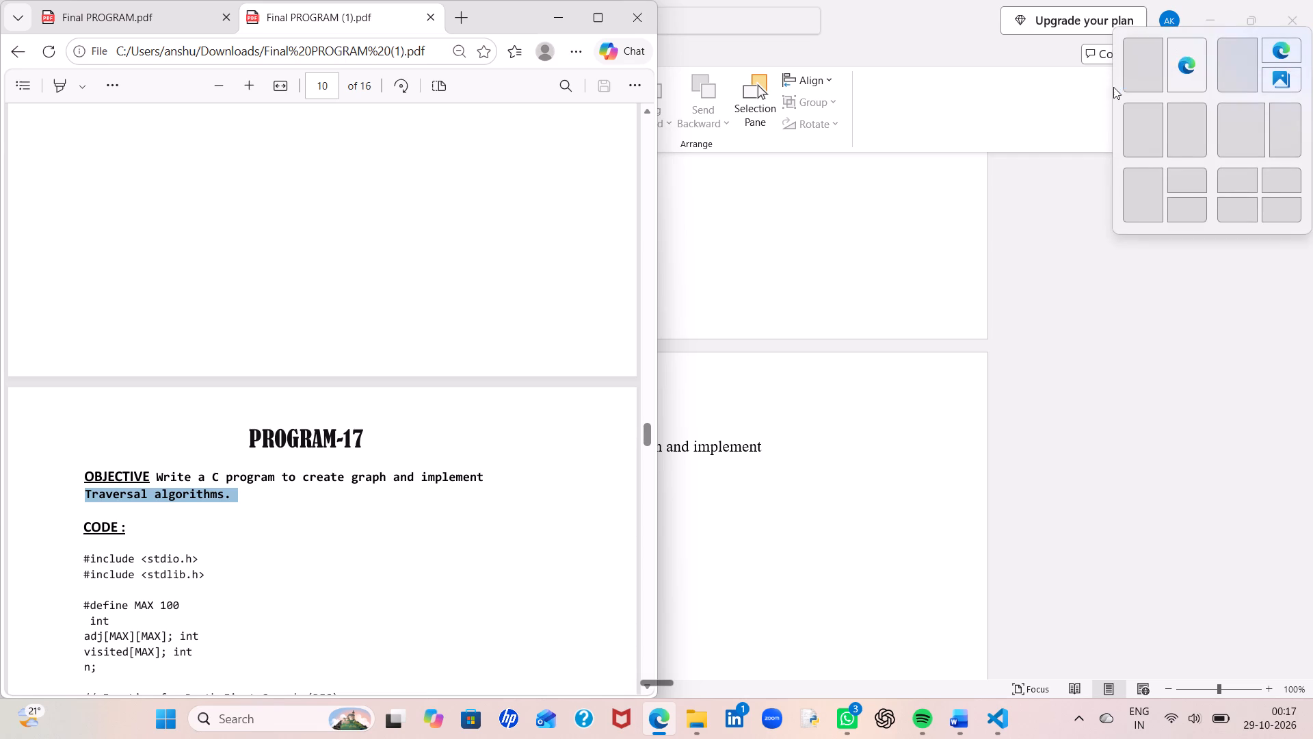
pyautogui.click(1182, 51)
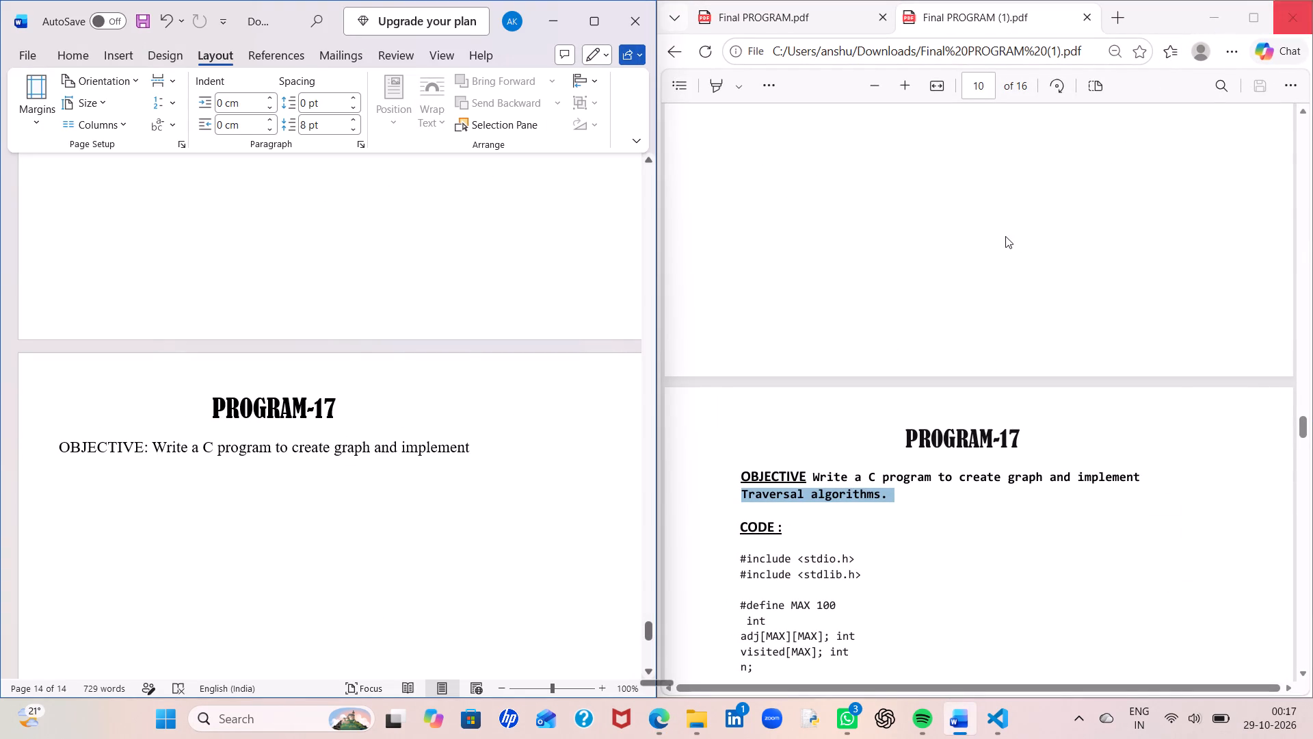
pyautogui.click(485, 445)
pyautogui.press('space')
pyautogui.hotkey('ctrl', 'v')
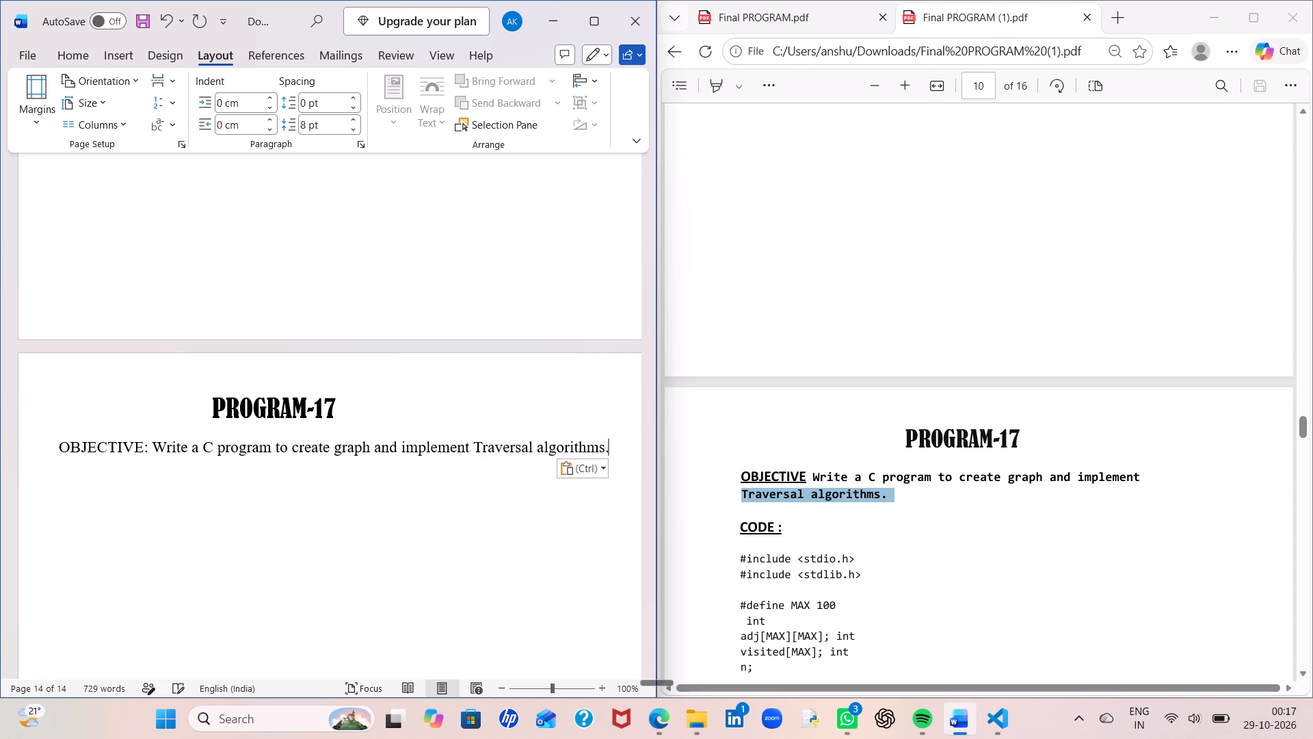
# Copy the "CODE :" heading from the PROGRAM-17 section of the PDF and paste it on a new line below the objective in Word.
pyautogui.scroll(-1, 896, 521)
pyautogui.click(896, 521)
pyautogui.moveTo(735, 484); pyautogui.dragTo(745, 484)
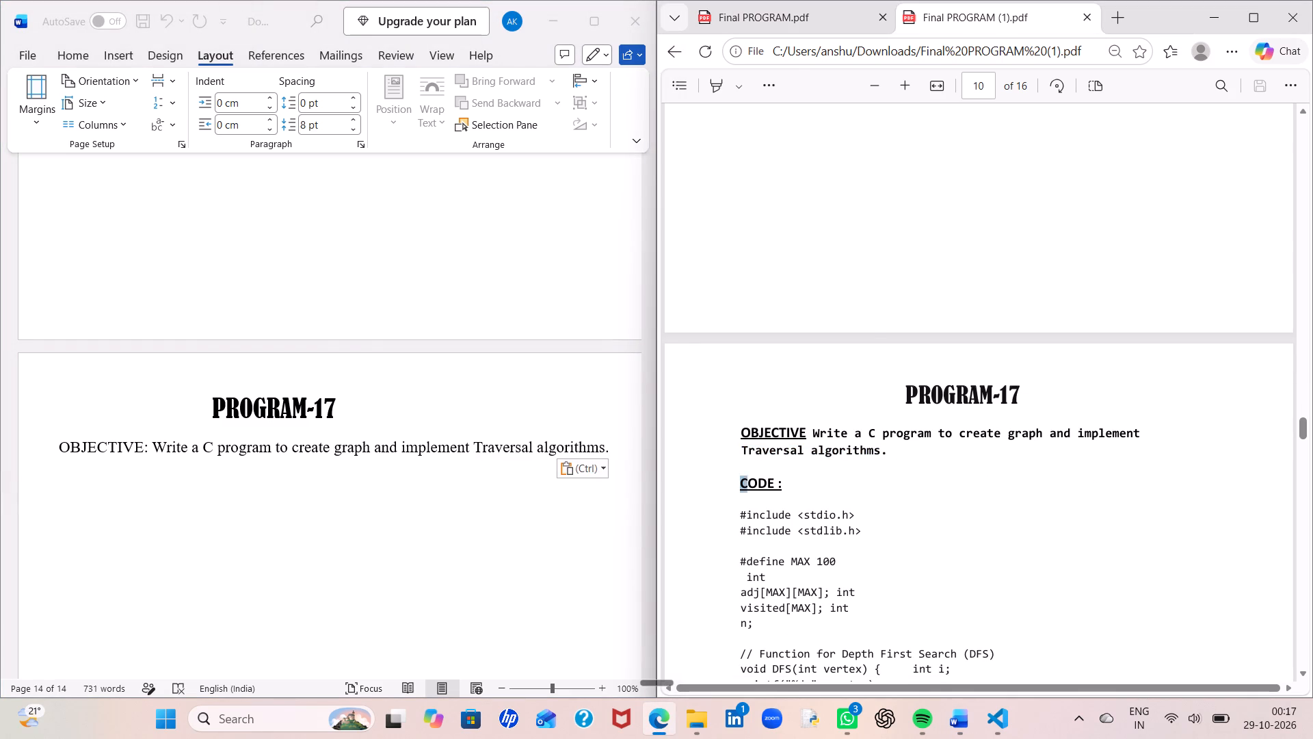
pyautogui.moveTo(745, 484); pyautogui.dragTo(815, 483)
pyautogui.hotkey('ctrl', 'c')
pyautogui.click(64, 484)
pyautogui.press('Return')
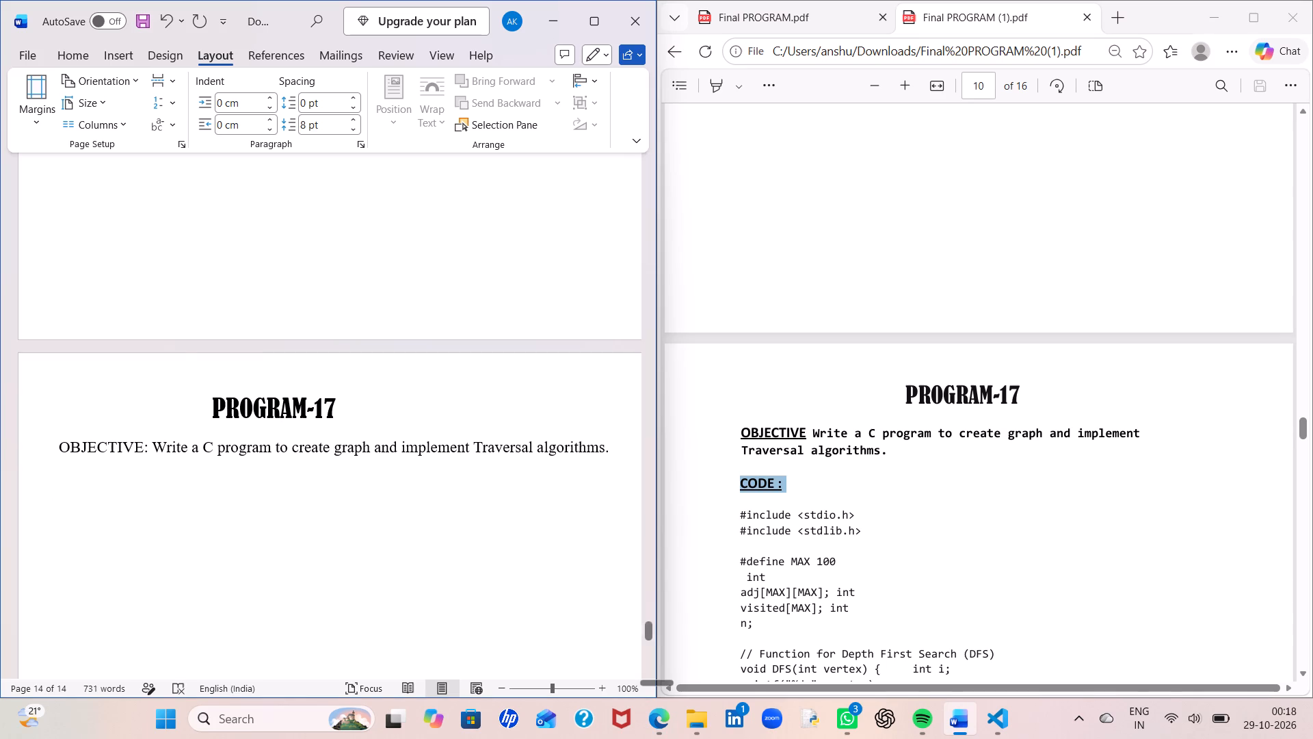
pyautogui.hotkey('ctrl', 'v')
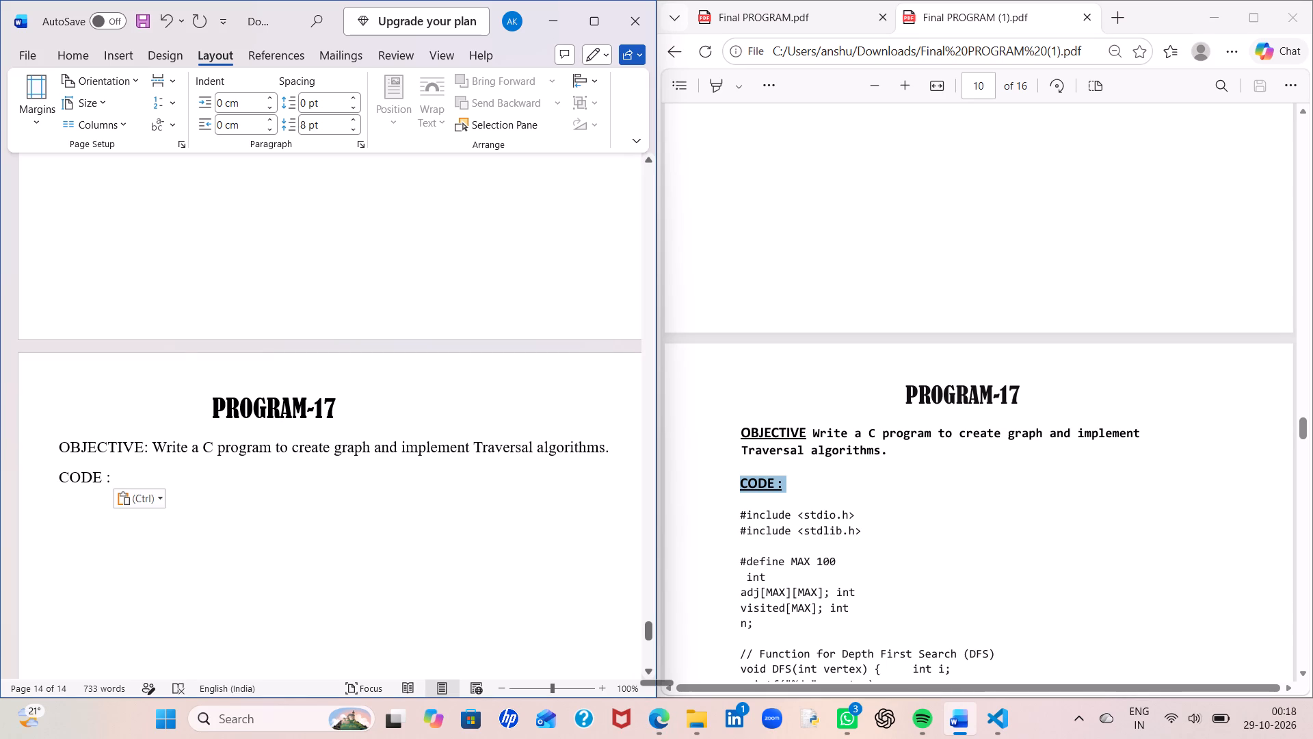
# Set the "CODE :" heading's font to Arial Black and start a new line below it.
pyautogui.moveTo(53, 477); pyautogui.dragTo(133, 483)
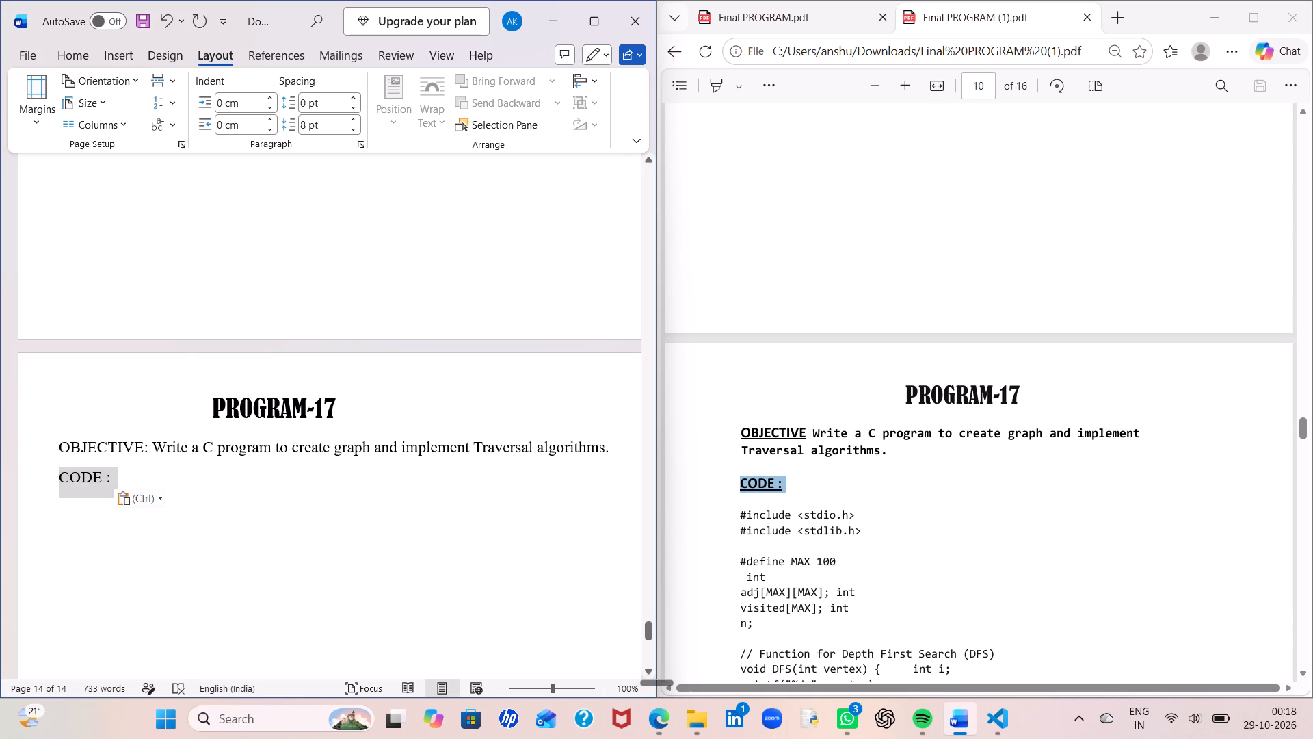
pyautogui.moveTo(133, 483); pyautogui.dragTo(133, 482)
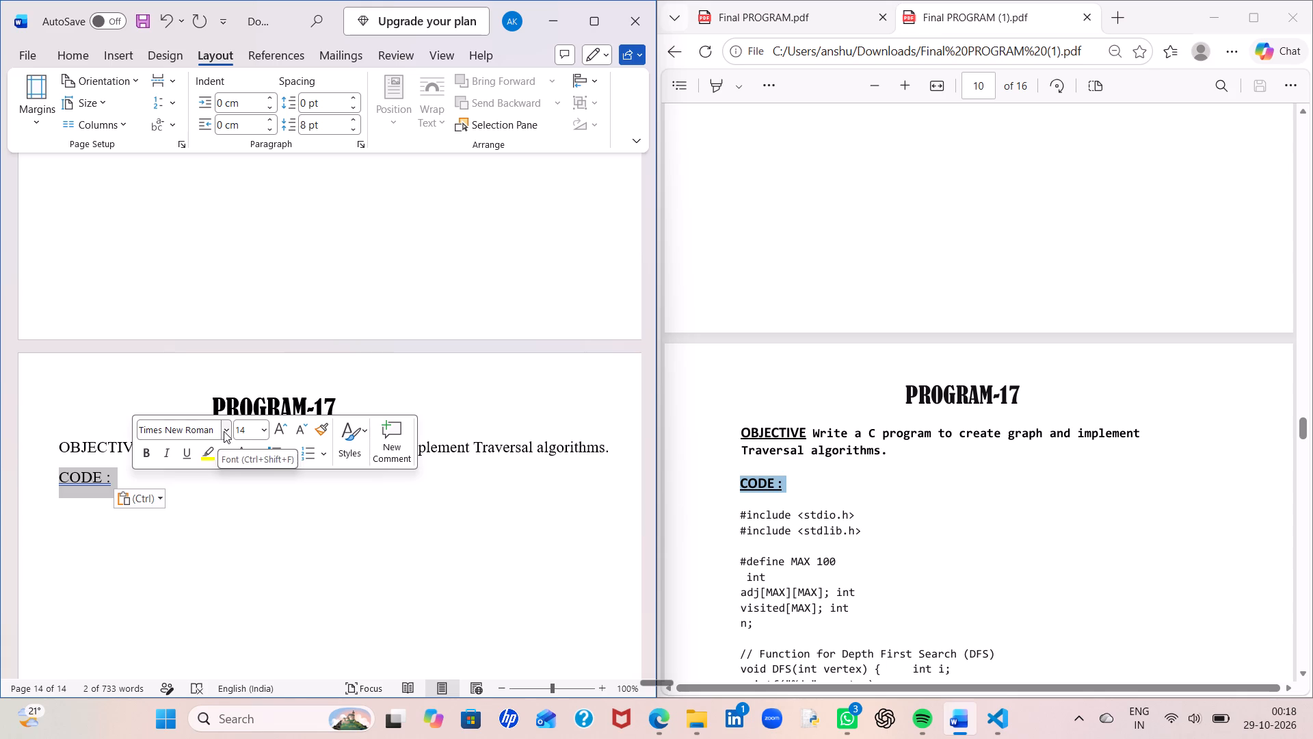
pyautogui.click(224, 431)
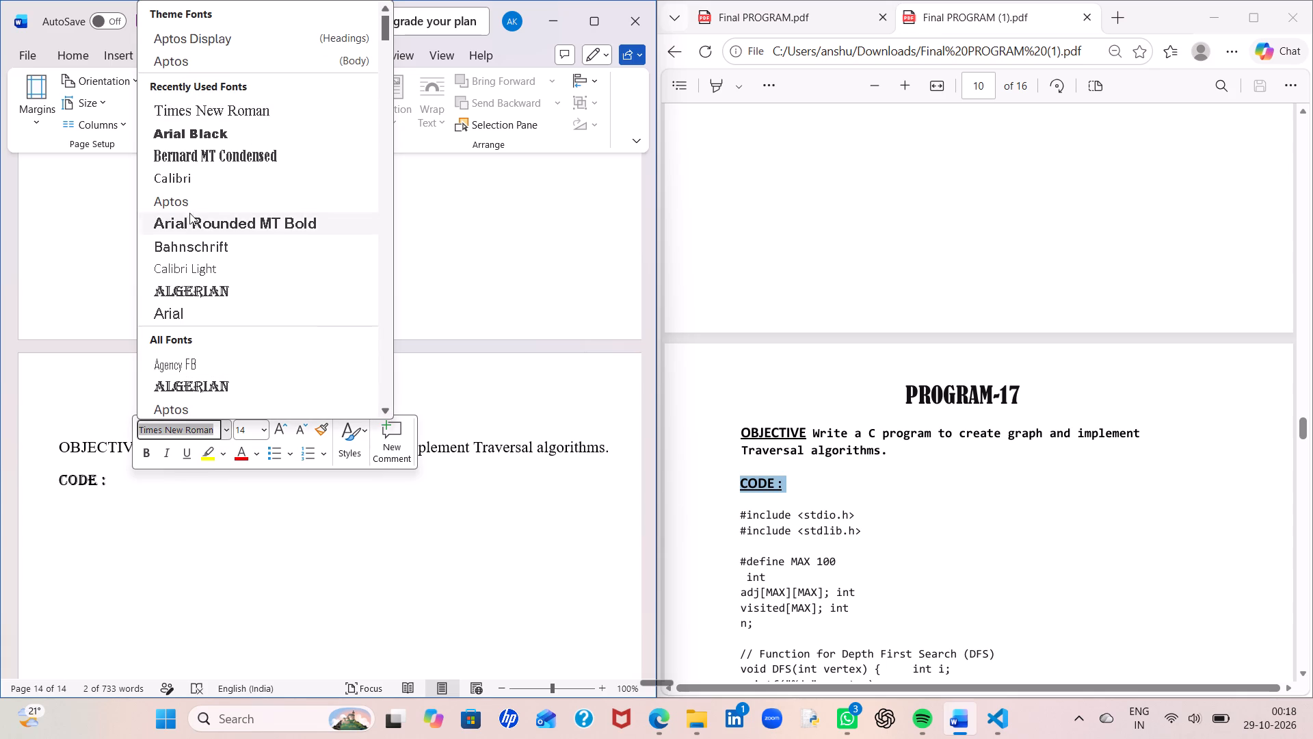
pyautogui.click(201, 135)
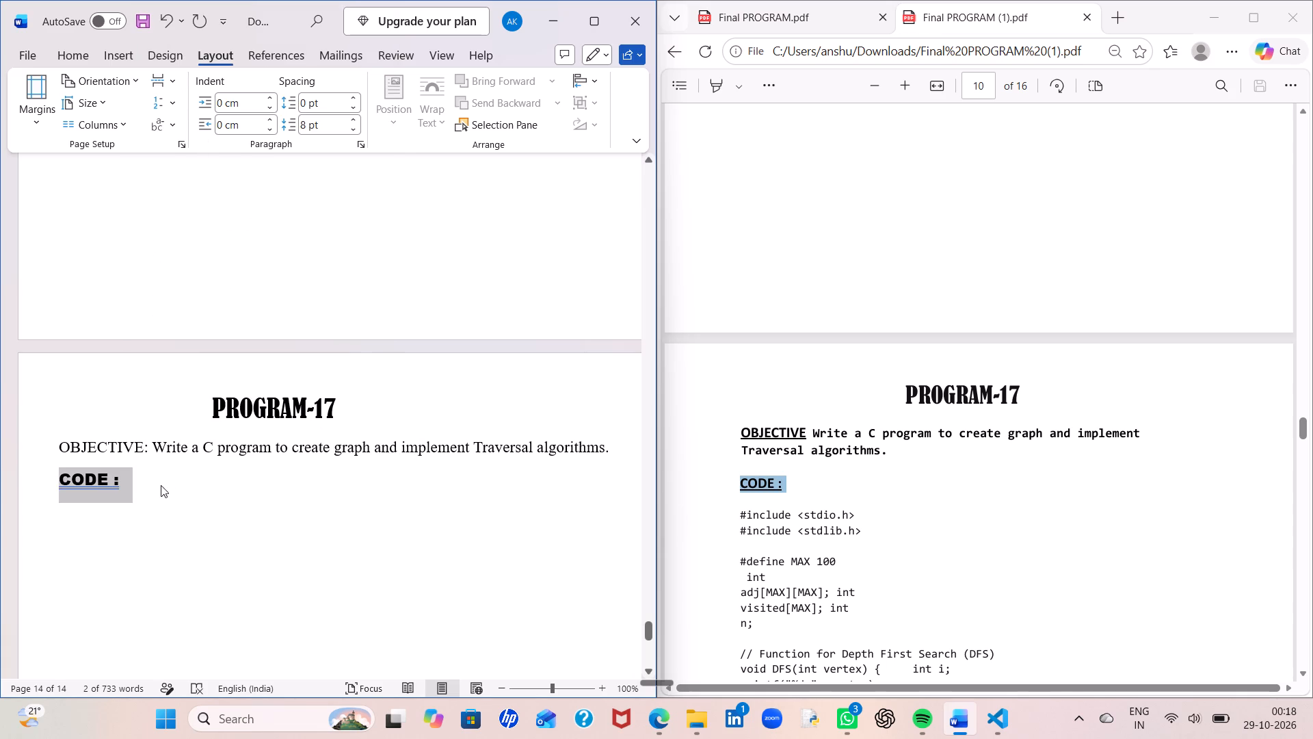
pyautogui.click(139, 479)
pyautogui.press('Return')
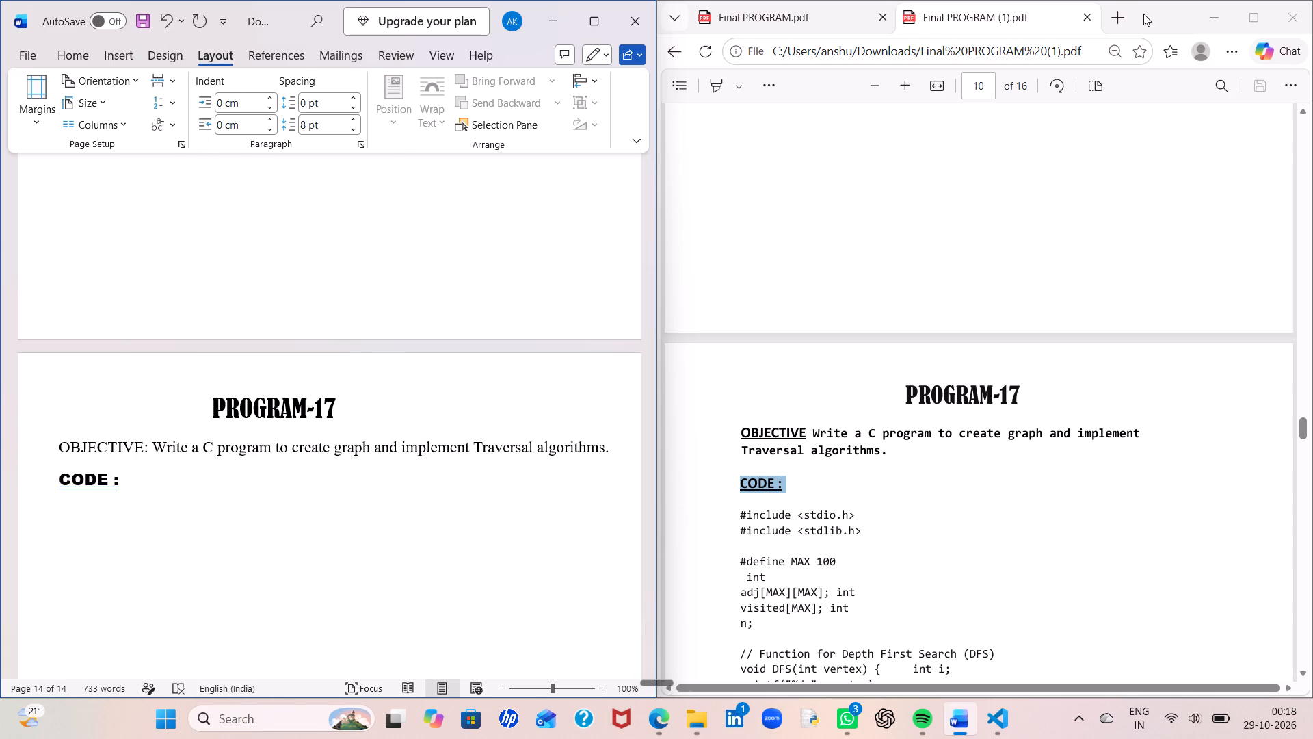
# Copy the entire contents of program17.c from Visual Studio Code and paste them under the PROGRAM-17 "CODE :" heading in Word.
pyautogui.click(1224, 15)
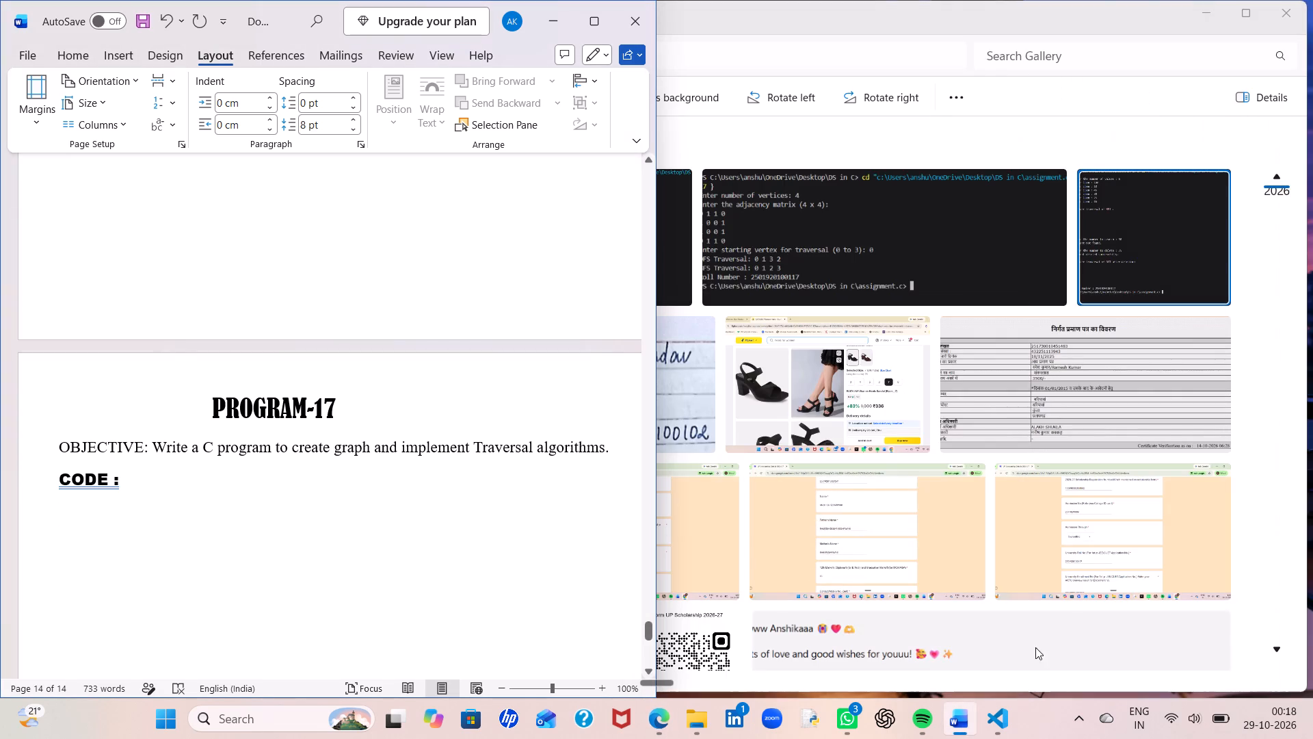
pyautogui.click(1007, 728)
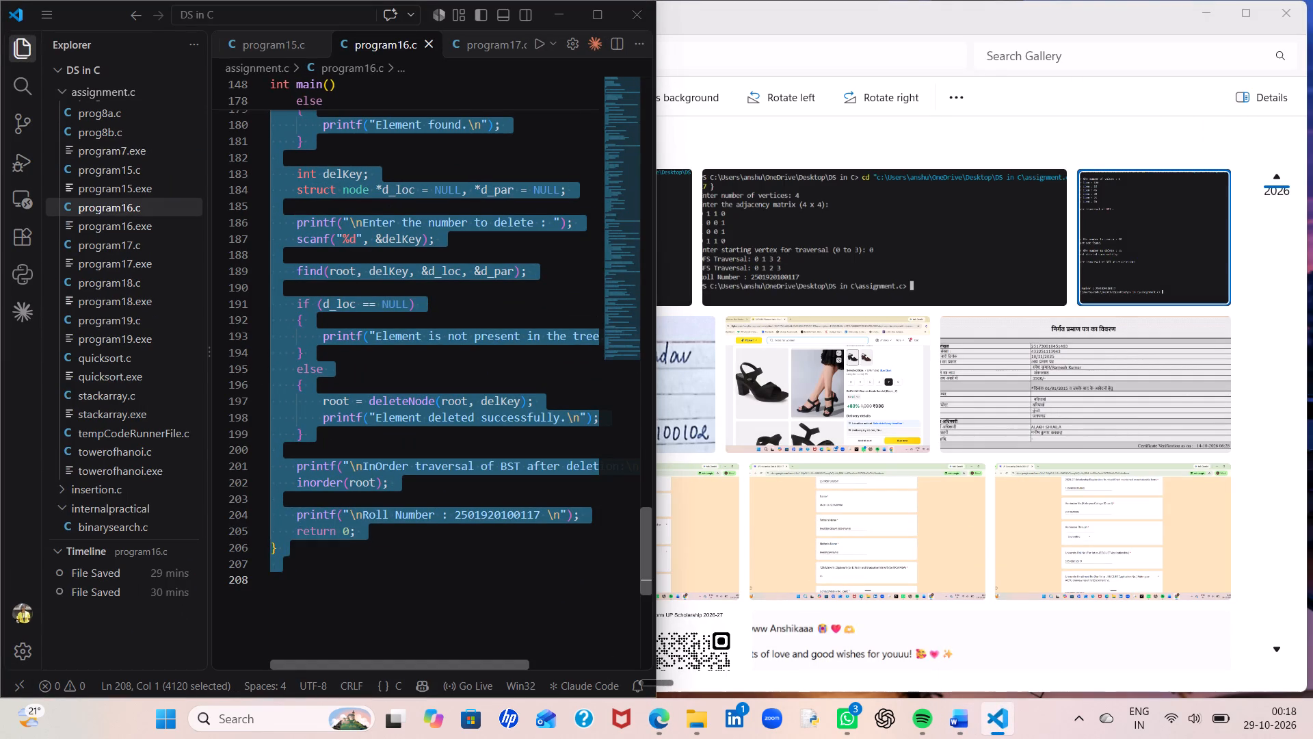
pyautogui.click(111, 244)
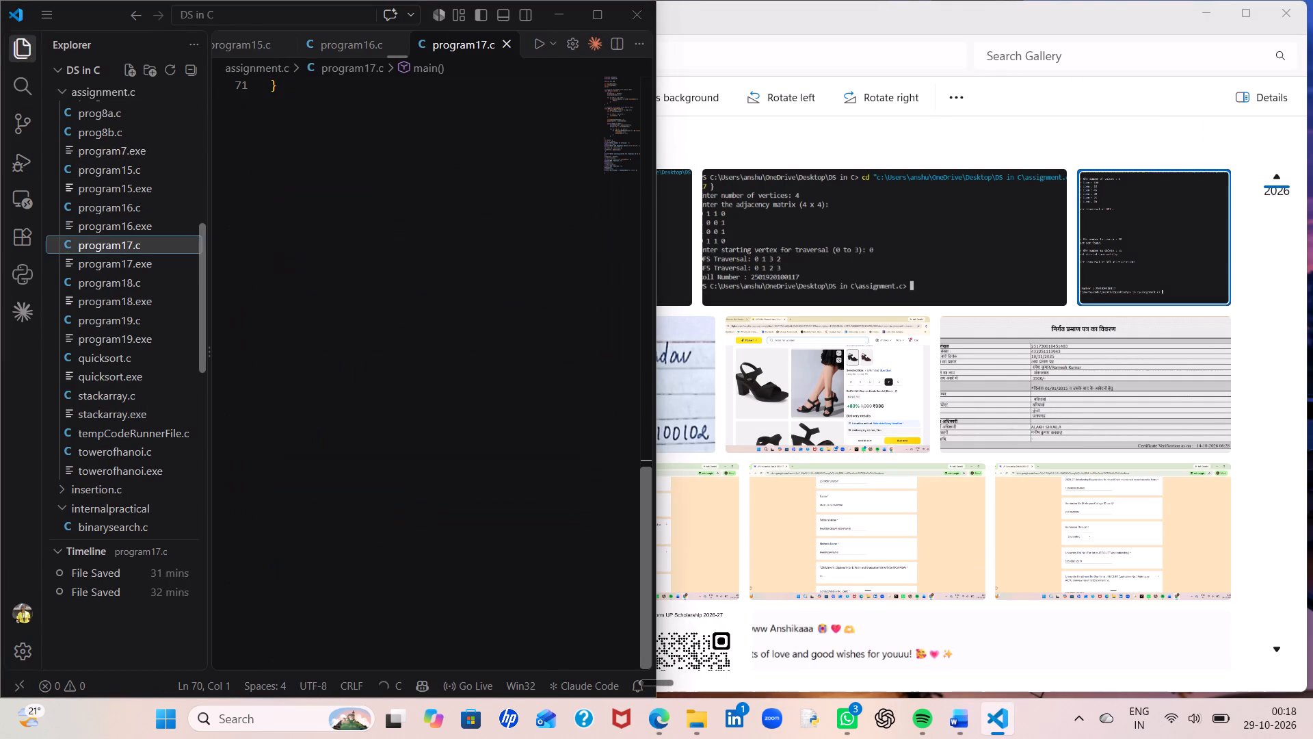
pyautogui.click(465, 372)
pyautogui.scroll(1, 465, 372)
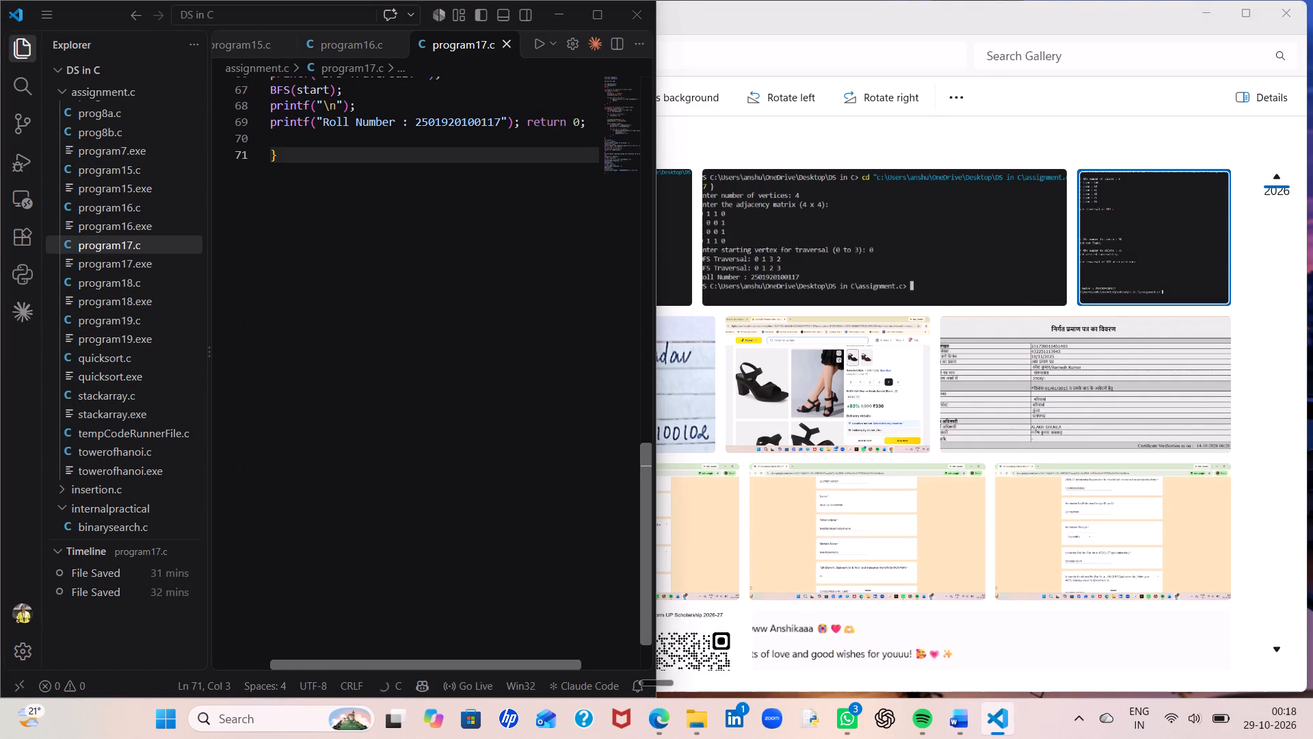
pyautogui.scroll(1, 465, 372)
pyautogui.hotkey('ctrl', 'a')
pyautogui.hotkey('ctrl', 'c')
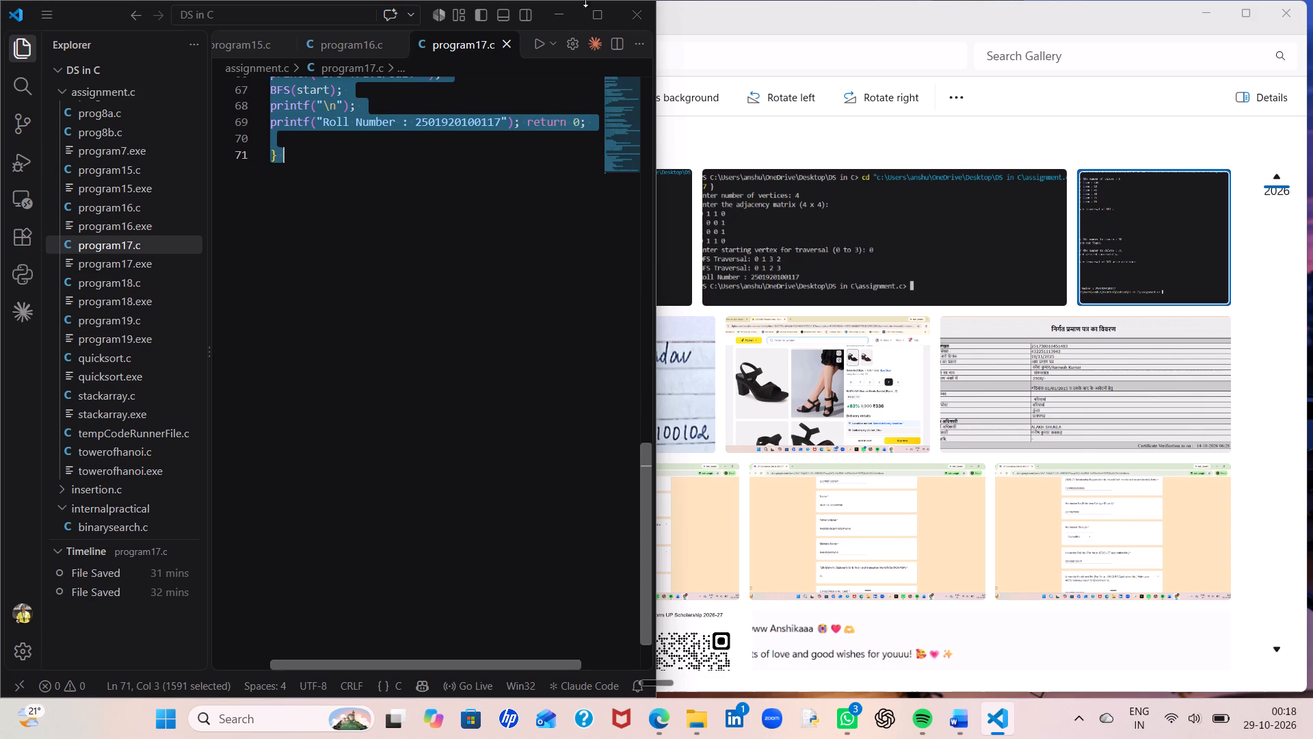
pyautogui.click(562, 8)
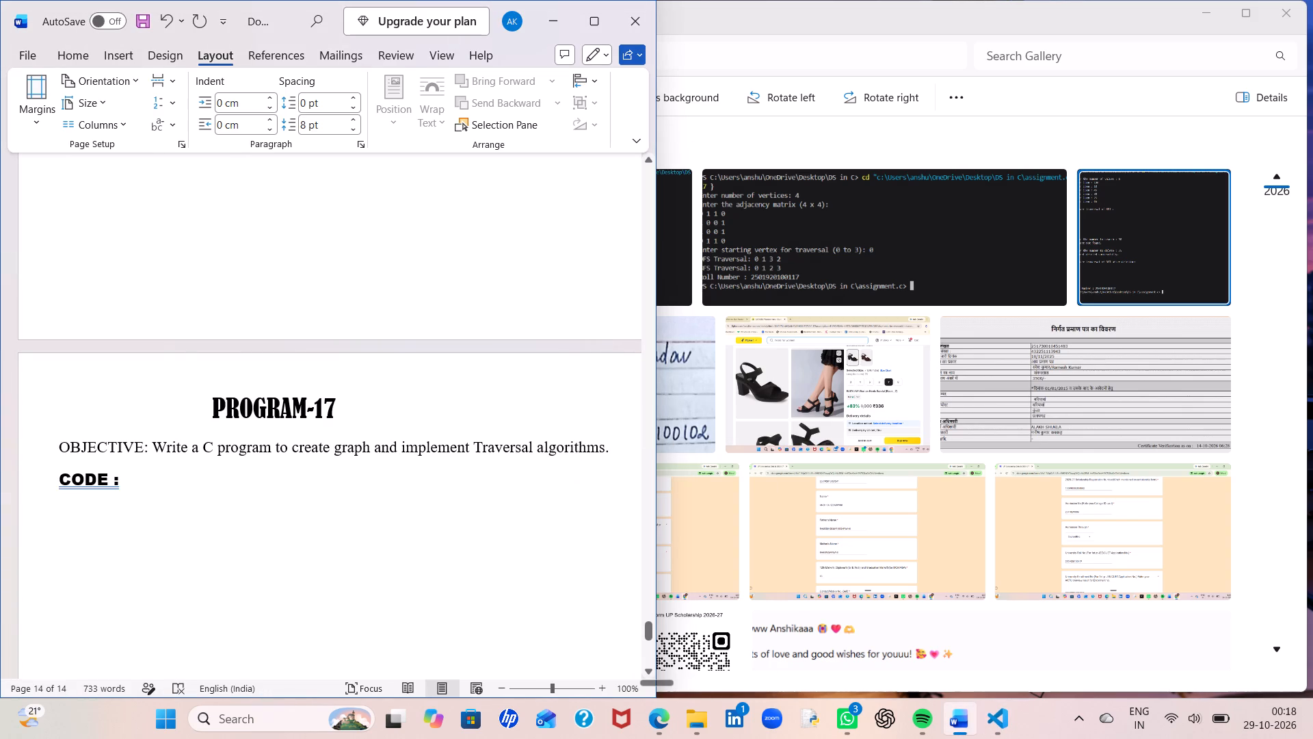
pyautogui.click(66, 521)
pyautogui.hotkey('ctrl', 'v')
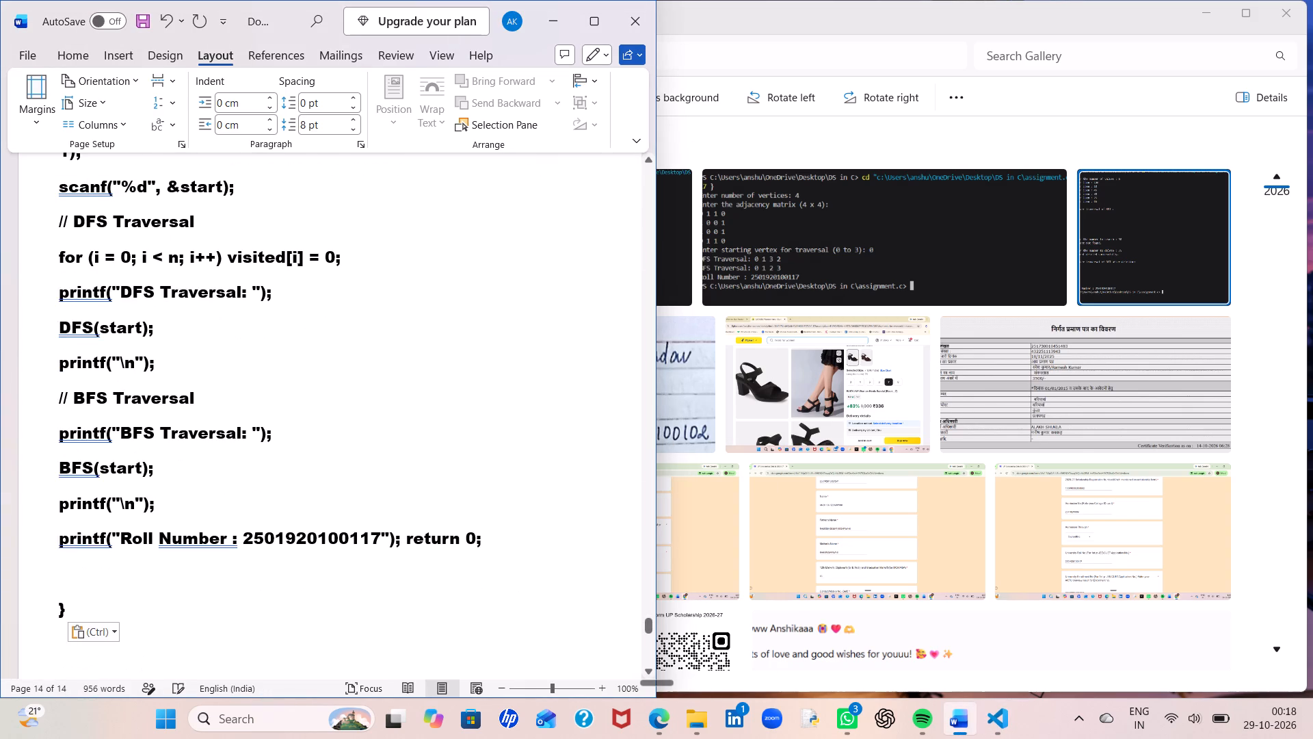
# Set the font of the entire pasted PROGRAM-17 code, from the first #include to the closing brace, to Times New Roman.
pyautogui.scroll(2, 66, 521)
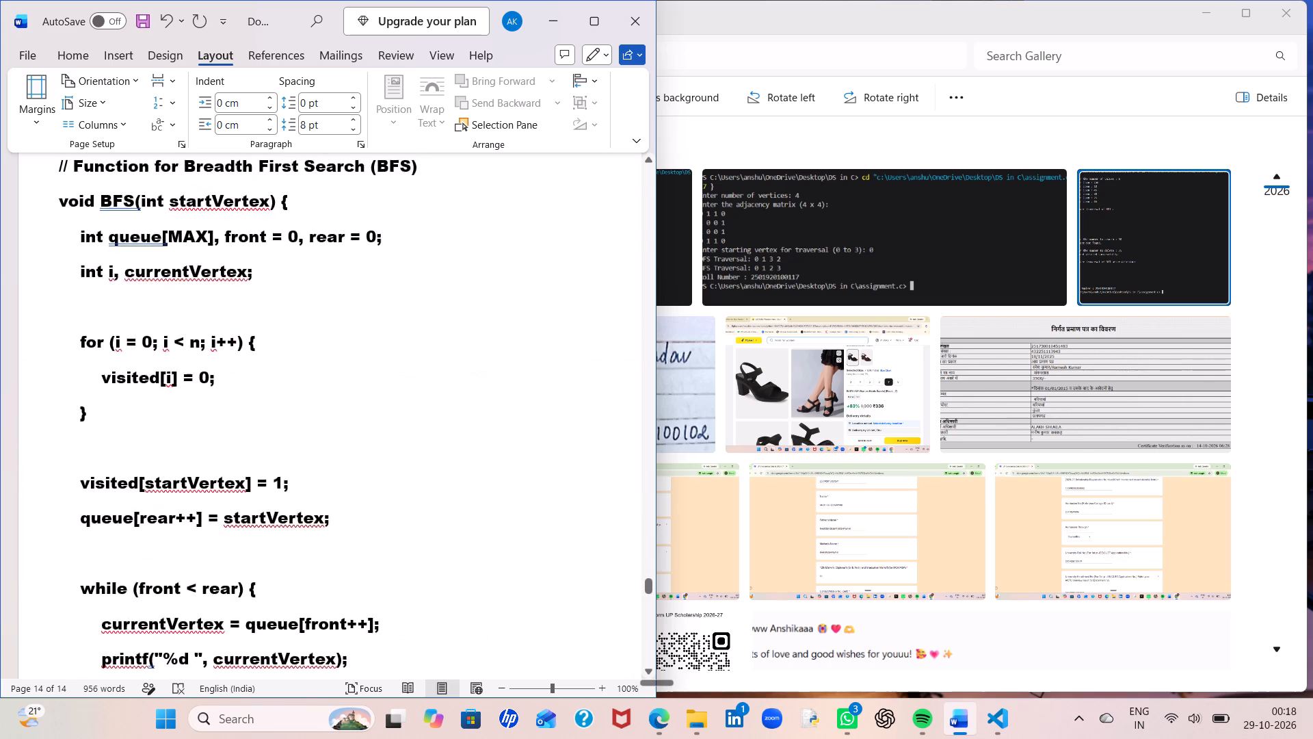
pyautogui.scroll(2, 66, 521)
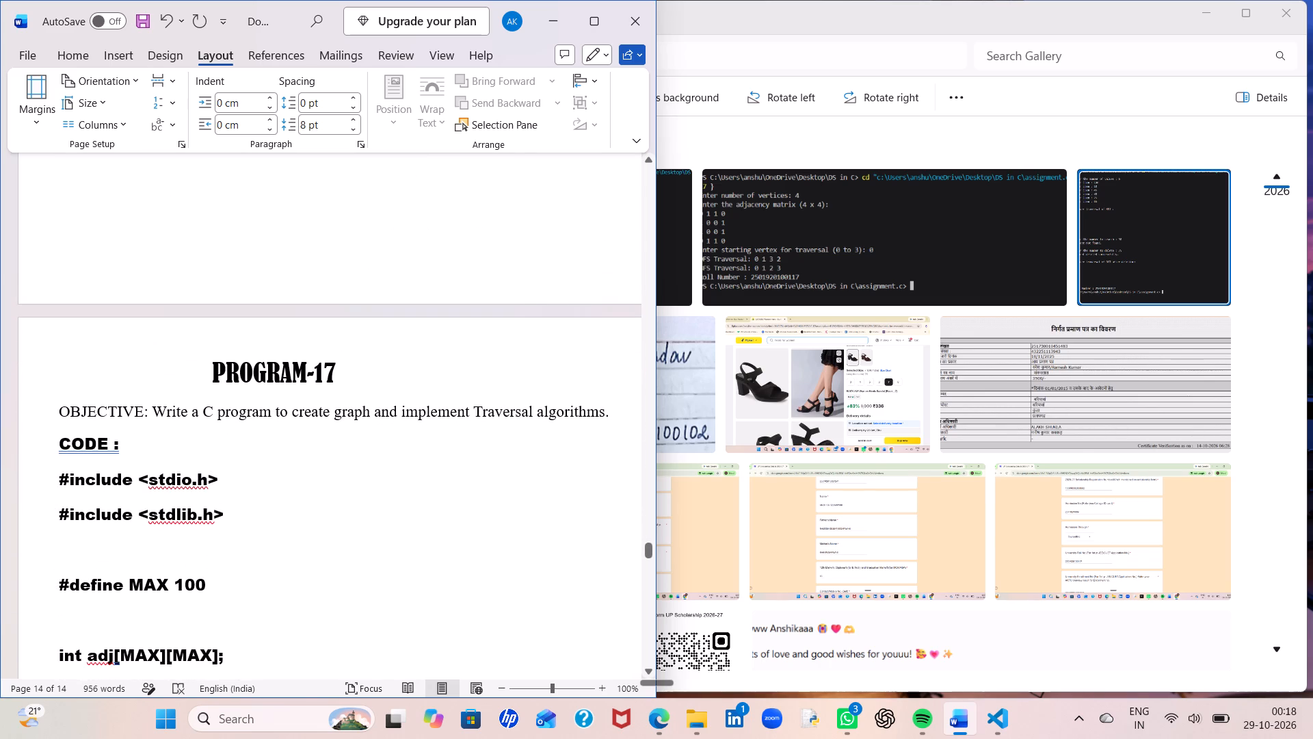
pyautogui.moveTo(53, 484); pyautogui.dragTo(354, 632)
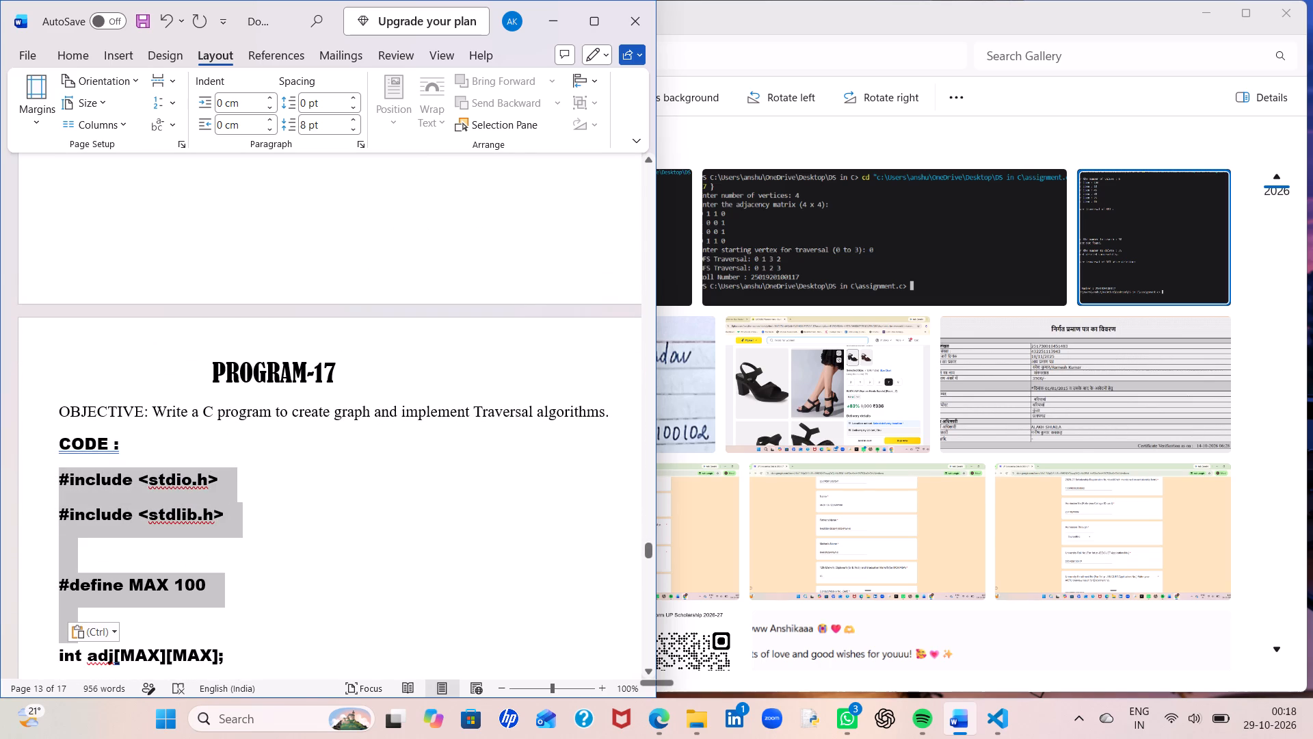
pyautogui.moveTo(354, 632); pyautogui.dragTo(408, 674)
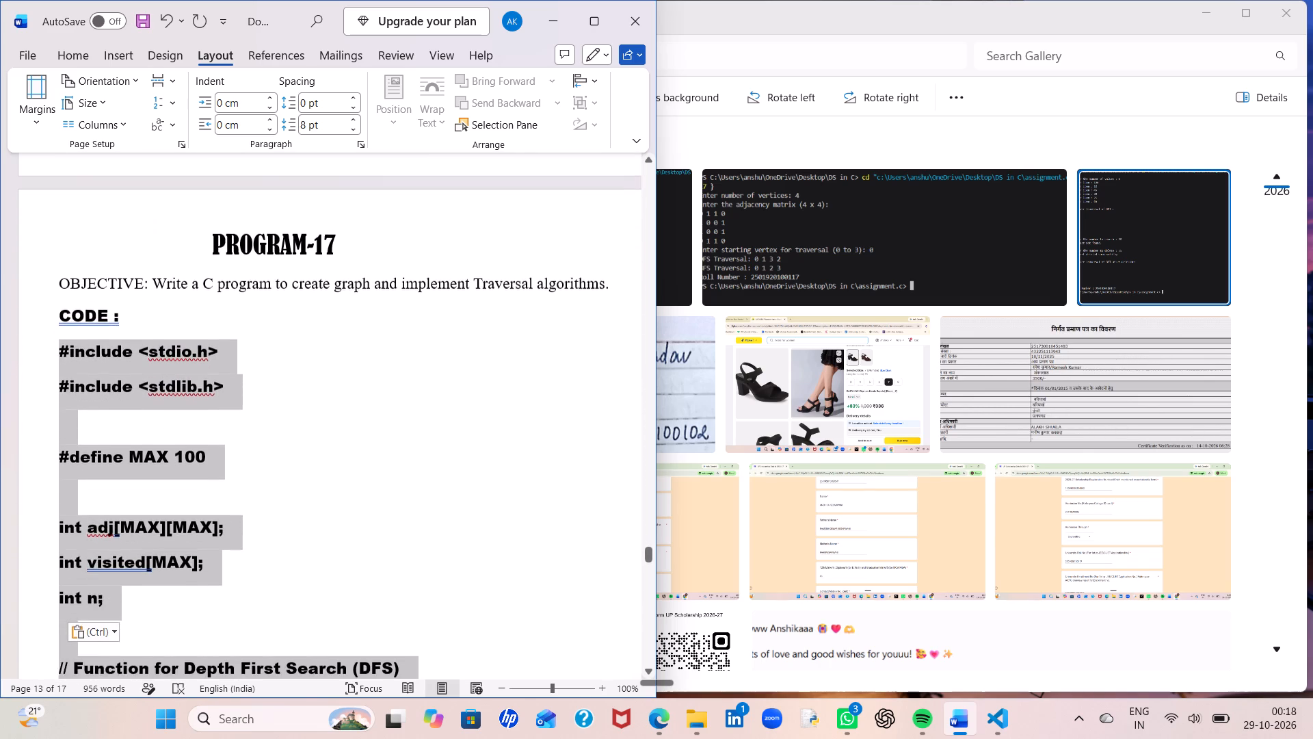
pyautogui.moveTo(408, 674); pyautogui.dragTo(413, 684)
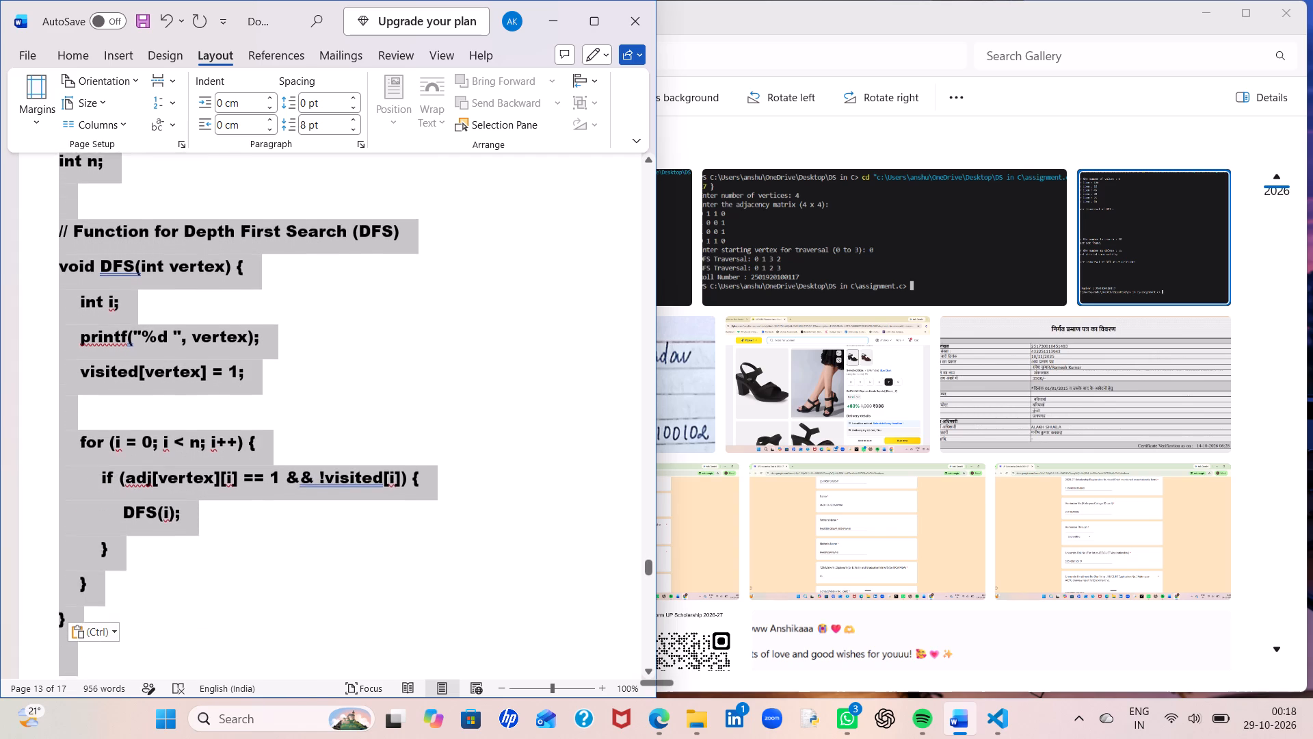
pyautogui.moveTo(413, 684); pyautogui.dragTo(435, 706)
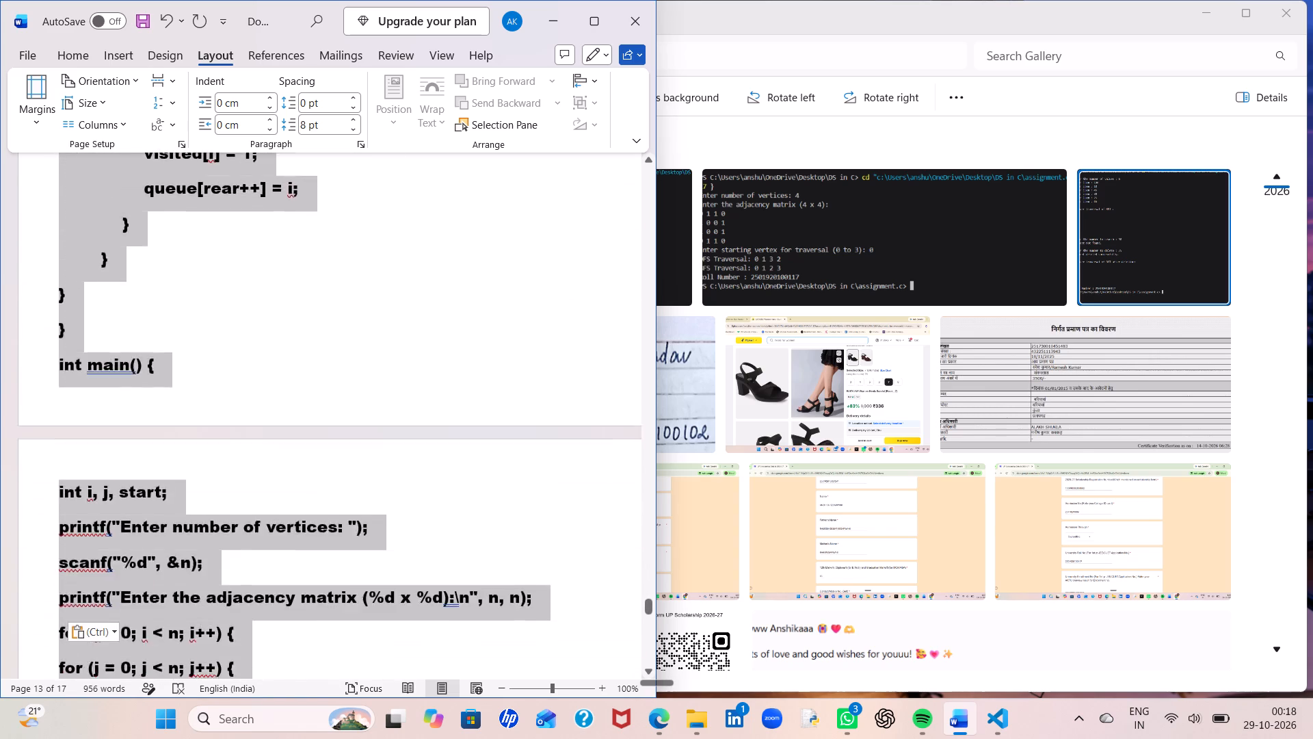
pyautogui.moveTo(435, 706); pyautogui.dragTo(355, 367)
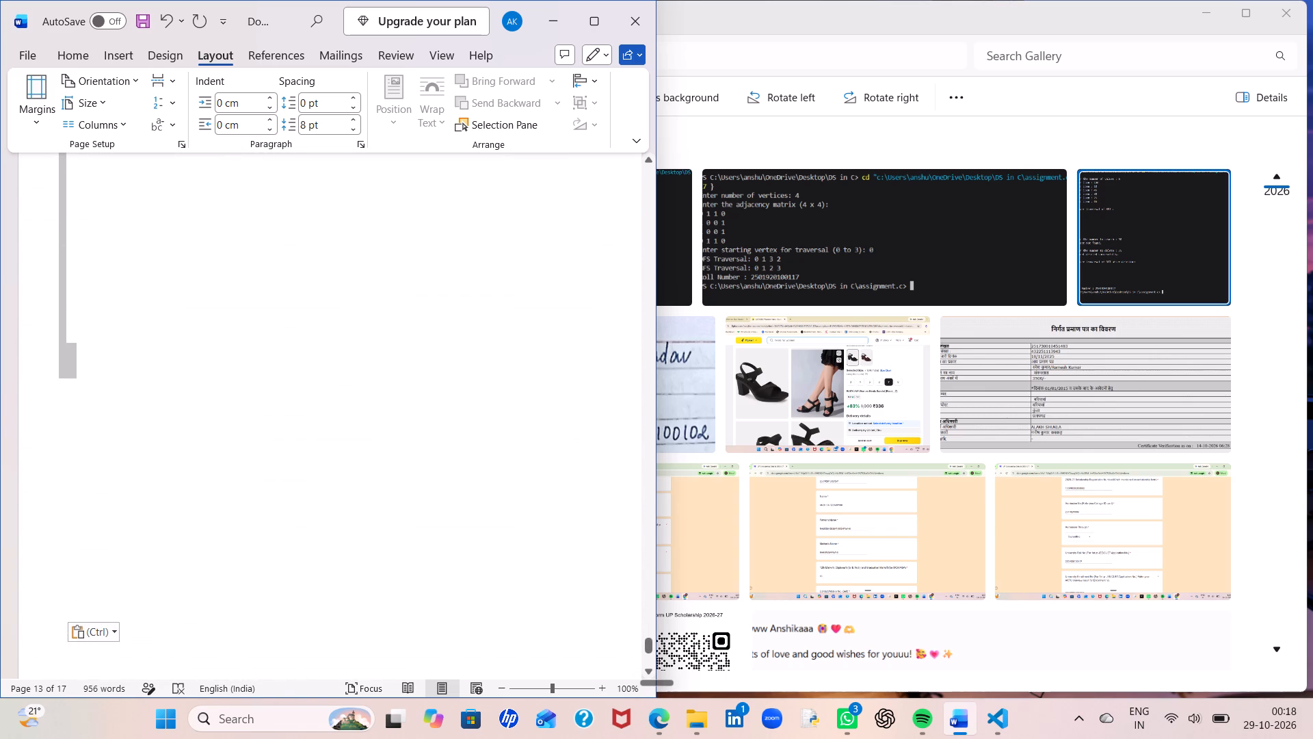
pyautogui.moveTo(355, 367); pyautogui.dragTo(355, 369)
pyautogui.click(445, 319)
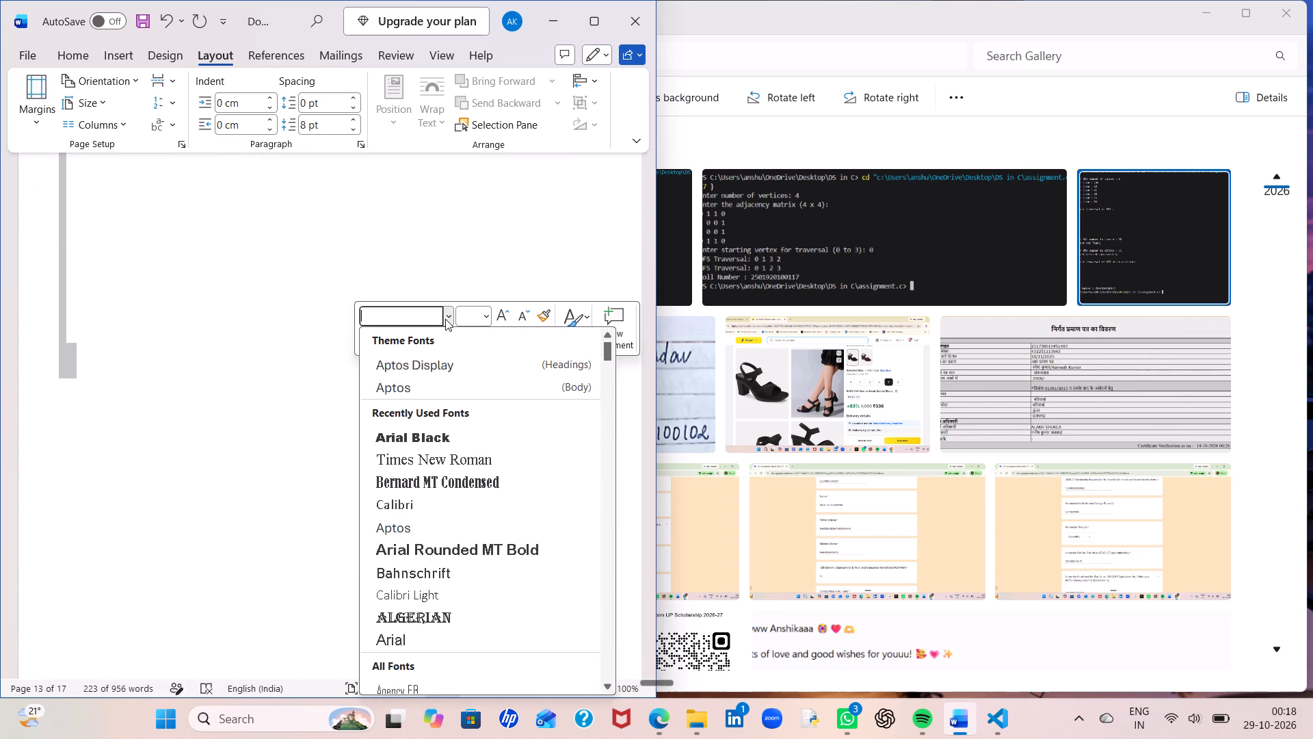
pyautogui.click(404, 455)
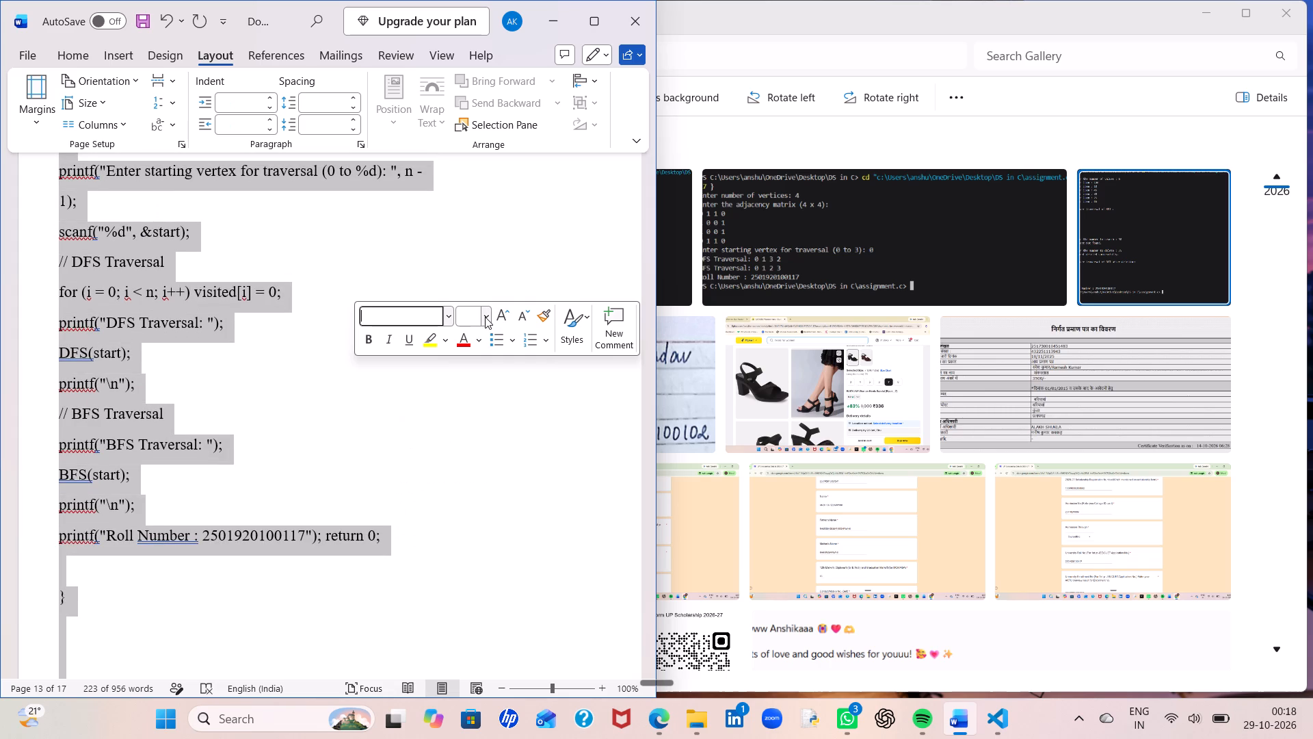
pyautogui.click(480, 426)
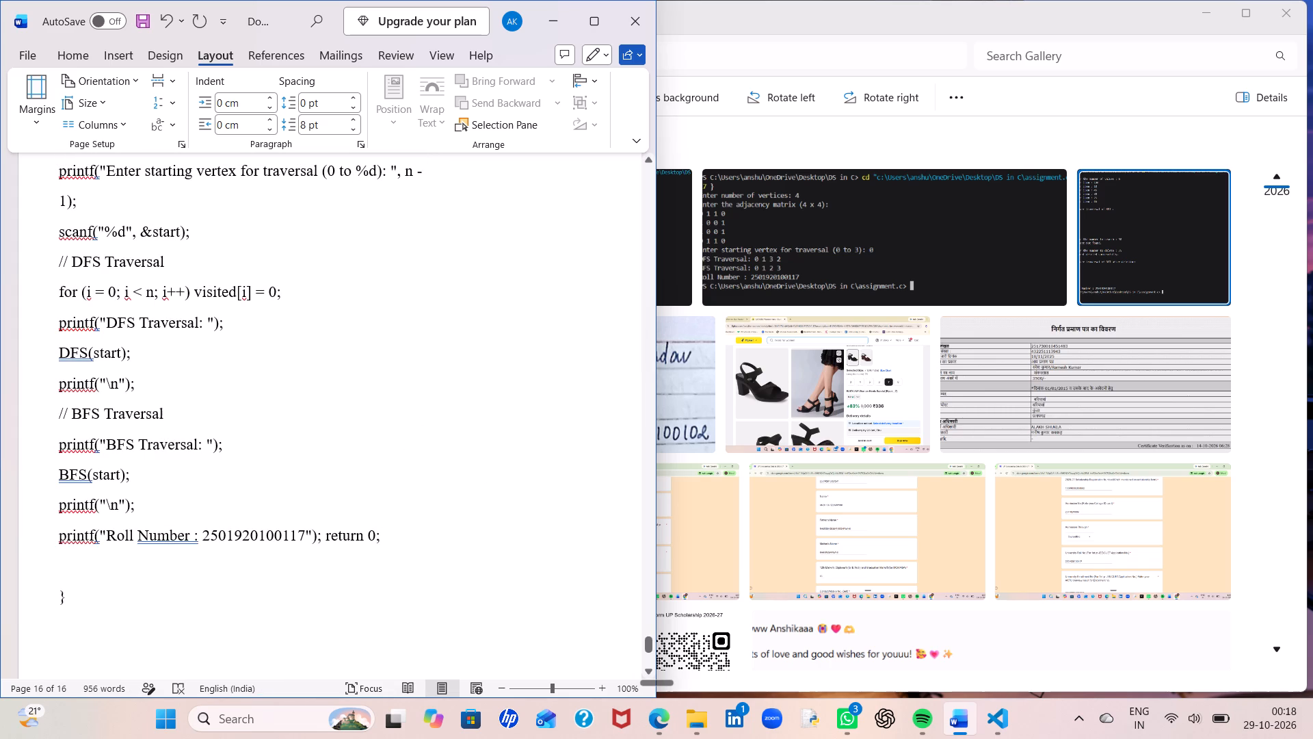
# Copy the "OUTPUT :" heading from the preceding program's section, paste it below the PROGRAM-17 code and start a new line.
pyautogui.scroll(7, 480, 426)
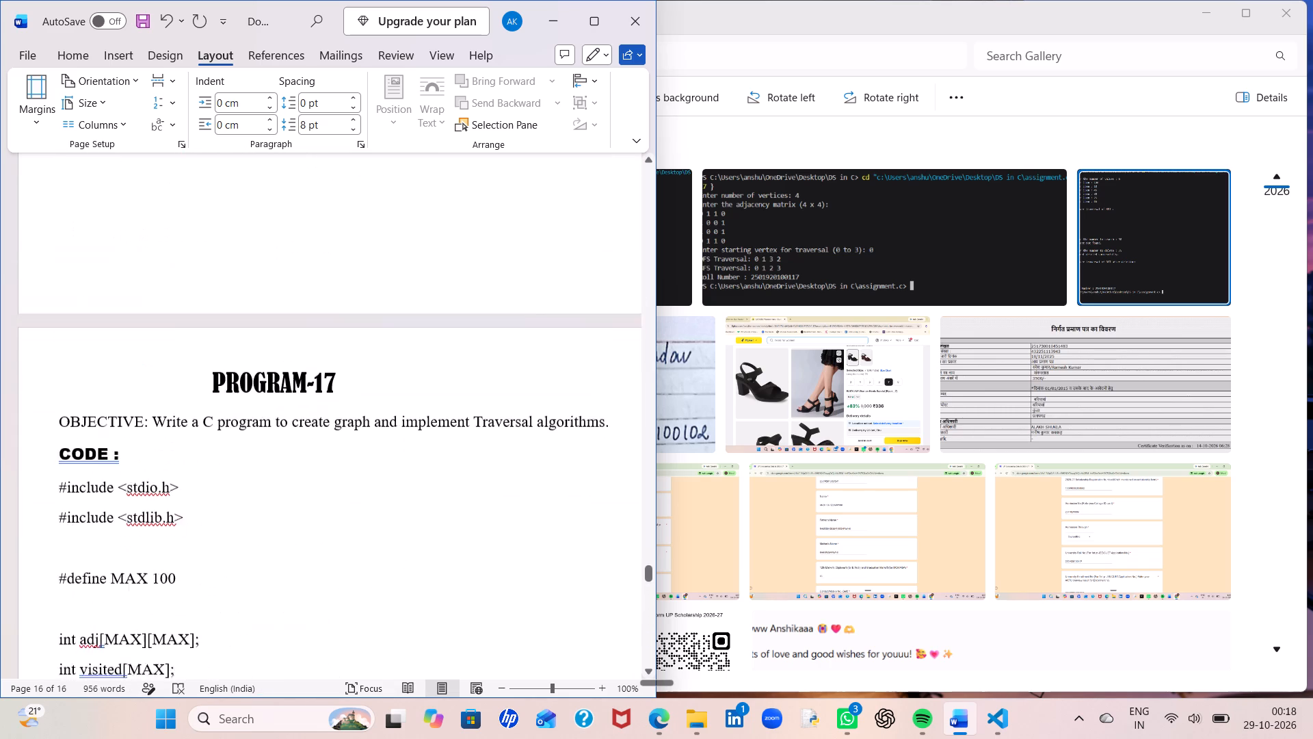
pyautogui.scroll(-2, 480, 426)
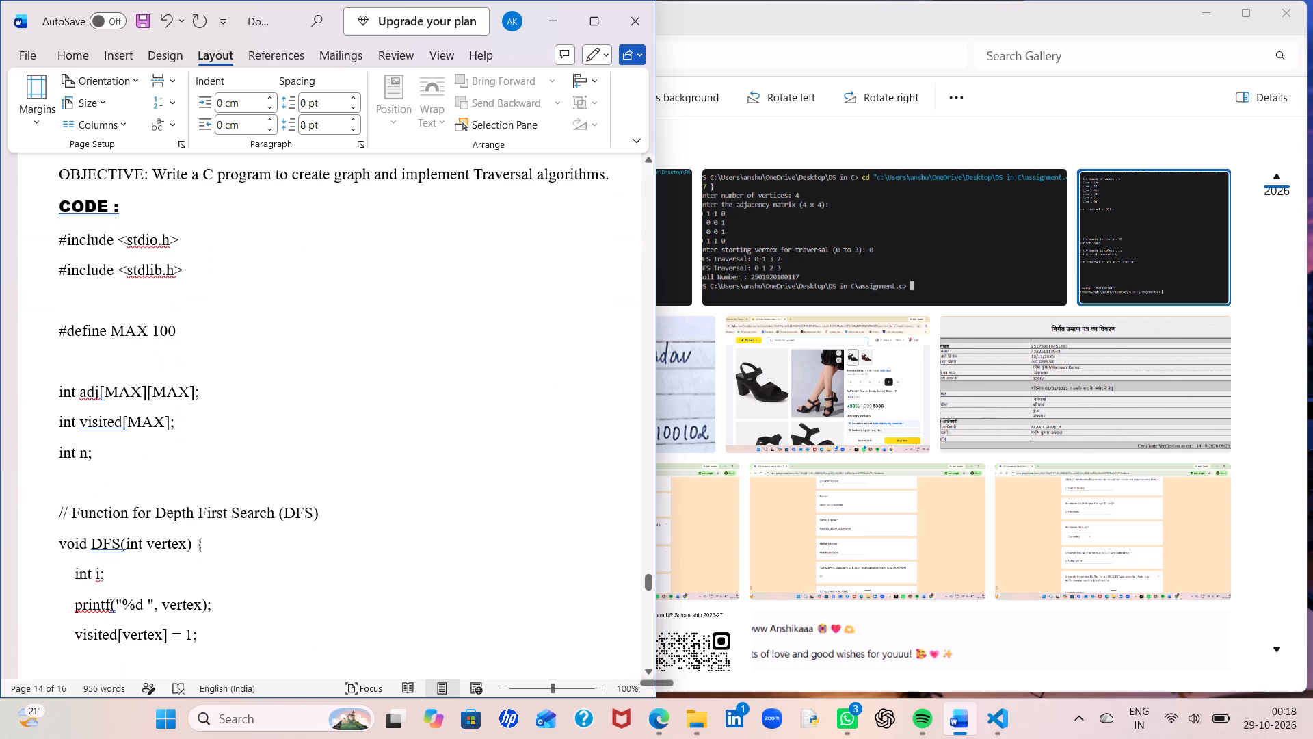
pyautogui.scroll(-2, 480, 426)
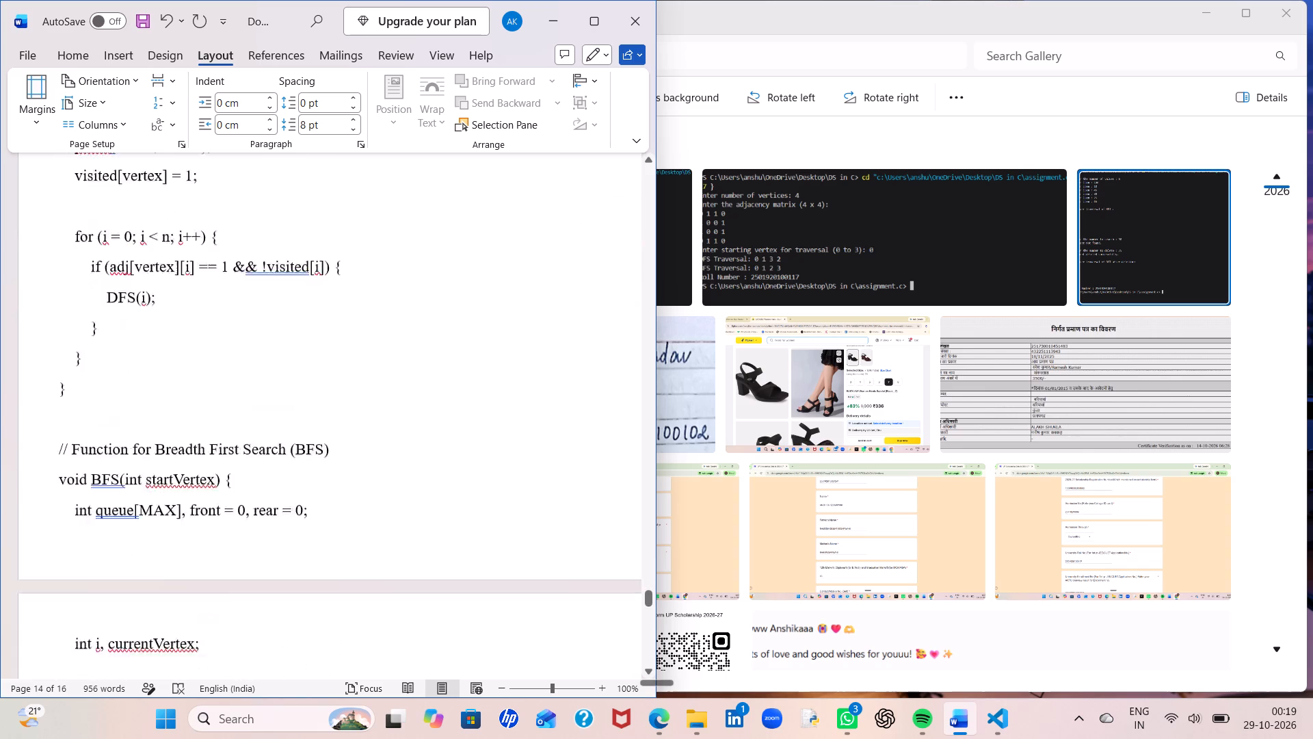
pyautogui.scroll(-4, 480, 426)
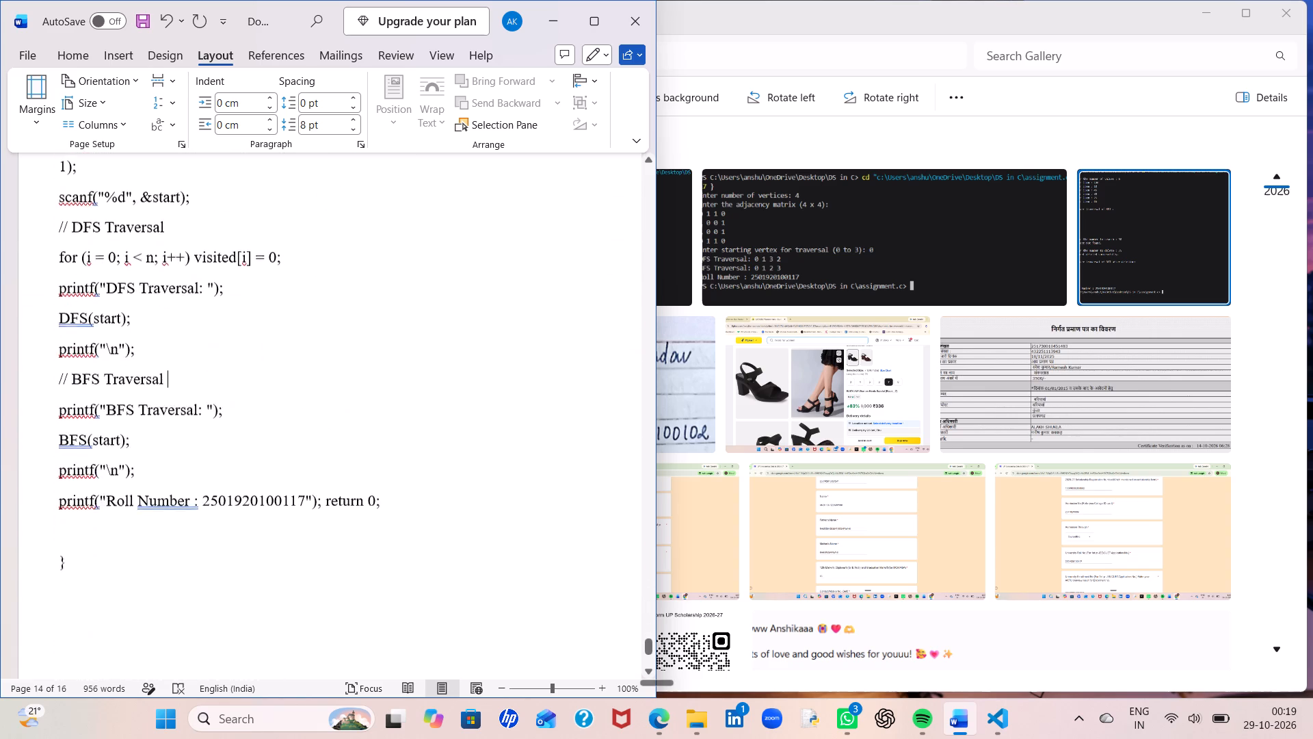
pyautogui.scroll(-2, 480, 426)
pyautogui.scroll(6, 480, 426)
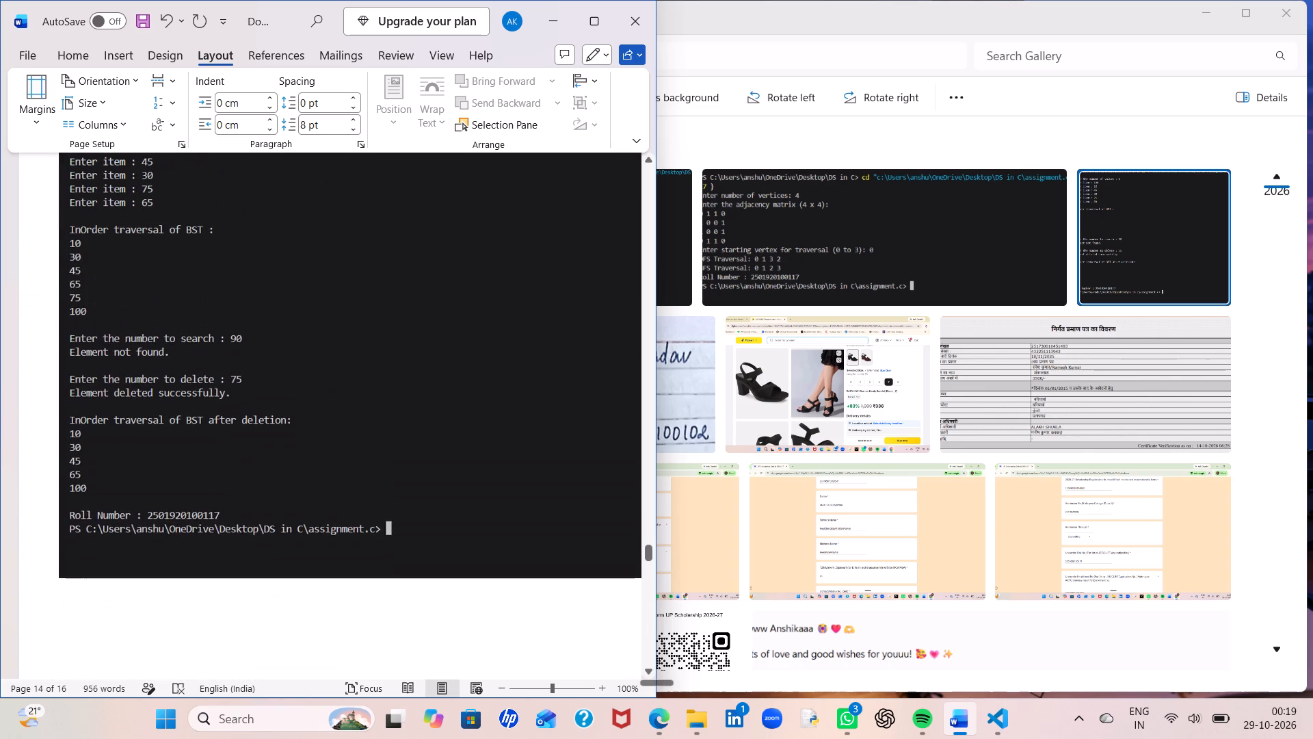
pyautogui.scroll(1, 480, 426)
pyautogui.scroll(-1, 480, 426)
pyautogui.scroll(1, 480, 426)
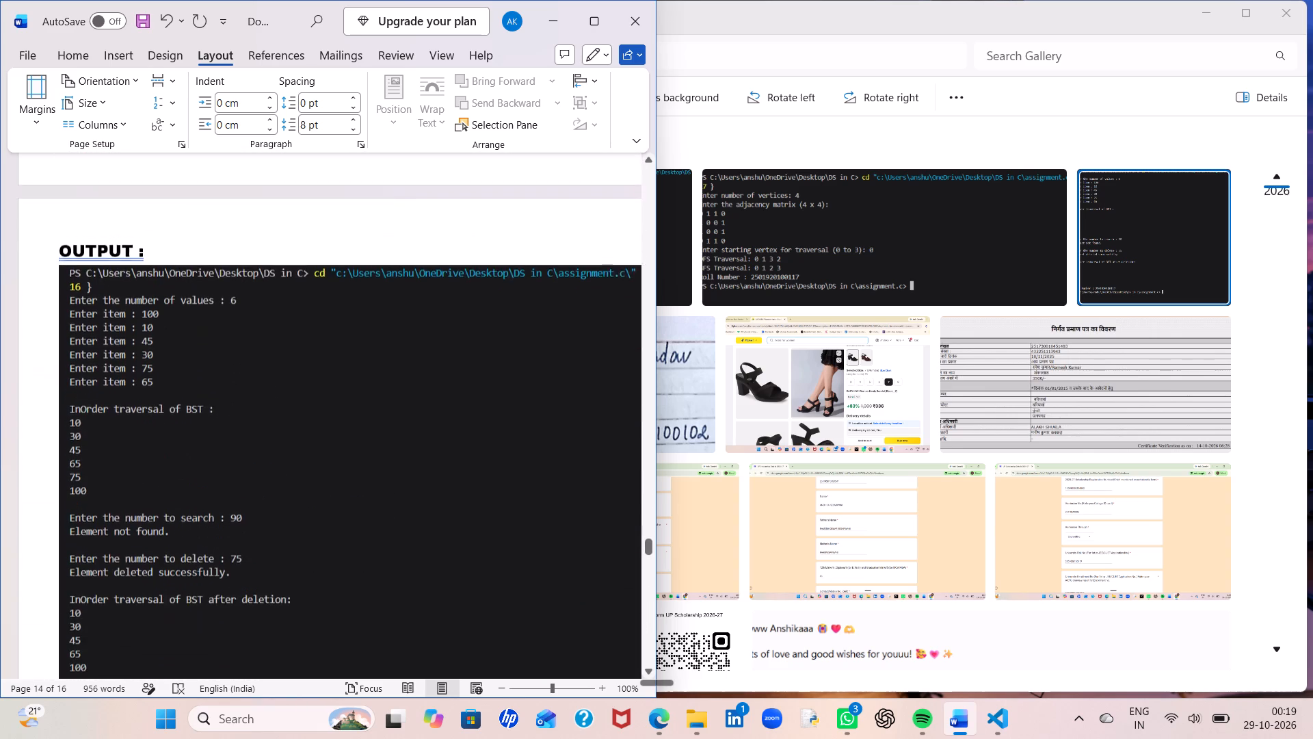
pyautogui.moveTo(56, 261); pyautogui.dragTo(159, 265)
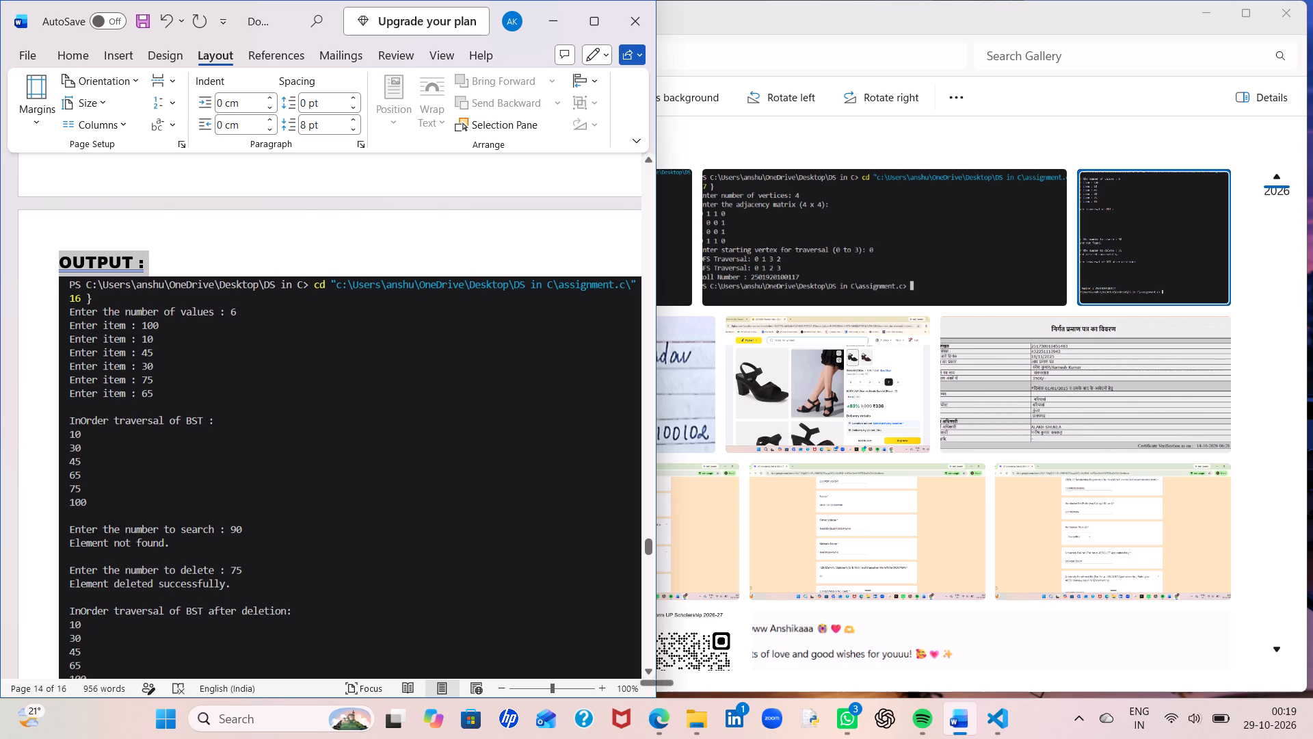
pyautogui.moveTo(159, 265); pyautogui.dragTo(159, 265)
pyautogui.hotkey('ctrl', 'c')
pyautogui.scroll(-6, 256, 404)
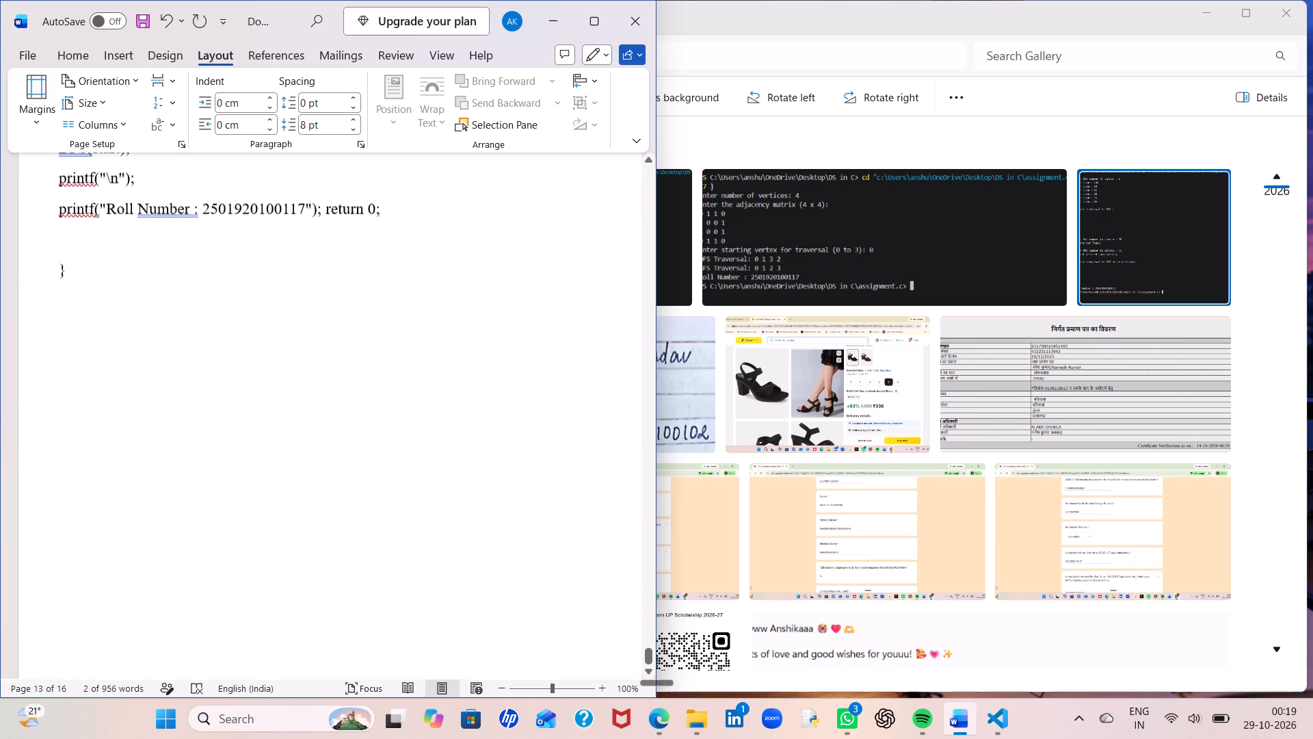
pyautogui.scroll(-2, 256, 404)
pyautogui.click(72, 267)
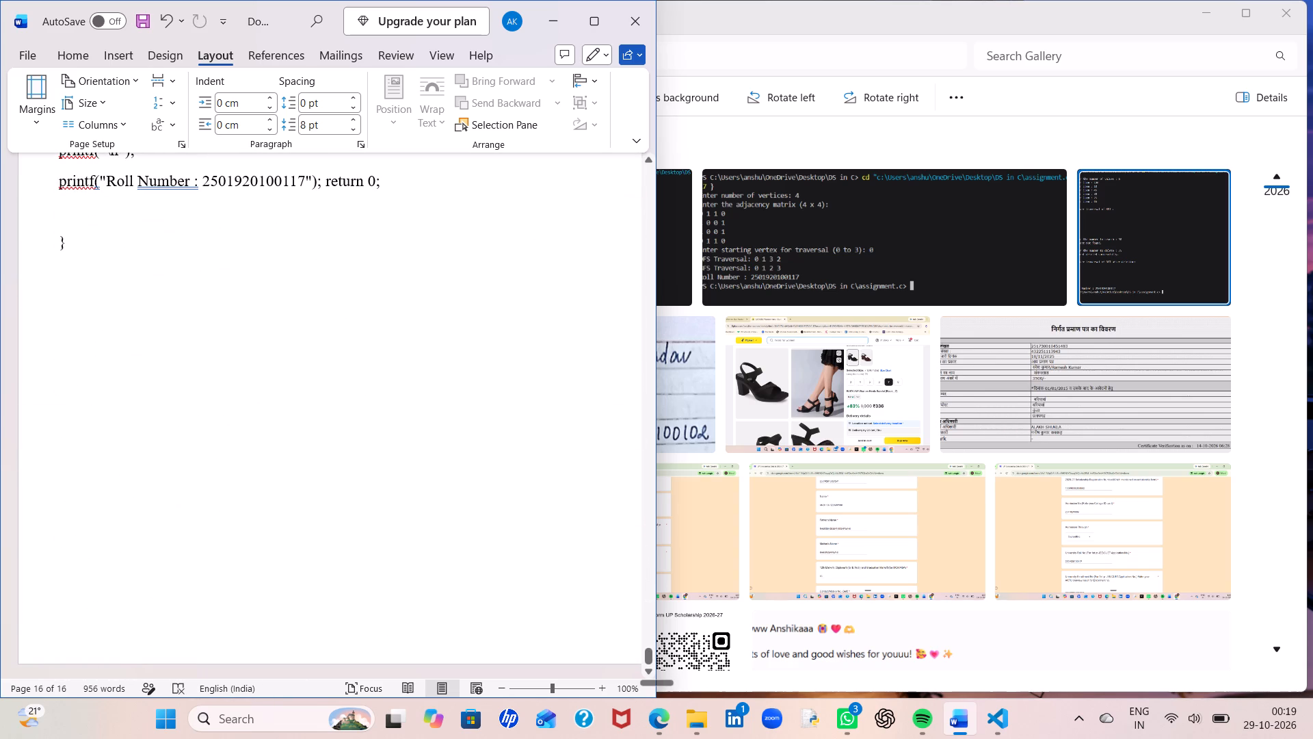
pyautogui.hotkey('ctrl', 'v')
pyautogui.press('Return')
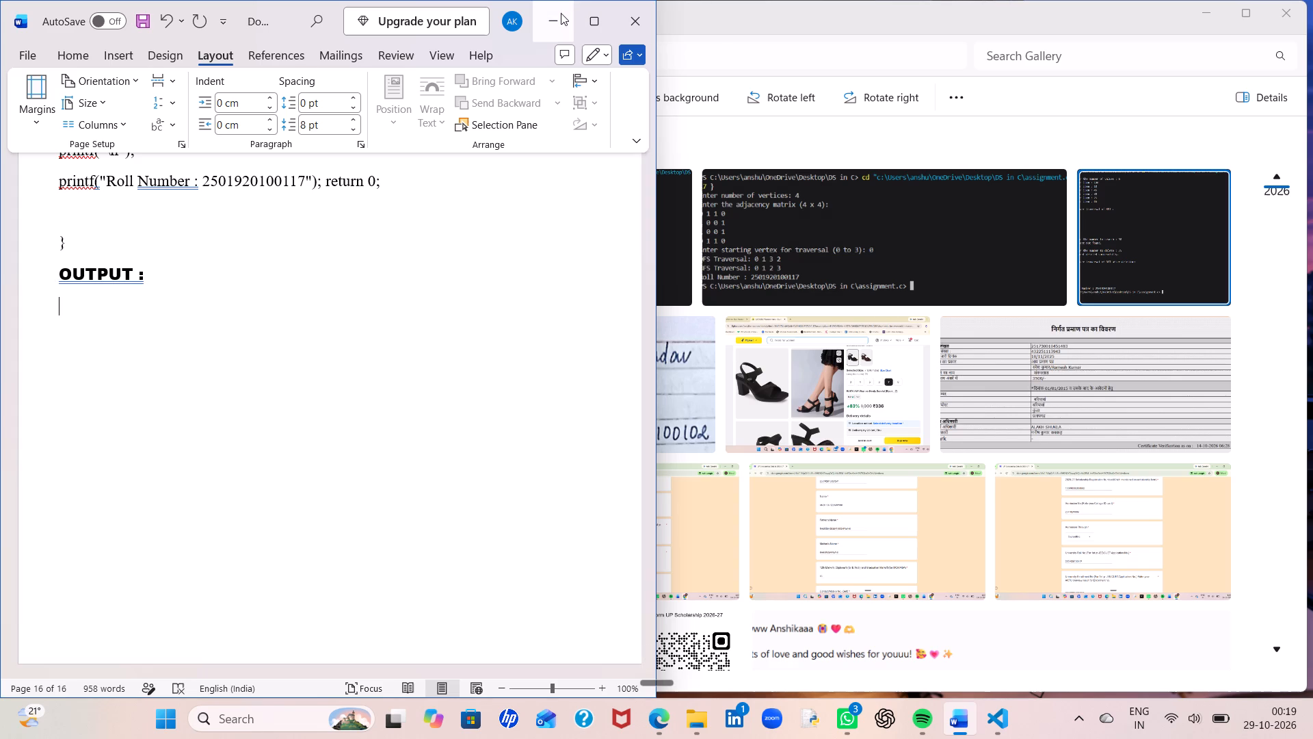
# Copy the graph traversal output screenshot from the File Explorer Gallery and paste it under the PROGRAM-17 "OUTPUT :" heading in the maximized Word window.
pyautogui.click(1152, 55)
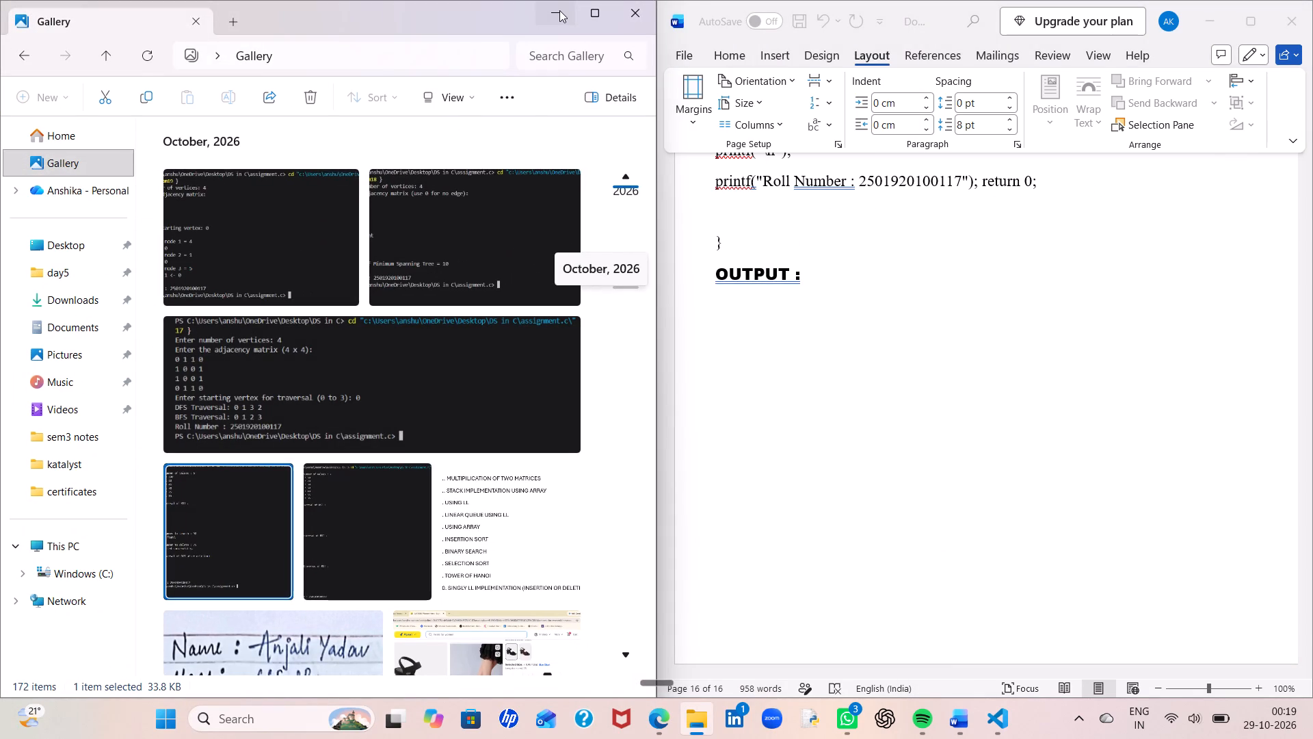
pyautogui.click(544, 7)
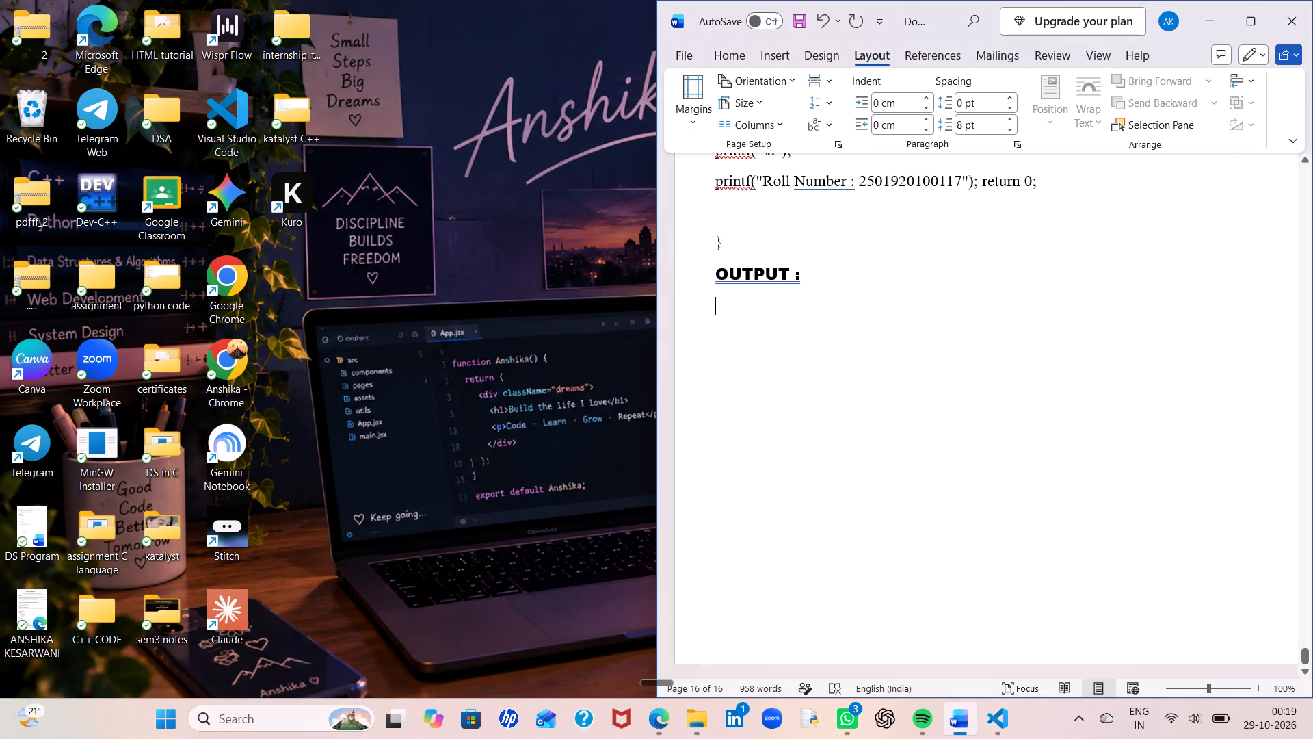
pyautogui.click(1247, 3)
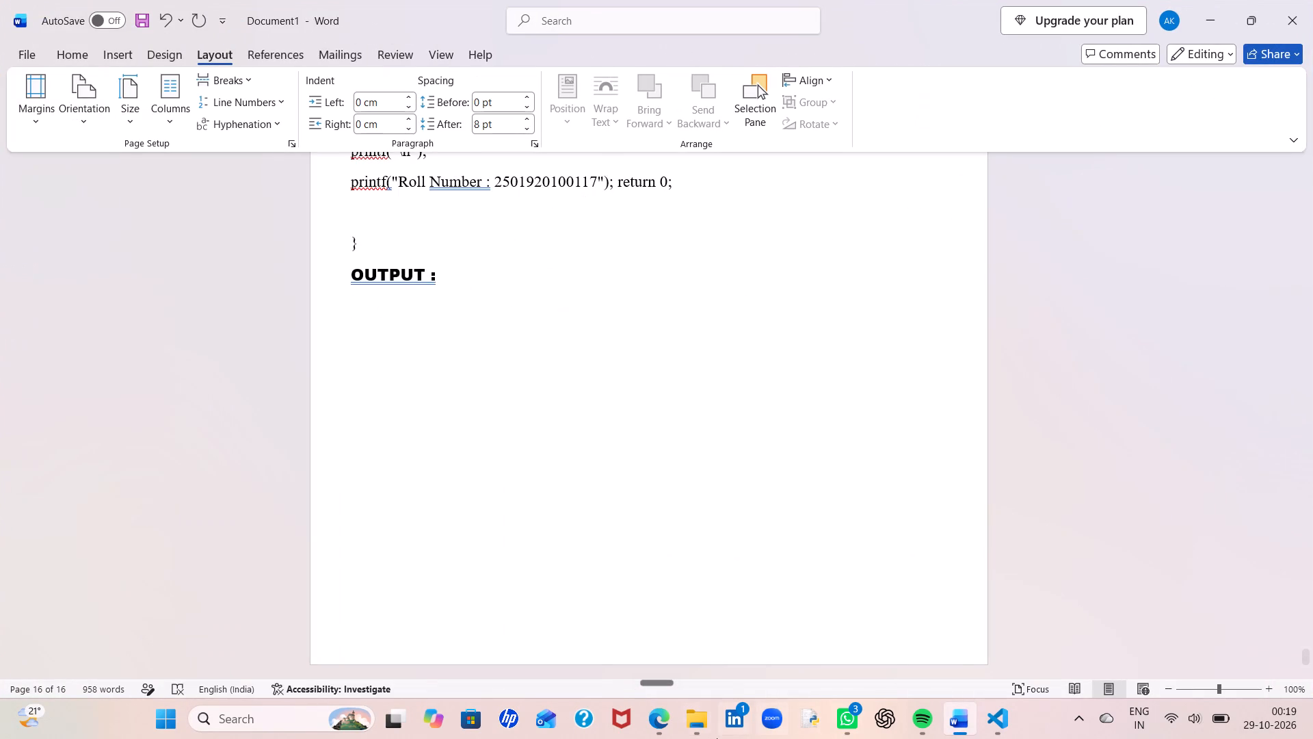
pyautogui.click(688, 730)
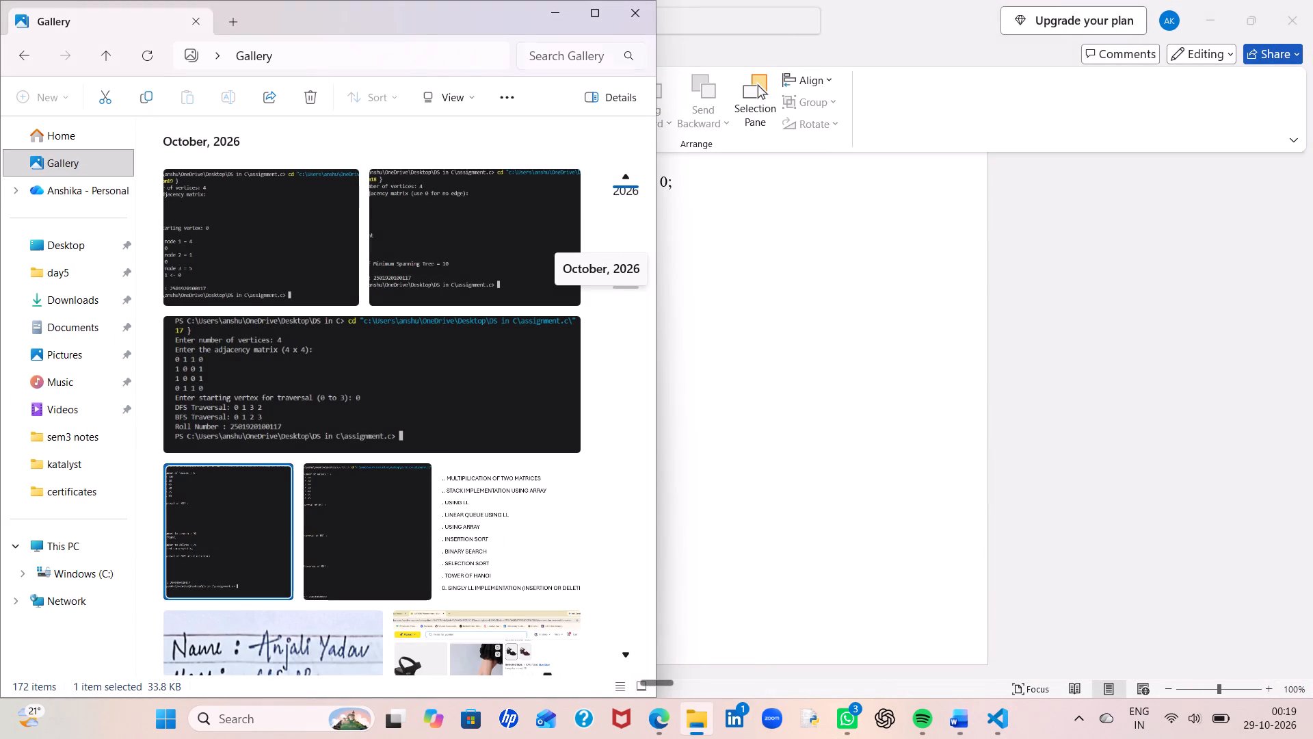
pyautogui.click(591, 4)
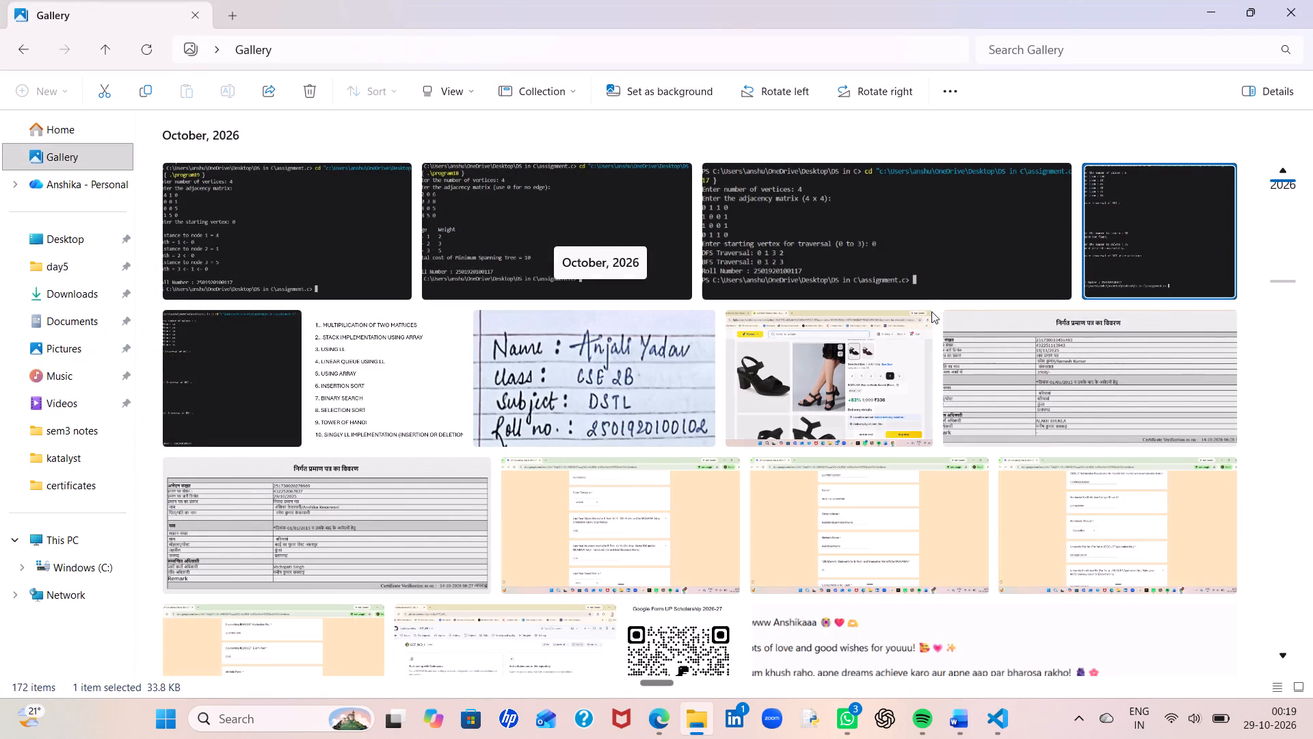
pyautogui.rightClick(858, 244)
pyautogui.click(935, 33)
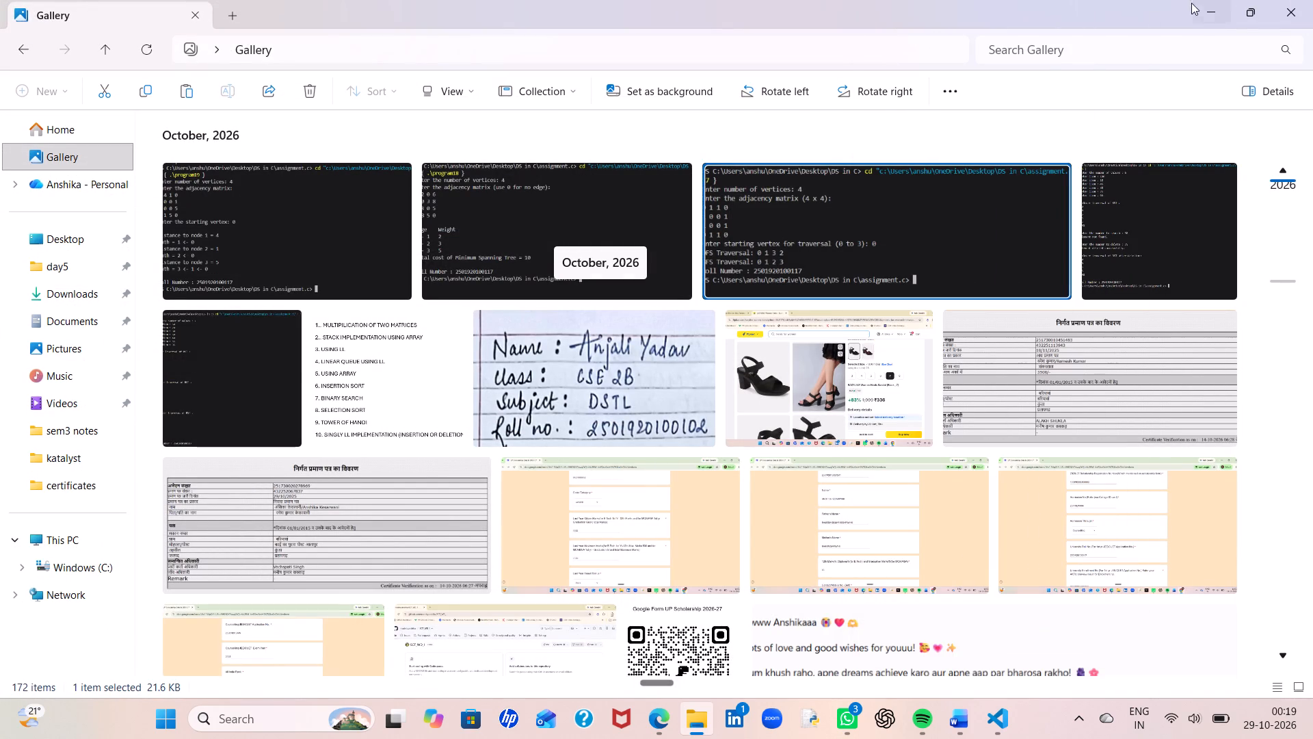
pyautogui.click(1211, 8)
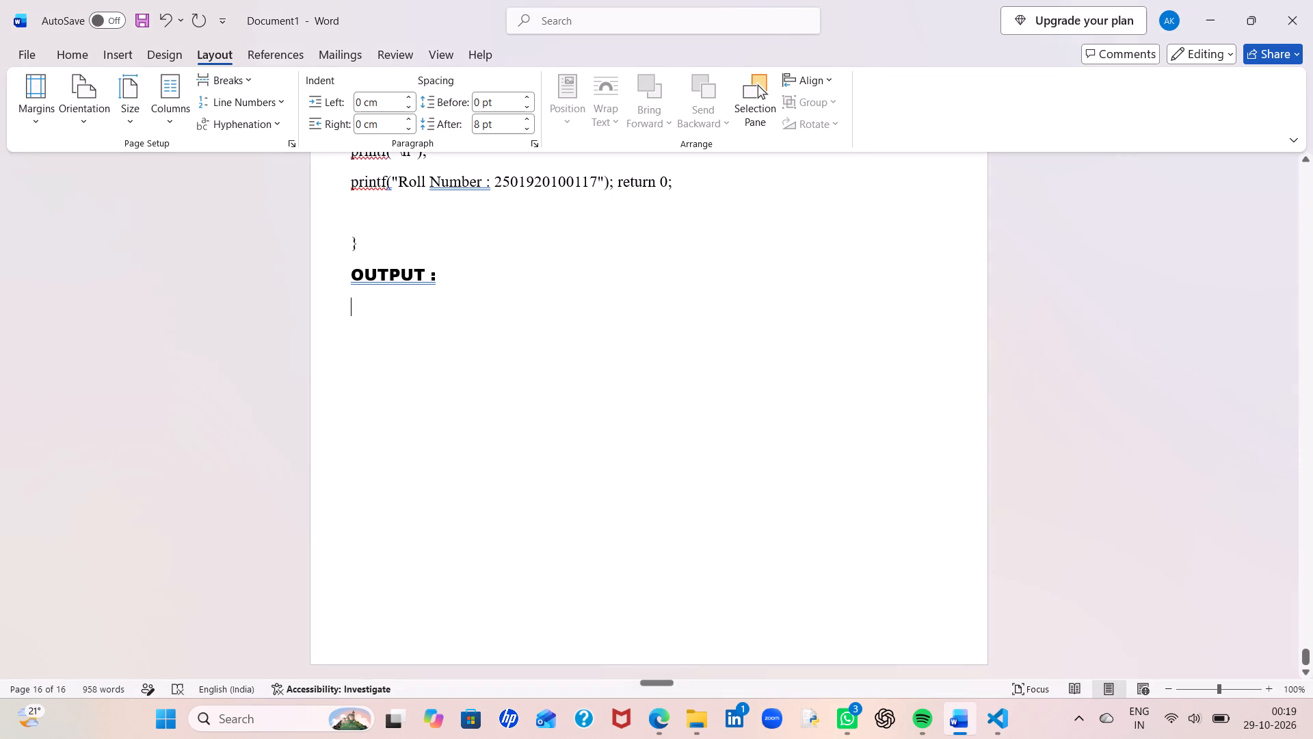
pyautogui.click(354, 316)
pyautogui.hotkey('ctrl', 'v')
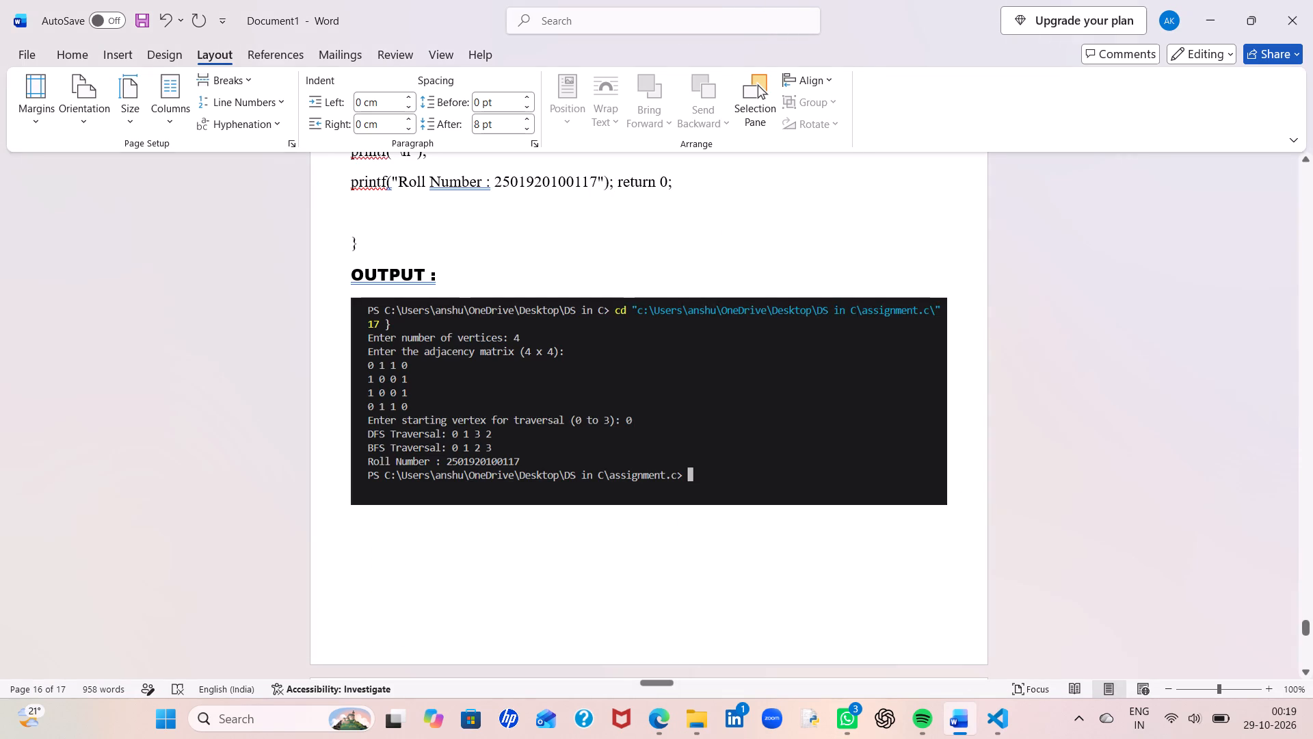
# Copy the "PROGRAM-17" title, paste it at the top of the blank last page and place the cursor at its end.
pyautogui.scroll(-1, 628, 586)
pyautogui.click(545, 336)
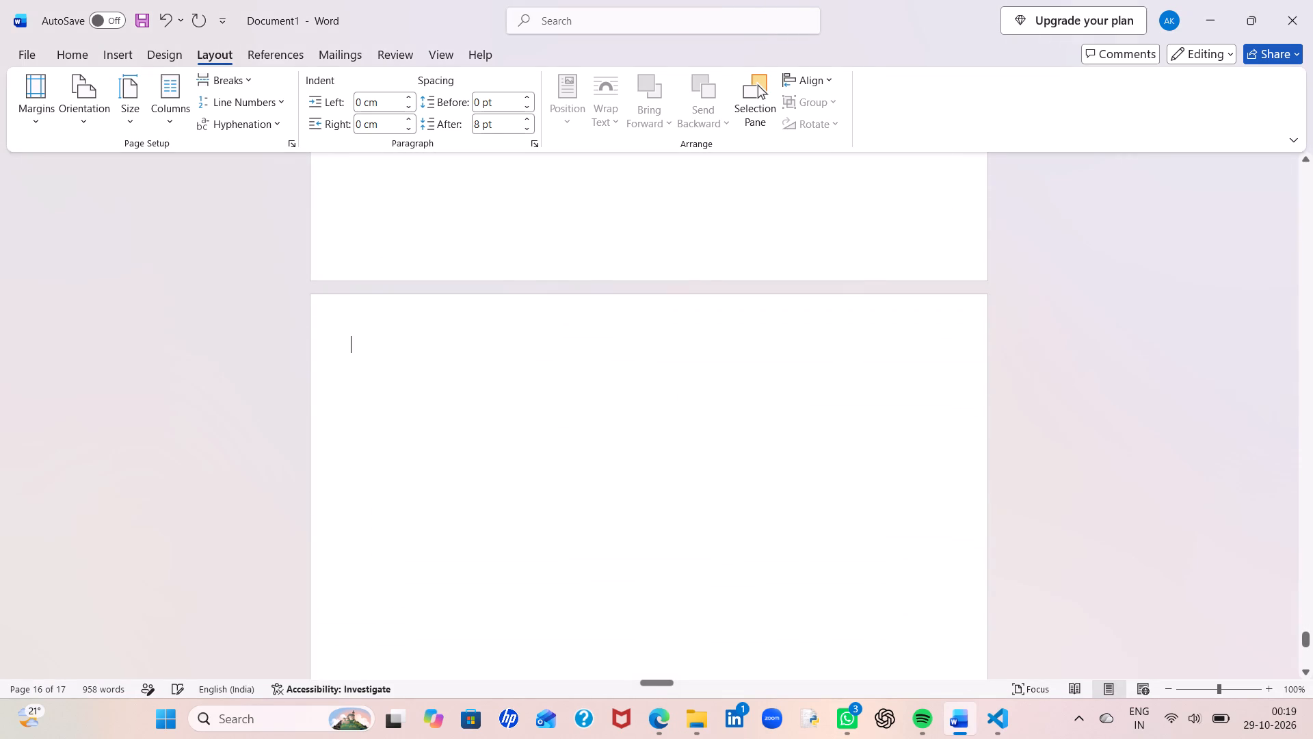
pyautogui.scroll(5, 545, 336)
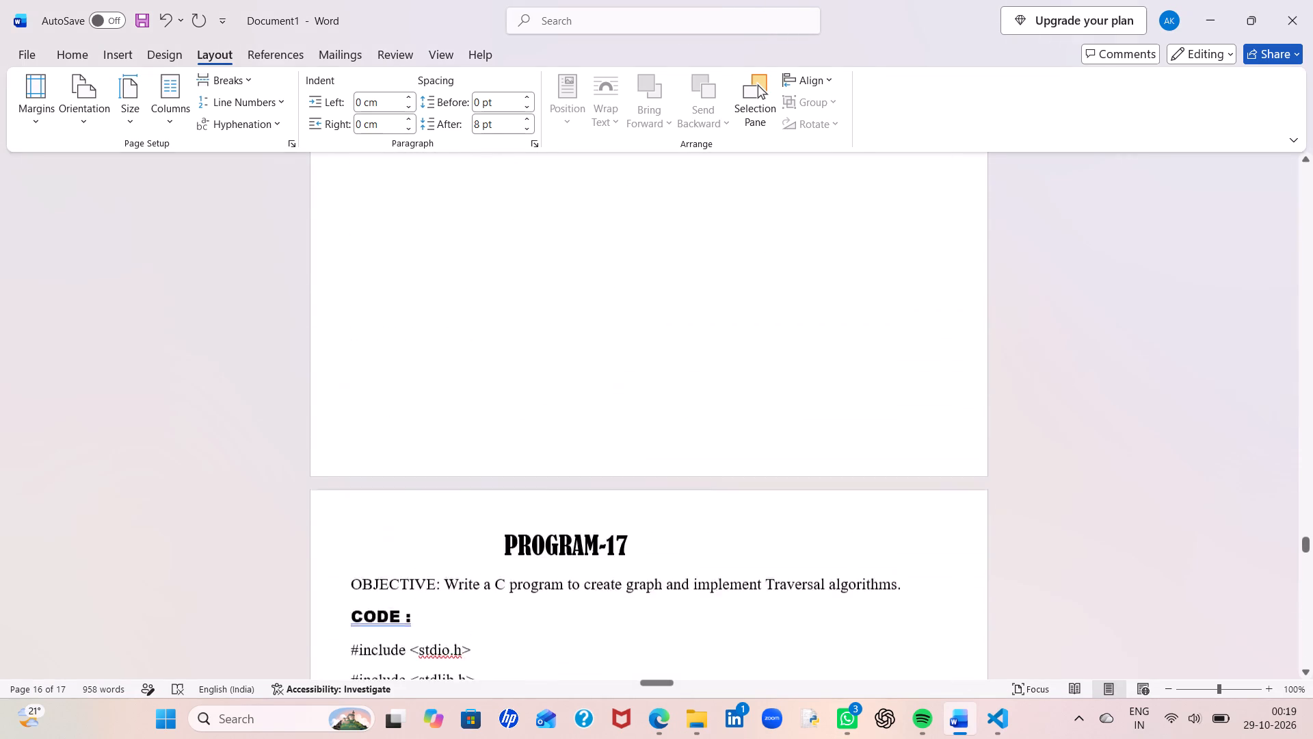
pyautogui.scroll(1, 545, 336)
pyautogui.moveTo(488, 453); pyautogui.dragTo(681, 461)
pyautogui.hotkey('ctrl', 'c')
pyautogui.scroll(-2, 681, 461)
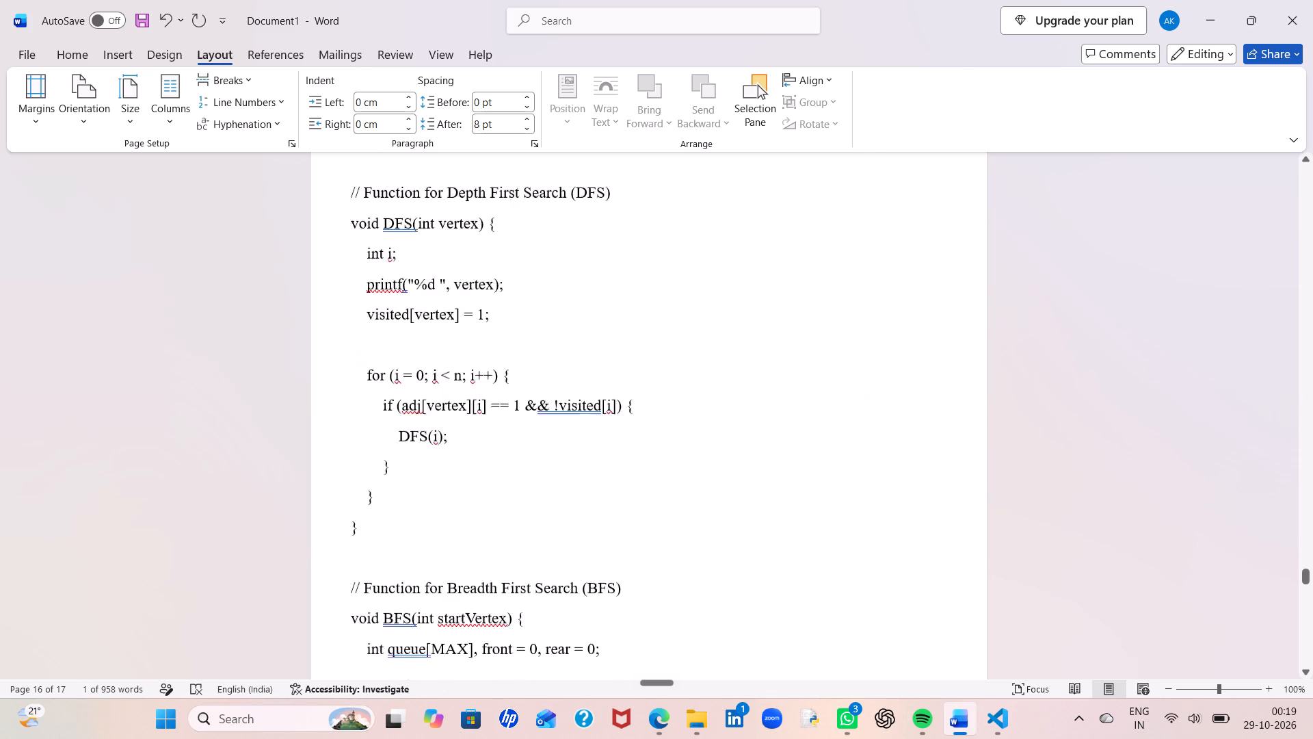
pyautogui.scroll(-5, 681, 461)
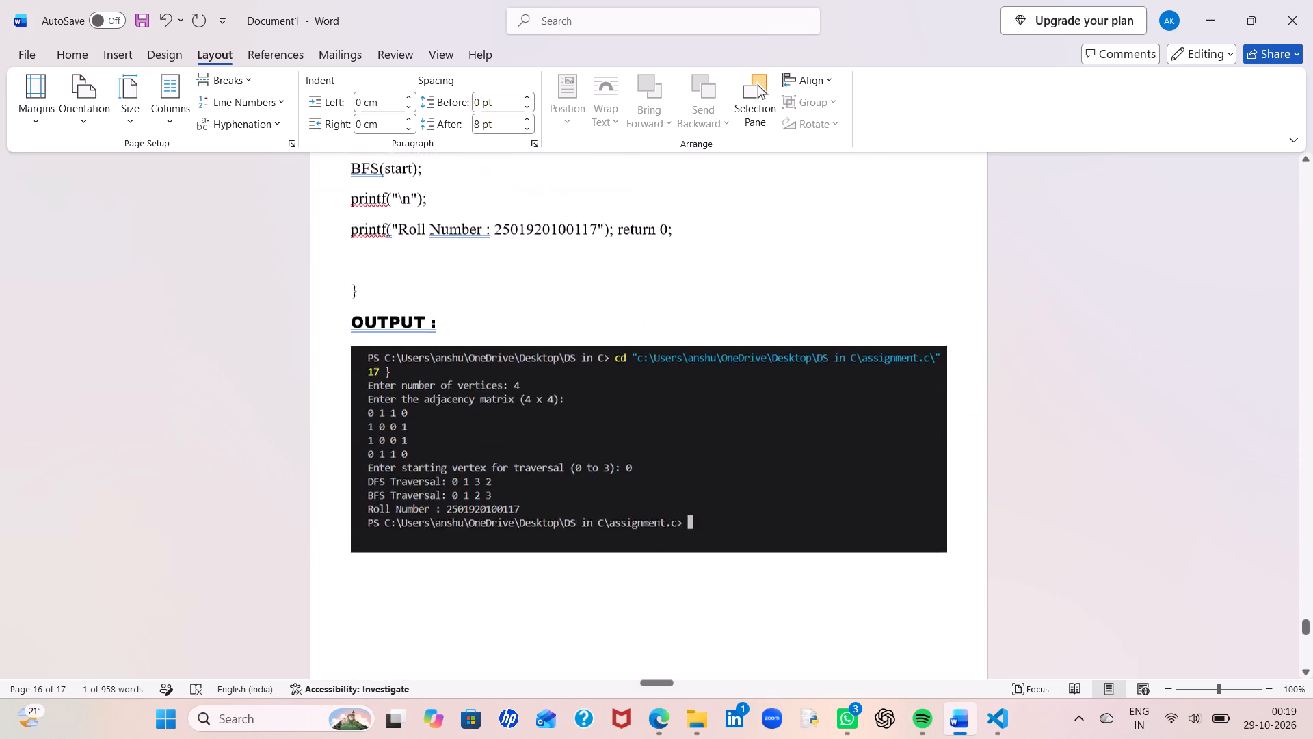
pyautogui.scroll(-2, 681, 461)
pyautogui.click(575, 288)
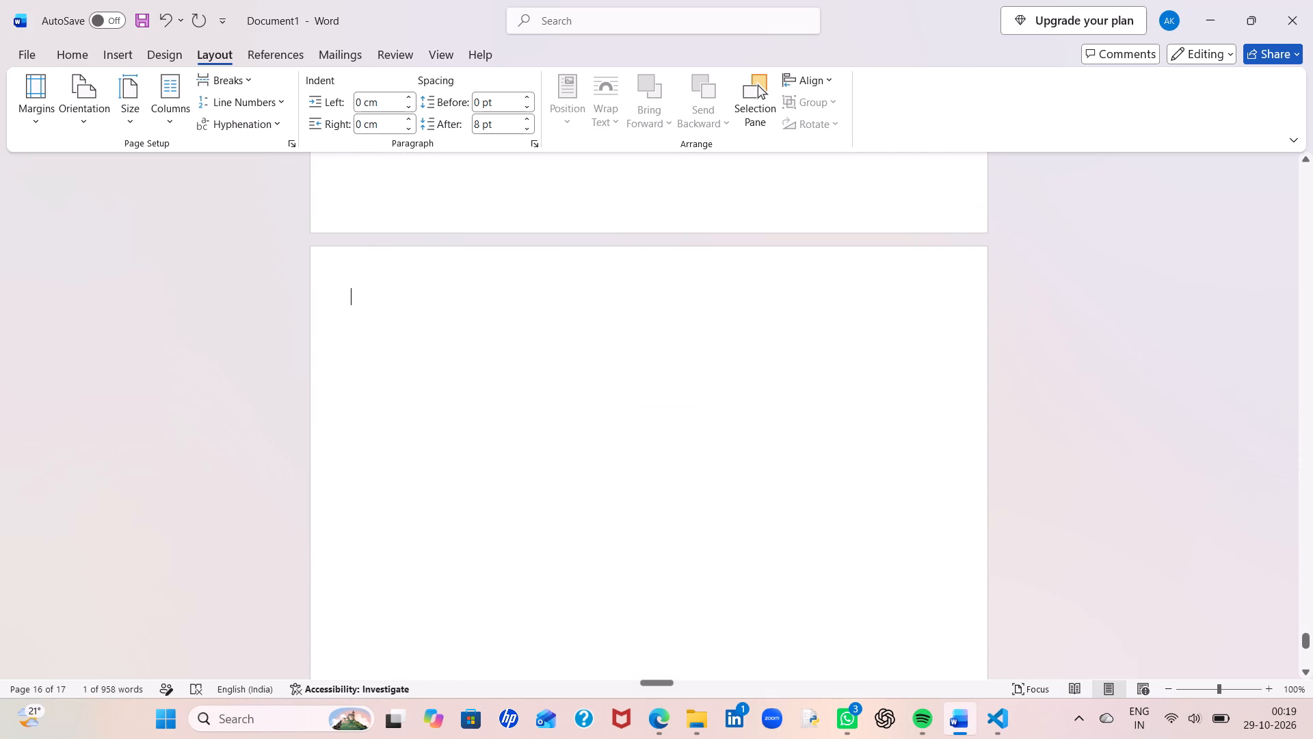
pyautogui.hotkey('ctrl', 'v')
pyautogui.click(635, 300)
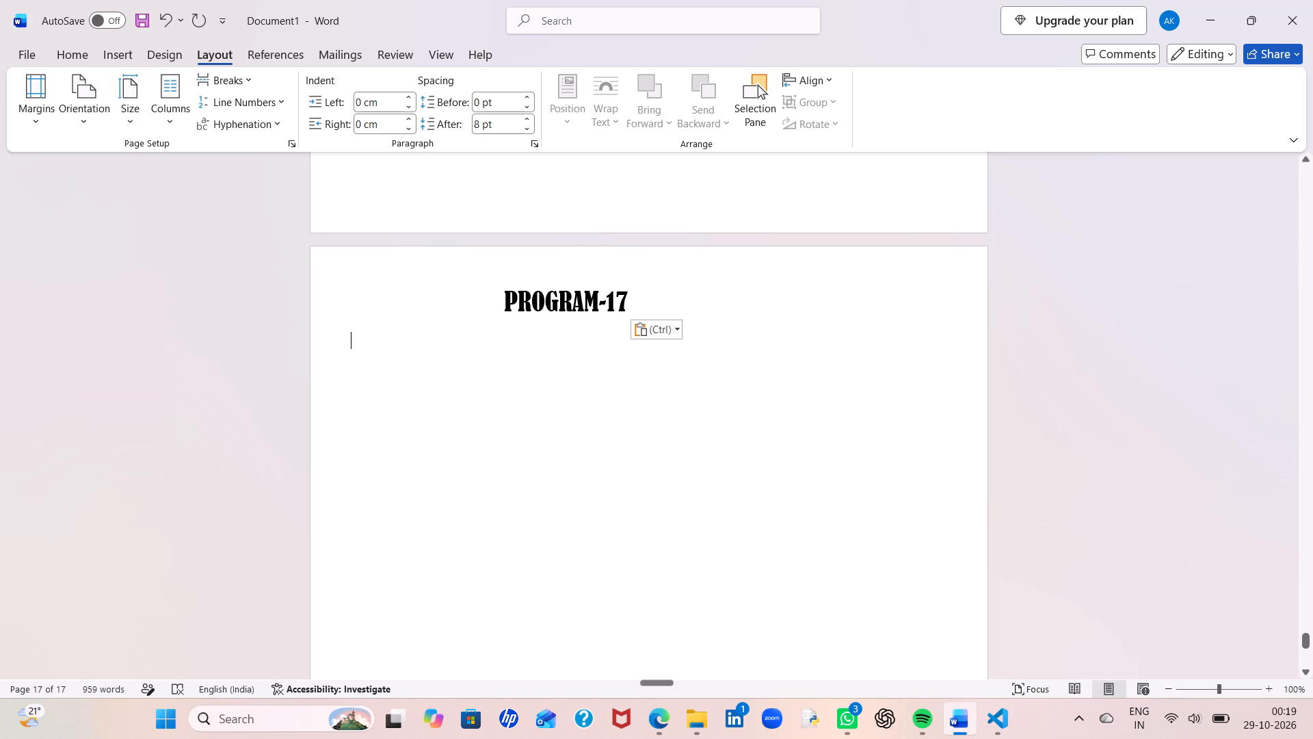
# Change the number in the pasted title on the last page so it reads PROGRAM-18.
pyautogui.press('BackSpace')
pyautogui.press('8')
# Review the code and output pages of the preceding PROGRAM-16 and PROGRAM-17 sections and glance at the screenshot Gallery.
pyautogui.scroll(1, 635, 300)
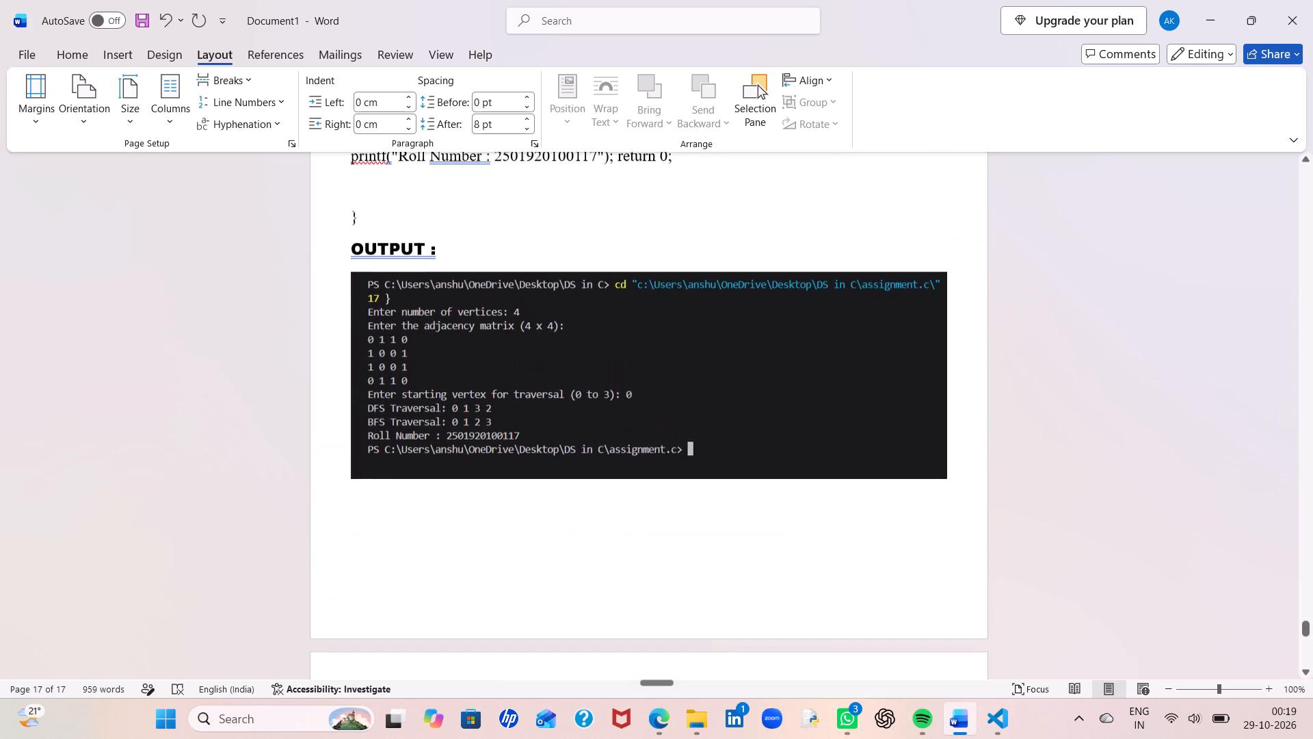
pyautogui.scroll(4, 635, 300)
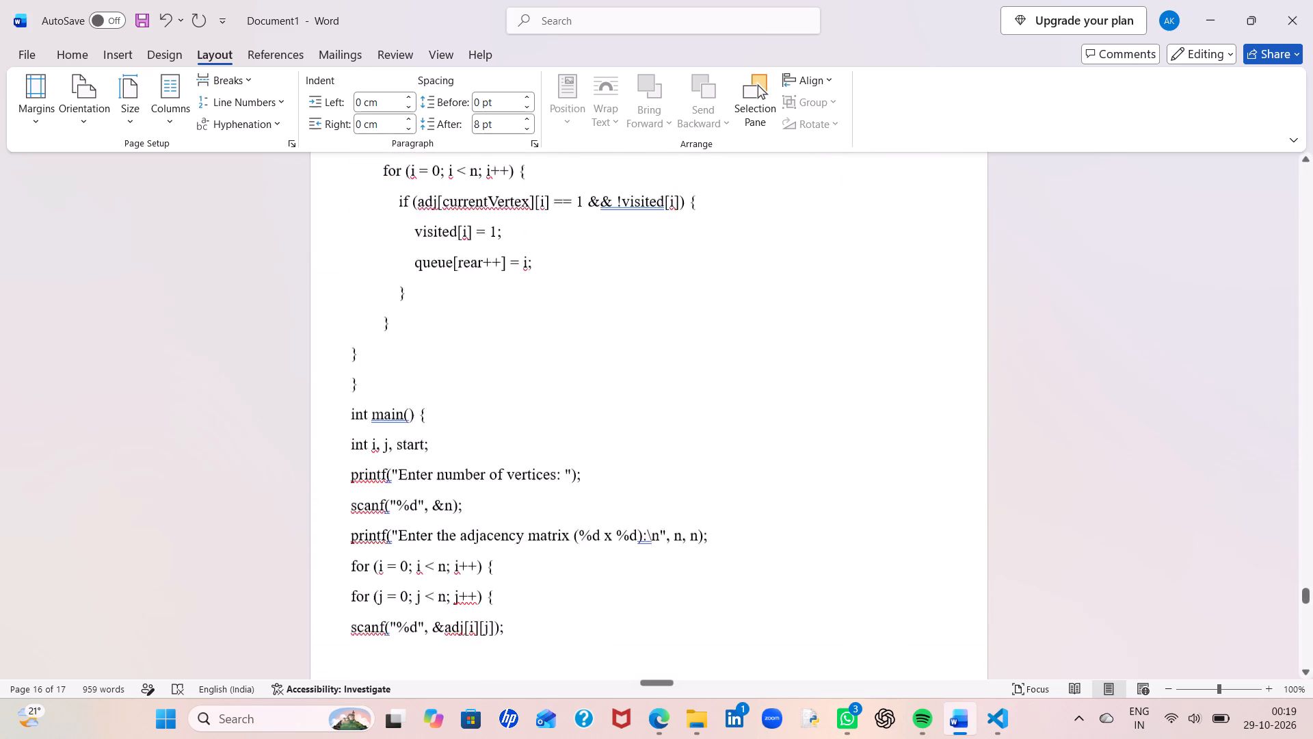
pyautogui.scroll(2, 635, 300)
pyautogui.scroll(-1, 635, 300)
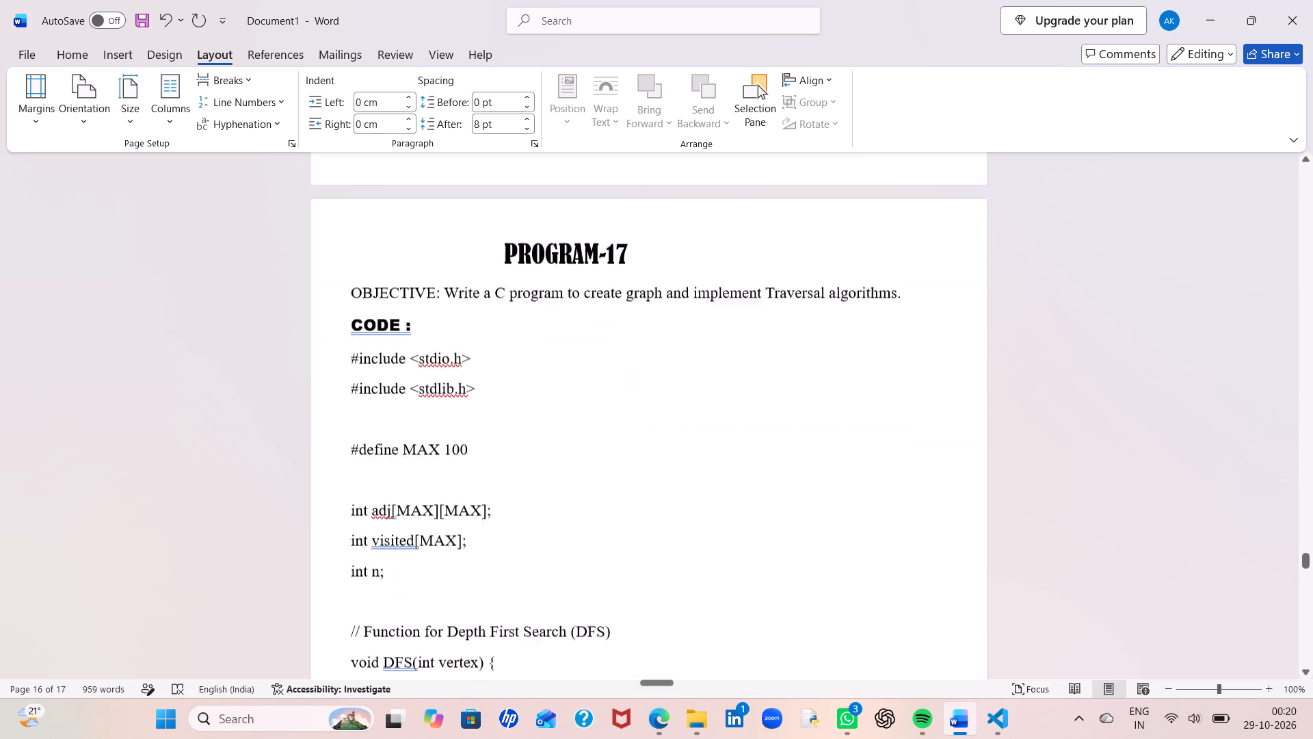
pyautogui.scroll(-2, 635, 300)
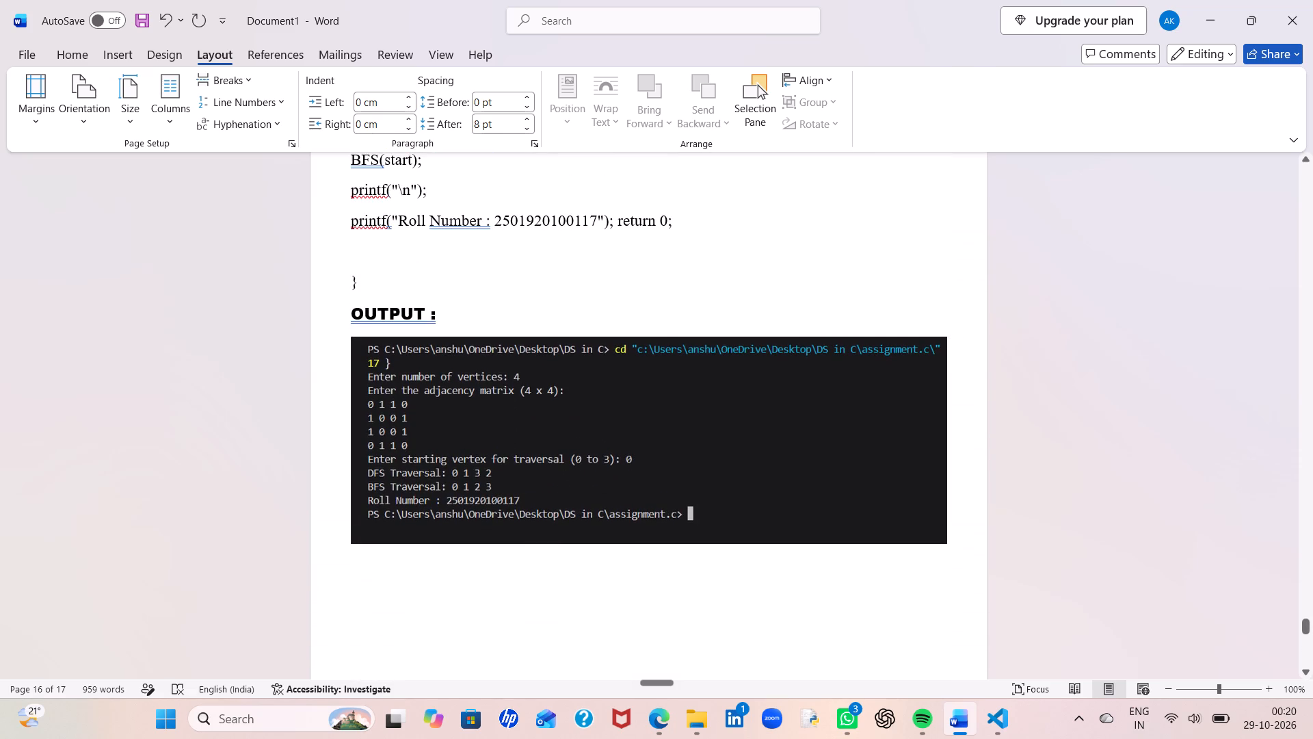
pyautogui.scroll(-1, 635, 300)
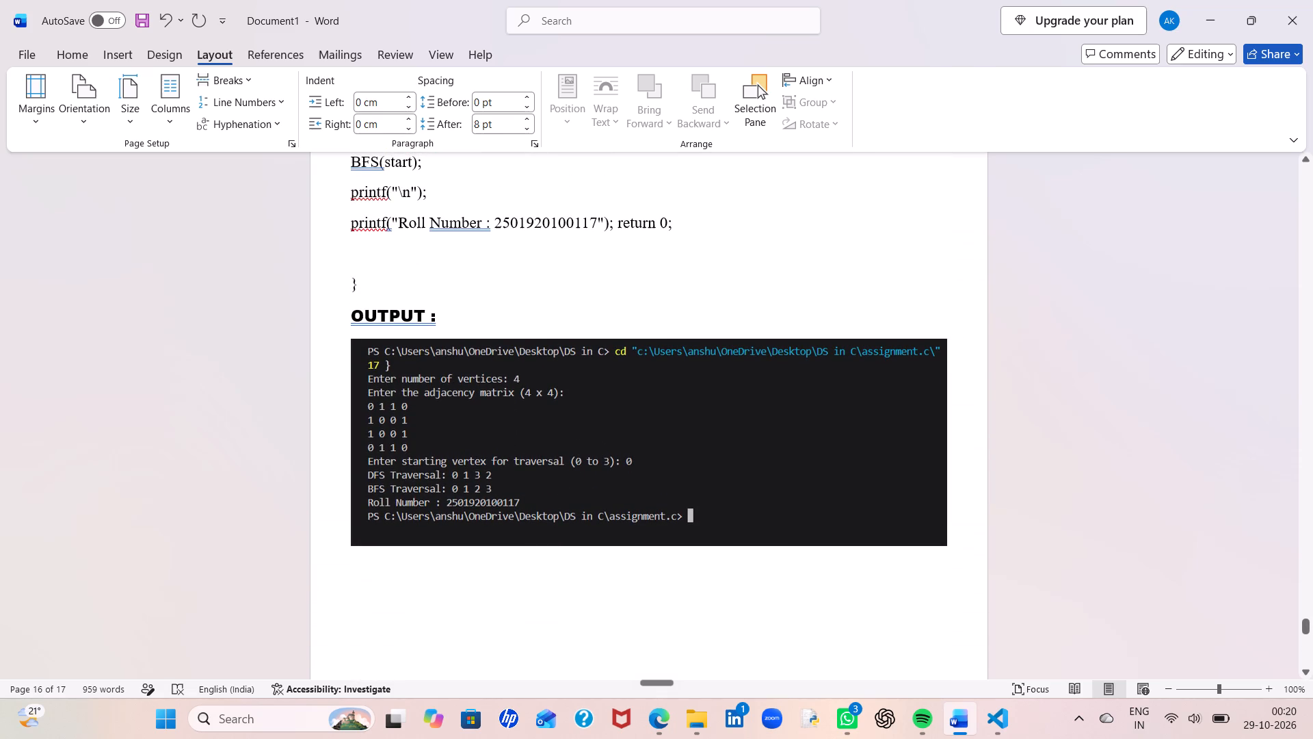
pyautogui.scroll(3, 700, 310)
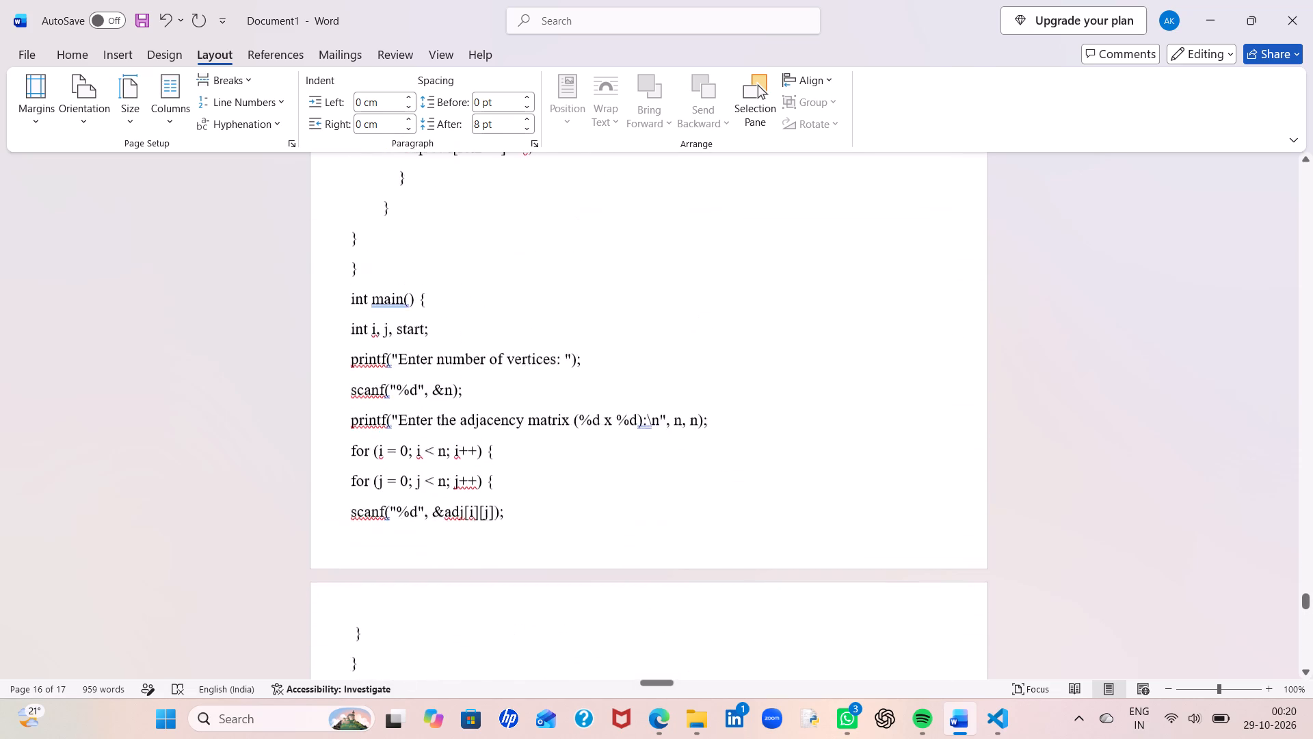
pyautogui.scroll(6, 700, 310)
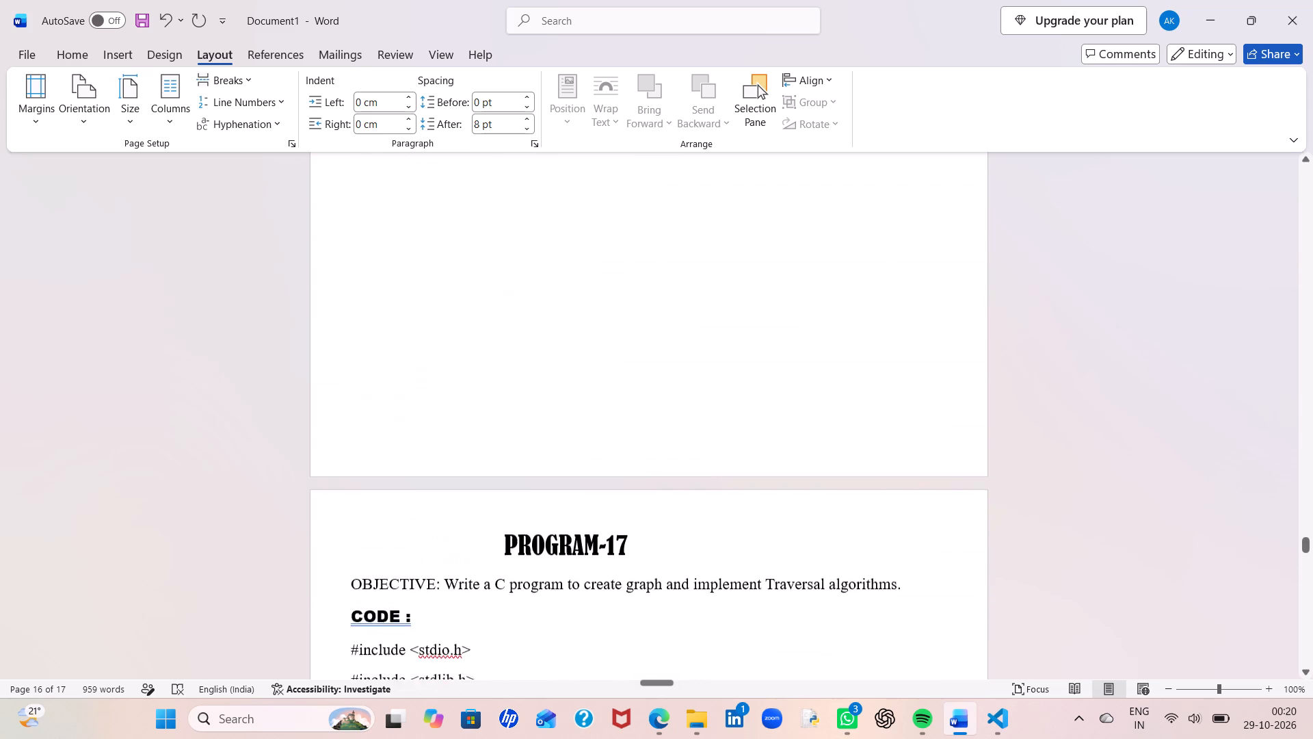
pyautogui.hscroll(2, 700, 310)
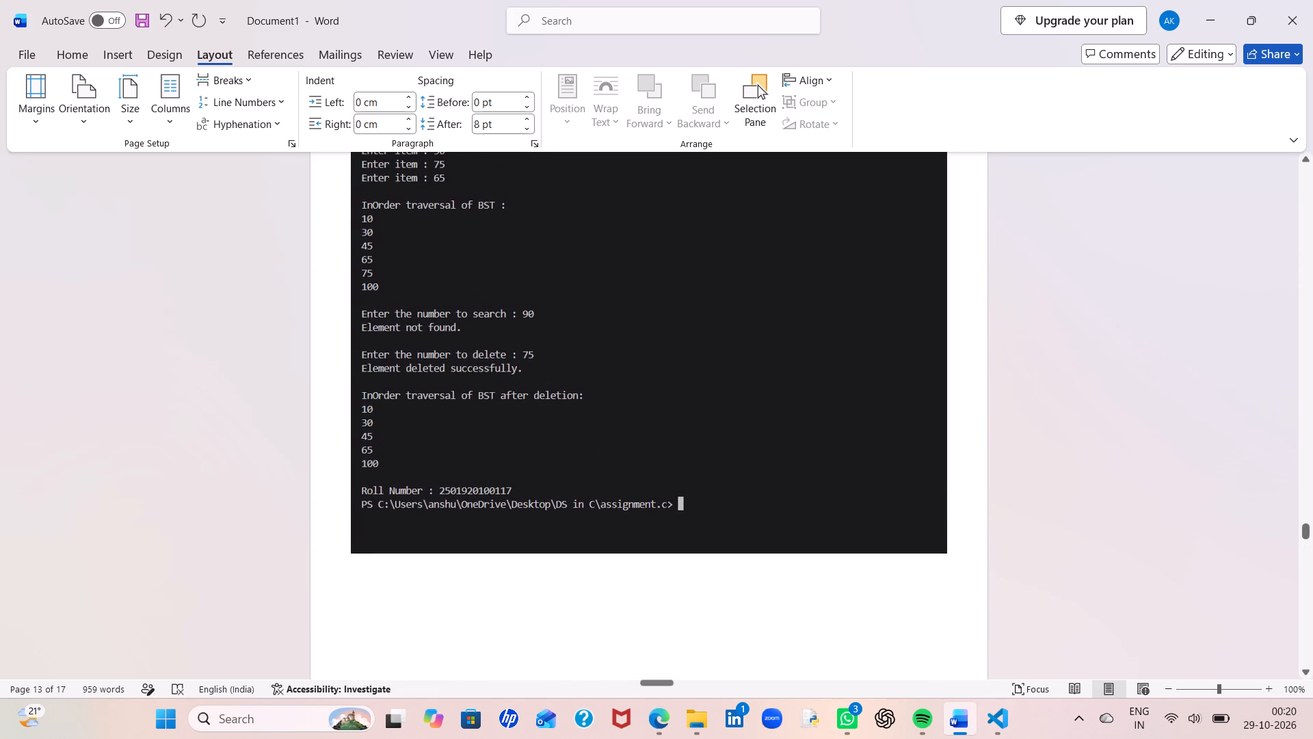
pyautogui.hscroll(1, 700, 310)
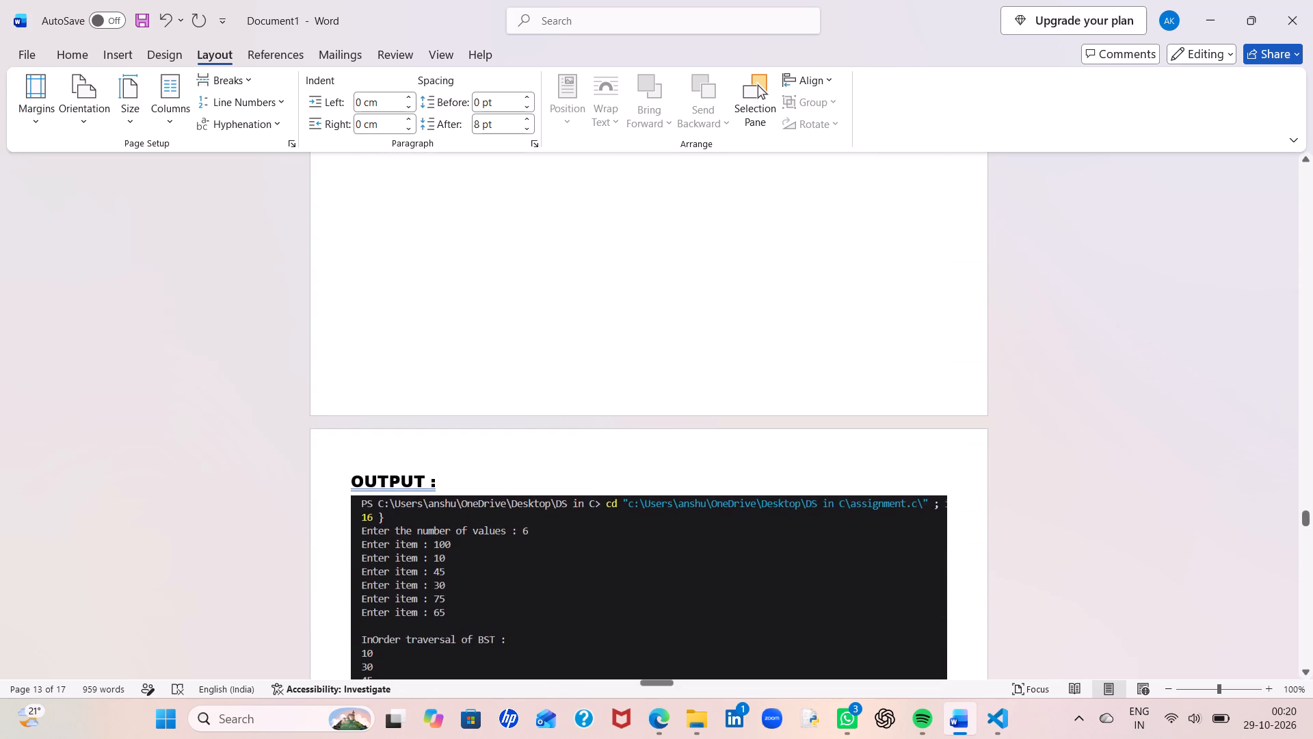
pyautogui.scroll(-7, 700, 310)
pyautogui.scroll(1, 700, 310)
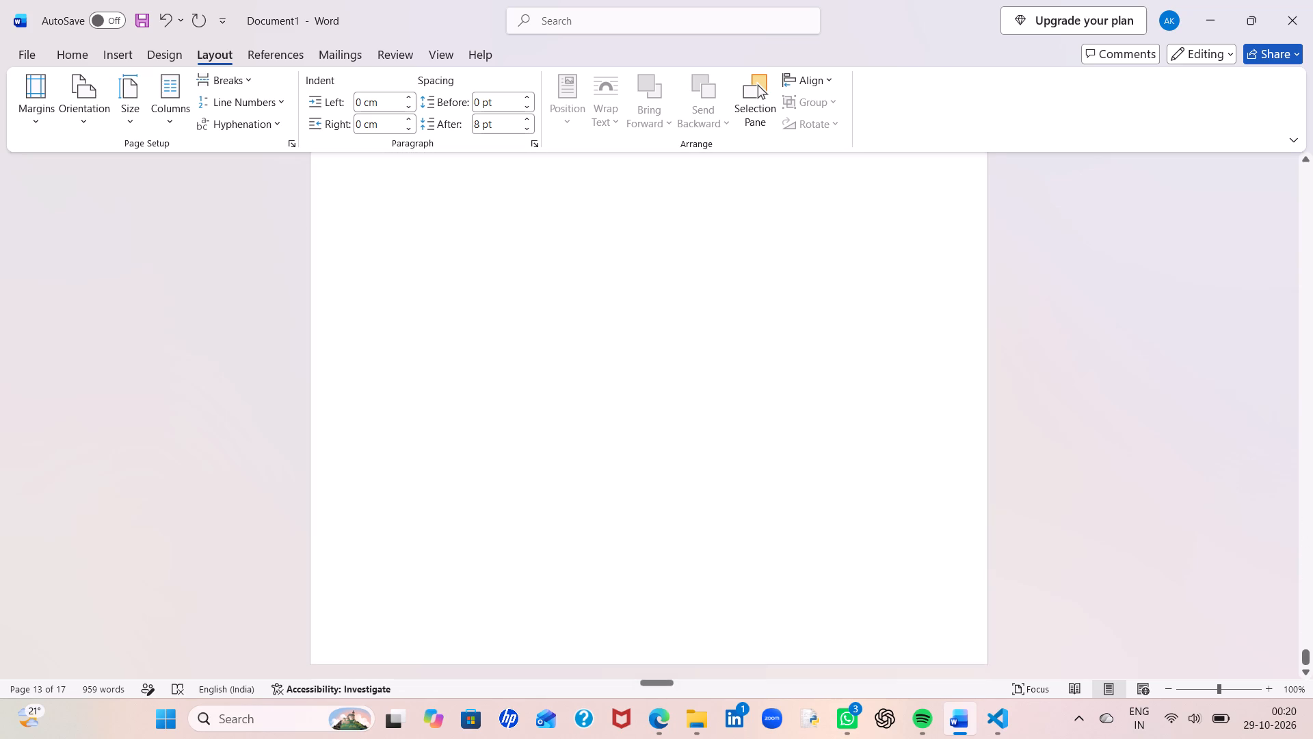
pyautogui.scroll(2, 700, 310)
pyautogui.scroll(-1, 700, 310)
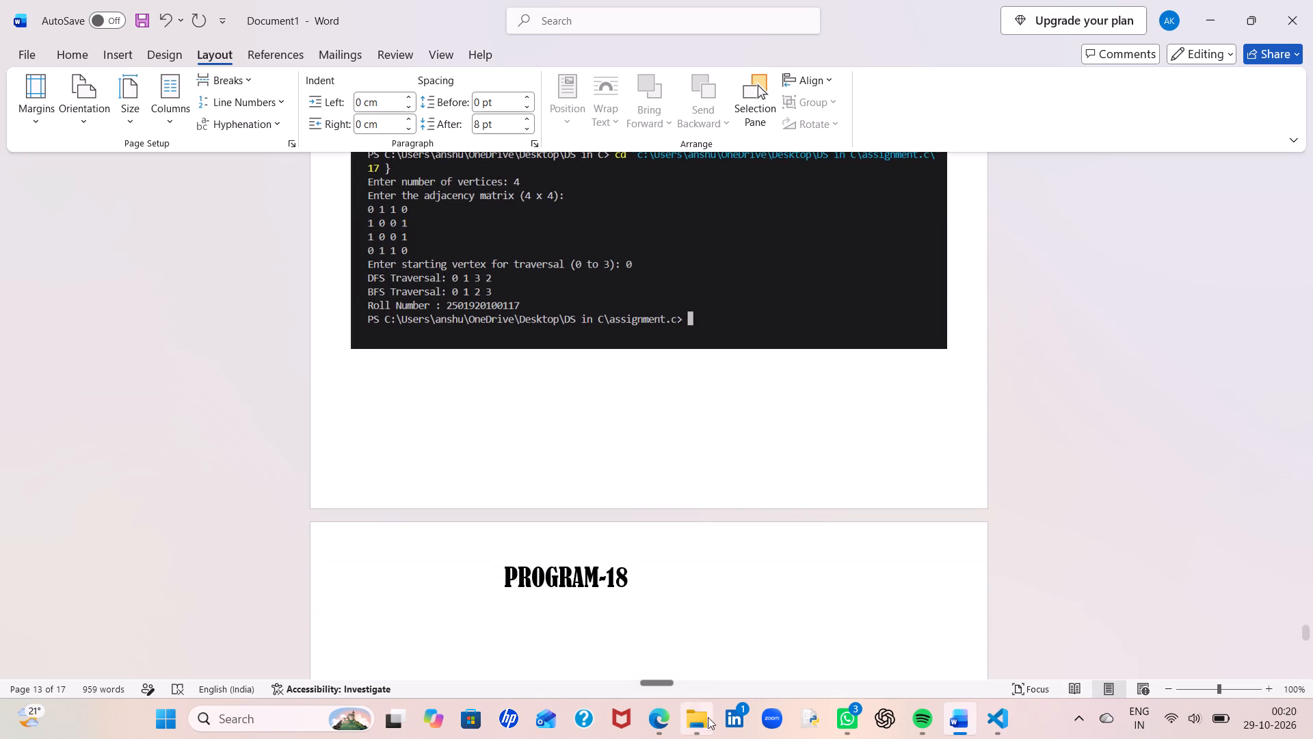
pyautogui.click(704, 726)
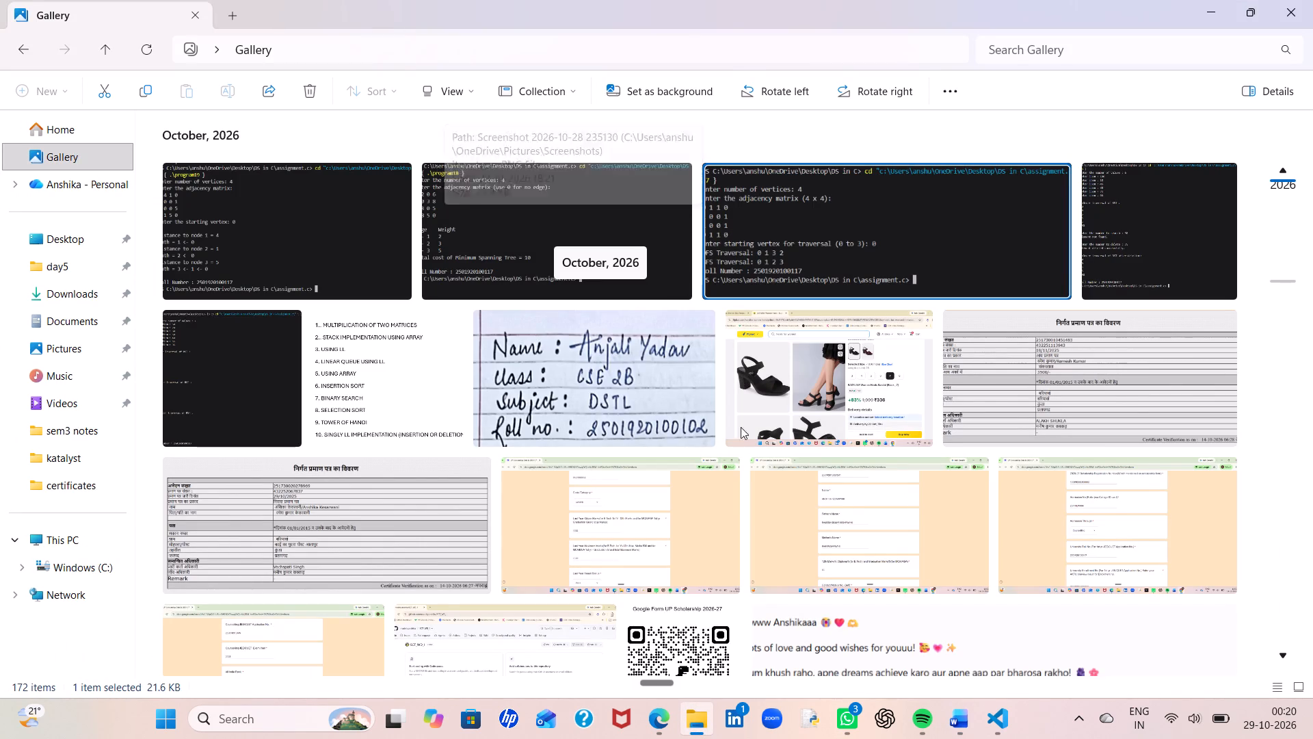
pyautogui.click(950, 727)
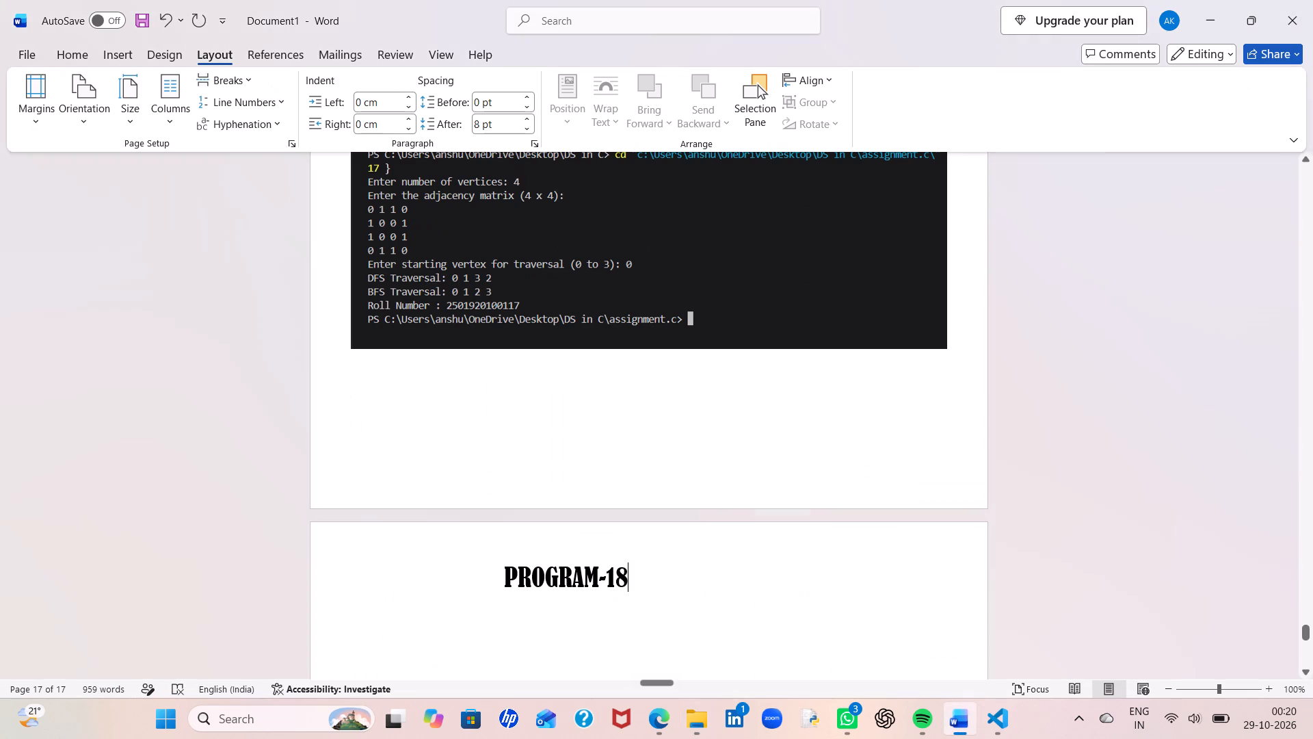
# Copy the PROGRAM-18 text from "OBJECTIVE" through the first code lines in the PDF and paste it on a new line below the PROGRAM-18 title.
pyautogui.scroll(-2, 703, 431)
pyautogui.press('Return')
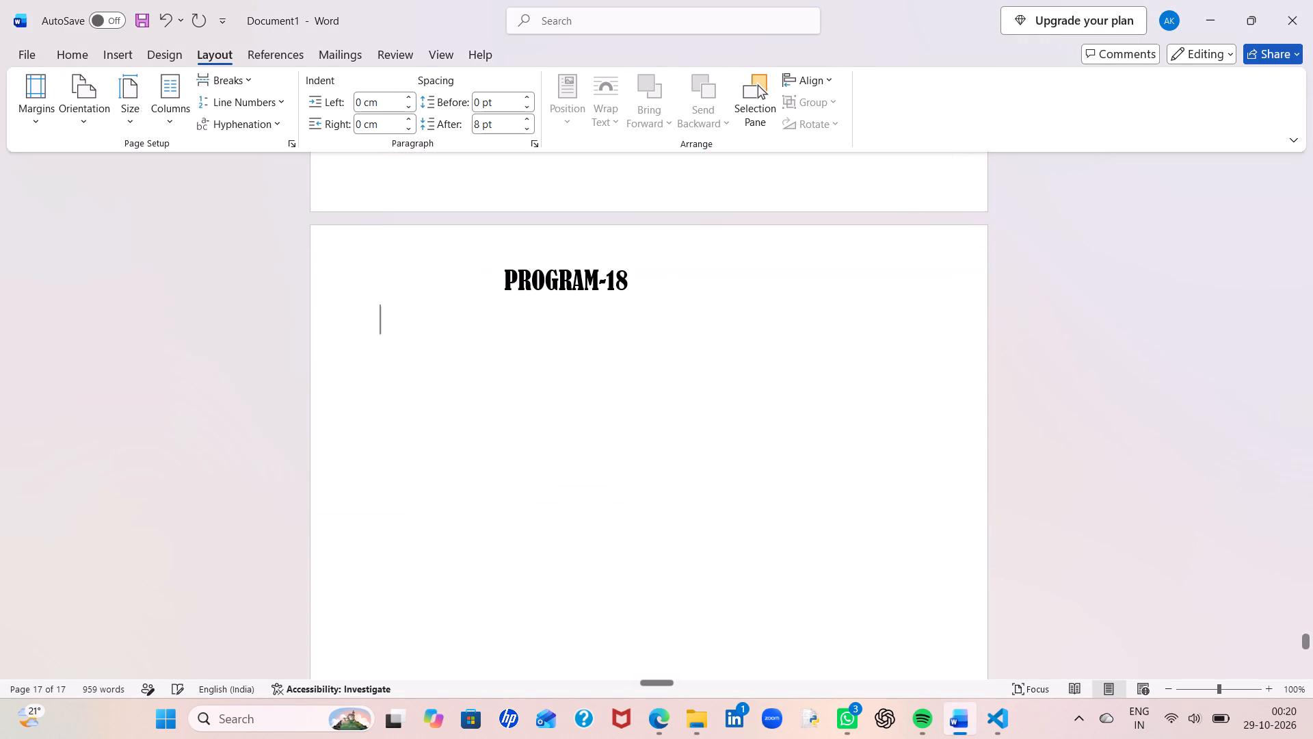
pyautogui.click(655, 728)
pyautogui.scroll(-3, 943, 473)
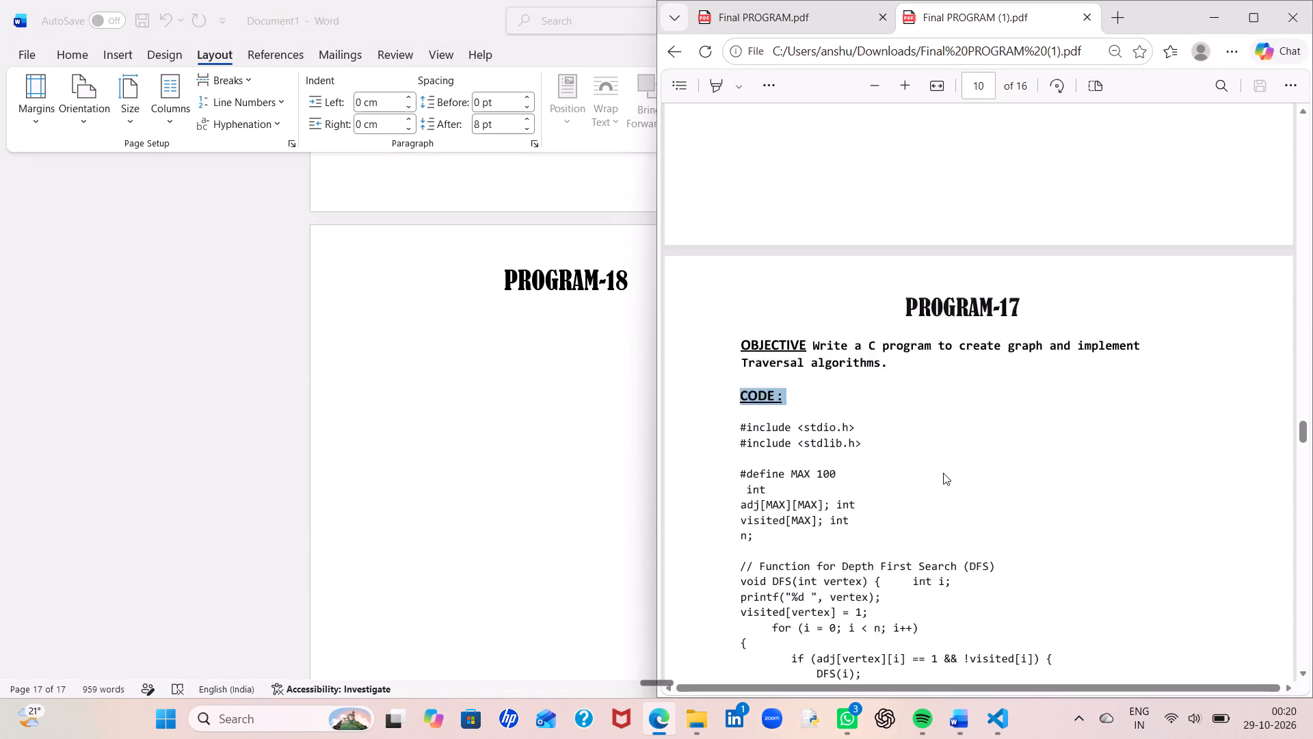
pyautogui.scroll(-10, 943, 473)
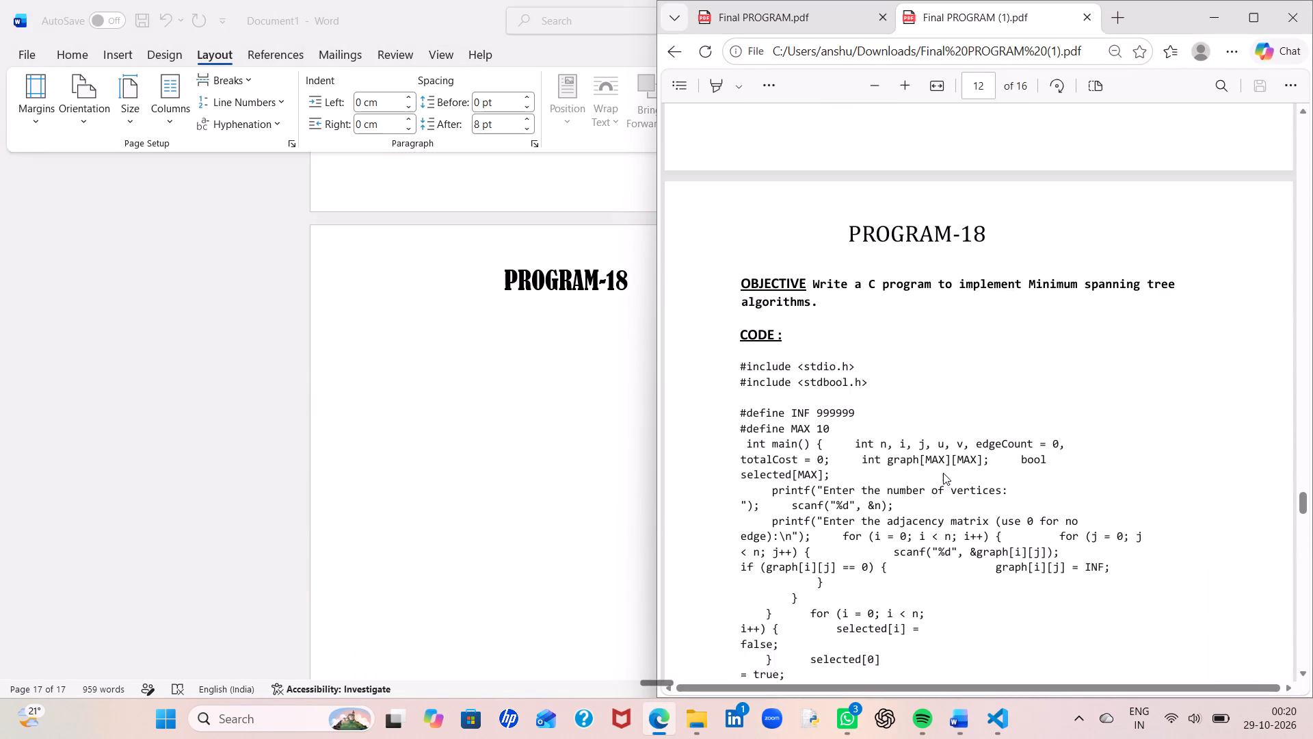
pyautogui.scroll(-3, 943, 473)
pyautogui.click(1097, 353)
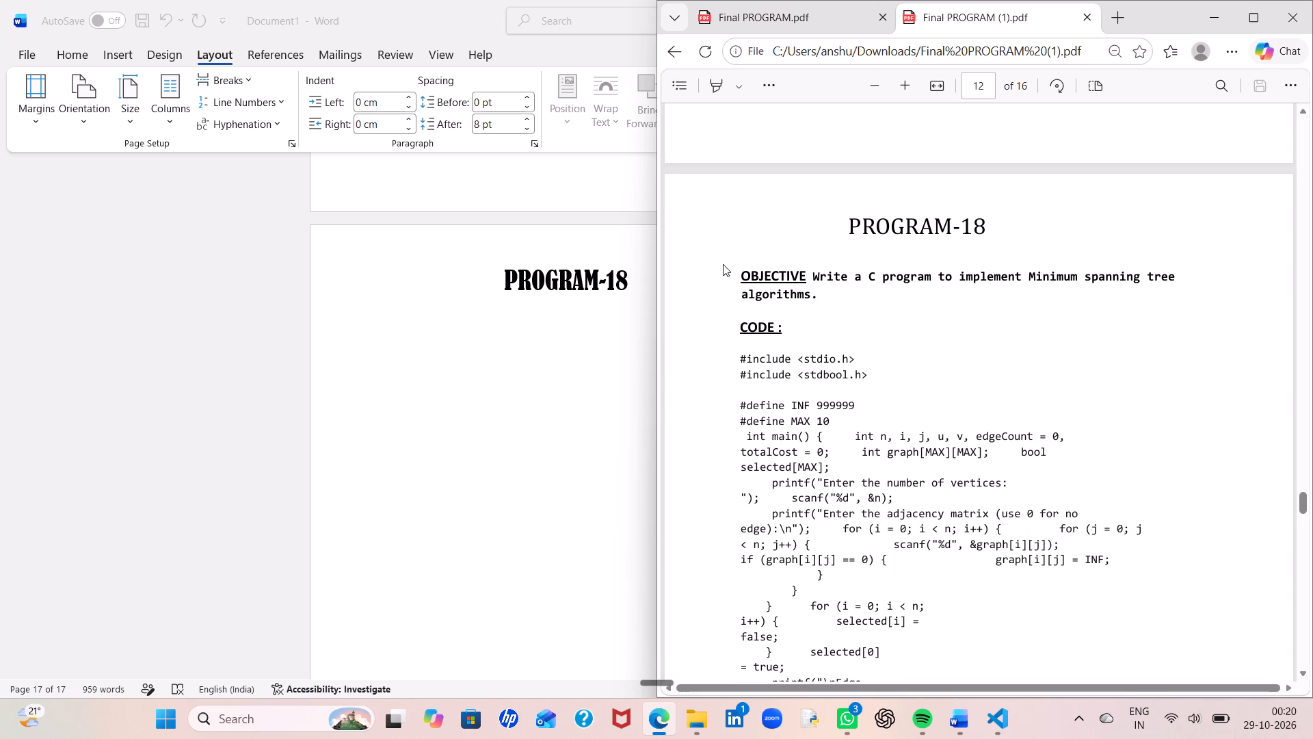
pyautogui.moveTo(737, 272); pyautogui.dragTo(1225, 302)
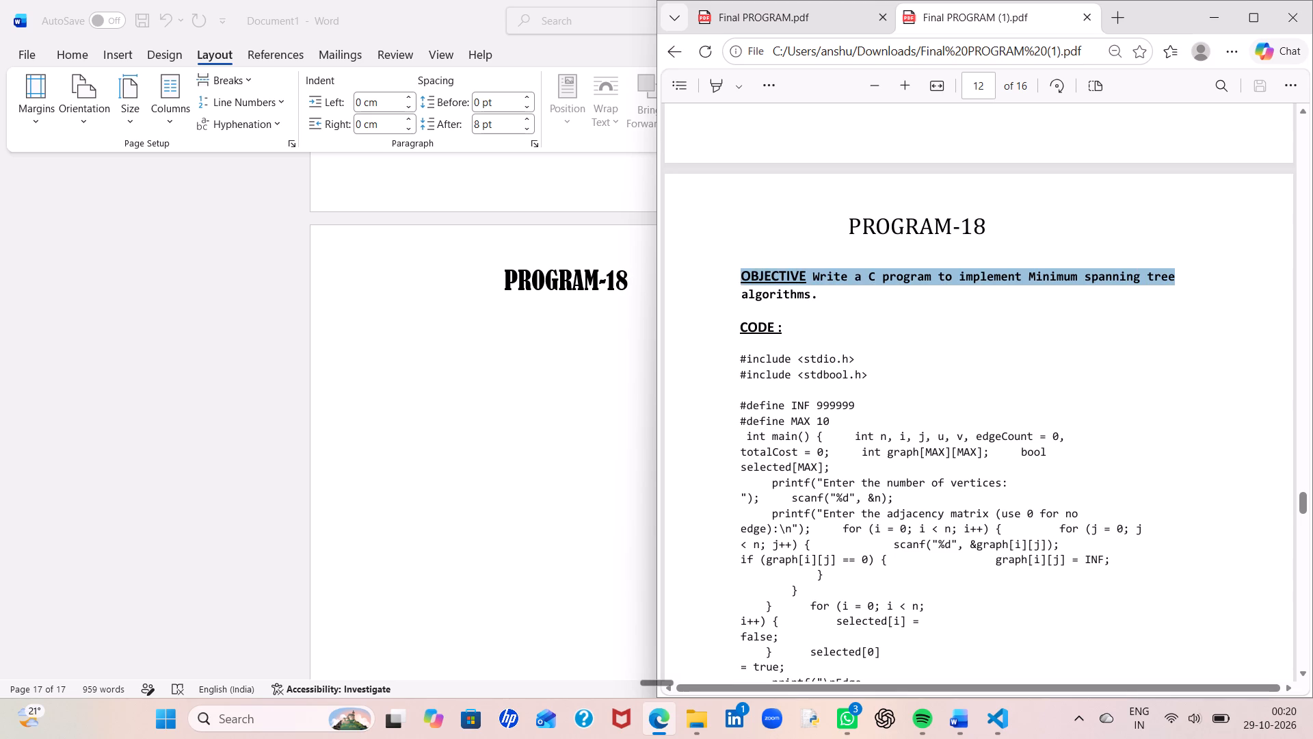
pyautogui.moveTo(1225, 302); pyautogui.dragTo(1214, 411)
pyautogui.moveTo(1214, 411); pyautogui.dragTo(1219, 450)
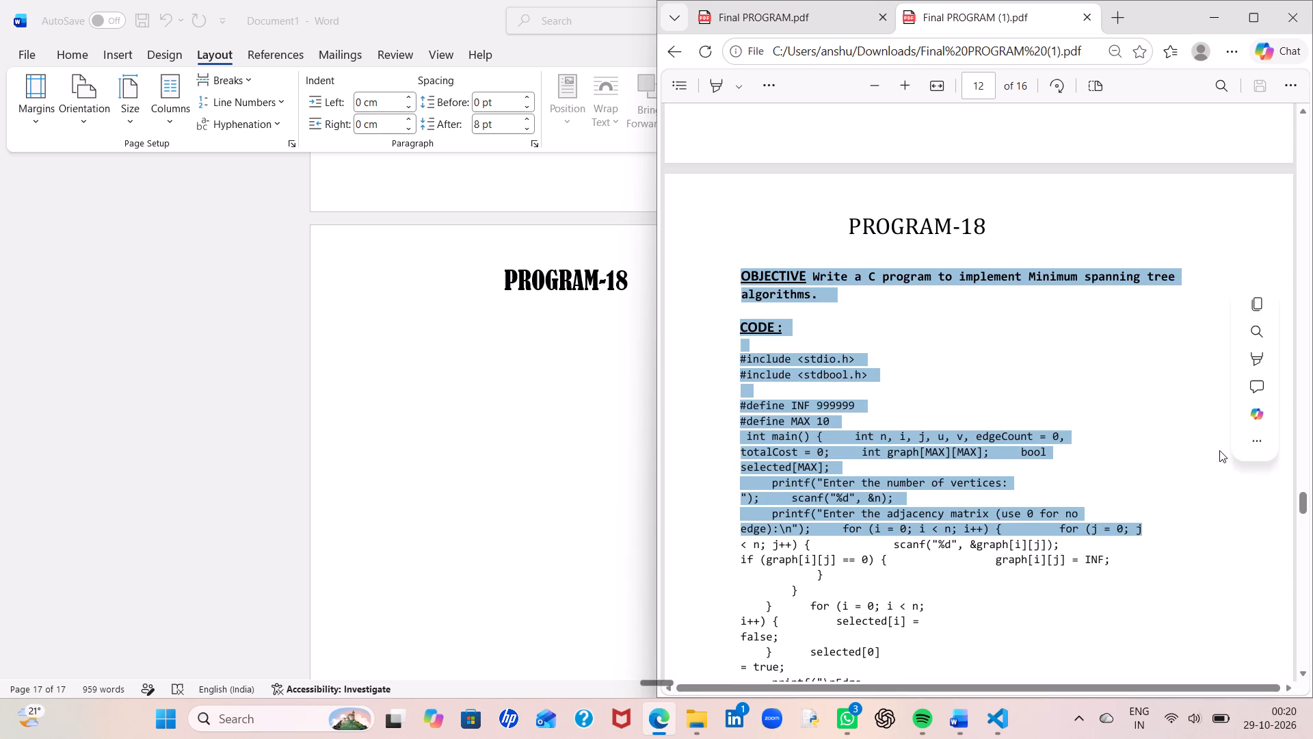
pyautogui.hotkey('ctrl', 'c')
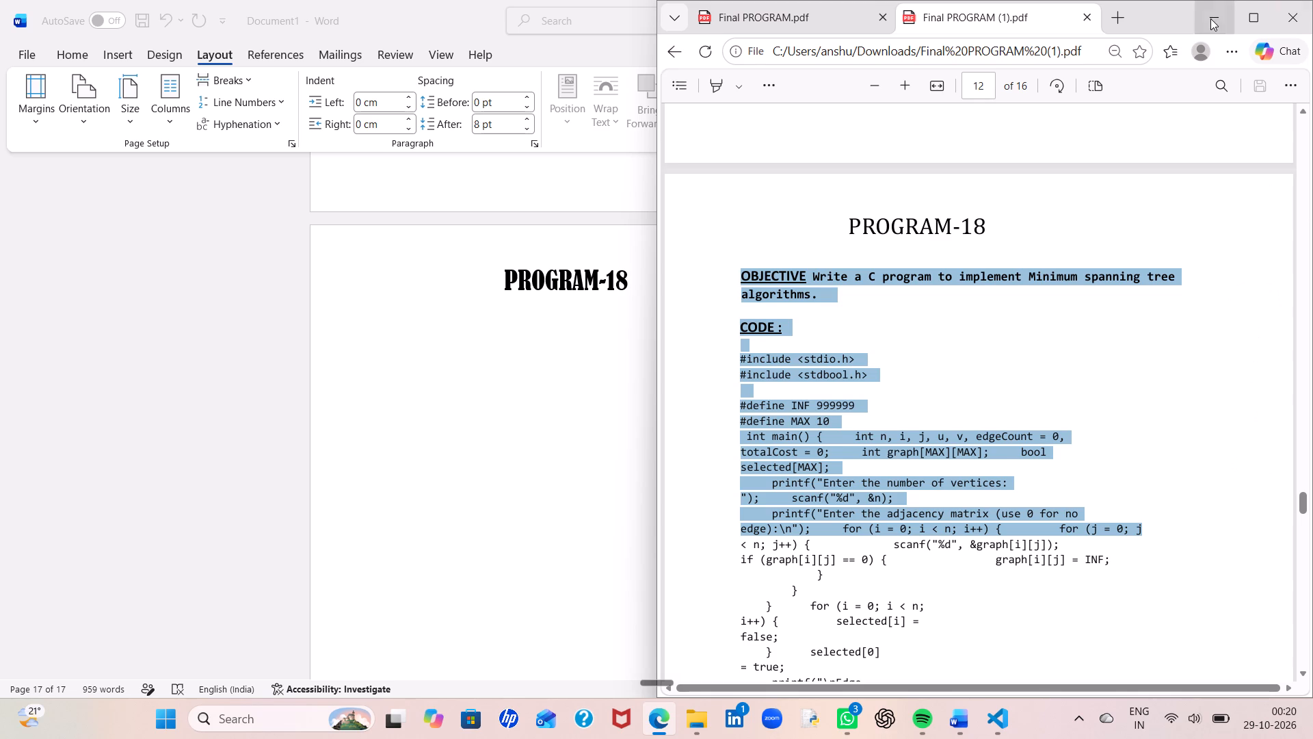
pyautogui.click(1210, 18)
pyautogui.click(349, 325)
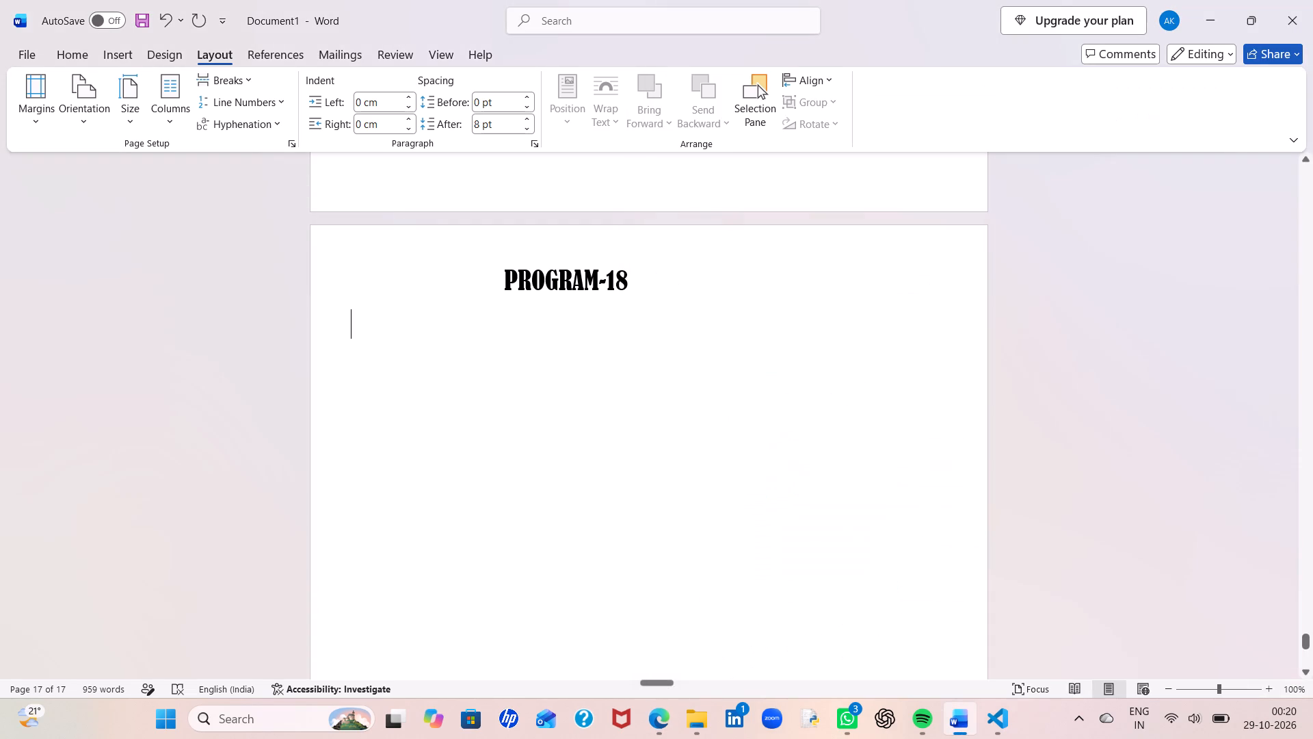
pyautogui.hotkey('ctrl', 'v')
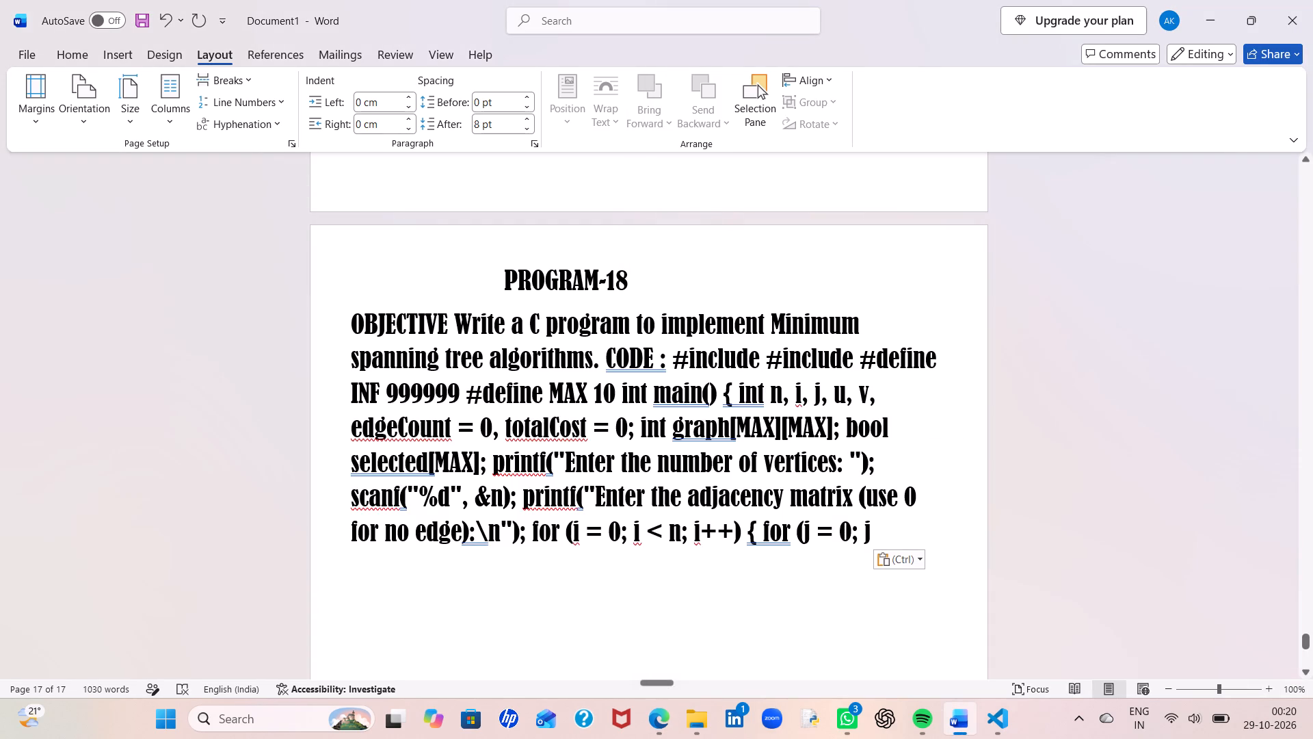
# Delete the pasted code fragment following "CODE :", from the first #include to the end.
pyautogui.moveTo(605, 352); pyautogui.dragTo(910, 548)
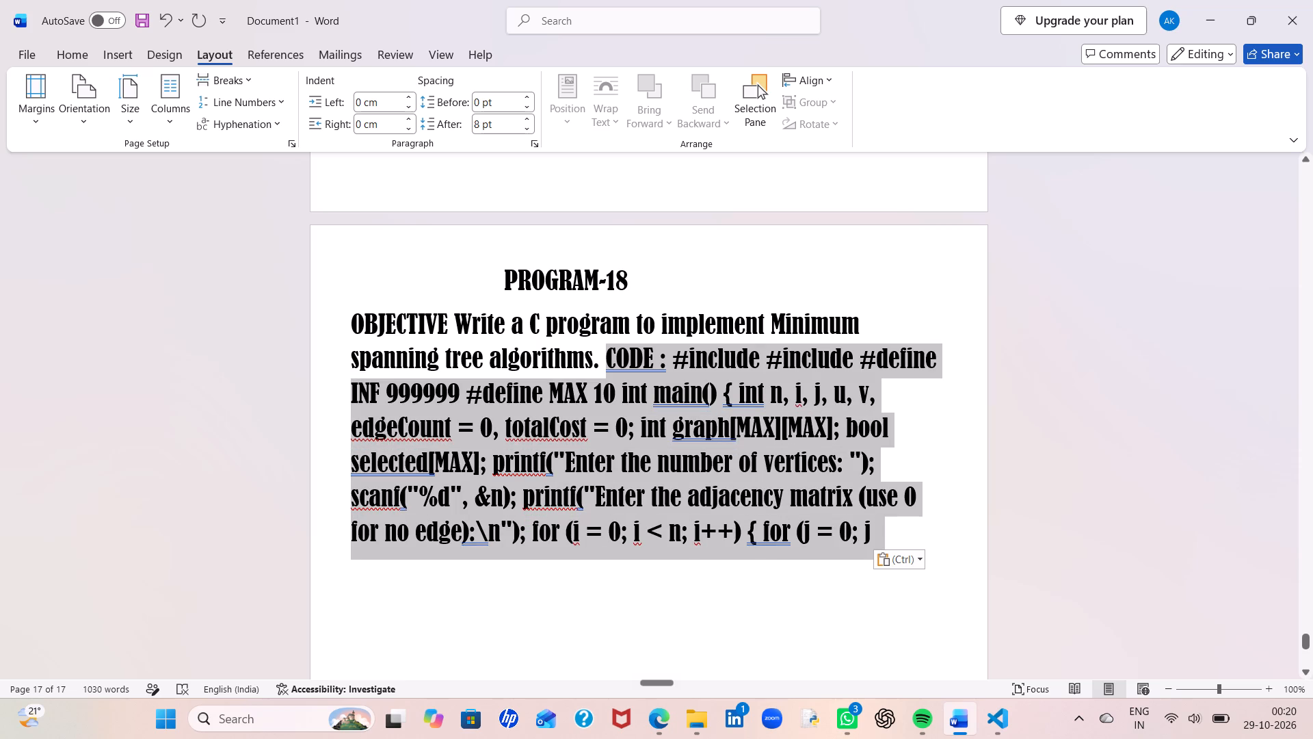
pyautogui.moveTo(910, 548); pyautogui.dragTo(645, 504)
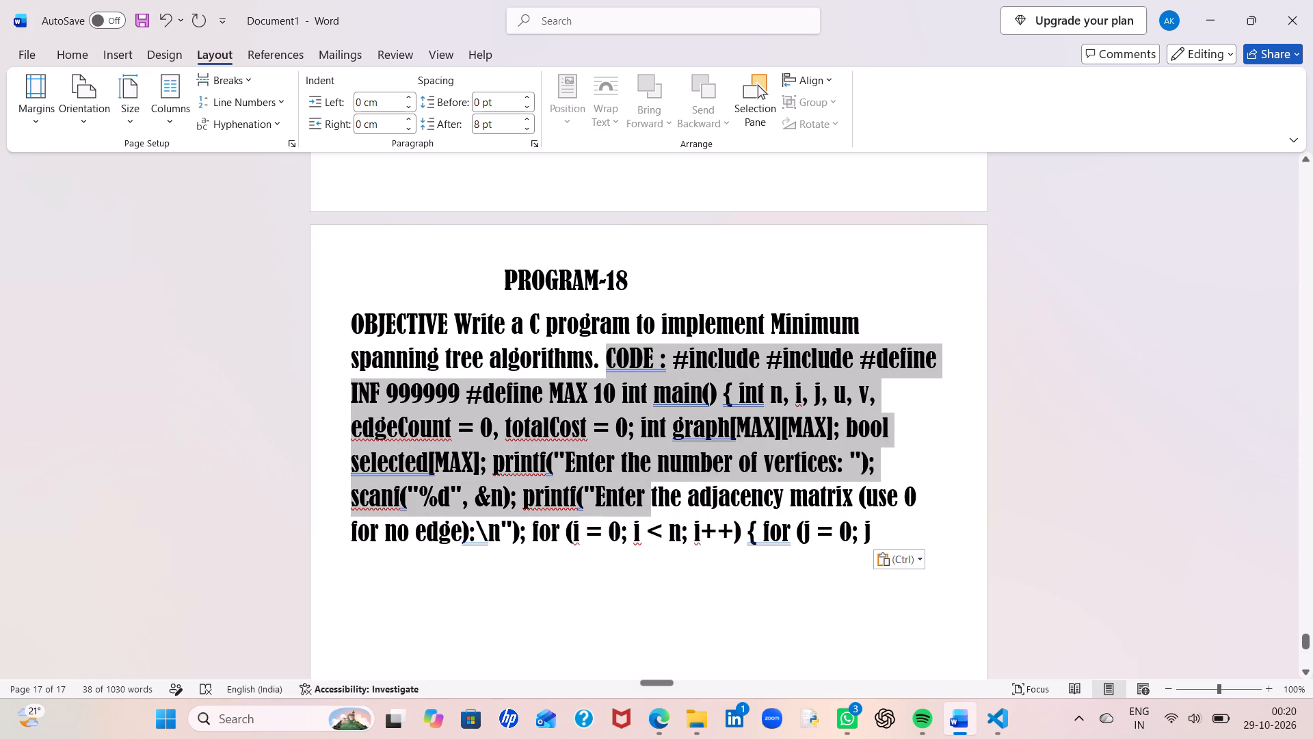
pyautogui.click(684, 671)
pyautogui.moveTo(672, 359); pyautogui.dragTo(918, 470)
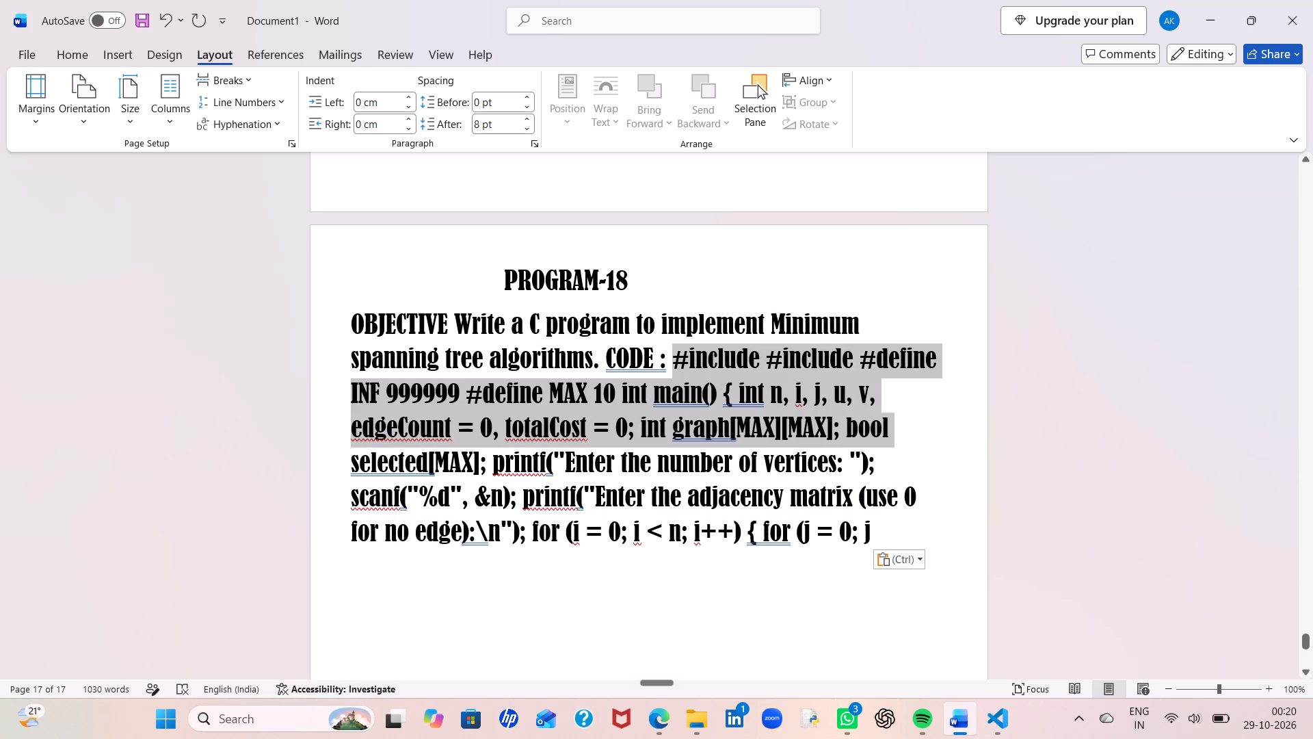
pyautogui.moveTo(918, 470); pyautogui.dragTo(909, 549)
pyautogui.press('Delete')
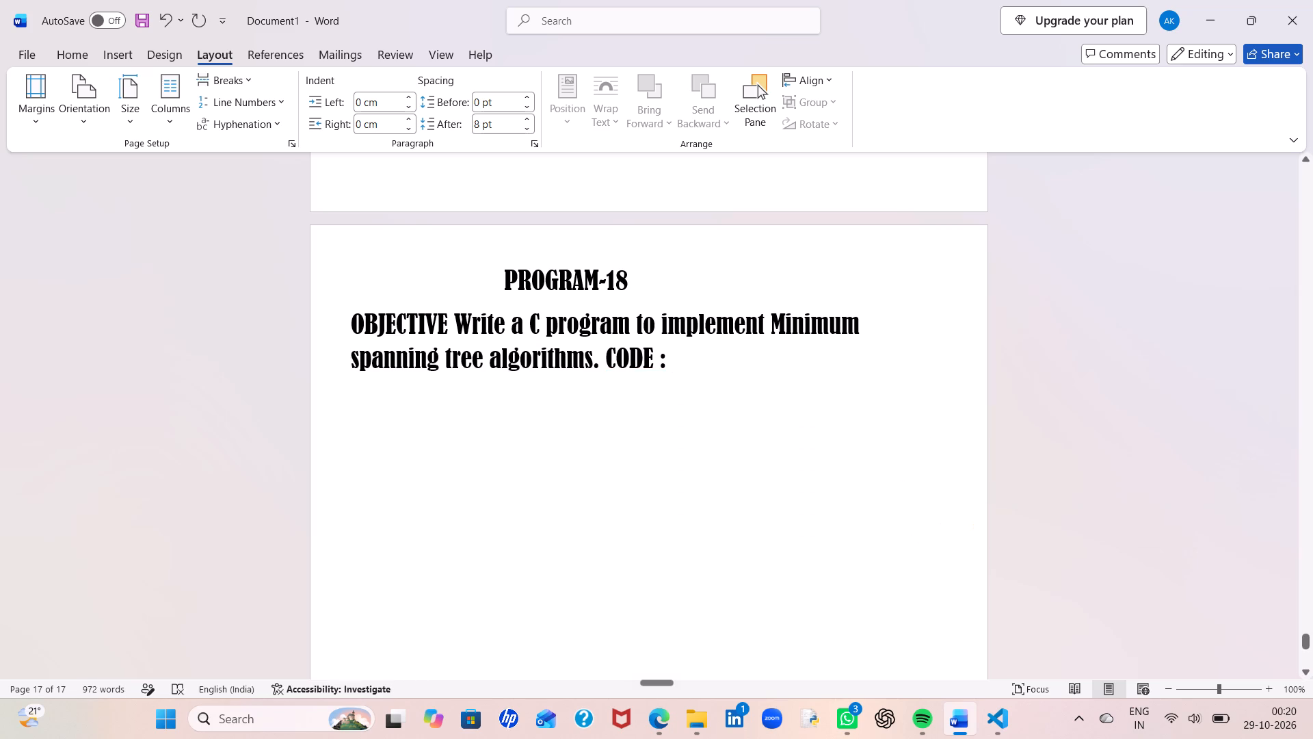
# Put "CODE :" on its own line below the objective and add a colon after "OBJECTIVE".
pyautogui.click(602, 360)
pyautogui.press('Return')
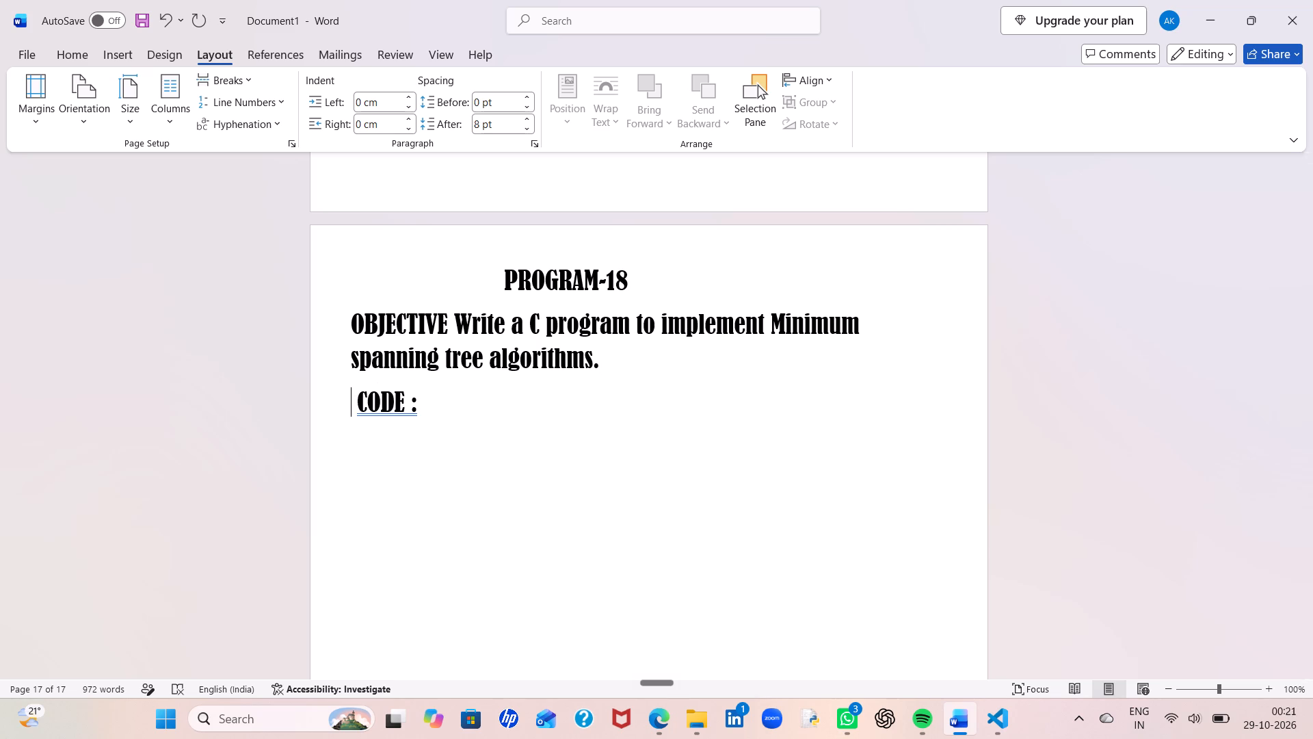
pyautogui.click(450, 320)
pyautogui.hotkey('shift', ':')
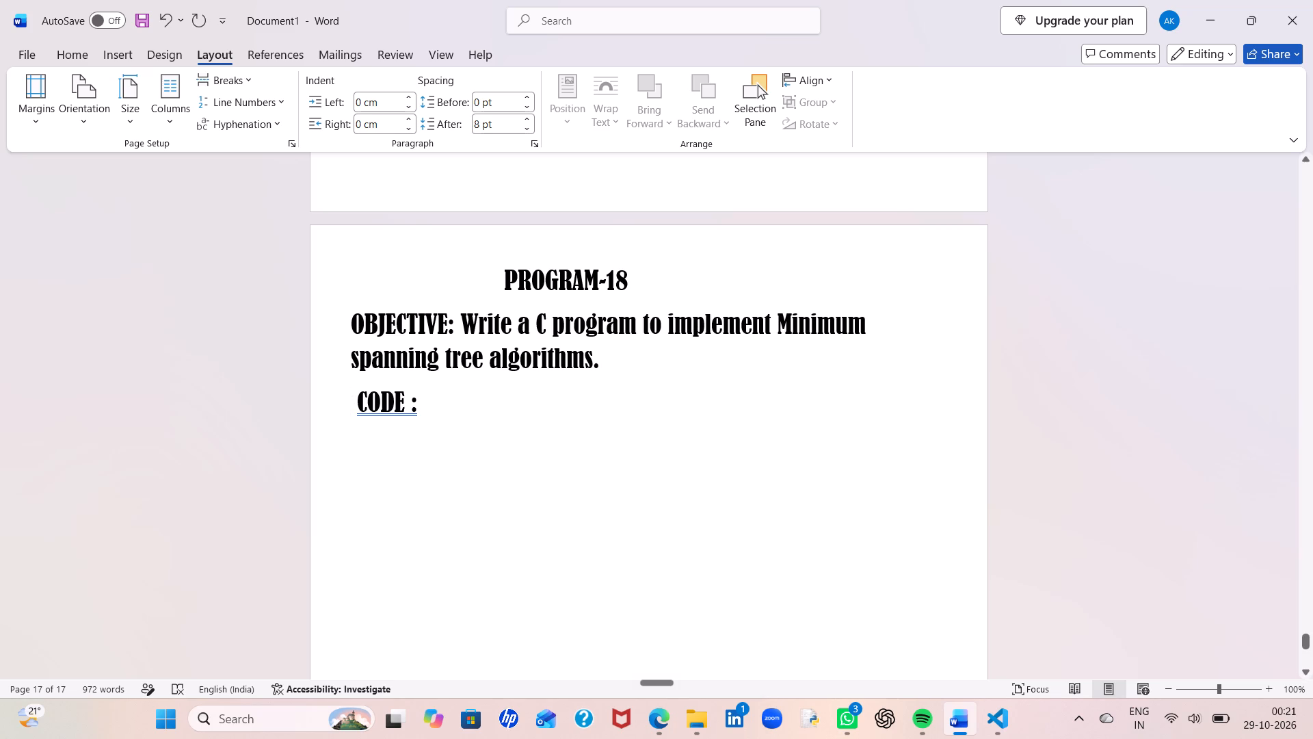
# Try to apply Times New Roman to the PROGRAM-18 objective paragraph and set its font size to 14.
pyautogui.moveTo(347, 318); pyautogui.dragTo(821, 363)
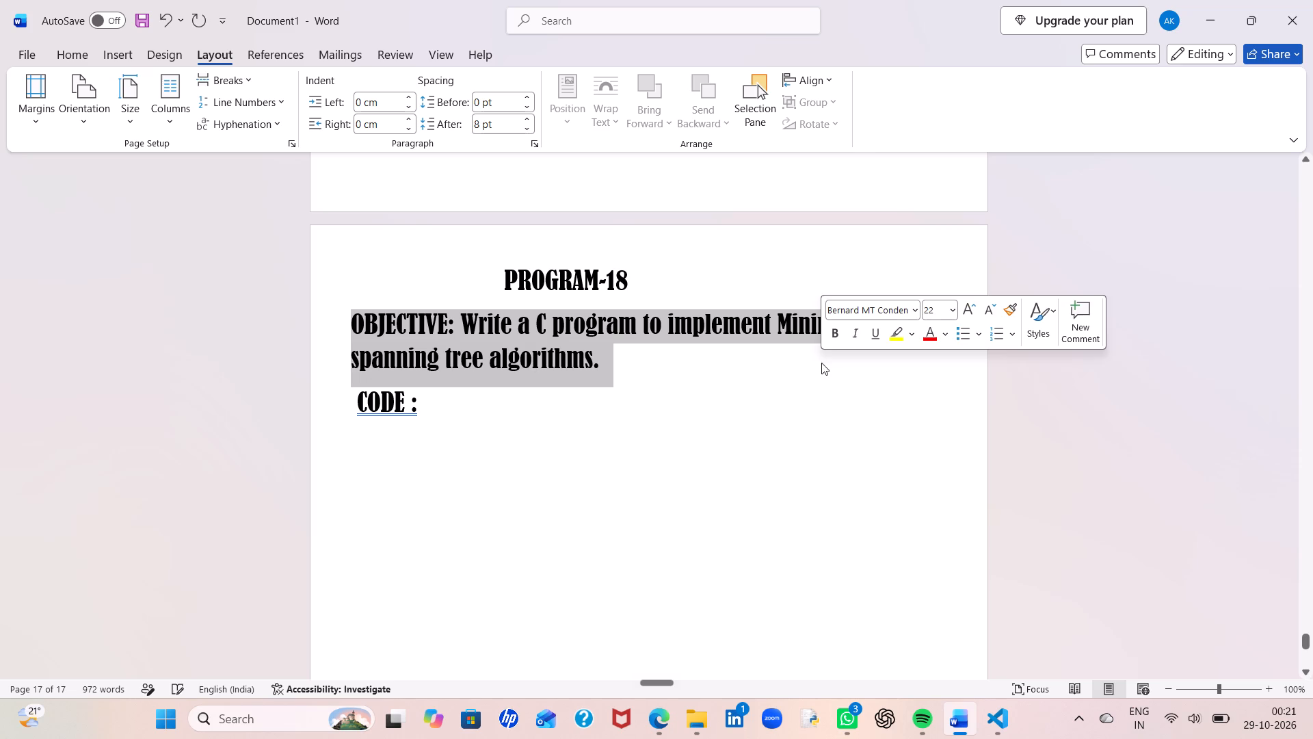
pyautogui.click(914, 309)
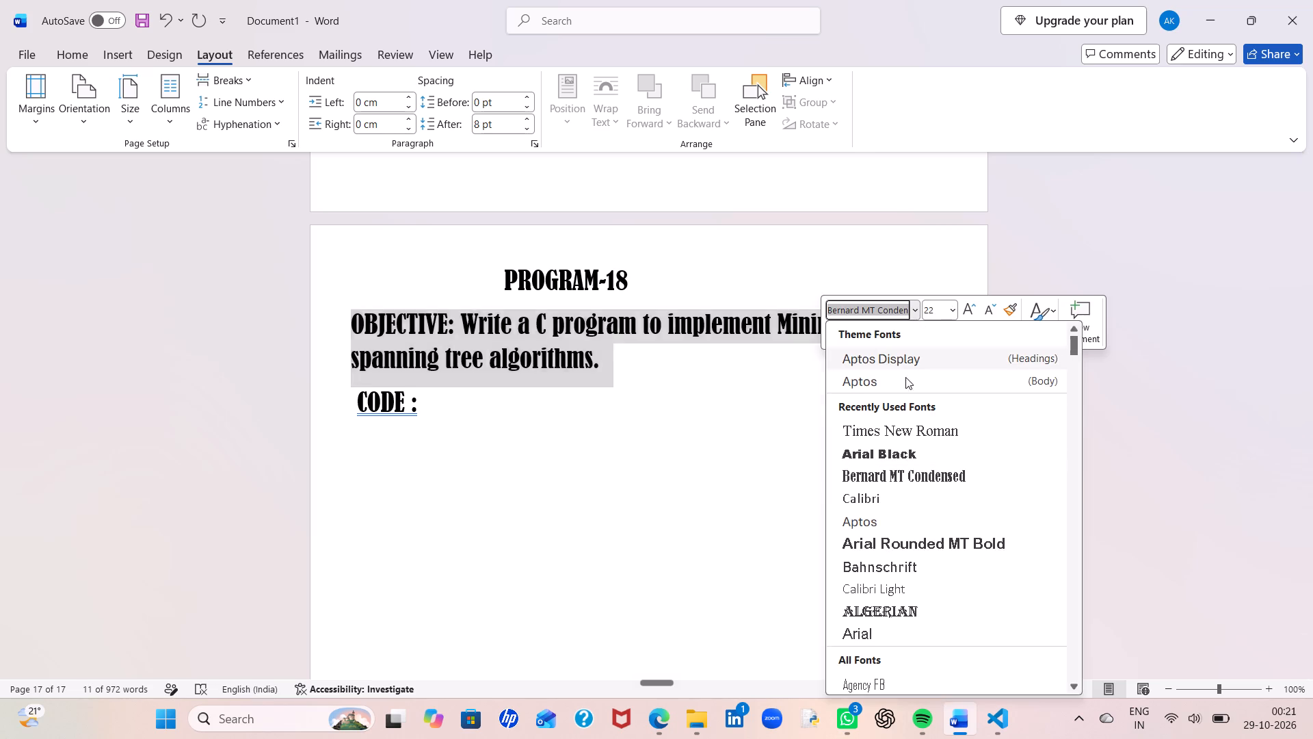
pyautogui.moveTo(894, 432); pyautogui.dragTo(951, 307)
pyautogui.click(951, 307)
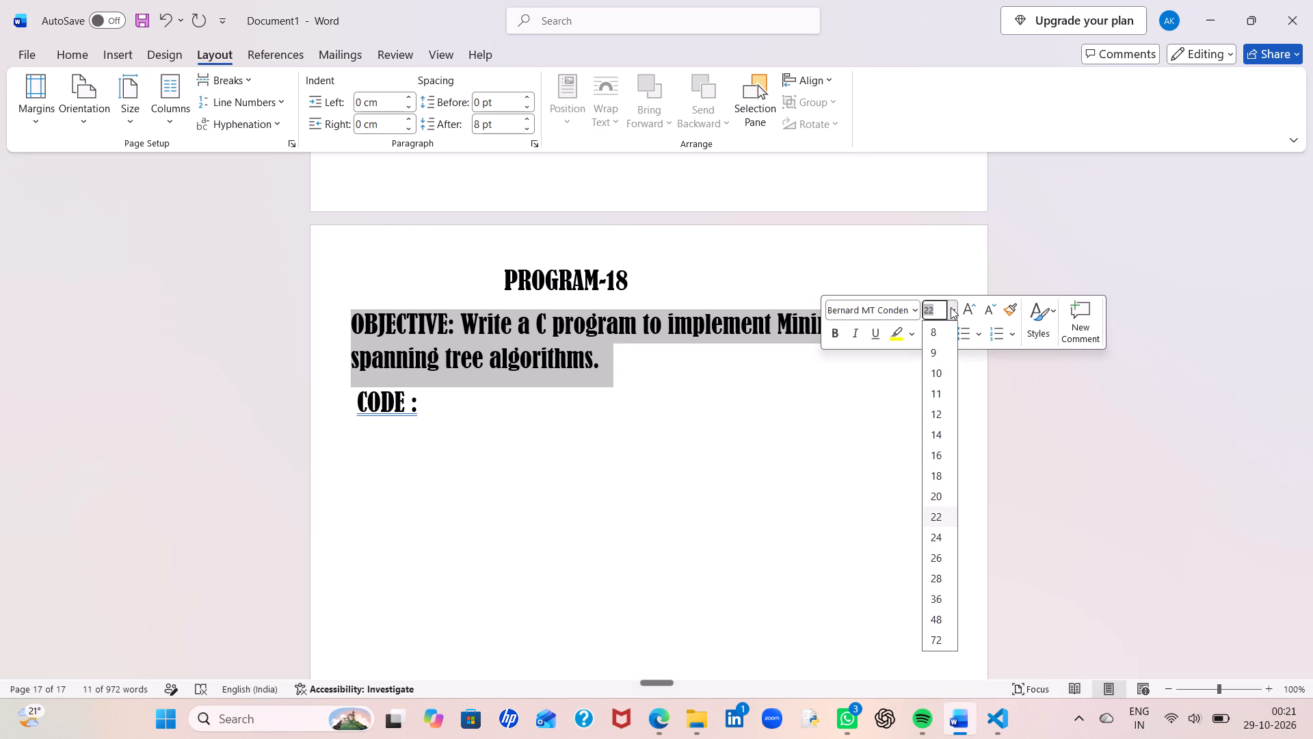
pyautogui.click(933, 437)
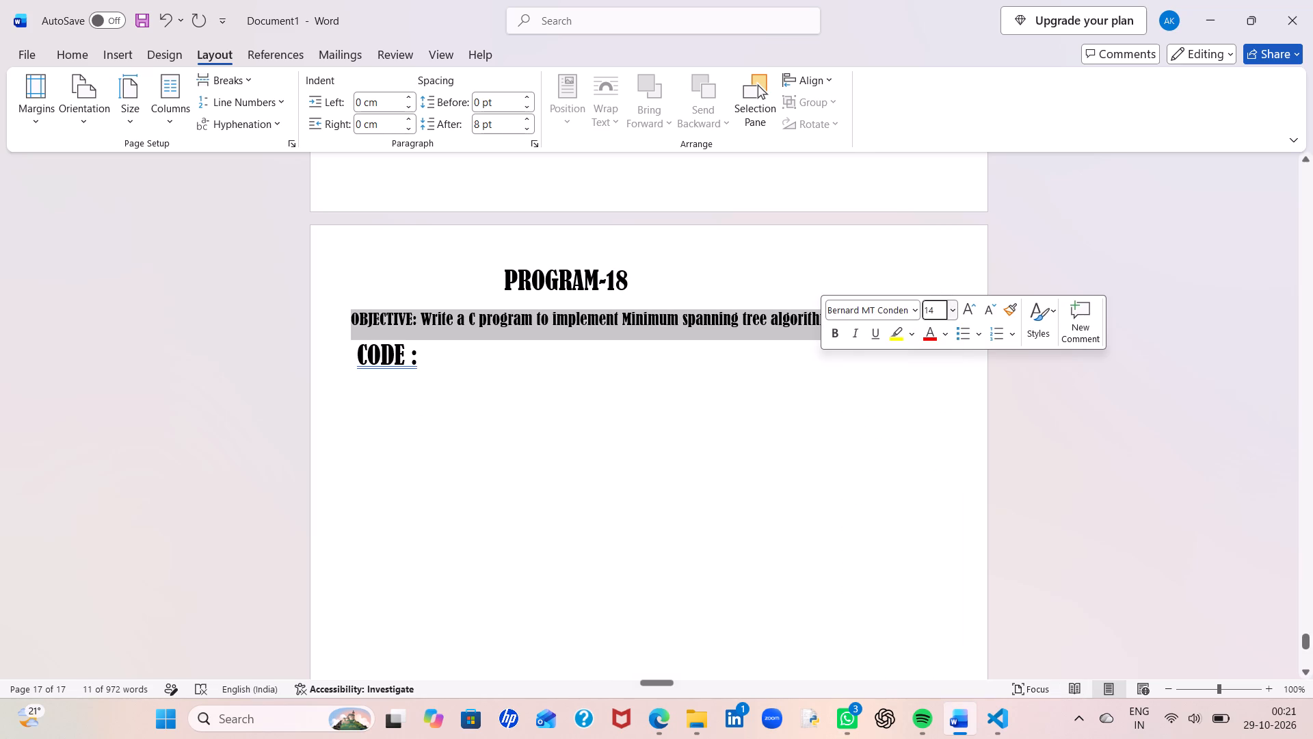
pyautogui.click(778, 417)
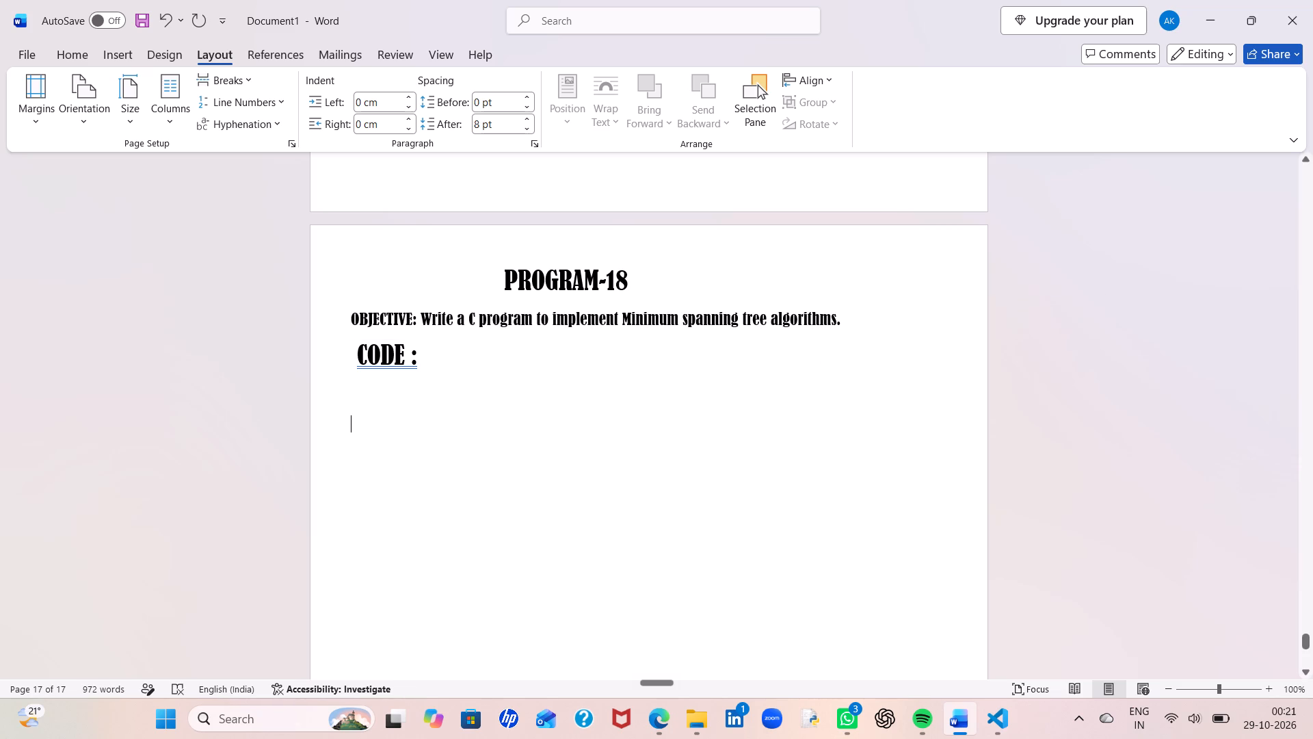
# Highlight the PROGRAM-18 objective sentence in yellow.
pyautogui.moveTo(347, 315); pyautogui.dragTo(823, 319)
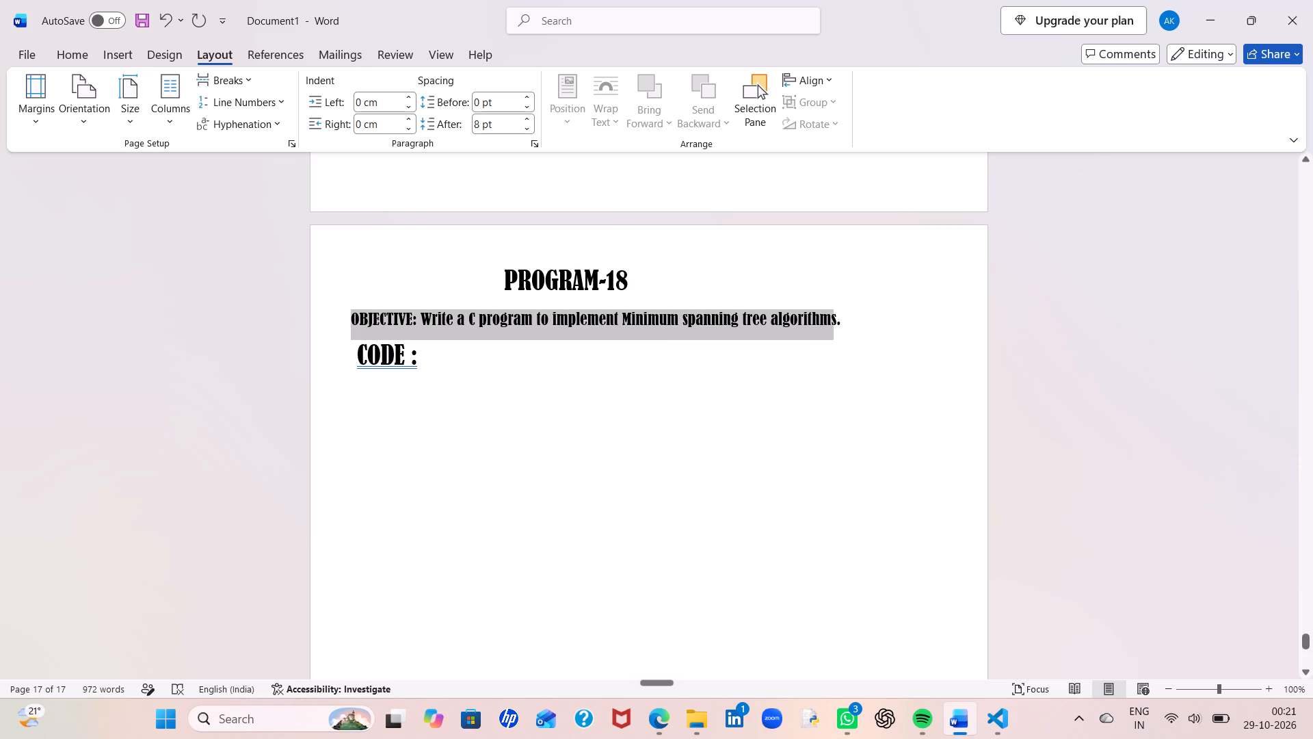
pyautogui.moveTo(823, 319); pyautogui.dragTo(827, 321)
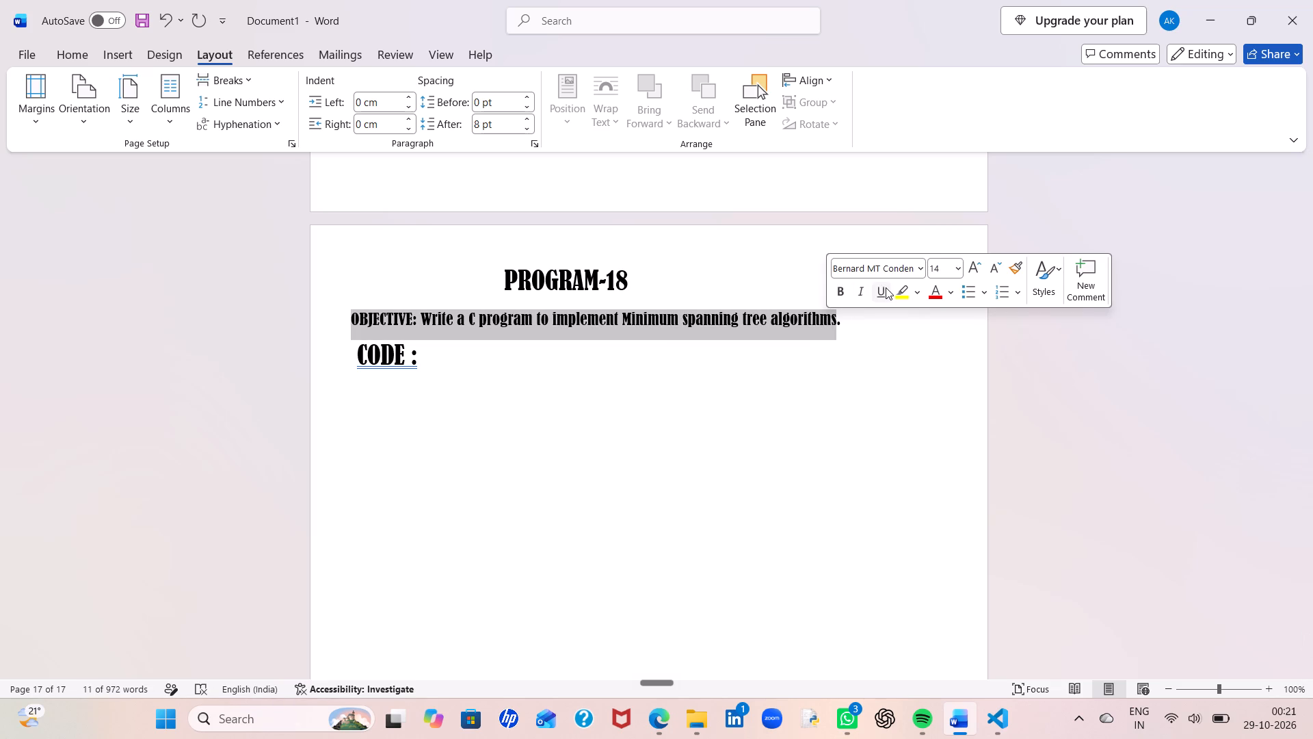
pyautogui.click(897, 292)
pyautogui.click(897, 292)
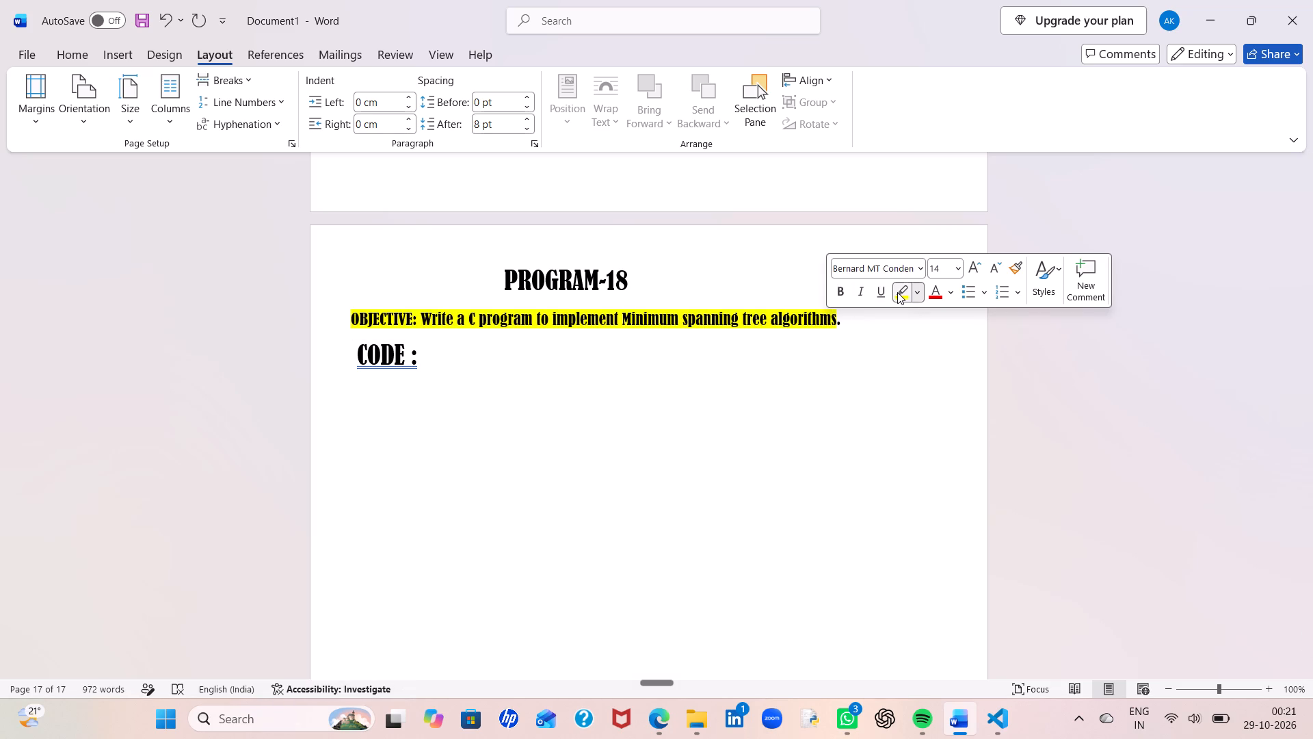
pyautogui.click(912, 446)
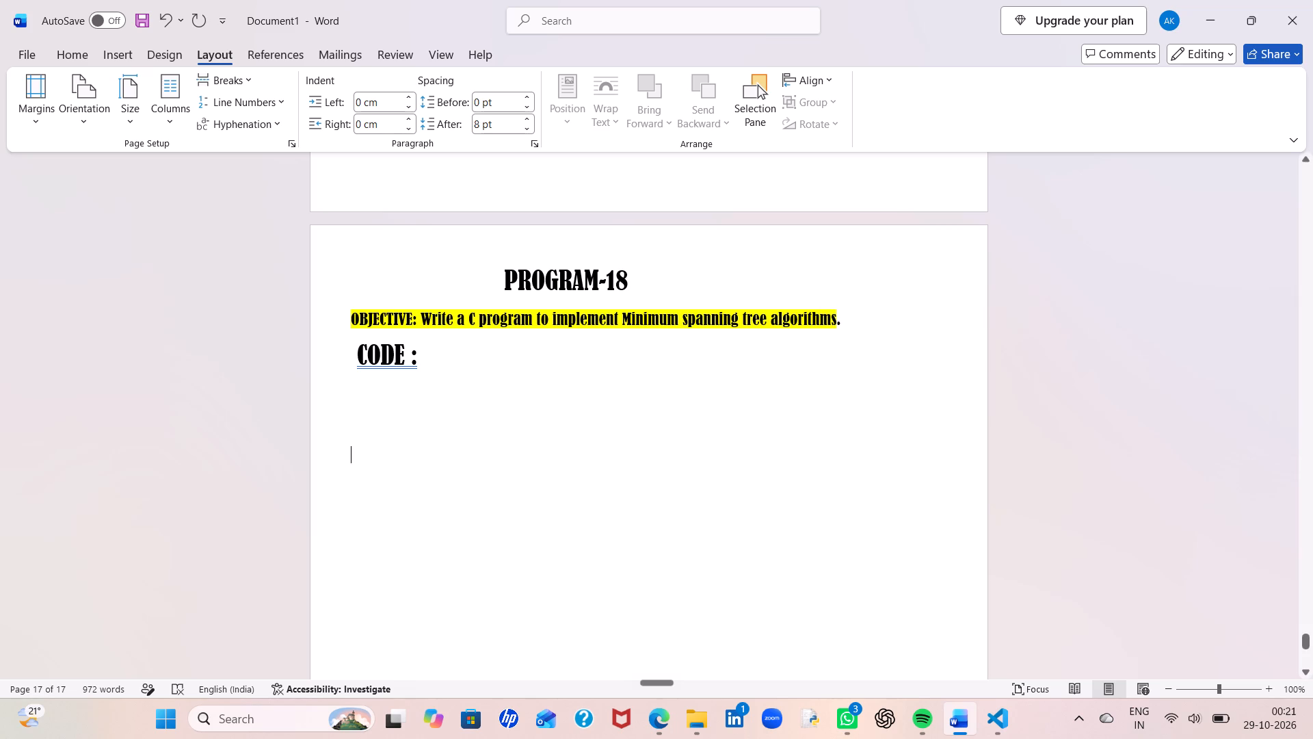
# Delete the objective sentence and the "CODE :" line below the PROGRAM-18 title.
pyautogui.press('Delete')
pyautogui.moveTo(453, 407); pyautogui.dragTo(346, 325)
pyautogui.moveTo(346, 325); pyautogui.dragTo(490, 406)
pyautogui.click(490, 406)
pyautogui.moveTo(348, 314); pyautogui.dragTo(805, 383)
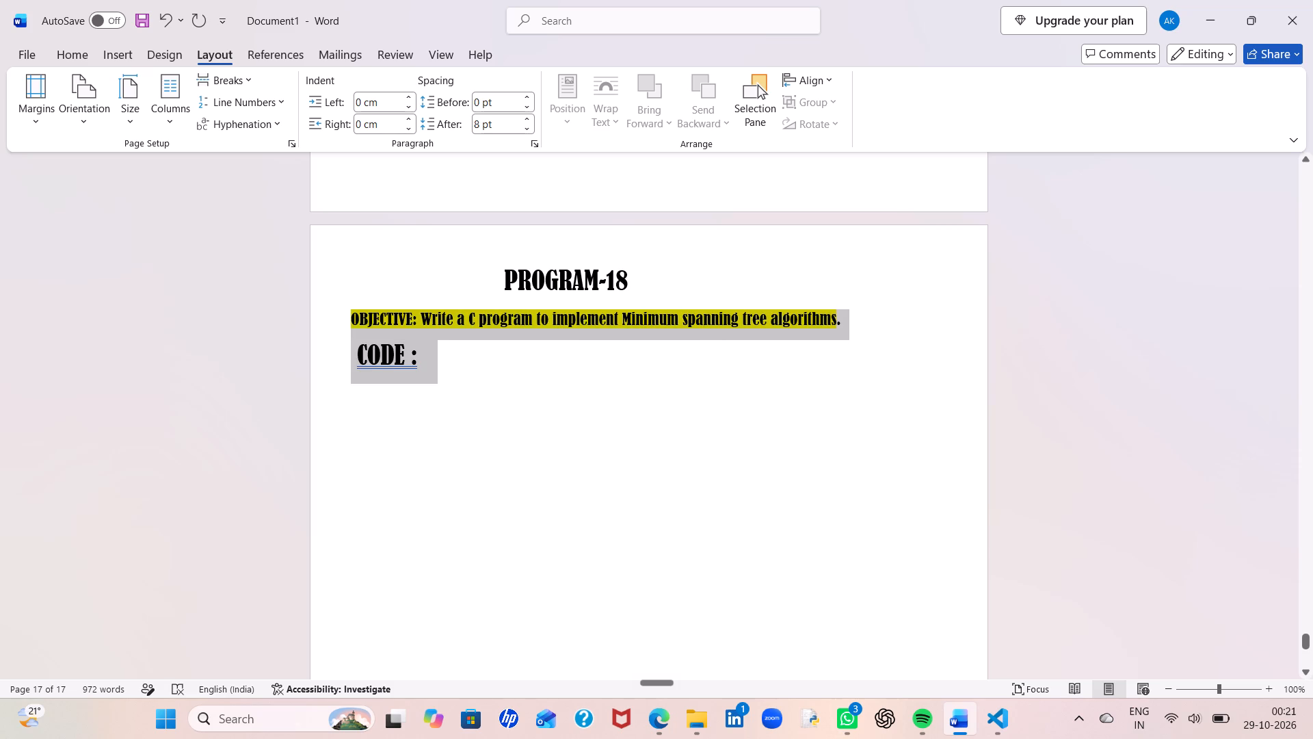
pyautogui.moveTo(805, 383); pyautogui.dragTo(805, 387)
pyautogui.press('Delete')
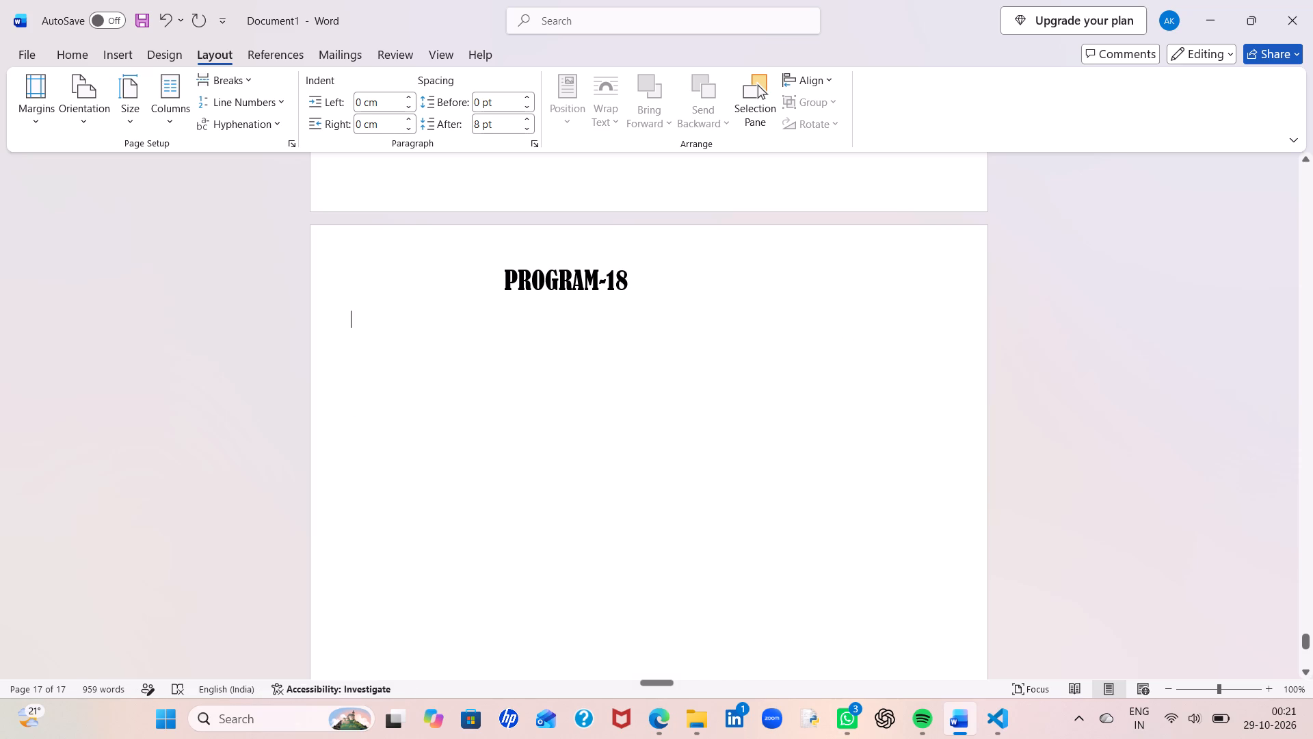
# Copy the first PROGRAM-18 objective line from the PDF, paste it below the Word title, complete it with "algorithms." and start a new line.
pyautogui.click(656, 729)
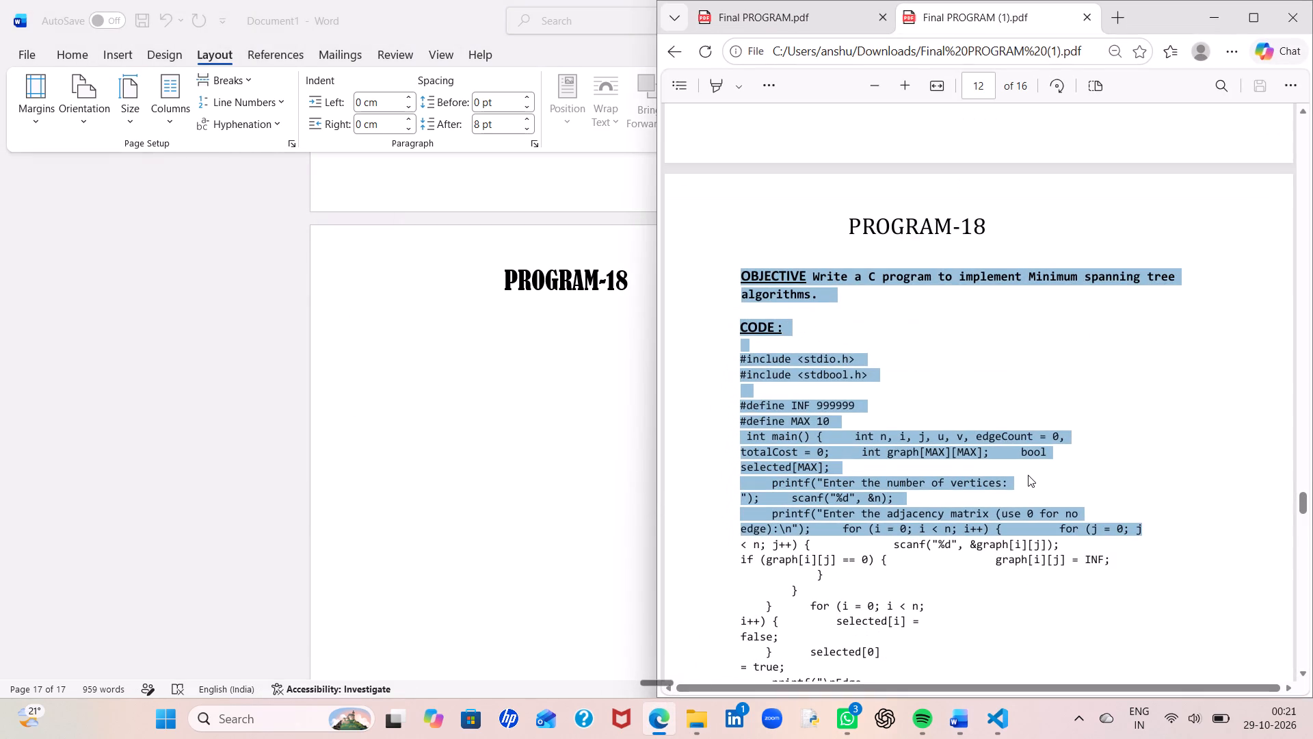
pyautogui.click(872, 338)
pyautogui.moveTo(738, 274); pyautogui.dragTo(1201, 389)
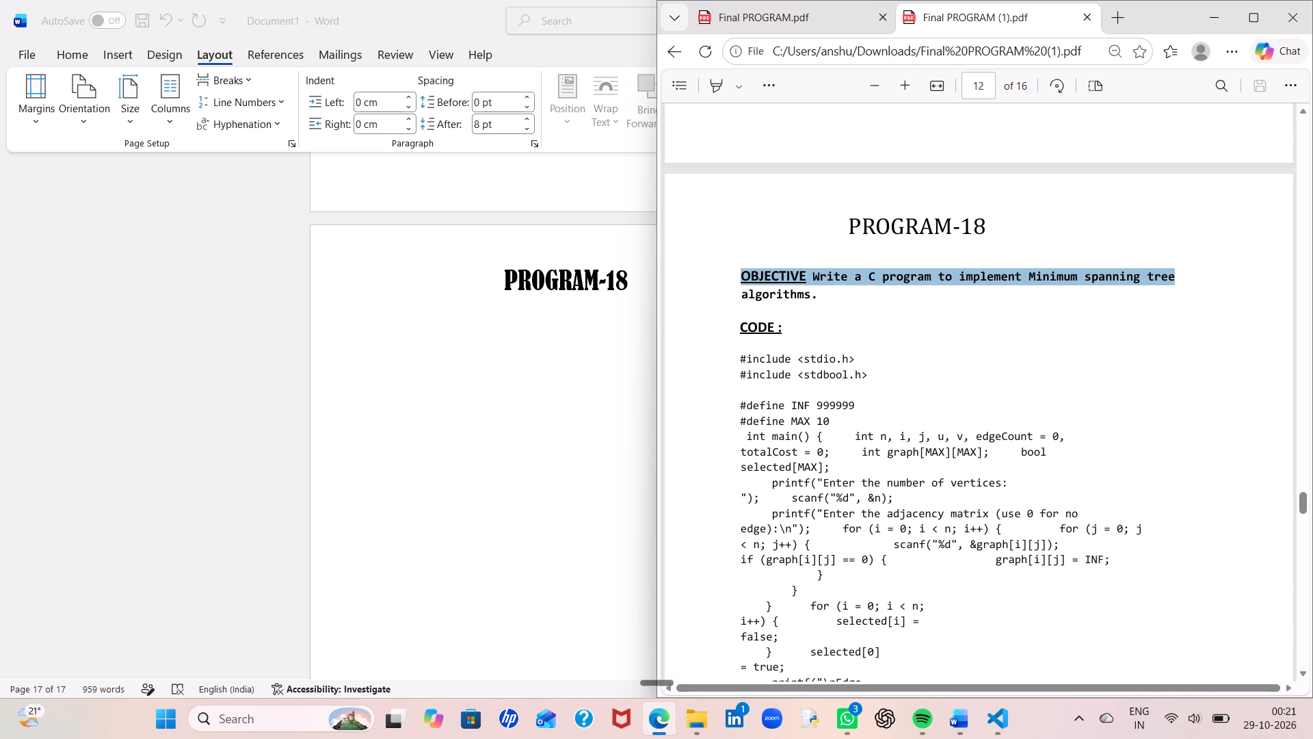
pyautogui.moveTo(1201, 389); pyautogui.dragTo(1184, 411)
pyautogui.hotkey('ctrl', 'c')
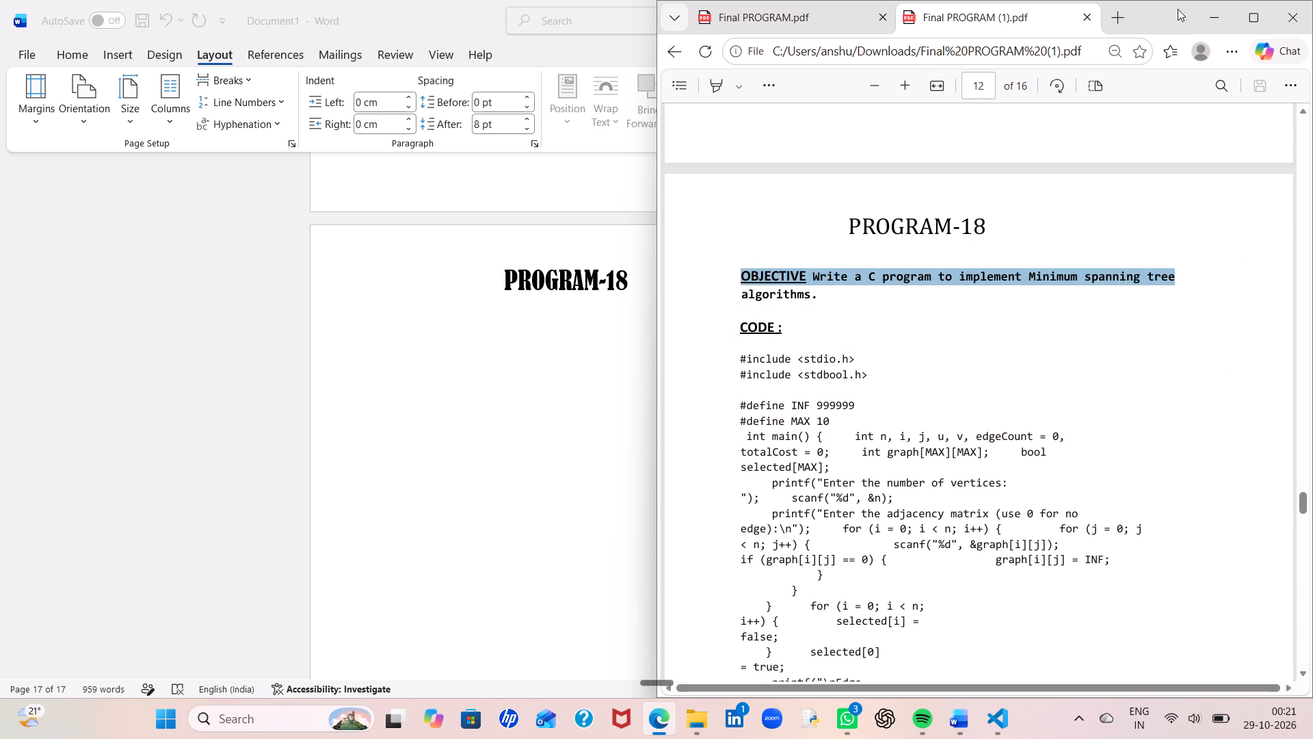
pyautogui.click(1220, 13)
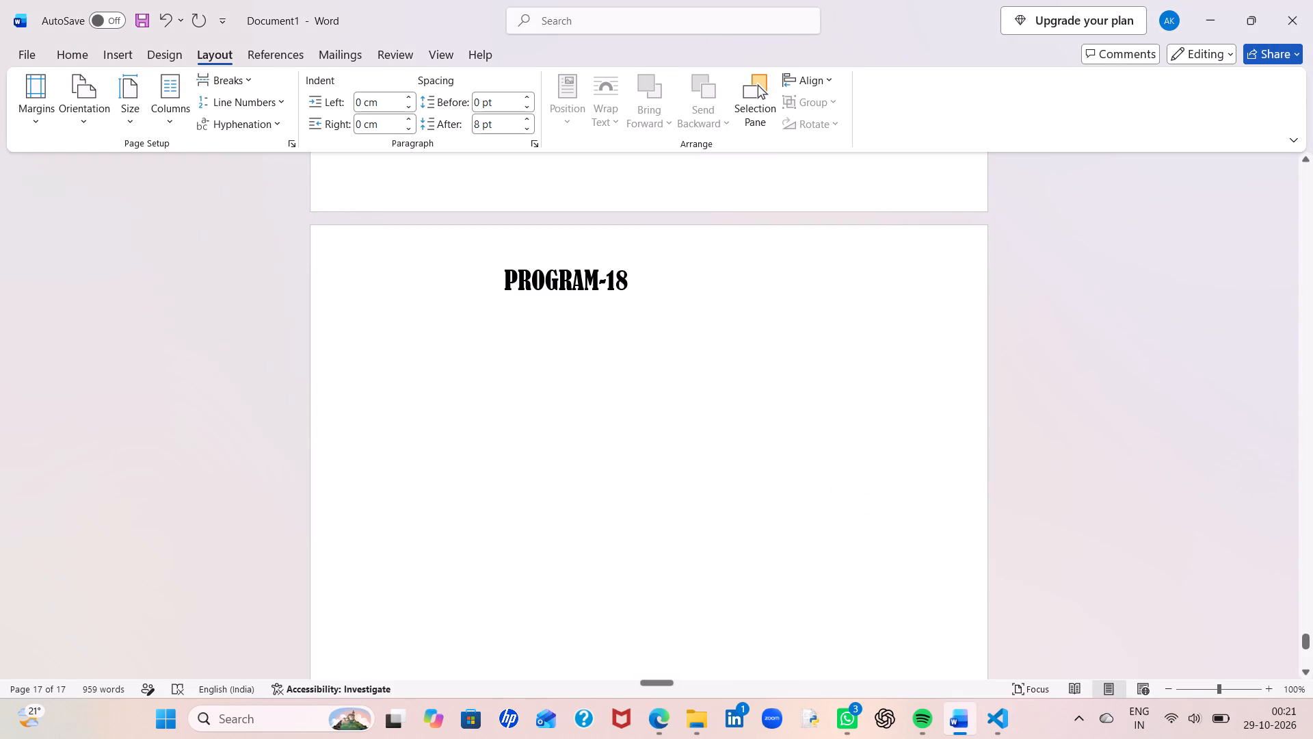
pyautogui.hotkey('ctrl', 'v')
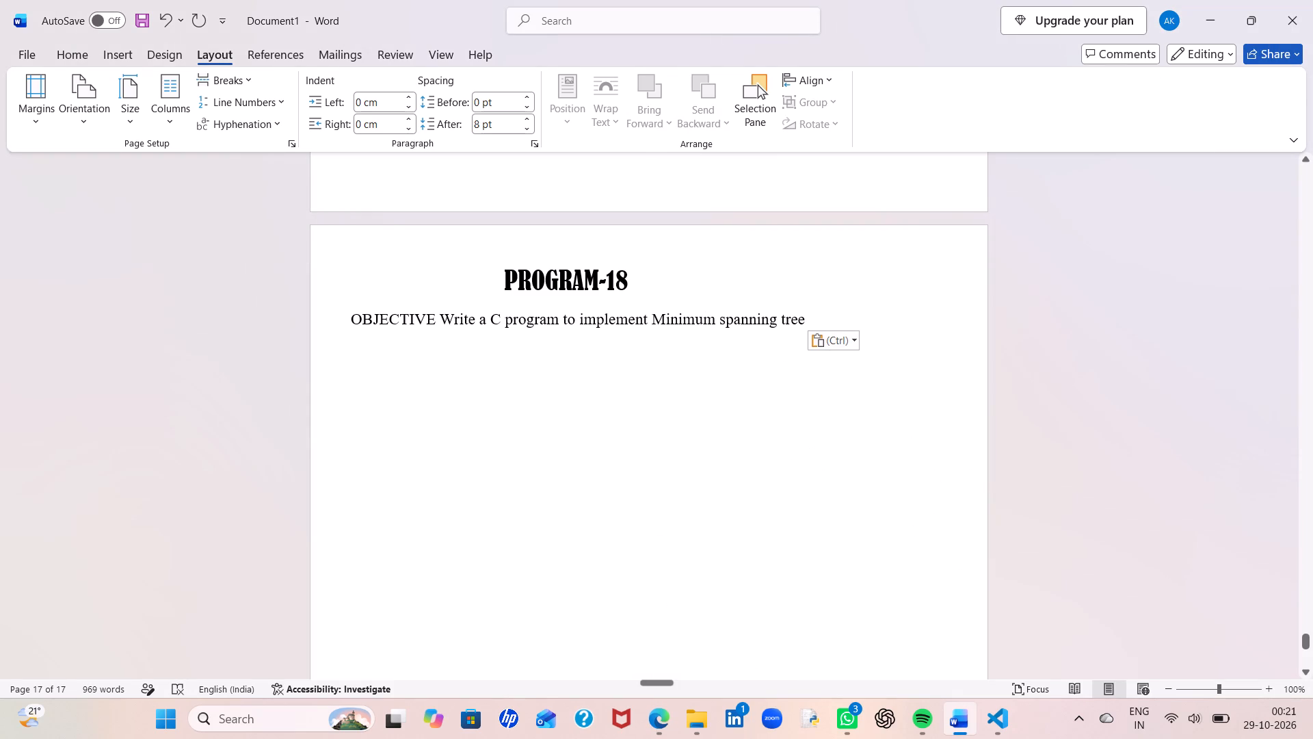
pyautogui.press('space')
pyautogui.write('algorithms')
pyautogui.press('.')
pyautogui.press('Return')
# Copy the formatted "CODE :" heading from the PROGRAM-17 section for reuse below the PROGRAM-18 objective.
pyautogui.scroll(3, 791, 315)
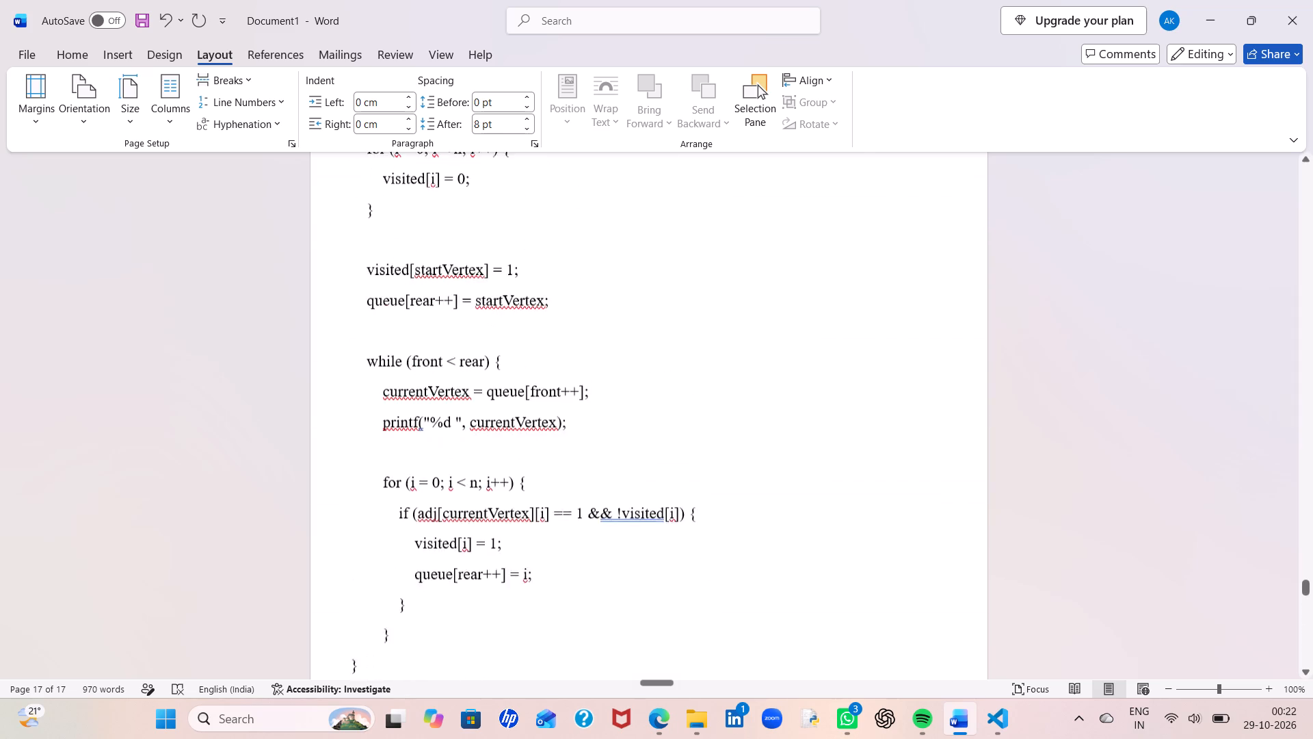
pyautogui.scroll(4, 791, 315)
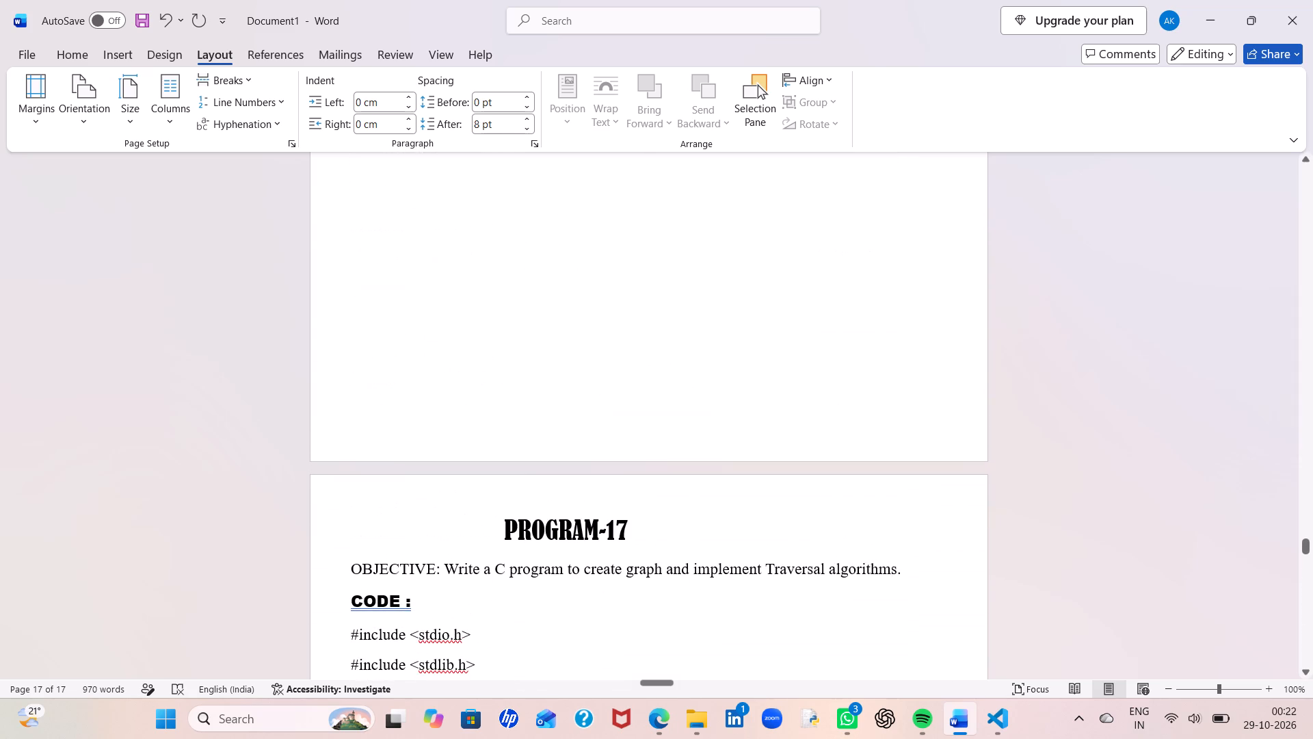
pyautogui.moveTo(348, 604); pyautogui.dragTo(427, 610)
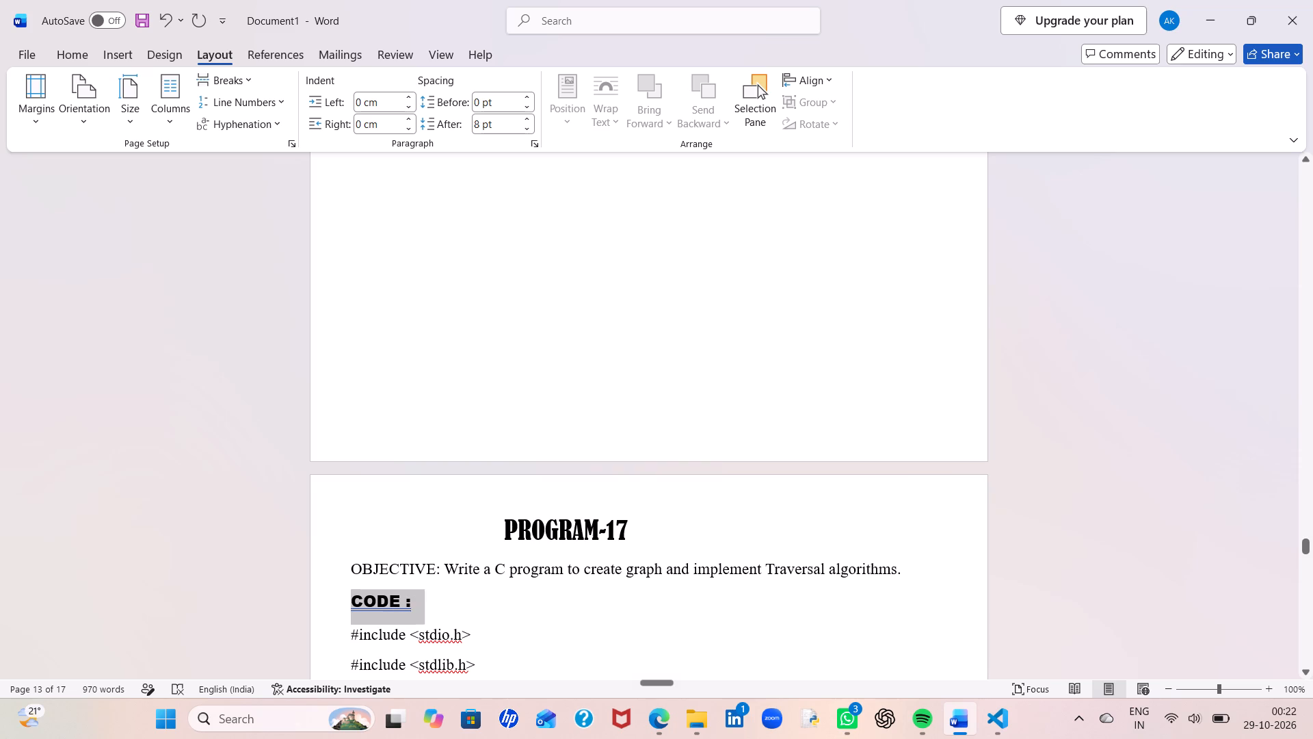
pyautogui.moveTo(427, 610); pyautogui.dragTo(434, 610)
pyautogui.hotkey('ctrl', 'c')
pyautogui.scroll(-4, 434, 610)
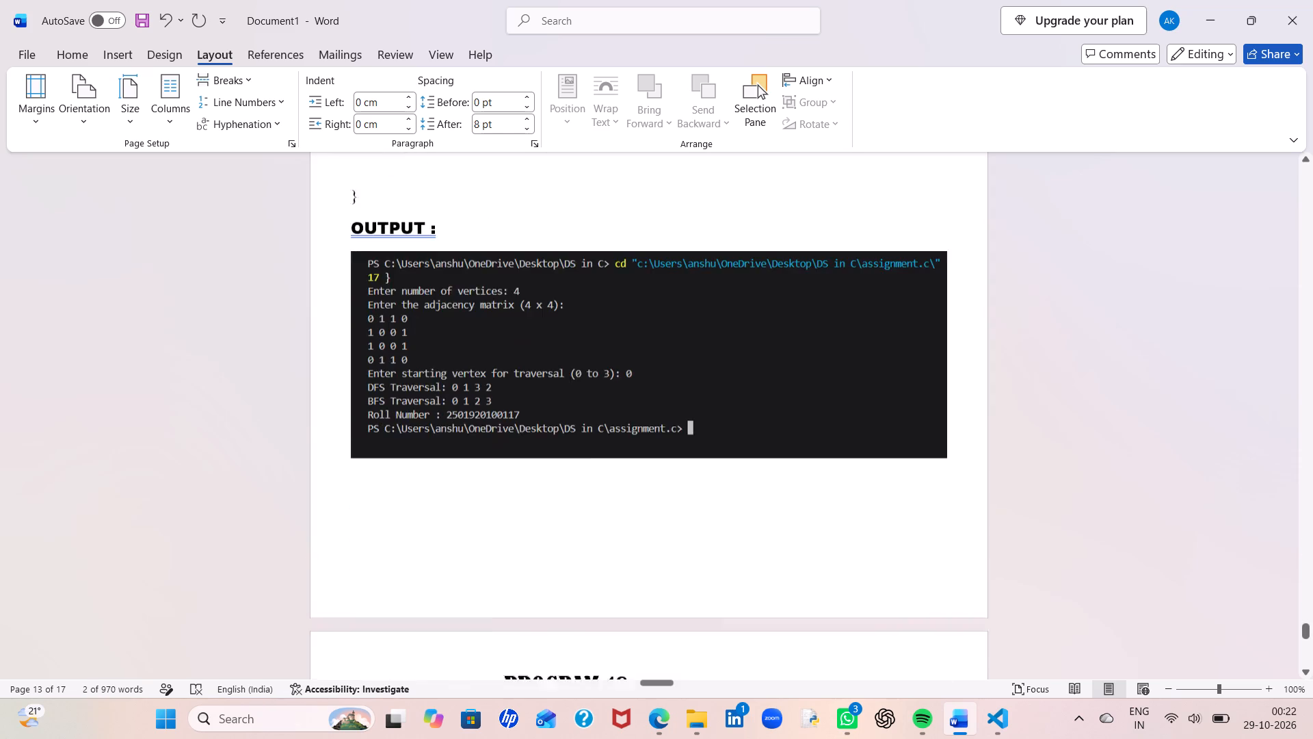
pyautogui.scroll(-1, 434, 610)
pyautogui.click(363, 323)
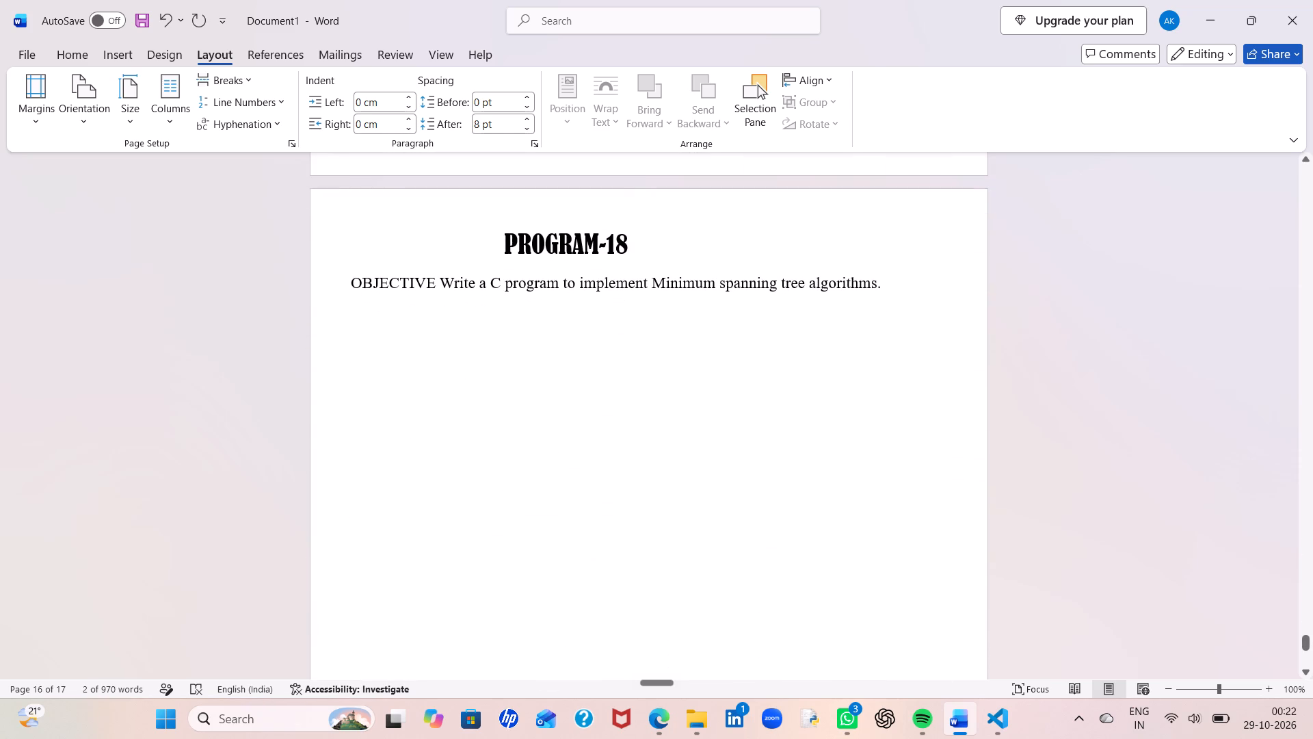